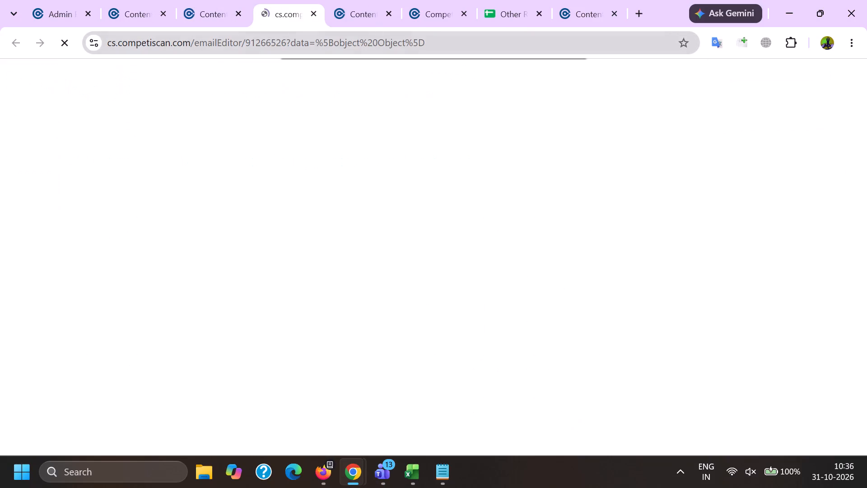
# Copy ID 91266526 from the email editor and log it in the next empty row of the Excel "may 26" sheet with code "ml".
pyautogui.hotkey('ctrl', 'c')
pyautogui.click(409, 461)
pyautogui.click(565, 413)
pyautogui.click(80, 335)
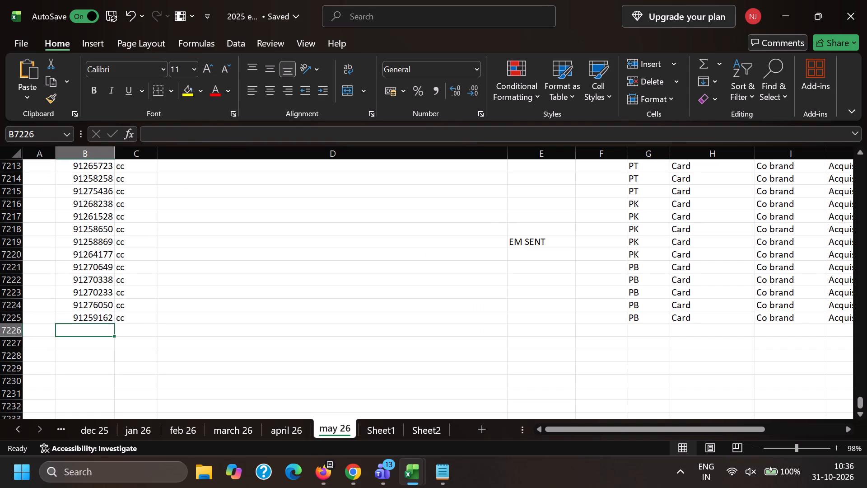
pyautogui.hotkey('ctrl', 'v')
pyautogui.click(133, 331)
pyautogui.press('c')
pyautogui.press('c')
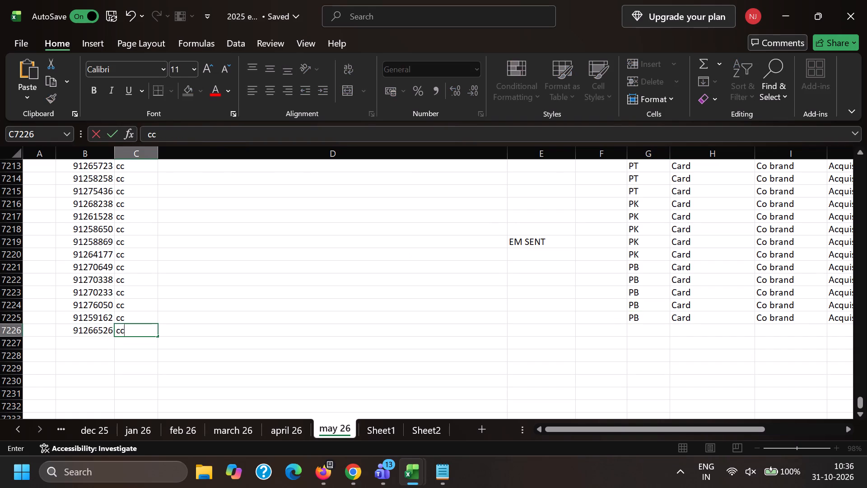
pyautogui.press('BackSpace')
pyautogui.press('BackSpace')
pyautogui.write('ml')
pyautogui.press('Right')
pyautogui.press('Right')
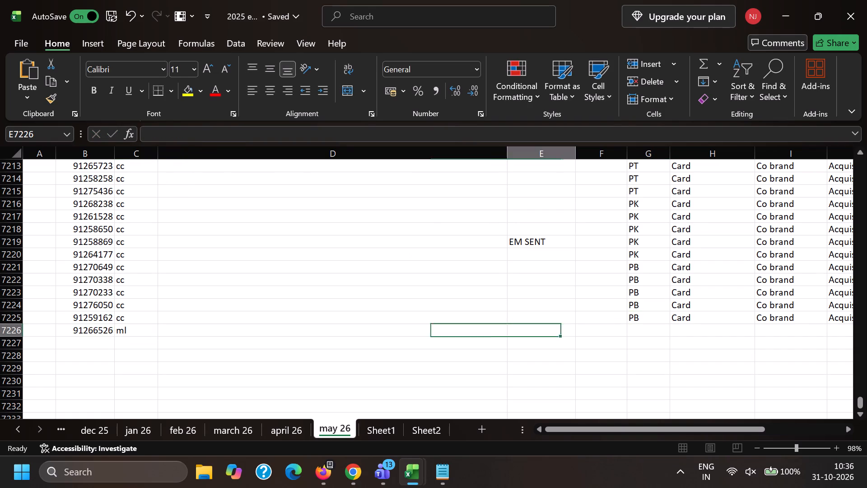
pyautogui.press('Right')
pyautogui.press('Right')
pyautogui.press('Right')
pyautogui.write('bk')
pyautogui.press('Right')
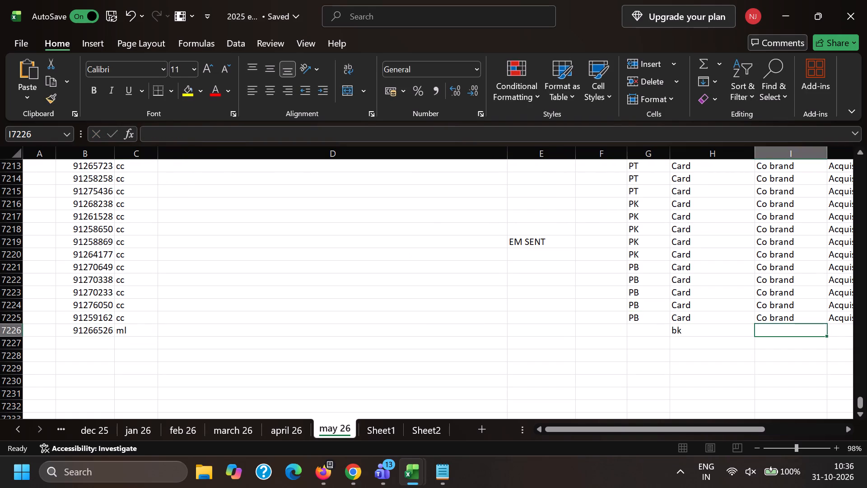
pyautogui.press('n')
pyautogui.press('Right')
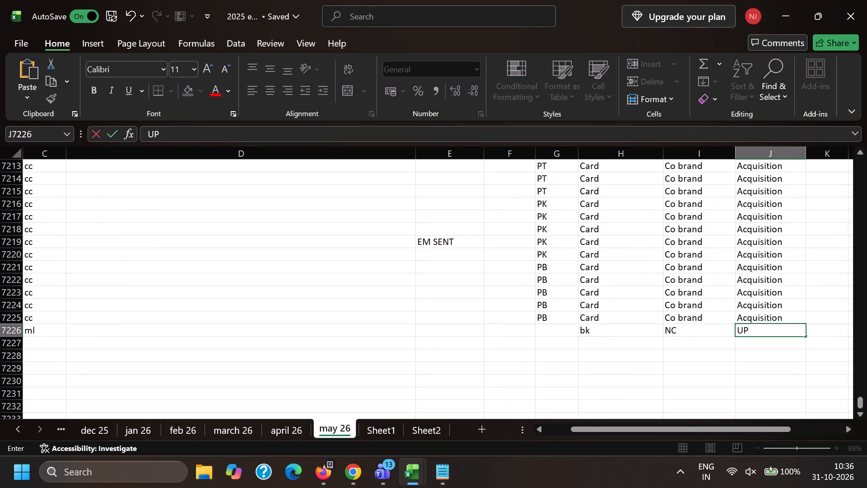
pyautogui.press('BackSpace')
pyautogui.write('pgrade')
pyautogui.press('Return')
# Back in the Chrome email editor for 91266526, add "From:", "Date:" and "Subject:" lines above the forwarded content.
pyautogui.hotkey('alt', 'Tab')
pyautogui.scroll(-1, 187, 178)
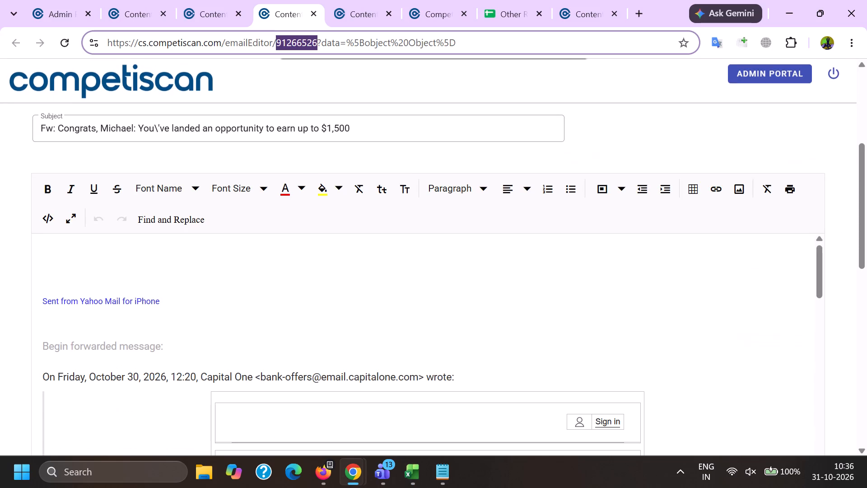
pyautogui.click(96, 263)
pyautogui.press('o')
pyautogui.press('m')
pyautogui.hotkey('shift', ':')
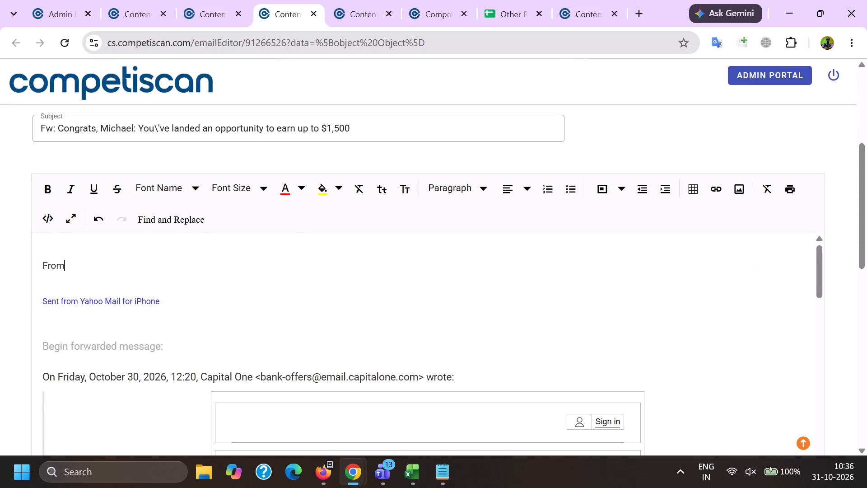
pyautogui.press('space')
pyautogui.write('te')
pyautogui.hotkey('shift', ':')
pyautogui.press('space')
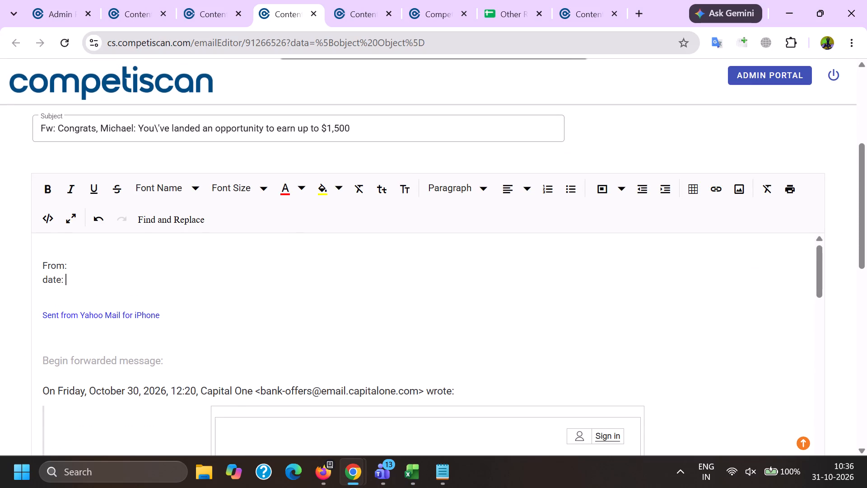
pyautogui.write('je')
pyautogui.press('c')
pyautogui.press('t')
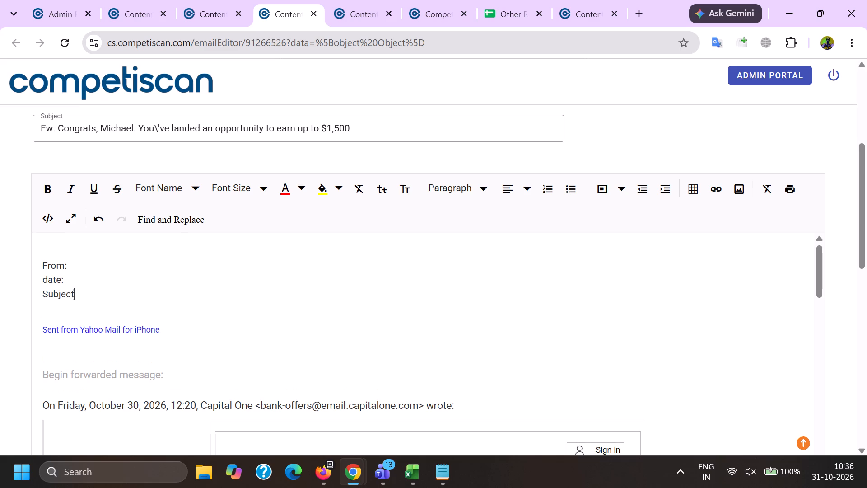
pyautogui.write(':')
pyautogui.press('space')
pyautogui.click(46, 279)
pyautogui.press('BackSpace')
pyautogui.press('d')
# Copy "Friday, October 30, 2026, 12:20" from the forwarded message line into the new Date line.
pyautogui.doubleClick(71, 404)
pyautogui.keyDown('shift'); pyautogui.click(188, 406); pyautogui.keyUp('shift')
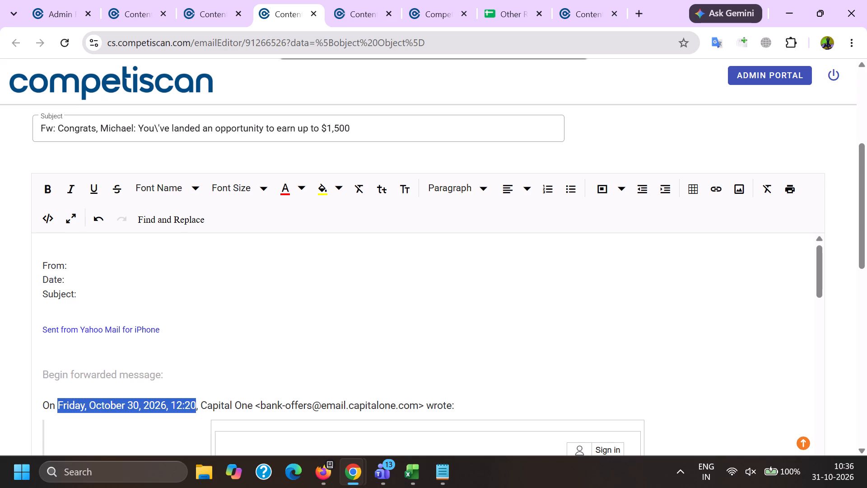
pyautogui.hotkey('ctrl', 'c')
pyautogui.click(74, 277)
pyautogui.hotkey('ctrl', 'v')
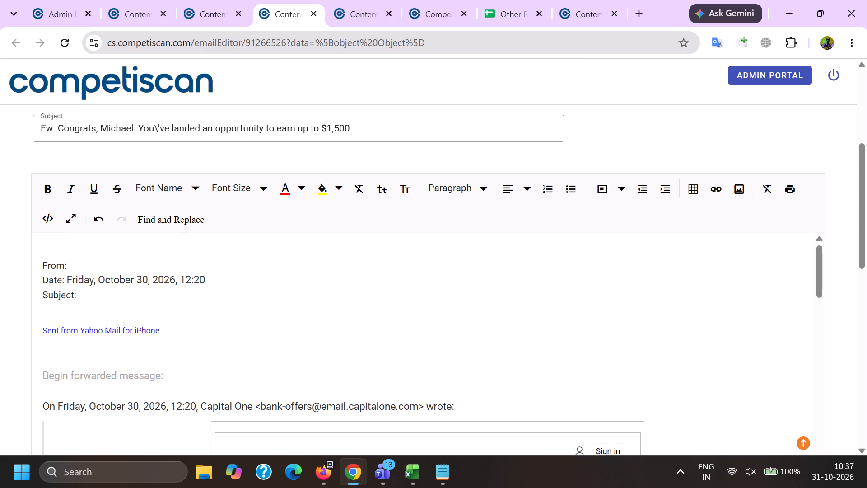
# Copy the email's subject without the "Fw:" prefix into the new Subject line.
pyautogui.click(75, 273)
pyautogui.click(73, 261)
pyautogui.scroll(2, 77, 282)
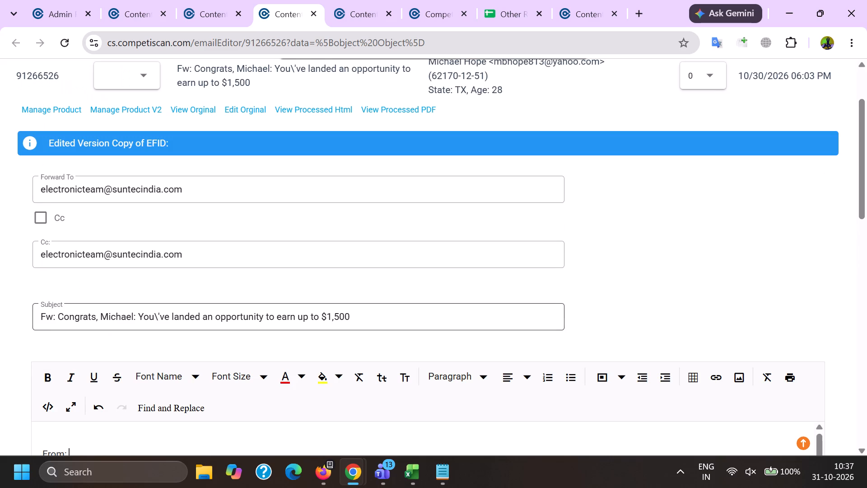
pyautogui.moveTo(60, 317); pyautogui.dragTo(384, 308)
pyautogui.hotkey('ctrl', 'c')
pyautogui.scroll(-1, 166, 241)
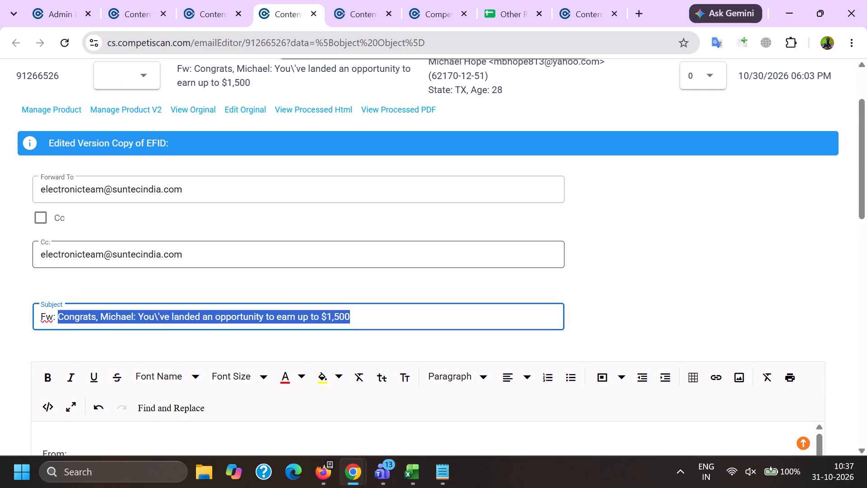
pyautogui.click(101, 370)
pyautogui.click(80, 358)
pyautogui.hotkey('ctrl', 'v')
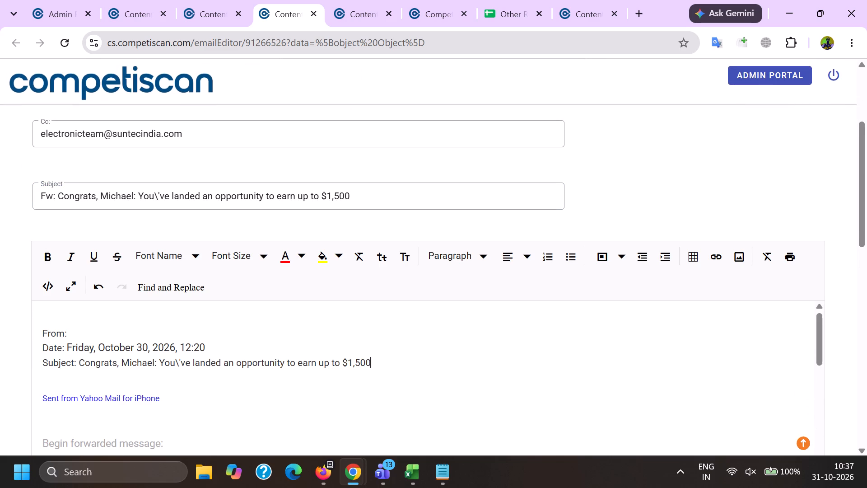
# Copy the sender name "Capital One" from the forwarded message line into the new From line.
pyautogui.click(96, 322)
pyautogui.click(110, 330)
pyautogui.scroll(-3, 125, 241)
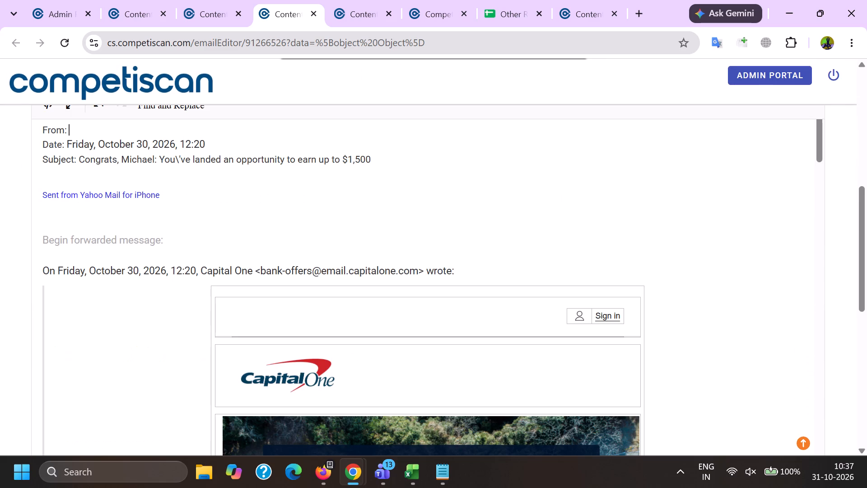
pyautogui.doubleClick(229, 284)
pyautogui.doubleClick(226, 268)
pyautogui.keyDown('shift'); pyautogui.click(239, 269); pyautogui.keyUp('shift')
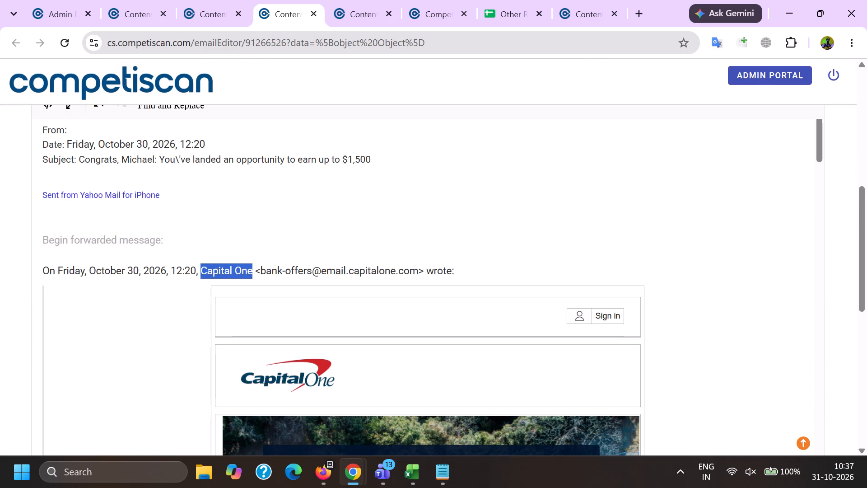
pyautogui.hotkey('ctrl', 'c')
pyautogui.scroll(1, 123, 337)
pyautogui.click(85, 197)
pyautogui.hotkey('ctrl', 'v')
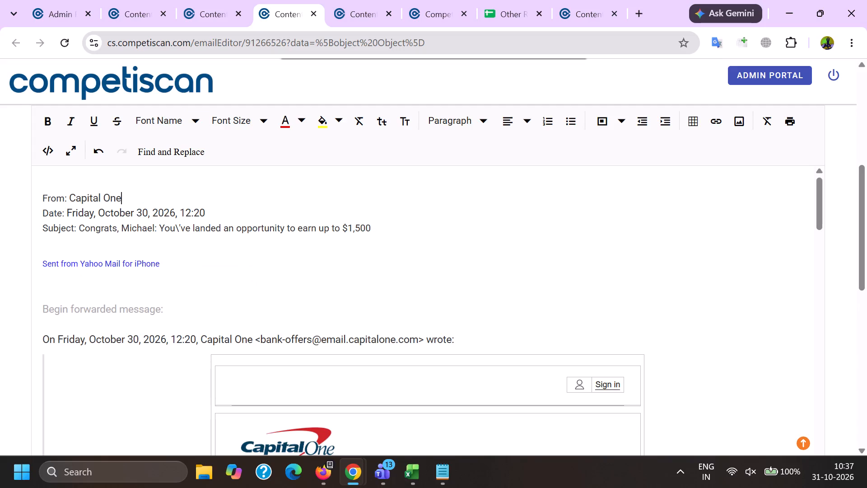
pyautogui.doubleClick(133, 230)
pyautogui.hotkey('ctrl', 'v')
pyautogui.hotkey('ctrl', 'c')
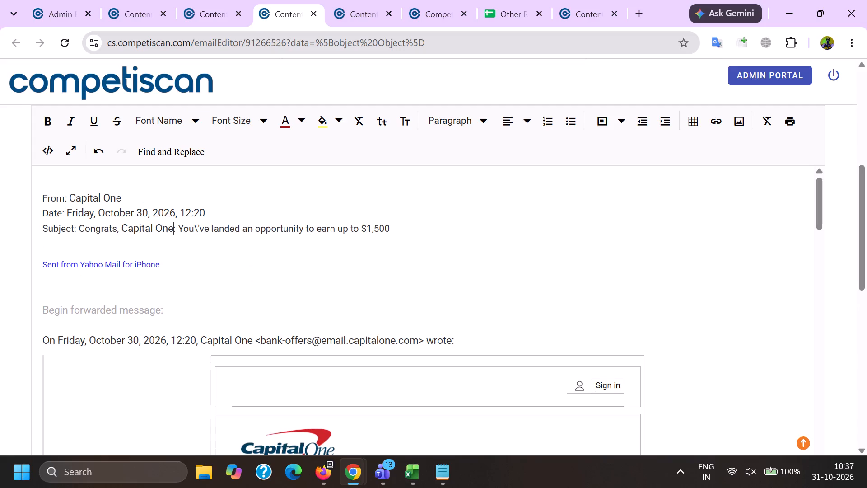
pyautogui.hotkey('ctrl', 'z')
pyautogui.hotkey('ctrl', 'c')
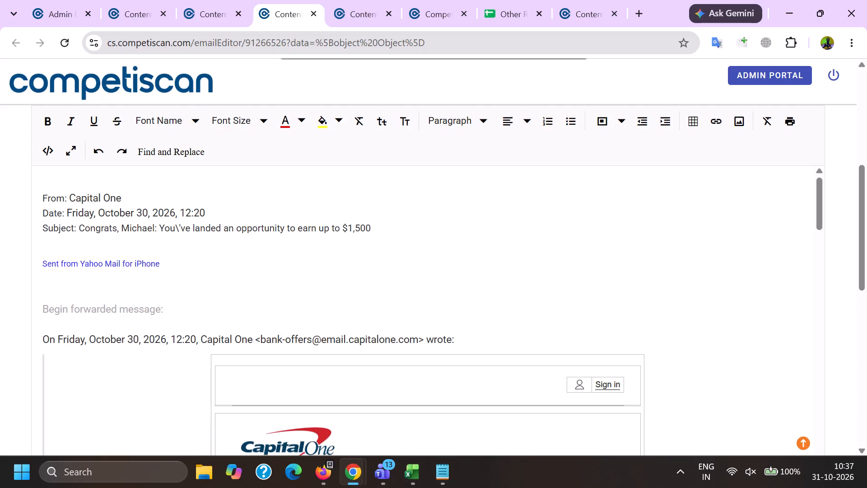
# Copy the recipient's first name from the body's Subject line and delete it there.
pyautogui.doubleClick(134, 233)
pyautogui.hotkey('ctrl', 'c')
pyautogui.press('BackSpace')
# Find the remaining occurrences of the copied first name on the page and delete it from the greeting in the email body.
pyautogui.hotkey('ctrl', 'f')
pyautogui.hotkey('ctrl', 'v')
pyautogui.press('Return')
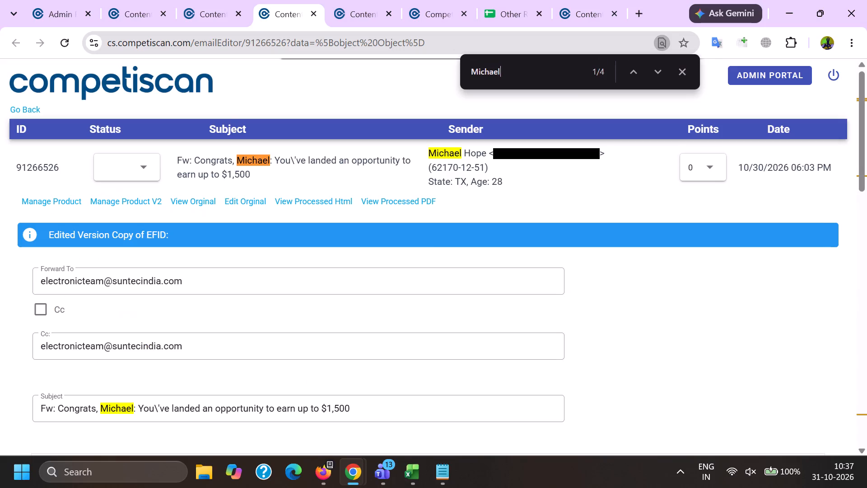
pyautogui.press('Return')
pyautogui.press('Return')
pyautogui.press('Return')
pyautogui.press('Return')
pyautogui.press('Return')
pyautogui.press('Return')
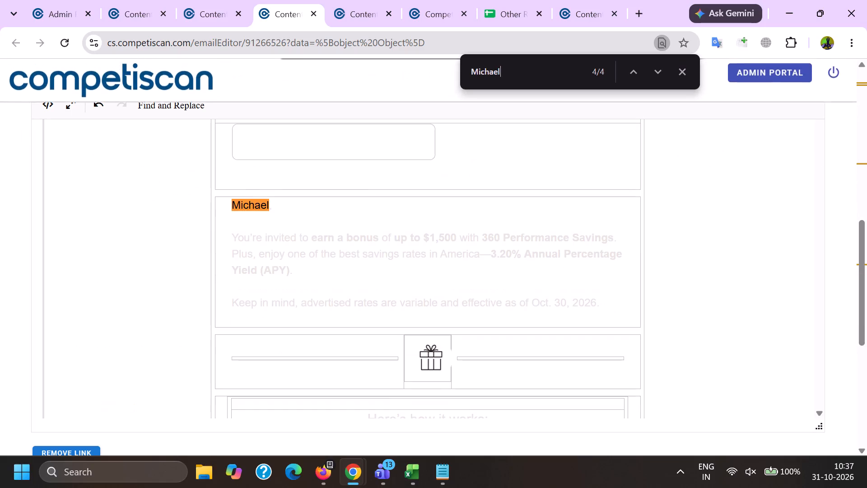
pyautogui.doubleClick(242, 209)
pyautogui.press('BackSpace')
# Set the text colour of the Capital One email body, through the footer disclosures, to black.
pyautogui.scroll(7, 241, 286)
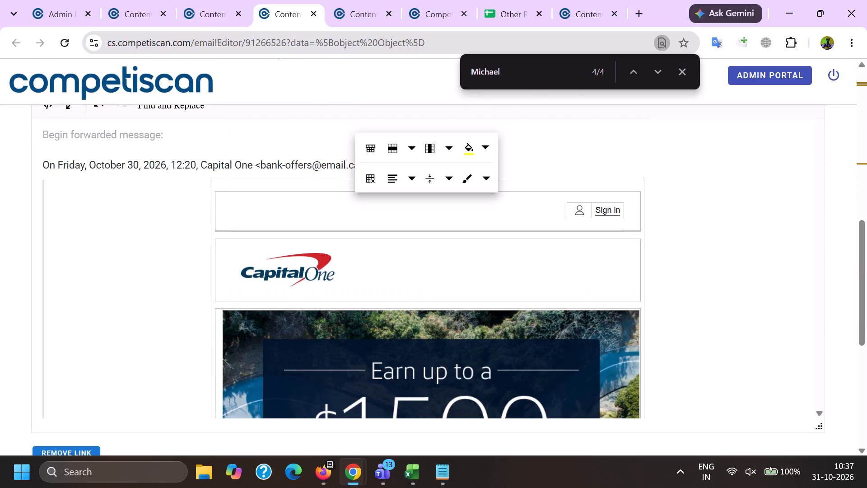
pyautogui.moveTo(226, 205); pyautogui.dragTo(401, 452)
pyautogui.scroll(12, 0, 280)
pyautogui.scroll(-1, 262, 206)
pyautogui.scroll(-2, 295, 251)
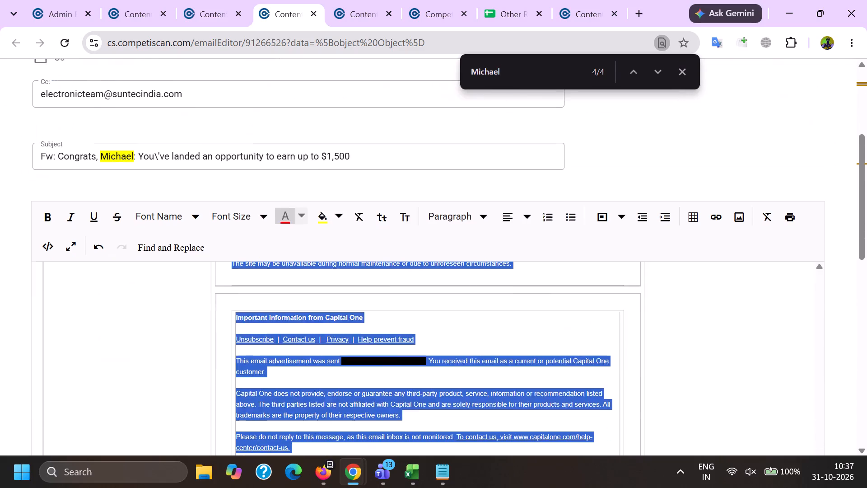
pyautogui.click(304, 211)
pyautogui.click(300, 225)
pyautogui.click(127, 327)
# Delete the two lines of reference codes beneath the Capital One footer.
pyautogui.scroll(-3, 250, 208)
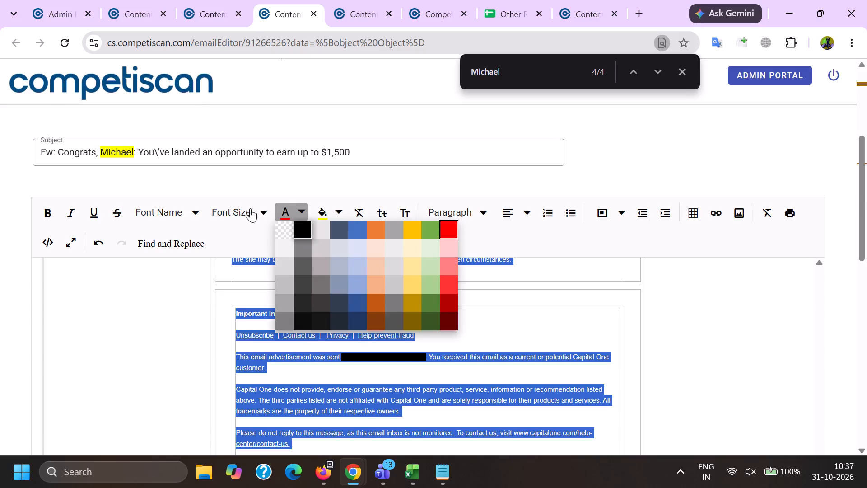
pyautogui.moveTo(225, 373); pyautogui.dragTo(312, 394)
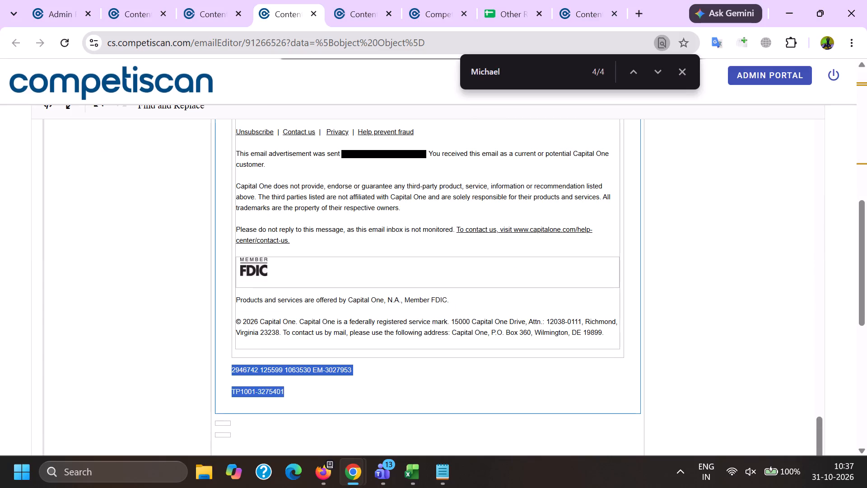
pyautogui.press('BackSpace')
# Copy the address of the footer's Privacy link and remove all links from the email.
pyautogui.scroll(2, 340, 412)
pyautogui.rightClick(337, 268)
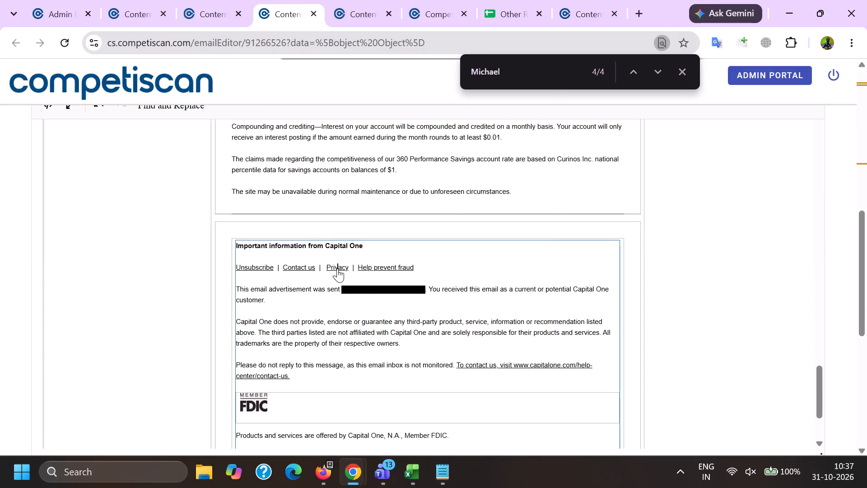
pyautogui.click(397, 141)
pyautogui.scroll(-3, 0, 201)
pyautogui.click(72, 281)
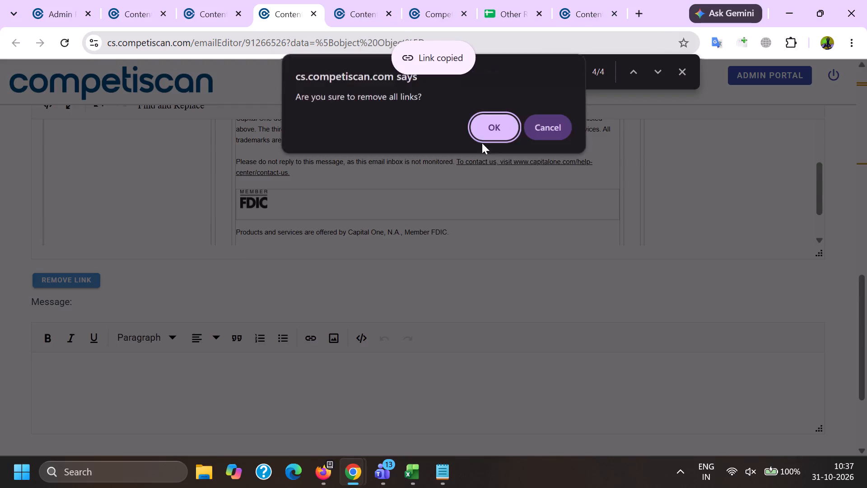
pyautogui.click(482, 140)
# Insert a link with the copied Privacy address at the footer's "Privacy" text.
pyautogui.scroll(2, 378, 322)
pyautogui.click(331, 206)
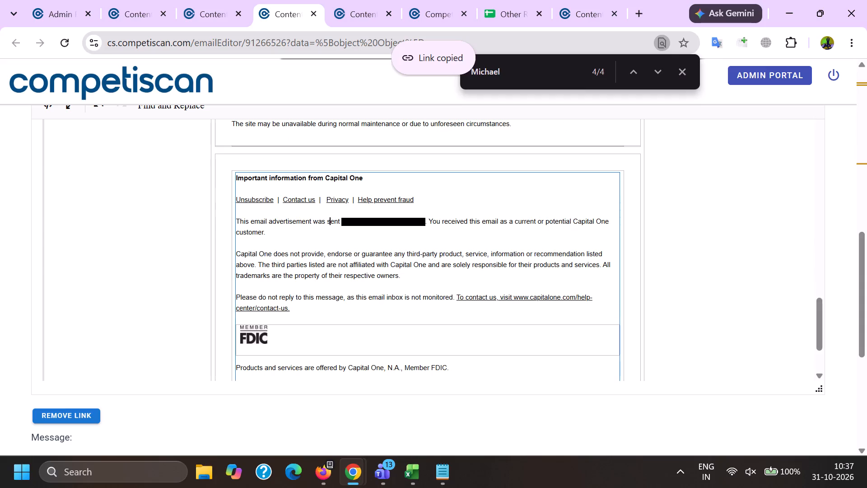
pyautogui.click(345, 200)
pyautogui.hotkey('ctrl', 'k')
pyautogui.hotkey('ctrl', 'v')
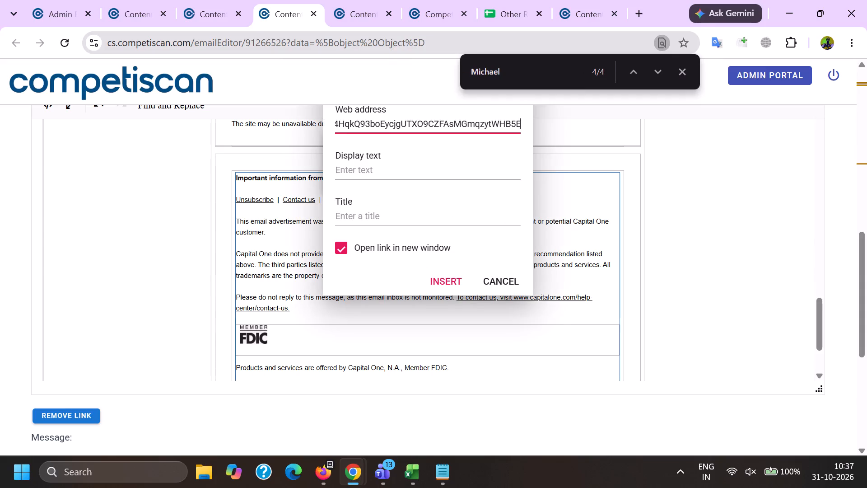
pyautogui.click(446, 282)
# Delete the forwarding block from "Sent from Yahoo Mail for iPhone" through the "wrote:" line beneath the new header lines.
pyautogui.scroll(-2, 364, 138)
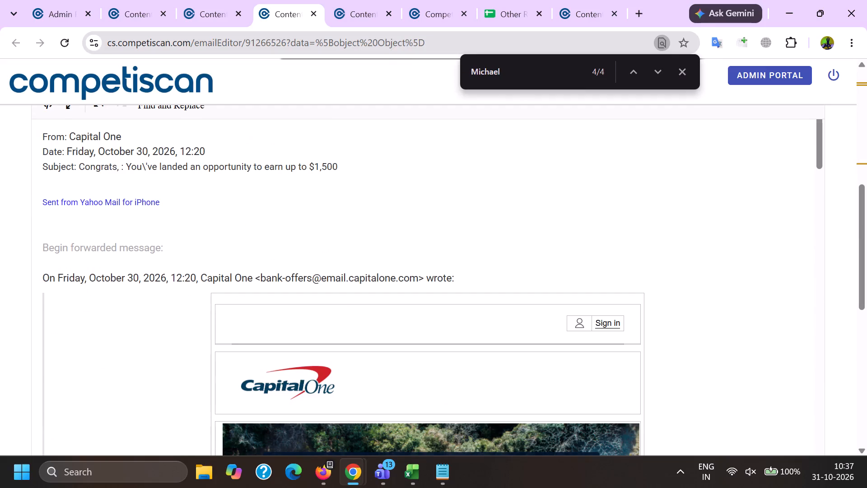
pyautogui.moveTo(38, 197); pyautogui.dragTo(559, 275)
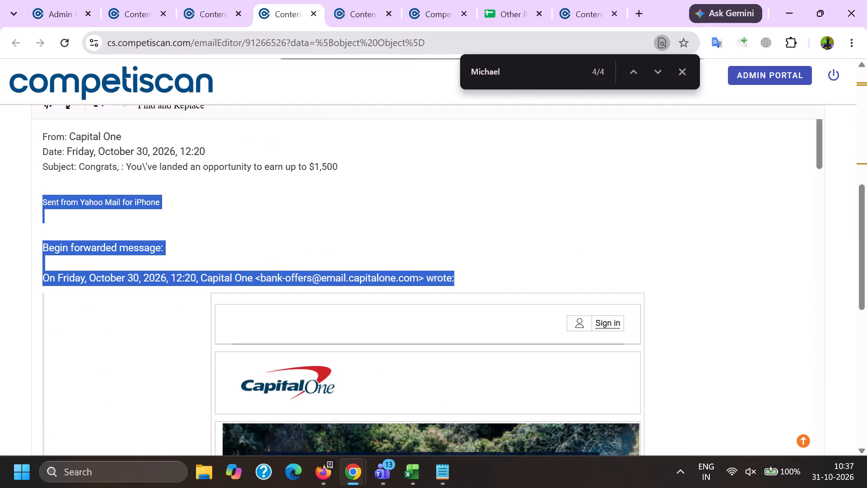
pyautogui.moveTo(559, 275); pyautogui.dragTo(573, 280)
pyautogui.press('BackSpace')
pyautogui.press('BackSpace')
pyautogui.scroll(-11, 510, 291)
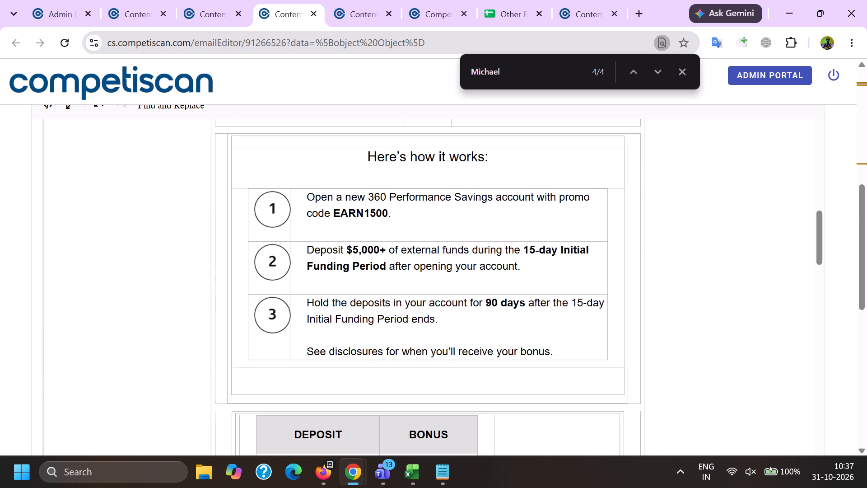
# Copy the promo code EARN1500 and delete it from the first item under "Here's how it works".
pyautogui.scroll(5, 335, 292)
pyautogui.scroll(-4, 379, 333)
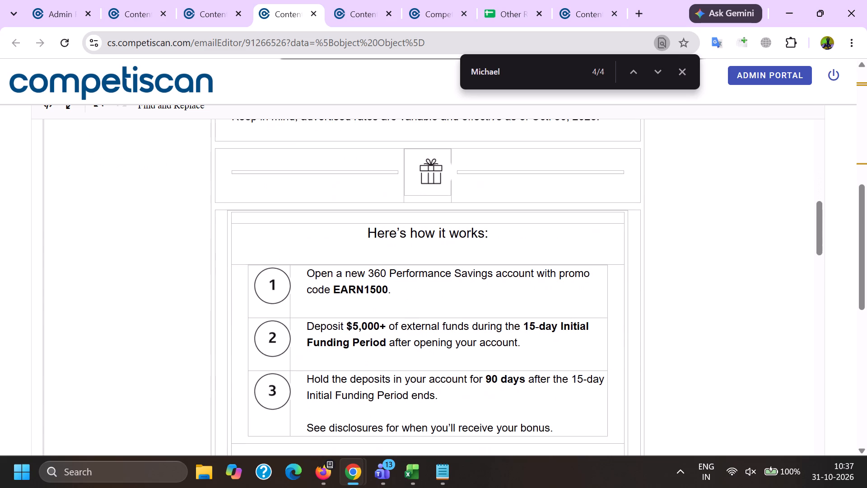
pyautogui.doubleClick(348, 281)
pyautogui.hotkey('ctrl', 'c')
pyautogui.press('BackSpace')
# Find the remaining EARN1500 occurrences and delete them from the bonus table's Step 1 cell and the STEP 1 disclosure paragraph.
pyautogui.hotkey('ctrl', 'f')
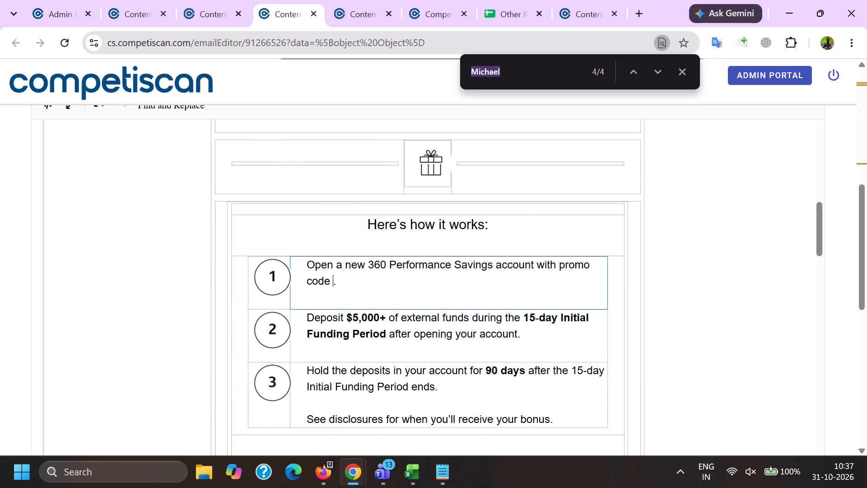
pyautogui.hotkey('ctrl', 'v')
pyautogui.press('Return')
pyautogui.press('Return')
pyautogui.press('Return')
pyautogui.doubleClick(282, 255)
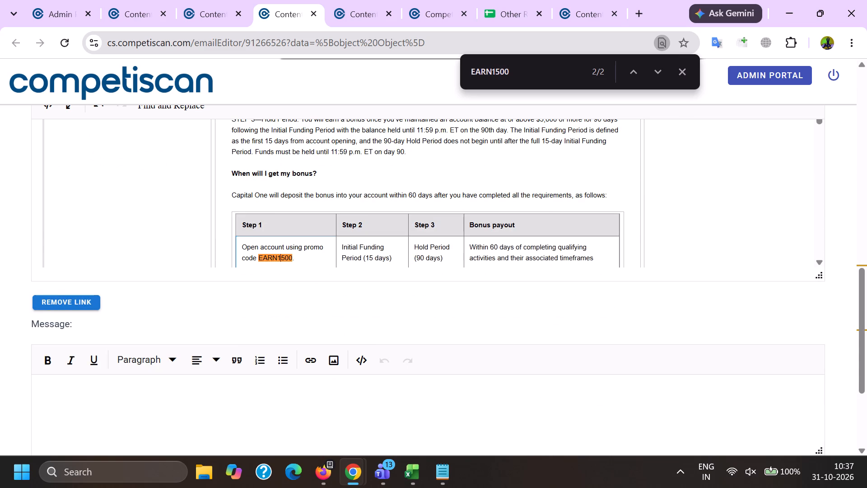
pyautogui.press('BackSpace')
pyautogui.scroll(2, 300, 375)
pyautogui.scroll(-4, 288, 324)
pyautogui.scroll(4, 303, 287)
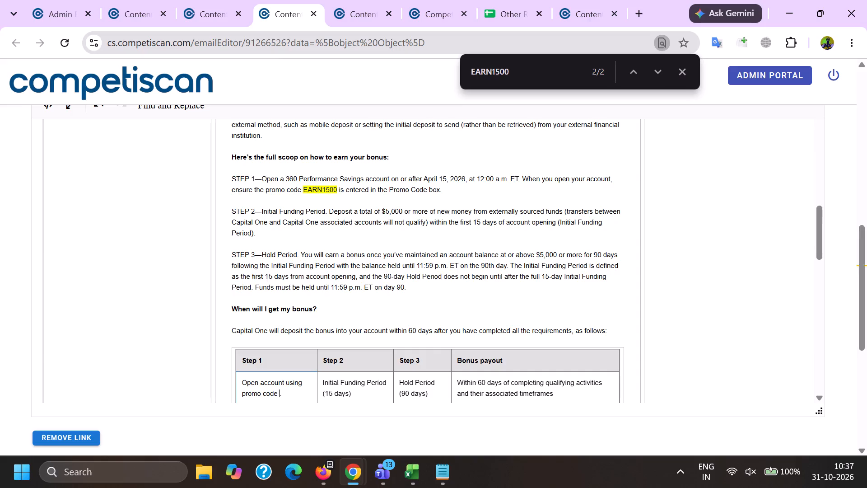
pyautogui.doubleClick(316, 191)
pyautogui.press('BackSpace')
# Delete the recipient's e-mail address from the footer sentence starting "This email advertisement was sent".
pyautogui.scroll(-18, 331, 233)
pyautogui.scroll(3, 318, 311)
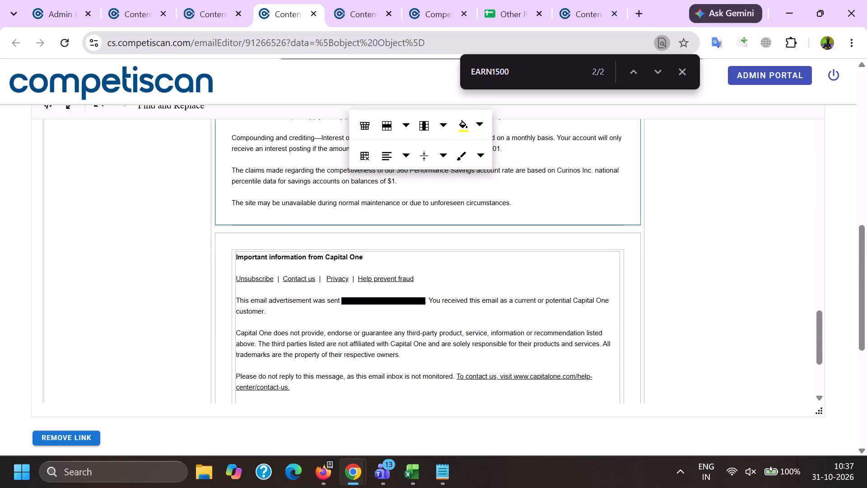
pyautogui.moveTo(350, 304); pyautogui.dragTo(424, 303)
pyautogui.press('BackSpace')
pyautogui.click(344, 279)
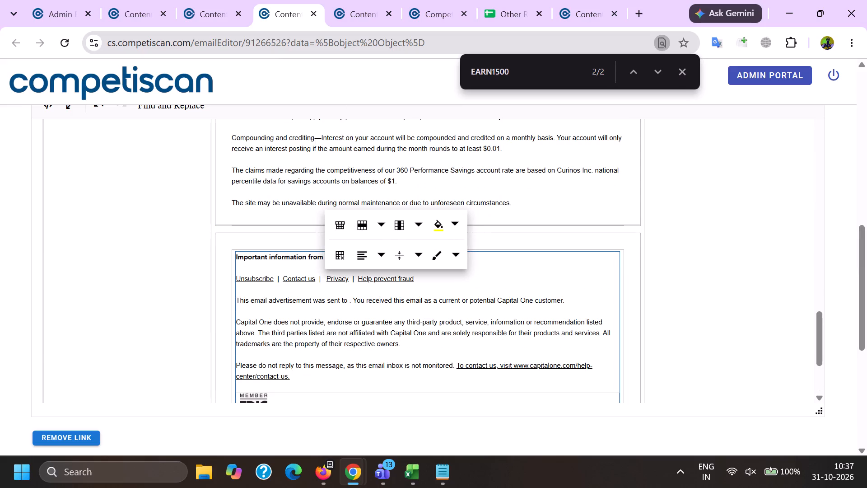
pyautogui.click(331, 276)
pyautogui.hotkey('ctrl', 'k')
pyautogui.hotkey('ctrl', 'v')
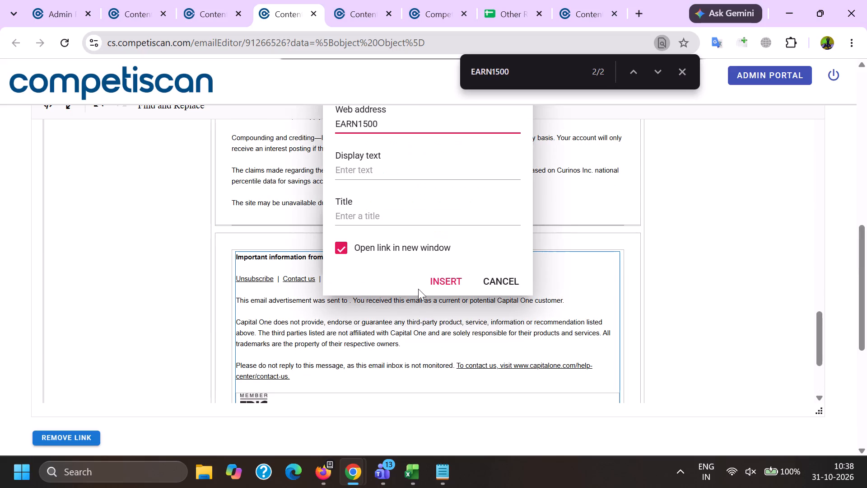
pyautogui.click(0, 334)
# Save the product info for the cleaned Capital One email.
pyautogui.scroll(-17, 86, 338)
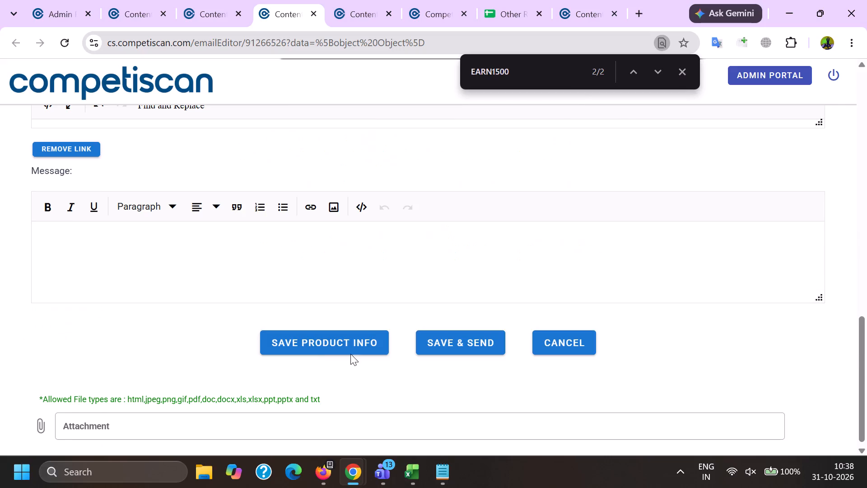
pyautogui.click(315, 337)
pyautogui.click(449, 275)
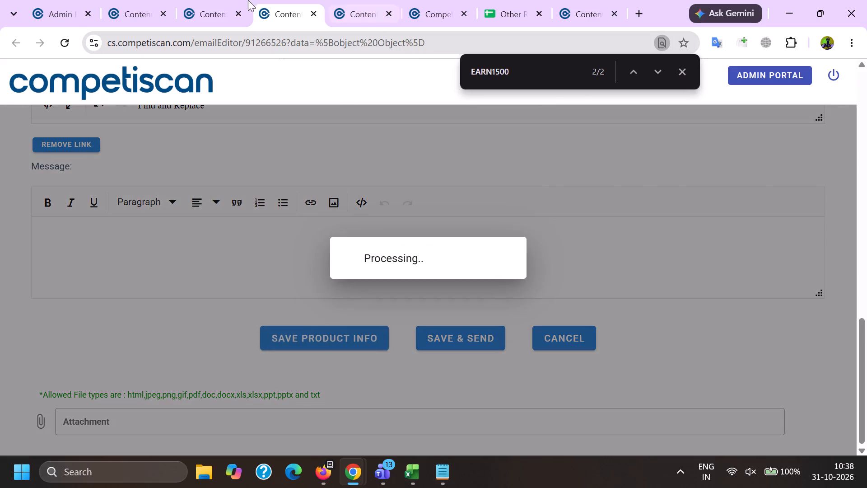
# Search the temp products for the used duplicate's ID 91248748 and open its product record for viewing and editing.
pyautogui.click(199, 0)
pyautogui.doubleClick(66, 276)
pyautogui.hotkey('ctrl', 'c')
pyautogui.click(415, 0)
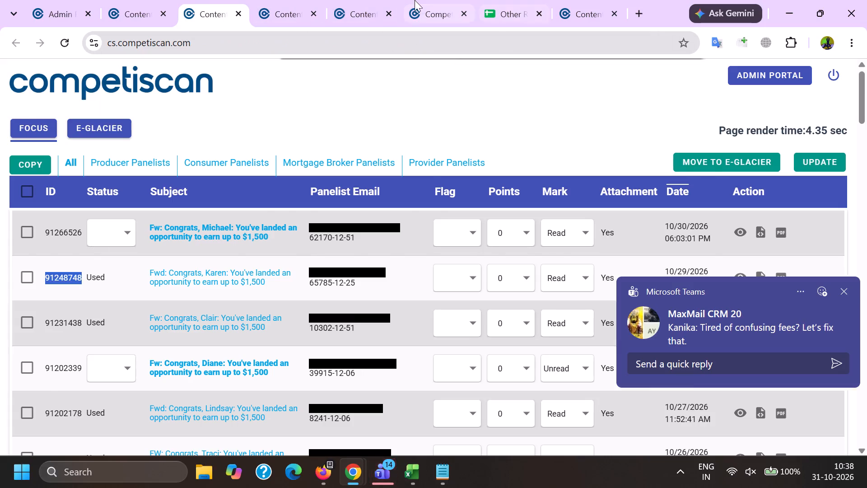
pyautogui.doubleClick(275, 133)
pyautogui.hotkey('ctrl', 'v')
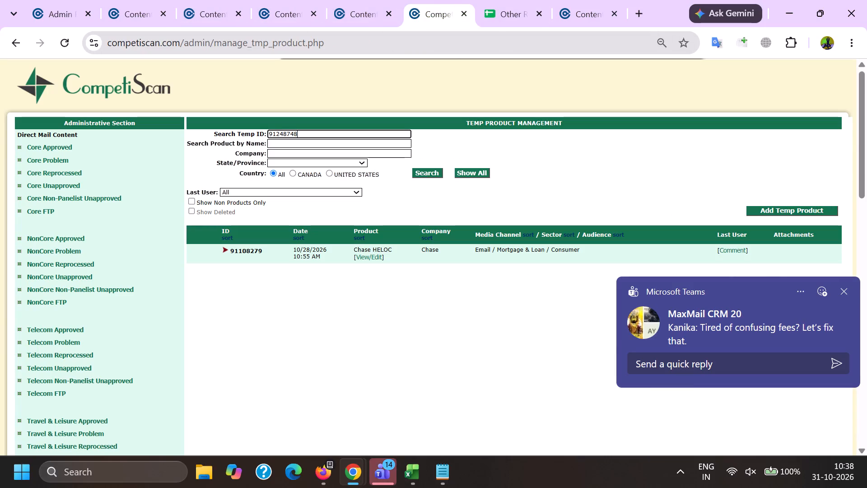
pyautogui.press('Return')
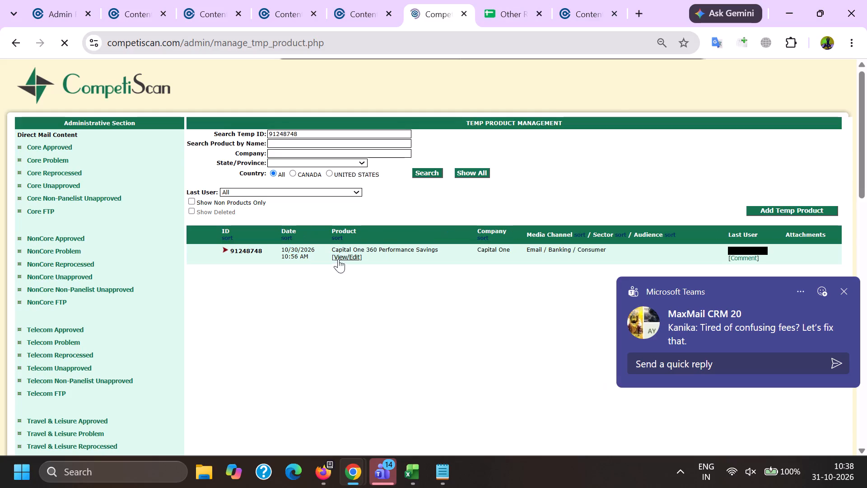
pyautogui.keyDown('ctrl'); pyautogui.click(338, 258); pyautogui.keyUp('ctrl')
# Copy the product name from record 91248748, open email 91266526's V2 product form, and set its Product Name to Capital One 360 Performance Savings.
pyautogui.doubleClick(349, 244)
pyautogui.tripleClick(349, 248)
pyautogui.hotkey('ctrl', 'c')
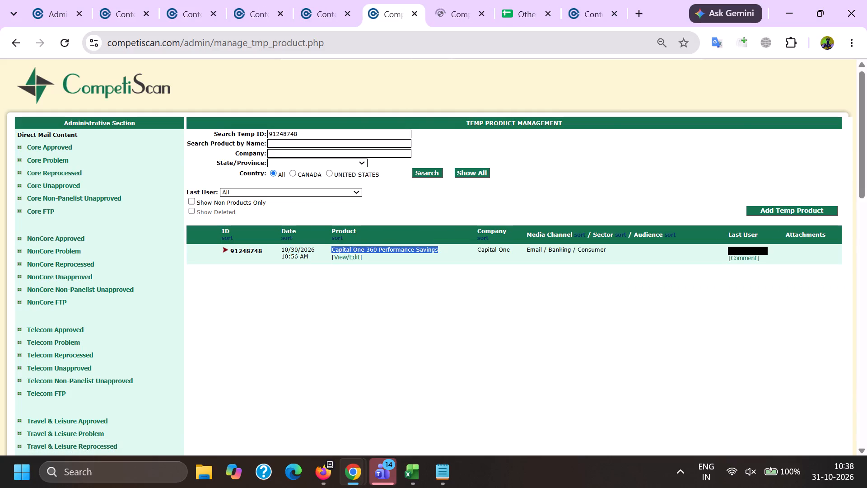
pyautogui.hotkey('alt', 'Tab')
pyautogui.hotkey('alt', 'Tab')
pyautogui.click(276, 0)
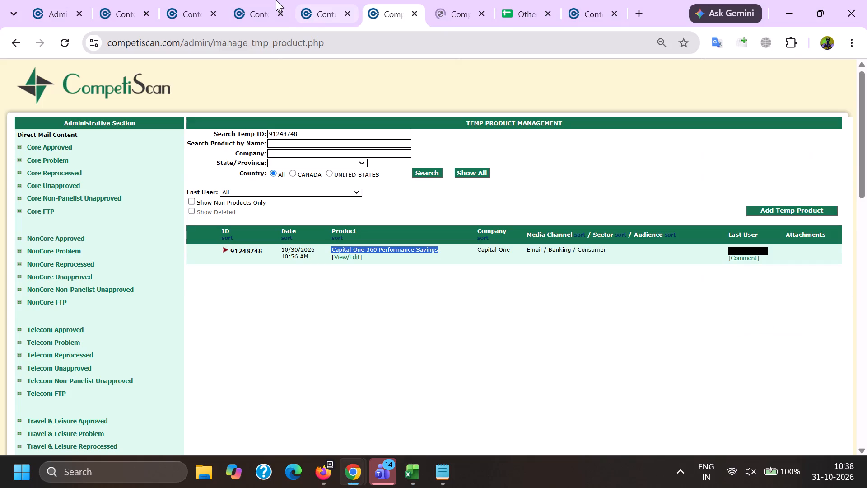
pyautogui.click(64, 100)
pyautogui.hotkey('alt', 'Tab')
pyautogui.click(336, 0)
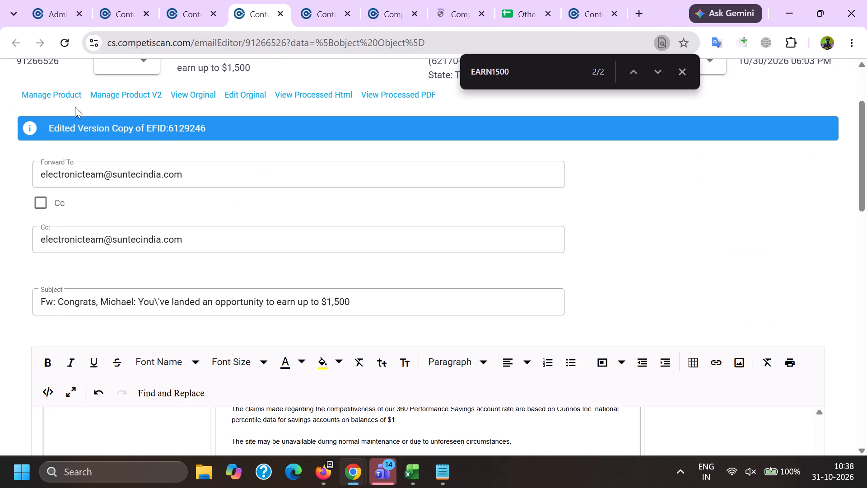
pyautogui.click(350, 19)
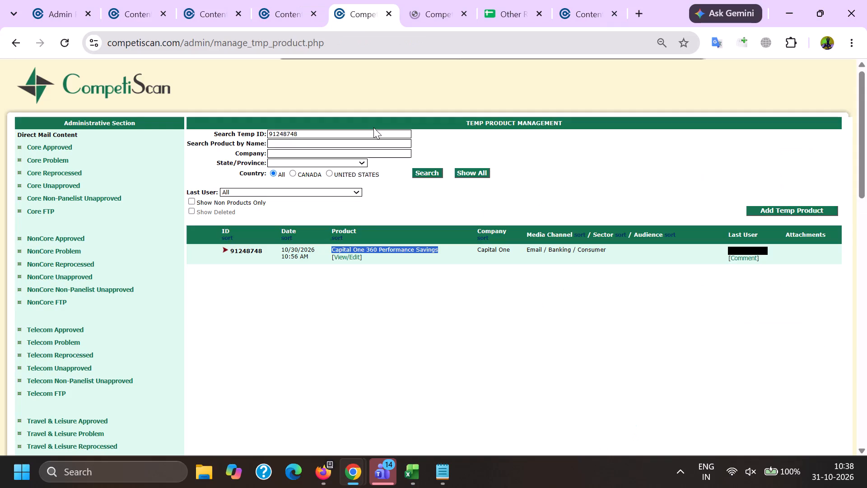
pyautogui.hotkey('alt', 'Tab')
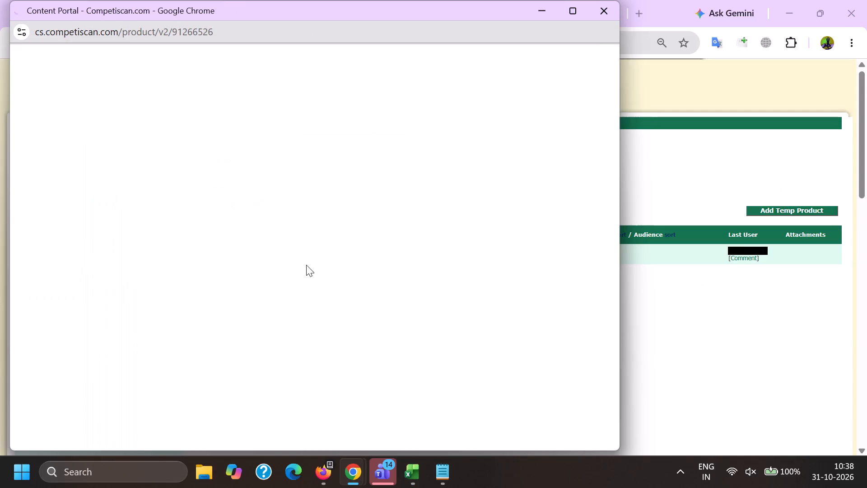
pyautogui.scroll(-6, 257, 174)
pyautogui.scroll(-5, 271, 276)
pyautogui.scroll(-1, 317, 212)
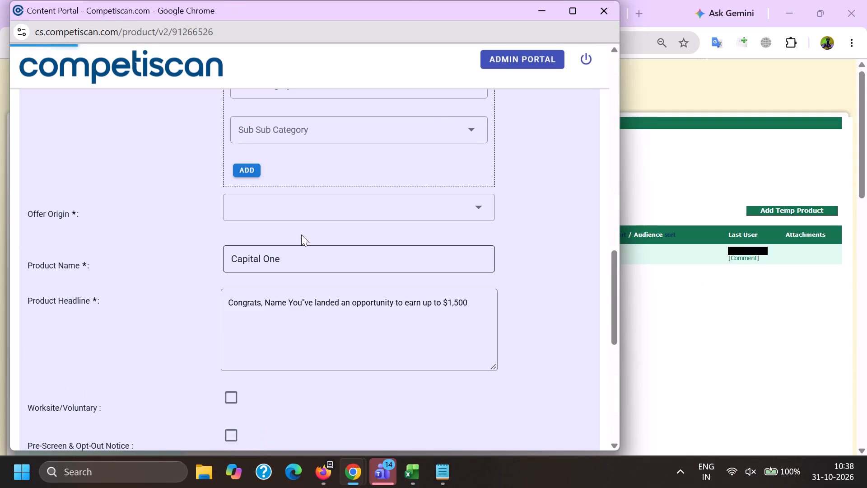
pyautogui.moveTo(338, 187); pyautogui.dragTo(43, 171)
pyautogui.hotkey('ctrl', 'v')
# Copy the full Product Headline text from the opened record of the used duplicate.
pyautogui.hotkey('alt', 'Tab')
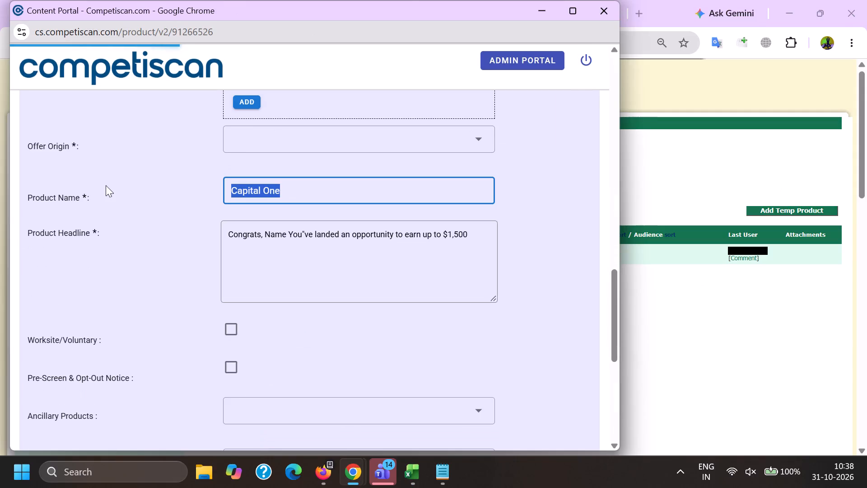
pyautogui.click(605, 0)
pyautogui.click(437, 0)
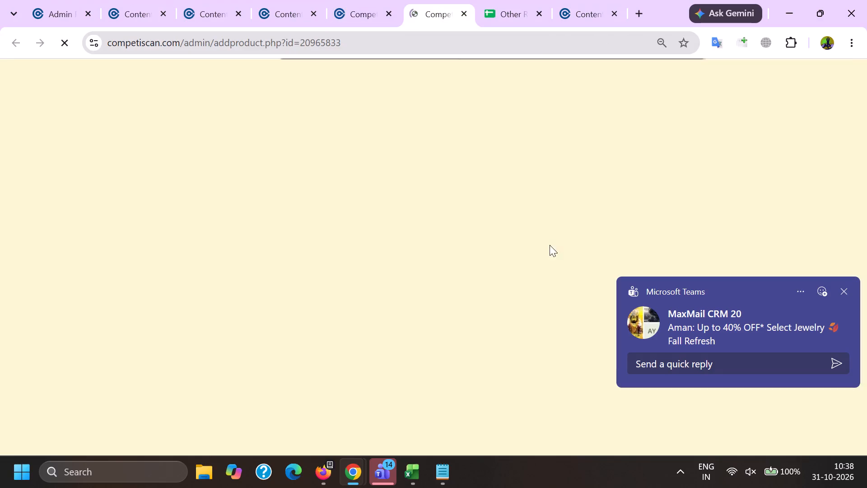
pyautogui.scroll(-8, 552, 283)
pyautogui.moveTo(554, 96); pyautogui.dragTo(256, 45)
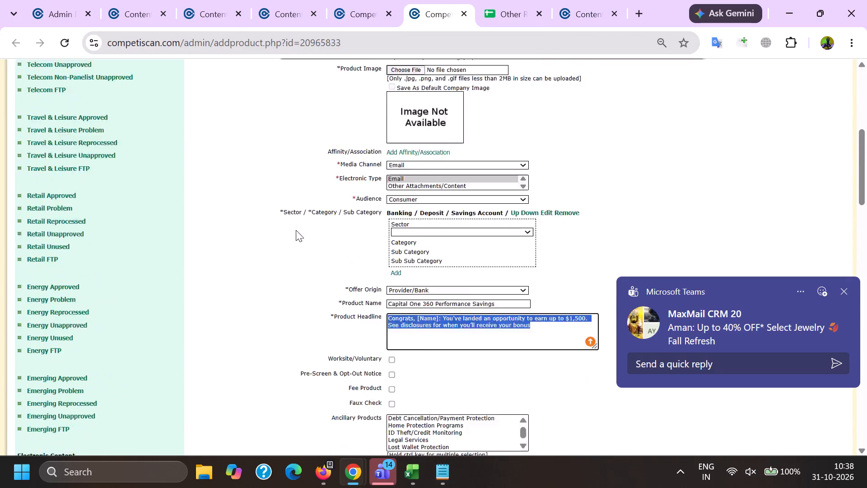
pyautogui.hotkey('ctrl', 'c')
# Apply Capital One's product image in the product form of email 91266526.
pyautogui.hotkey('alt', 'Tab')
pyautogui.scroll(9, 245, 265)
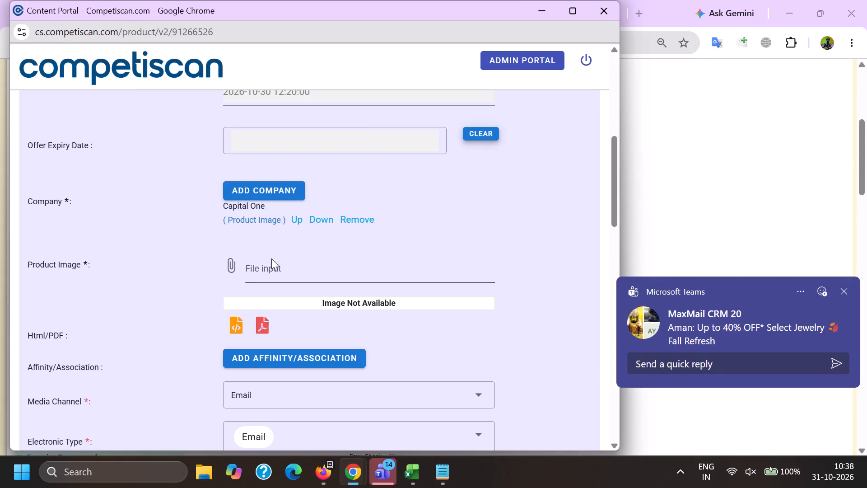
pyautogui.click(246, 218)
# Add the classification with sector Banking, category Deposit and sub category Savings Account.
pyautogui.scroll(-4, 255, 168)
pyautogui.click(265, 244)
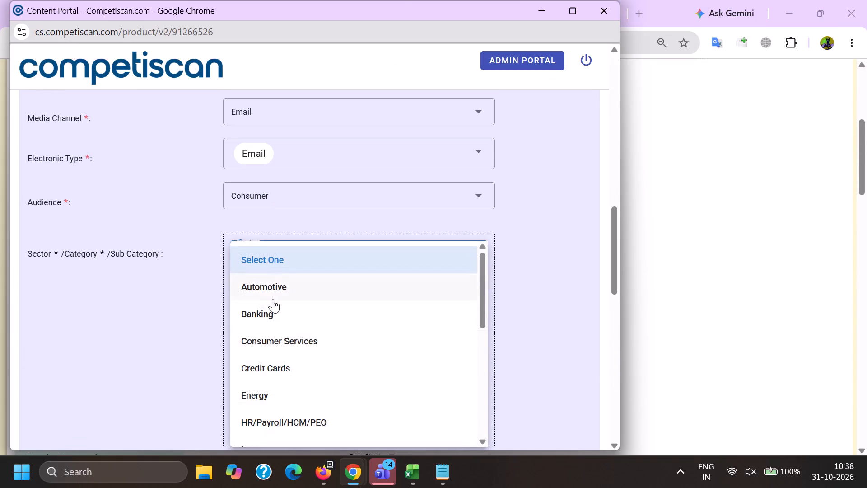
pyautogui.click(264, 319)
pyautogui.moveTo(125, 317); pyautogui.dragTo(157, 322)
pyautogui.click(260, 315)
pyautogui.click(268, 297)
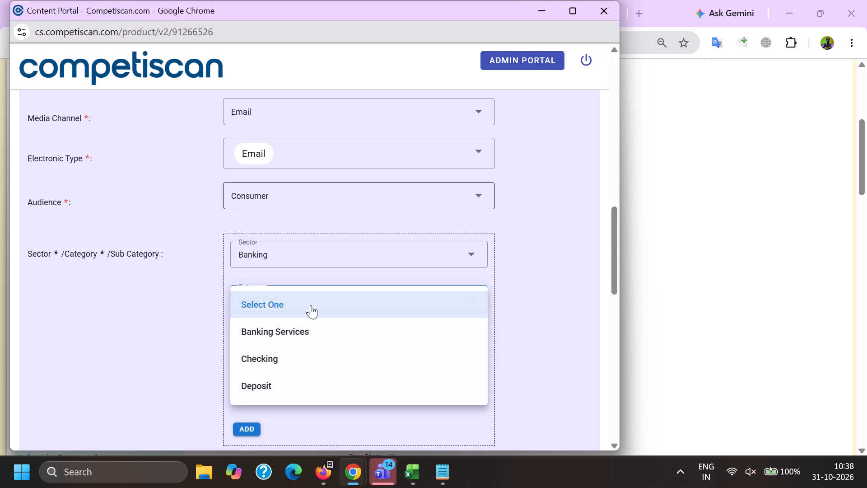
pyautogui.click(272, 385)
pyautogui.moveTo(142, 372); pyautogui.dragTo(163, 373)
pyautogui.click(267, 346)
pyautogui.scroll(-2, 259, 234)
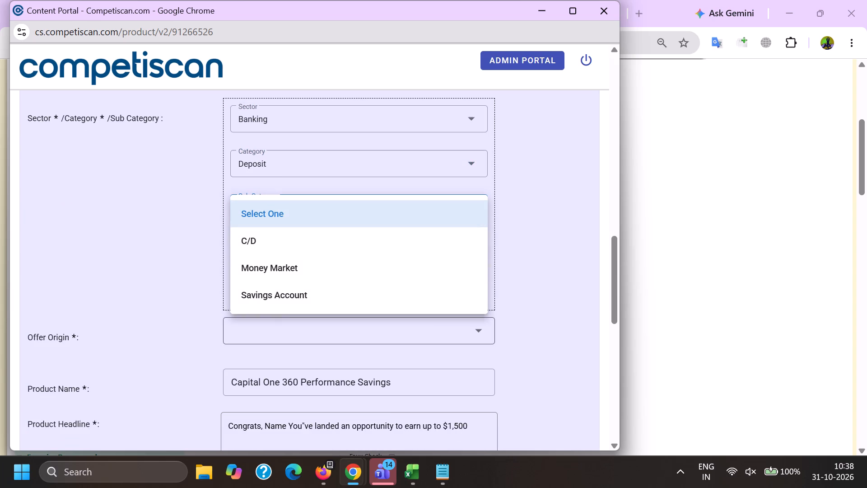
pyautogui.click(285, 289)
pyautogui.moveTo(133, 276); pyautogui.dragTo(165, 278)
pyautogui.click(241, 296)
# Set the Offer Origin to Provider/Bank.
pyautogui.scroll(-2, 268, 218)
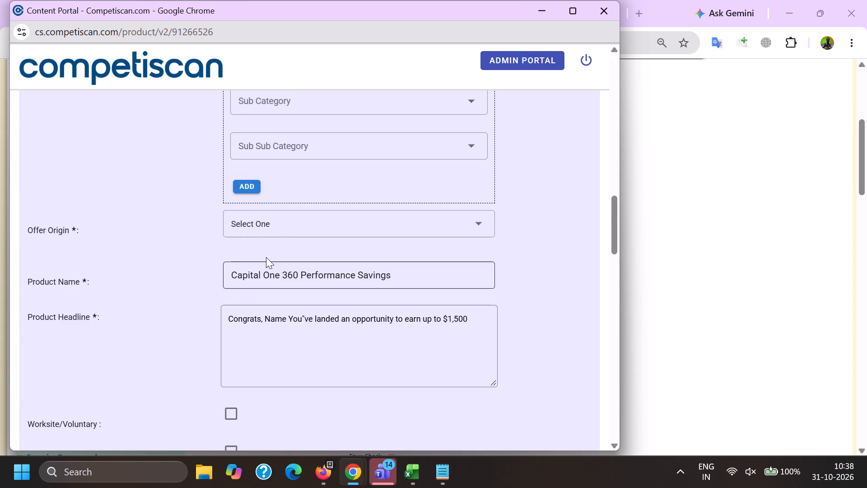
pyautogui.click(257, 237)
pyautogui.click(258, 231)
pyautogui.click(261, 275)
# Replace the Product Headline with the copied "Congrats, [Name]: You've landed an opportunity to earn up to $1,500. See disclosures for when you'll receive your bonus".
pyautogui.tripleClick(284, 312)
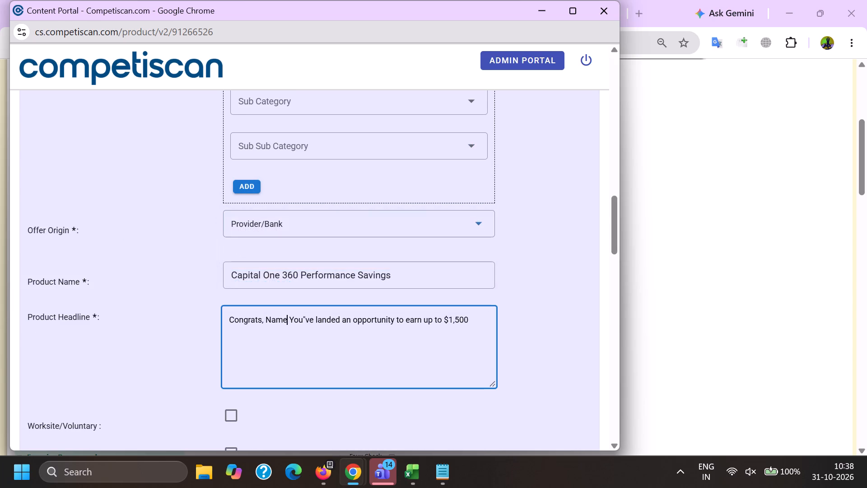
pyautogui.hotkey('ctrl', 'v')
pyautogui.hotkey('ctrl', 'a')
pyautogui.hotkey('ctrl', 'v')
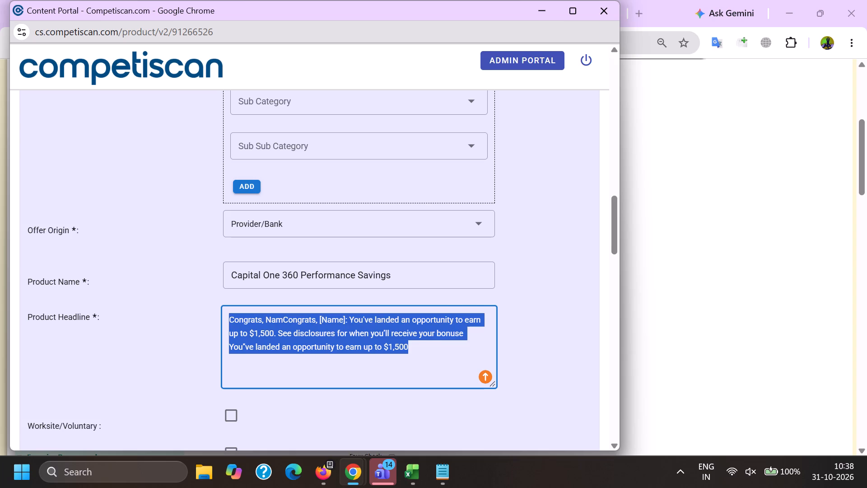
# Copy the Sign-on Incentive #1 text from the used duplicate's product record.
pyautogui.hotkey('alt', 'Tab')
pyautogui.scroll(-5, 353, 247)
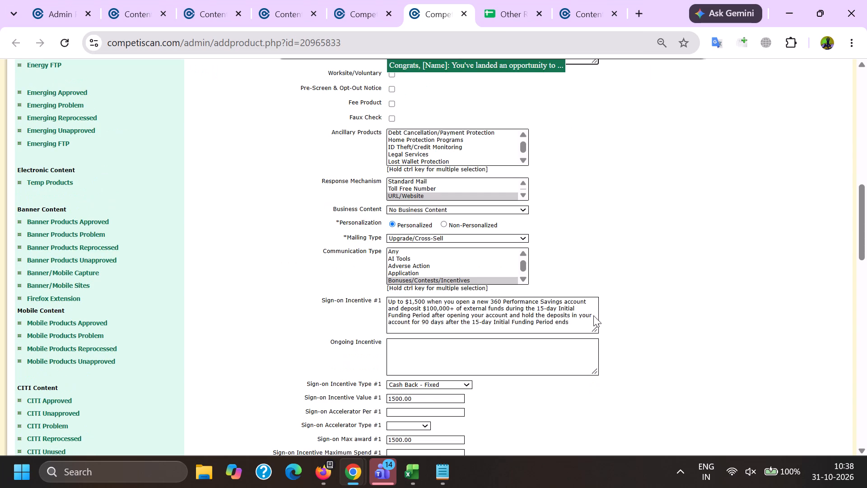
pyautogui.moveTo(591, 322); pyautogui.dragTo(336, 266)
pyautogui.hotkey('ctrl', 'c')
# Set the Response Mechanism to URL/Website in the product form of email 91266526.
pyautogui.hotkey('alt', 'Tab')
pyautogui.scroll(-4, 326, 272)
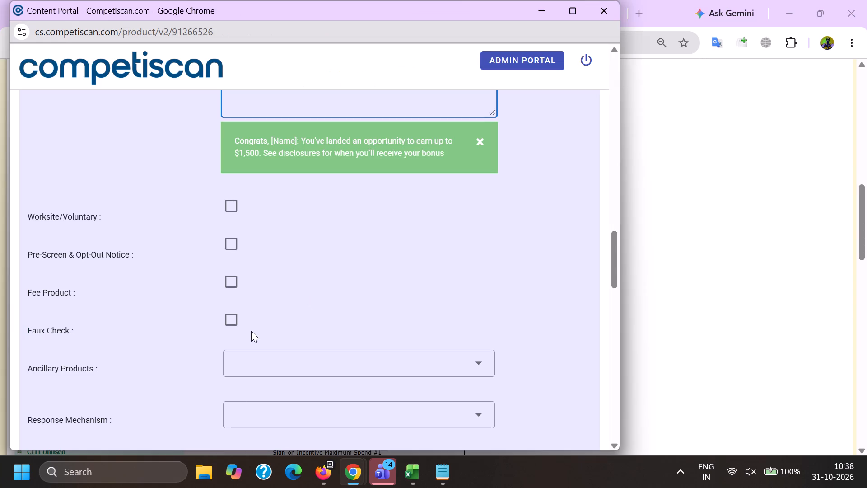
pyautogui.click(236, 397)
pyautogui.scroll(-1, 268, 233)
pyautogui.click(252, 276)
pyautogui.scroll(-1, 288, 205)
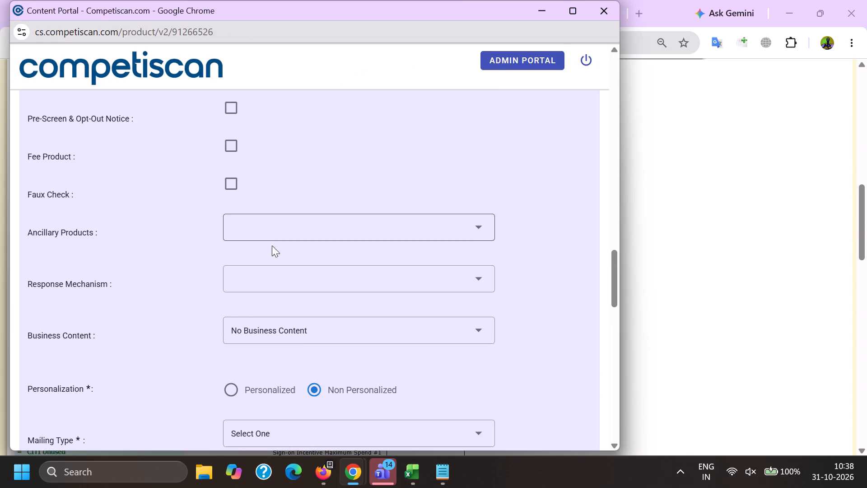
pyautogui.click(249, 274)
pyautogui.scroll(-7, 267, 196)
pyautogui.click(274, 317)
pyautogui.click(168, 314)
# Set Personalization to Personalized and the Mailing Type to Upgrade/Cross-Sell.
pyautogui.click(234, 262)
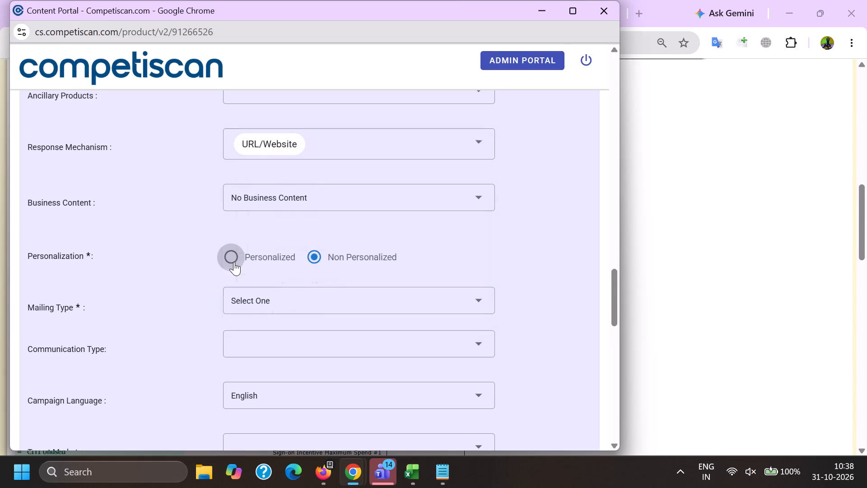
pyautogui.click(244, 303)
pyautogui.click(275, 389)
pyautogui.moveTo(157, 378); pyautogui.dragTo(167, 379)
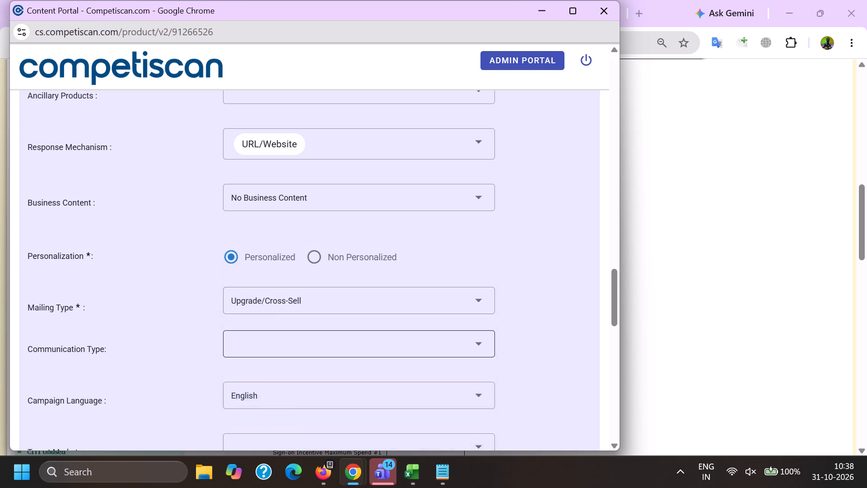
pyautogui.click(259, 339)
pyautogui.scroll(-1, 276, 263)
pyautogui.click(295, 373)
pyautogui.hotkey('alt', 'Tab')
pyautogui.scroll(-2, 440, 303)
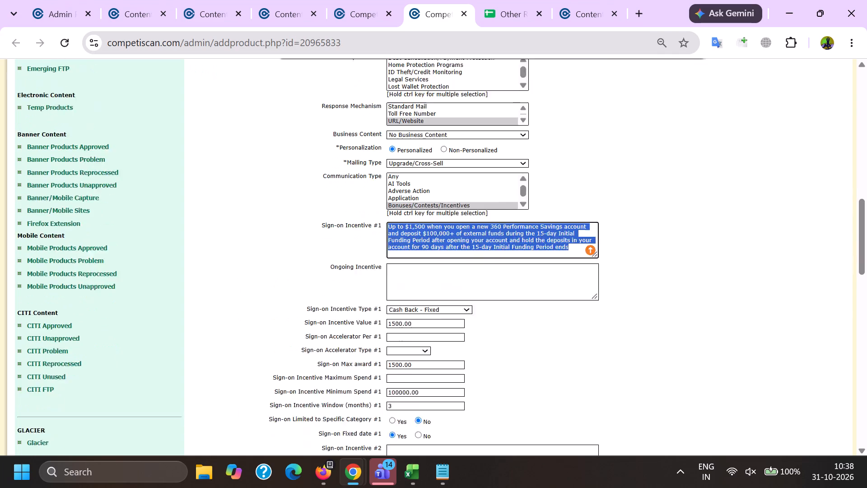
pyautogui.scroll(-7, 432, 131)
pyautogui.hotkey('alt', 'Tab')
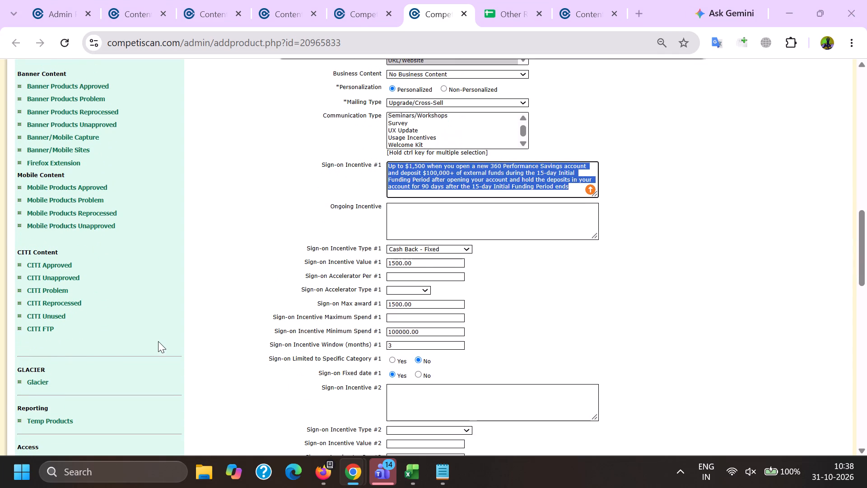
pyautogui.click(158, 341)
# Paste the copied 360 Performance Savings bonus text into Sign-on Incentive #1.
pyautogui.scroll(-2, 260, 230)
pyautogui.click(263, 211)
pyautogui.hotkey('ctrl', 'v')
# Set Sign-on Incentive Type #1 to Cash Back - Fixed and copy 1500.00 from the existing record into Sign-on Incentive Value #1.
pyautogui.scroll(-3, 263, 214)
pyautogui.click(260, 214)
pyautogui.hotkey('alt', 'Tab')
pyautogui.hotkey('alt', 'Tab')
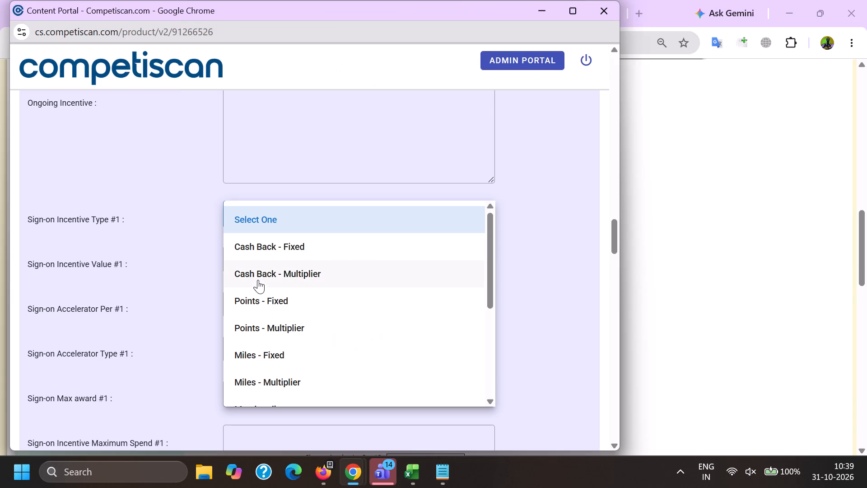
pyautogui.click(260, 251)
pyautogui.moveTo(179, 255); pyautogui.dragTo(191, 260)
pyautogui.click(256, 269)
pyautogui.hotkey('alt', 'Tab')
pyautogui.moveTo(424, 265); pyautogui.dragTo(355, 251)
pyautogui.hotkey('ctrl', 'c')
pyautogui.hotkey('alt', 'Tab')
pyautogui.hotkey('ctrl', 'v')
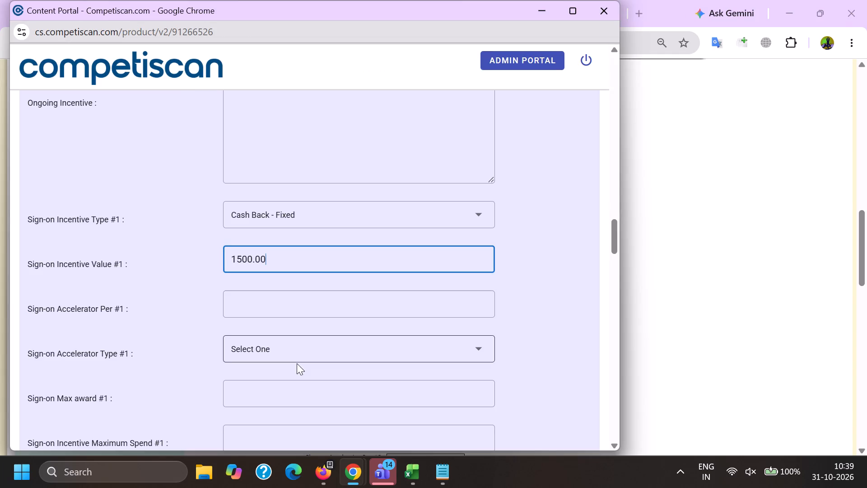
# Set Sign-on Max award #1 to 1500.00, matching the existing product record.
pyautogui.click(289, 363)
pyautogui.click(271, 387)
pyautogui.hotkey('alt', 'Tab')
pyautogui.hotkey('ctrl', 'v')
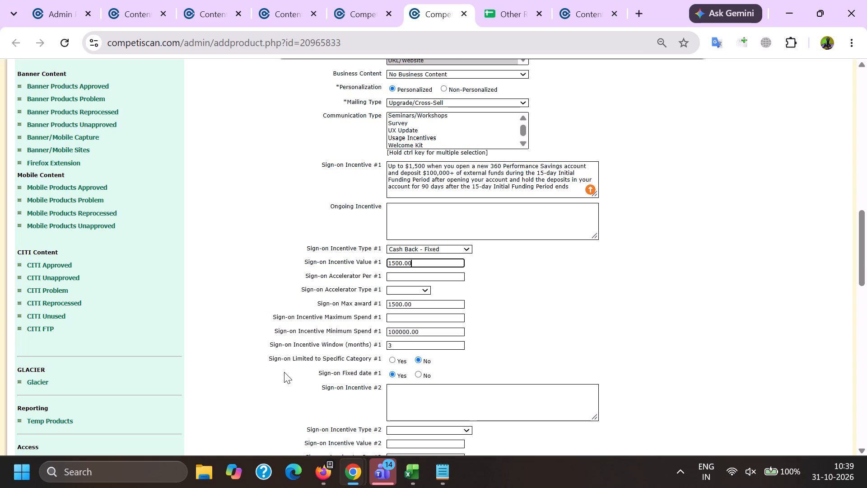
pyautogui.hotkey('alt', 'Tab')
pyautogui.hotkey('ctrl', 'v')
# Copy the minimum spend of 100000.00 from the existing record into Sign-on Incentive Minimum Spend #1.
pyautogui.scroll(-2, 246, 262)
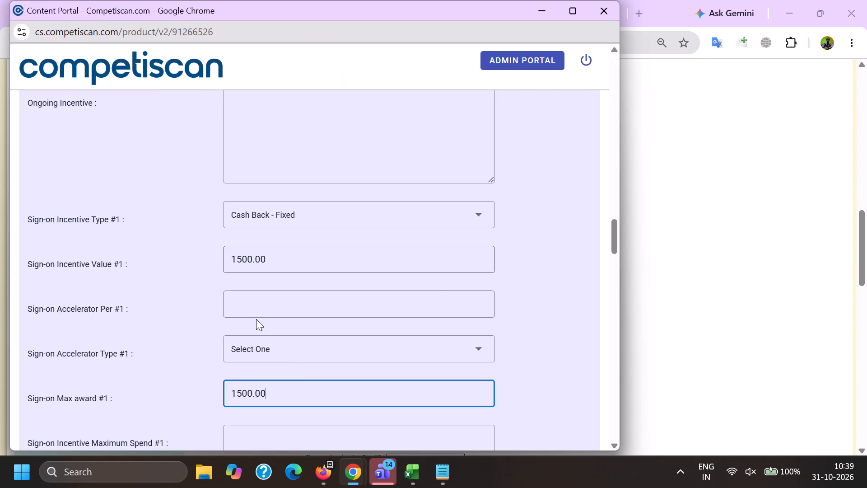
pyautogui.click(239, 346)
pyautogui.hotkey('alt', 'Tab')
pyautogui.moveTo(436, 333); pyautogui.dragTo(315, 330)
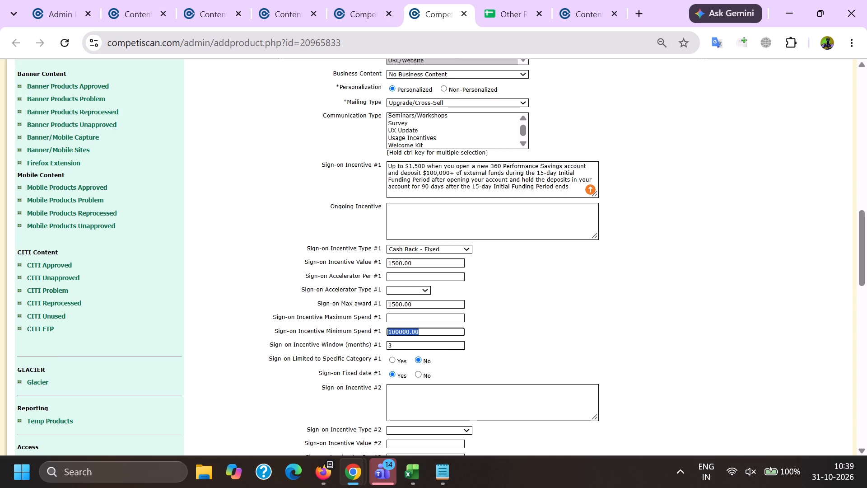
pyautogui.hotkey('ctrl', 'c')
pyautogui.hotkey('alt', 'Tab')
pyautogui.hotkey('ctrl', 'v')
# Set Sign-on Incentive Window (months) #1 to 3 and Sign-on Fixed date #1 to Yes.
pyautogui.click(277, 399)
pyautogui.hotkey('alt', 'Tab')
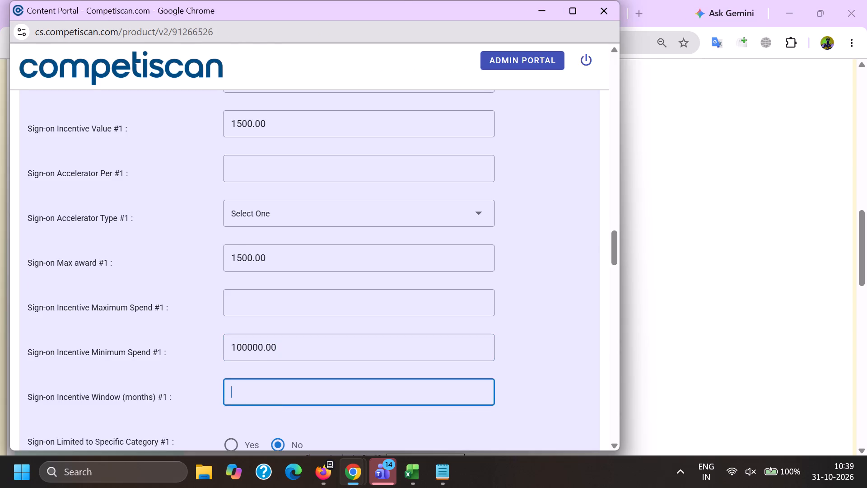
pyautogui.hotkey('alt', 'Tab')
pyautogui.press('3')
pyautogui.scroll(-2, 298, 247)
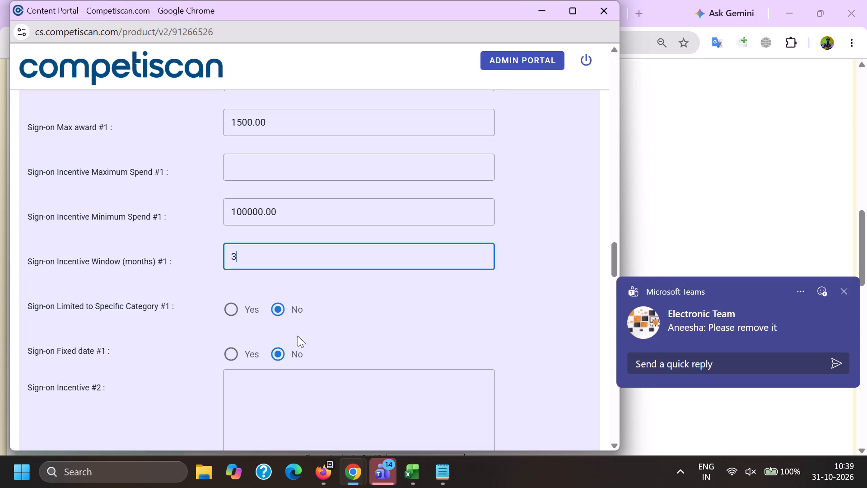
pyautogui.click(238, 352)
# Set the Minimum Deposit in the general banking details to 0.00, following the existing product record.
pyautogui.scroll(-20, 237, 348)
pyautogui.scroll(-4, 237, 348)
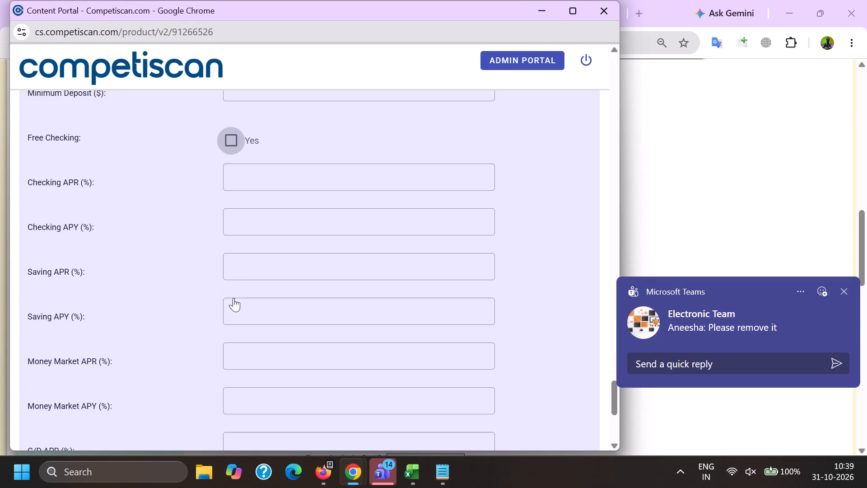
pyautogui.scroll(3, 249, 265)
pyautogui.click(256, 281)
pyautogui.hotkey('alt', 'Tab')
pyautogui.scroll(-9, 256, 281)
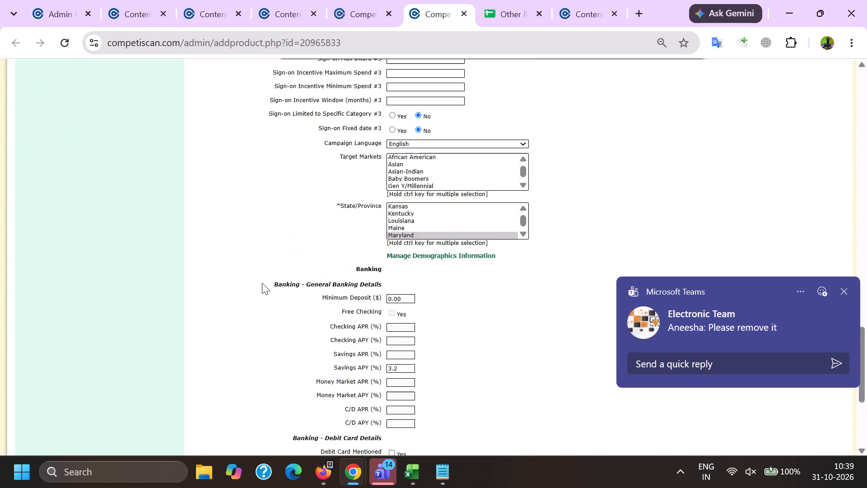
pyautogui.scroll(-4, 262, 283)
pyautogui.hotkey('alt', 'Tab')
pyautogui.write('0.0')
pyautogui.press('0')
# Set the Saving APY to 3.2 percent in the general banking details.
pyautogui.press('Tab')
pyautogui.press('Tab')
pyautogui.press('Tab')
pyautogui.press('Tab')
pyautogui.press('Tab')
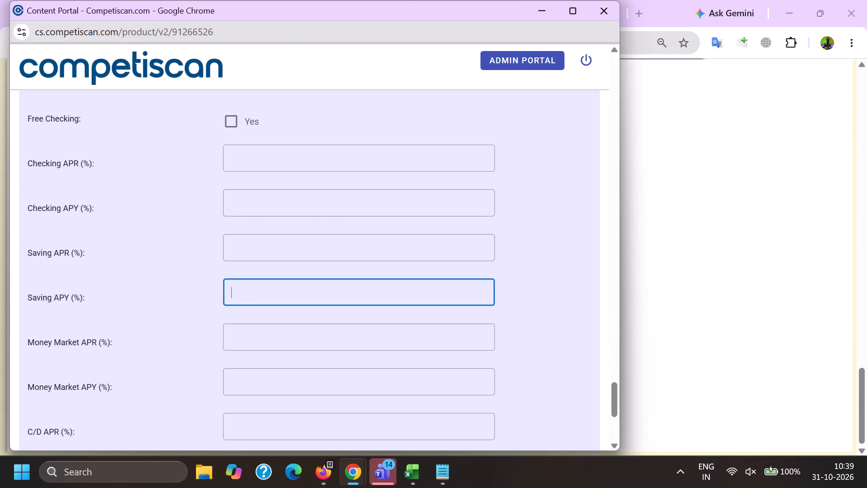
pyautogui.write('3.2')
# Submit the completed product form of email 91266526.
pyautogui.scroll(-11, 262, 286)
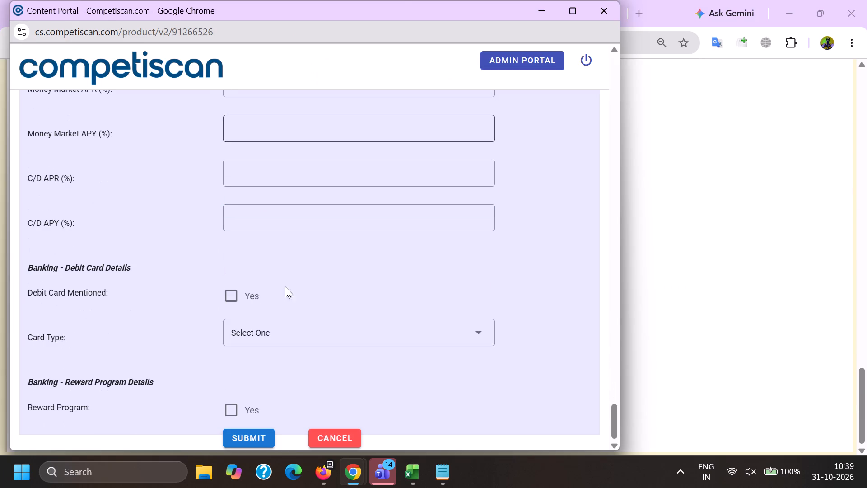
pyautogui.click(257, 429)
# Switch to the retail email list in Firefox and copy the subject "Get up to 60% off + The ornaments you'll reach for every year".
pyautogui.click(322, 481)
pyautogui.click(232, 412)
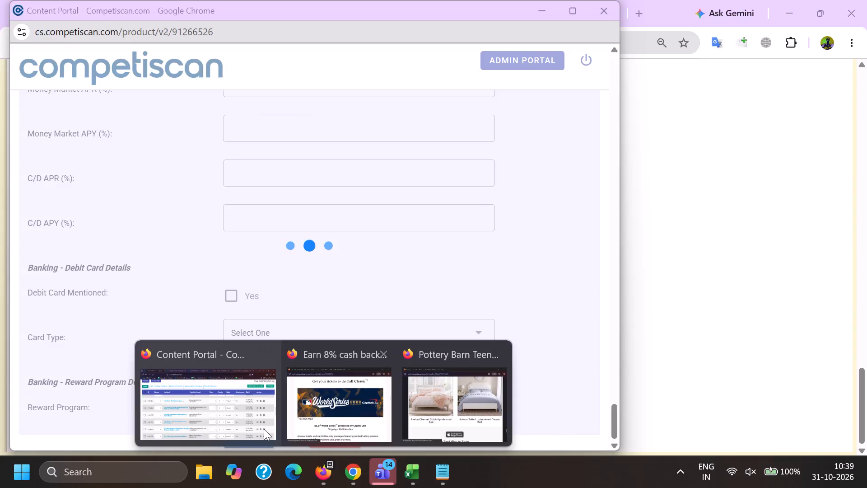
pyautogui.click(352, 0)
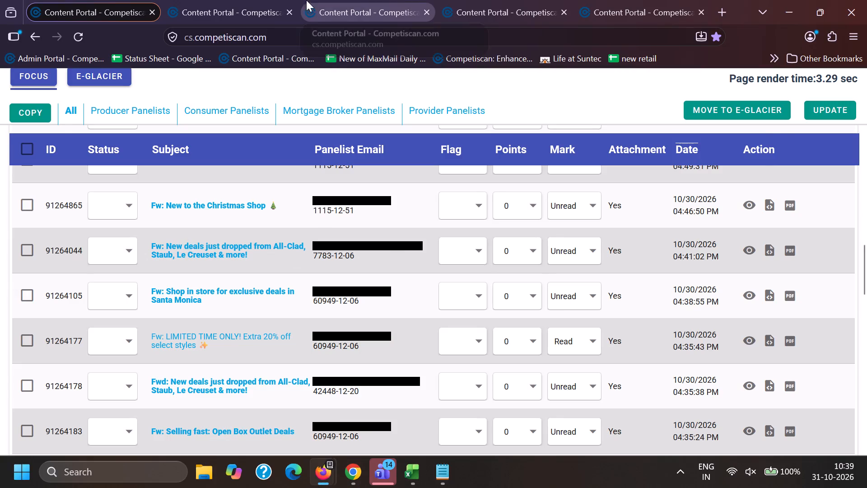
pyautogui.click(250, 0)
pyautogui.click(371, 0)
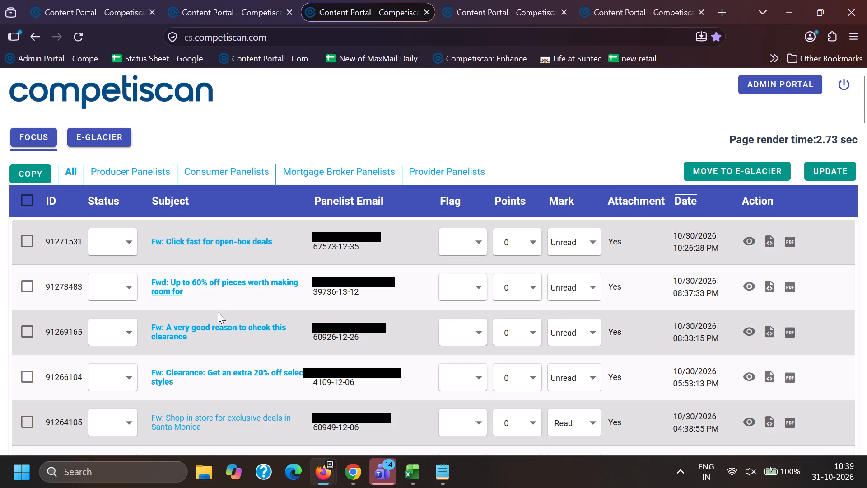
pyautogui.scroll(-17, 217, 311)
pyautogui.scroll(-13, 101, 359)
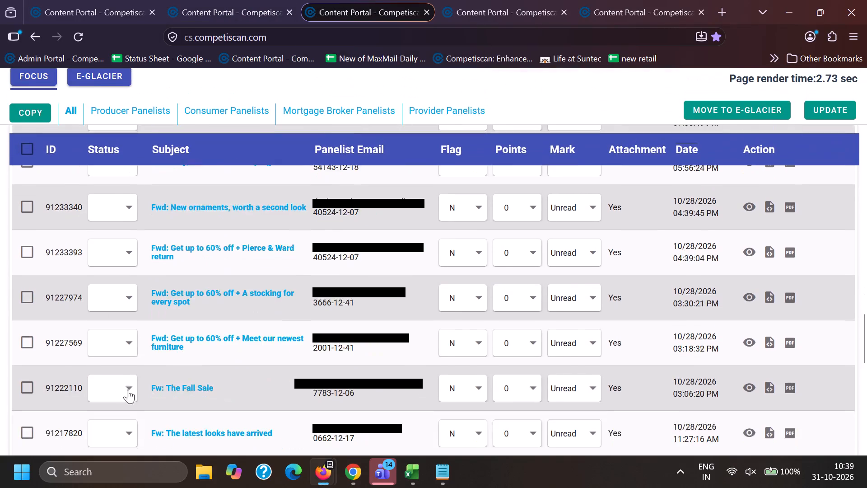
pyautogui.scroll(-7, 128, 389)
pyautogui.scroll(4, 150, 381)
pyautogui.scroll(12, 188, 340)
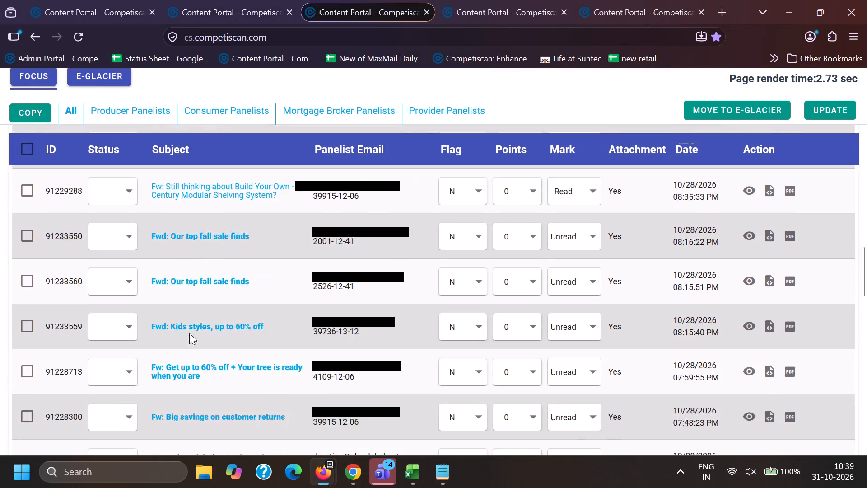
pyautogui.scroll(3, 189, 333)
pyautogui.moveTo(165, 393); pyautogui.dragTo(276, 408)
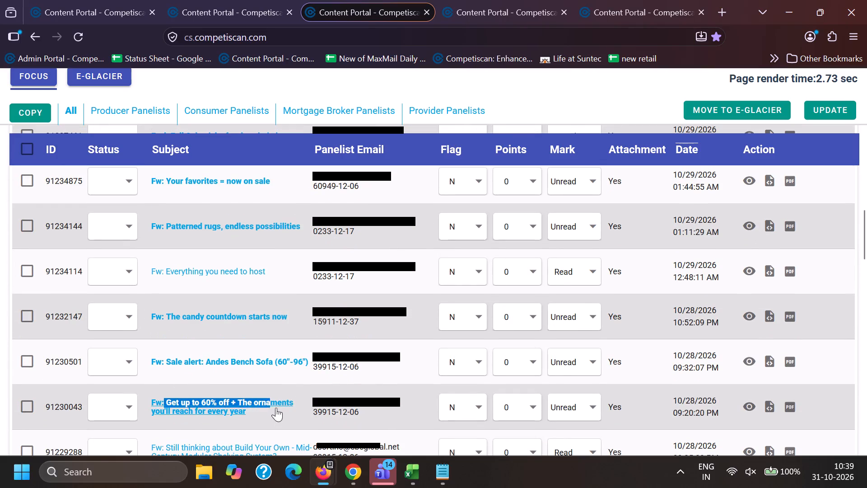
pyautogui.moveTo(276, 408); pyautogui.dragTo(277, 410)
pyautogui.hotkey('ctrl', 'c')
# Switch to the Content Portal in Chrome and search subjects for the copied ornaments subject as an exact quoted phrase to check for duplicates.
pyautogui.click(353, 471)
pyautogui.click(281, 413)
pyautogui.click(209, 0)
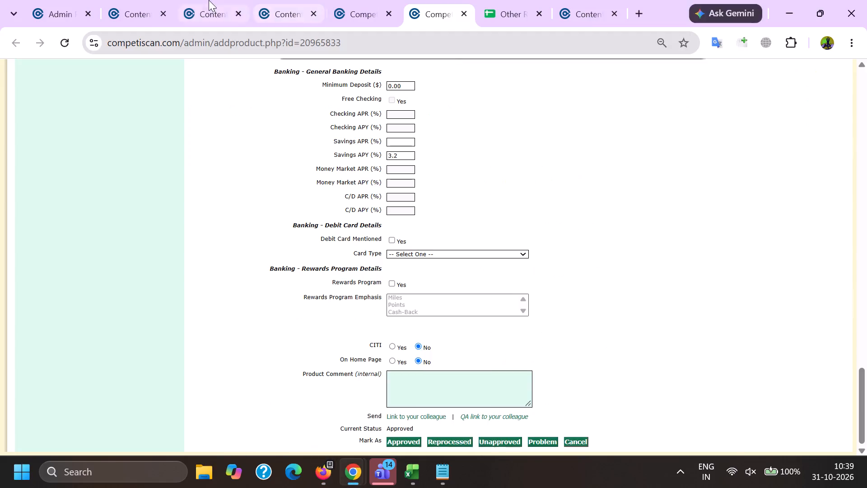
pyautogui.scroll(-18, 217, 343)
pyautogui.scroll(-7, 257, 377)
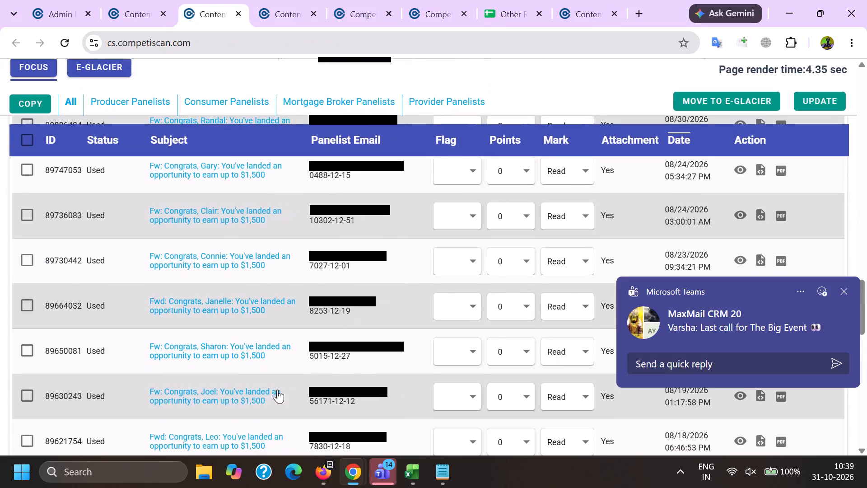
pyautogui.scroll(-6, 287, 397)
pyautogui.moveTo(321, 325); pyautogui.dragTo(0, 319)
pyautogui.press('BackSpace')
pyautogui.hotkey('shift', '"')
pyautogui.hotkey('ctrl', 'v')
pyautogui.hotkey('shift', '"')
pyautogui.press('Return')
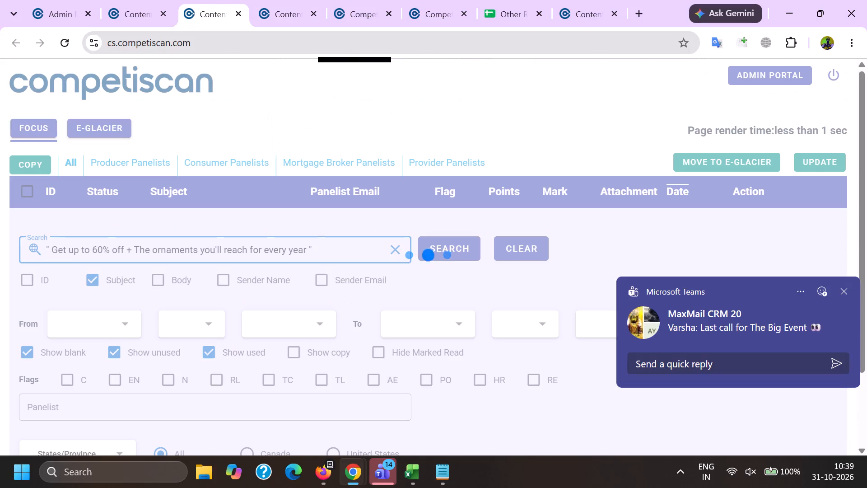
pyautogui.scroll(1, 0, 319)
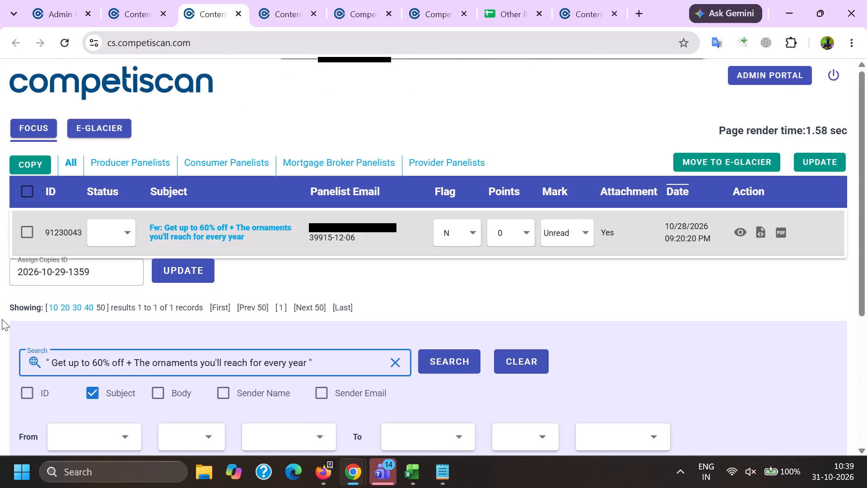
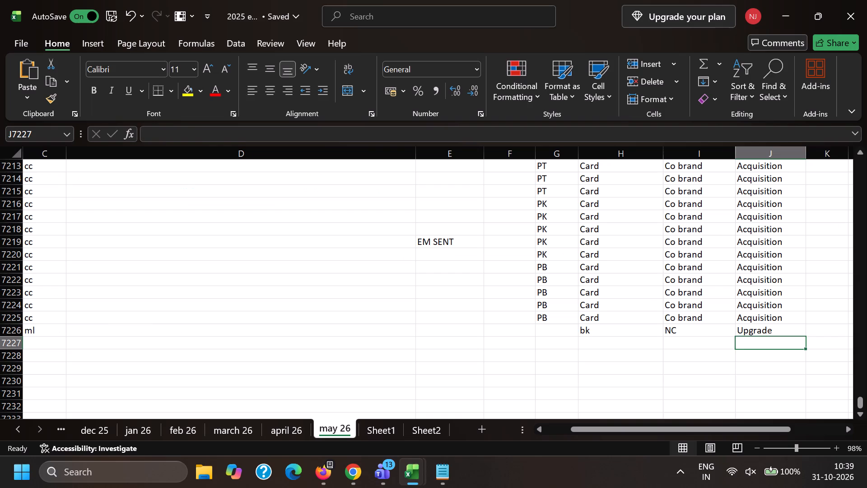
pyautogui.click(52, 346)
pyautogui.press('Left')
pyautogui.hotkey('ctrl', 'v')
pyautogui.press('Right')
pyautogui.write('cc')
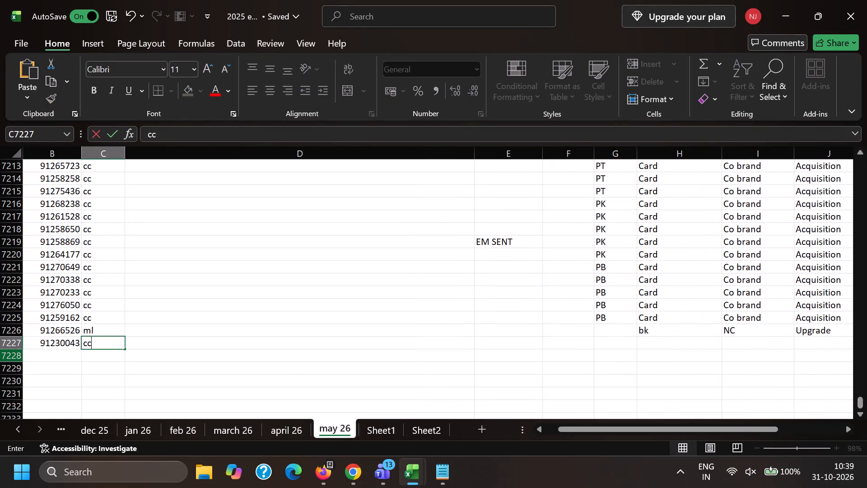
# Complete row 7227 with WL in column G, Card in H, Co brand in I and Acquisition in J.
pyautogui.press('Right')
pyautogui.press('Right')
pyautogui.press('Right')
pyautogui.press('Right')
pyautogui.press('Right')
pyautogui.press('c')
pyautogui.press('Right')
pyautogui.press('c')
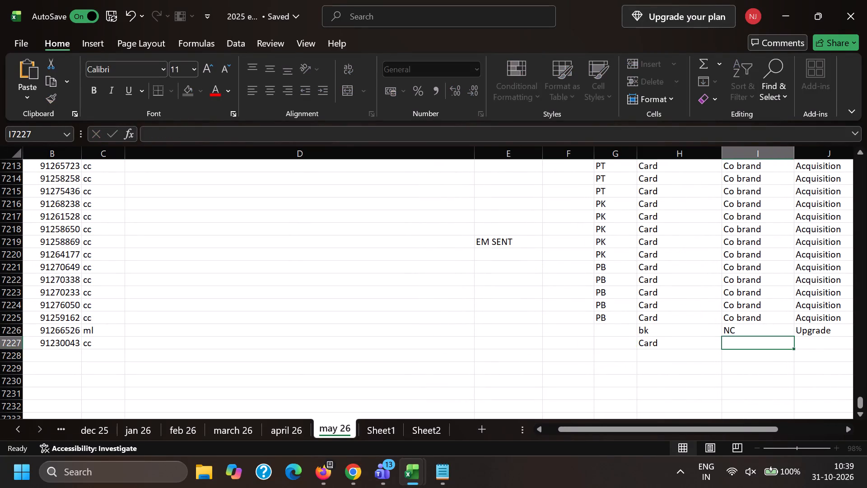
pyautogui.press('Right')
pyautogui.press('a')
pyautogui.press('Left')
pyautogui.press('Left')
pyautogui.press('Left')
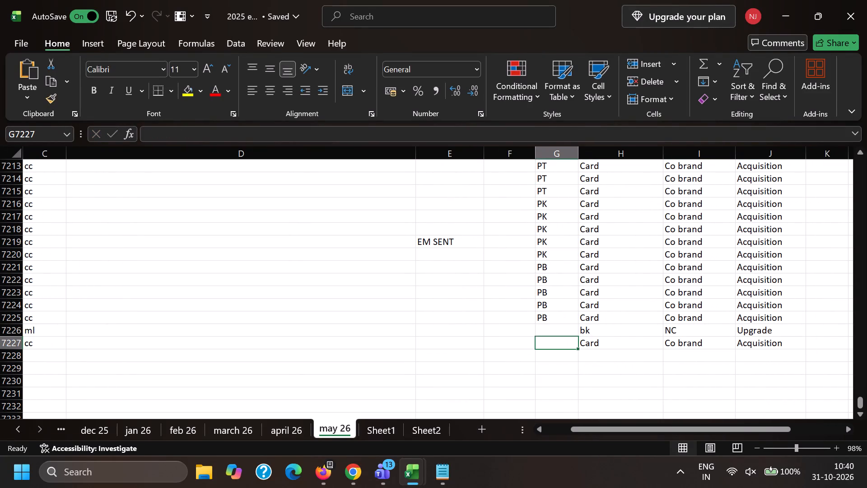
pyautogui.press('w')
pyautogui.press('l')
pyautogui.press('Return')
# Copy the WL, Card, Co brand and Acquisition cells of row 7227 into rows 7228 to 7231.
pyautogui.press('Up')
pyautogui.hotkey('shift', 'Right')
pyautogui.hotkey('shift', 'Right')
pyautogui.hotkey('shift', 'Right')
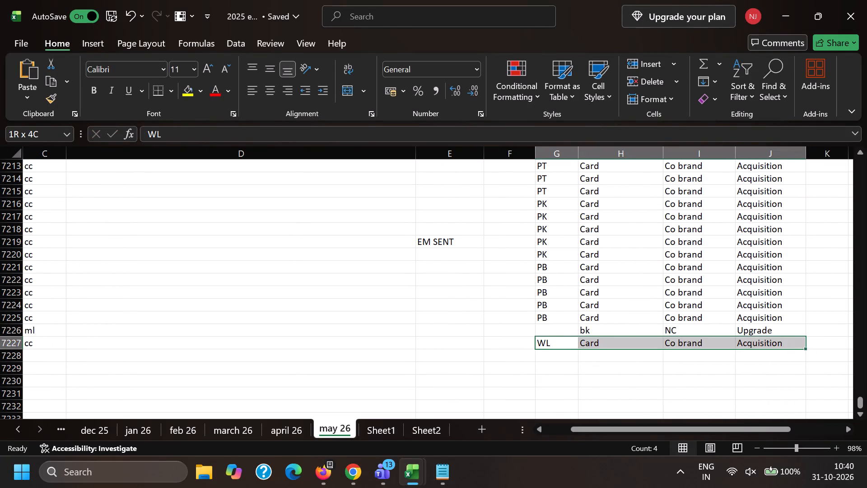
pyautogui.hotkey('ctrl', 'c')
pyautogui.press('Down')
pyautogui.hotkey('ctrl', 'v')
pyautogui.press('Down')
pyautogui.hotkey('ctrl', 'v')
pyautogui.press('Down')
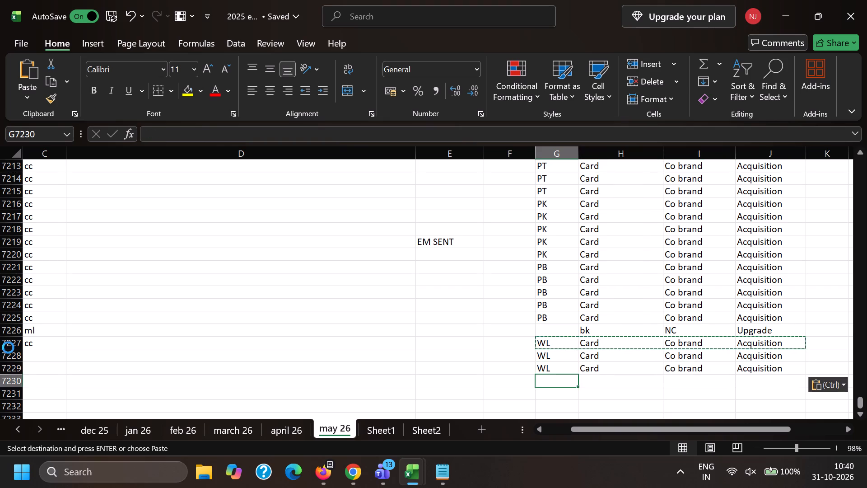
pyautogui.hotkey('ctrl', 'v')
pyautogui.press('Down')
pyautogui.hotkey('ctrl', 'v')
pyautogui.press('Left')
pyautogui.hotkey('alt', 'Tab')
pyautogui.scroll(-2, 167, 122)
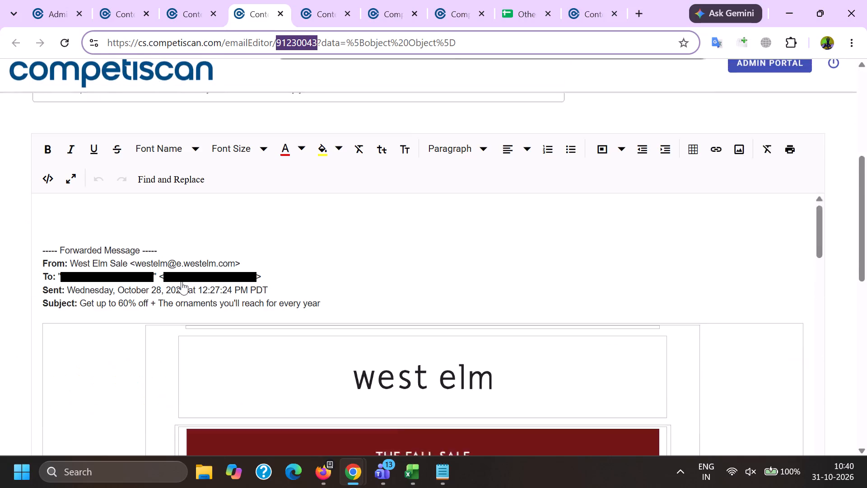
pyautogui.moveTo(177, 214); pyautogui.dragTo(171, 227)
pyautogui.press('BackSpace')
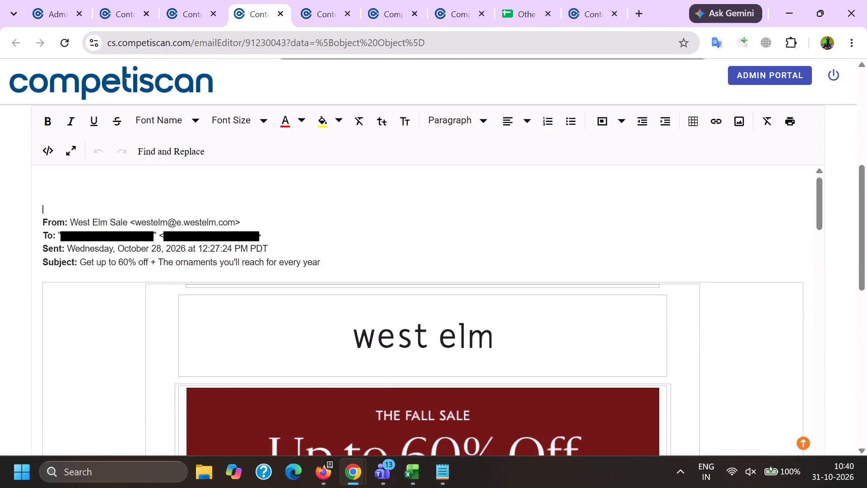
pyautogui.moveTo(127, 223); pyautogui.dragTo(324, 230)
pyautogui.press('BackSpace')
pyautogui.scroll(-10, 274, 287)
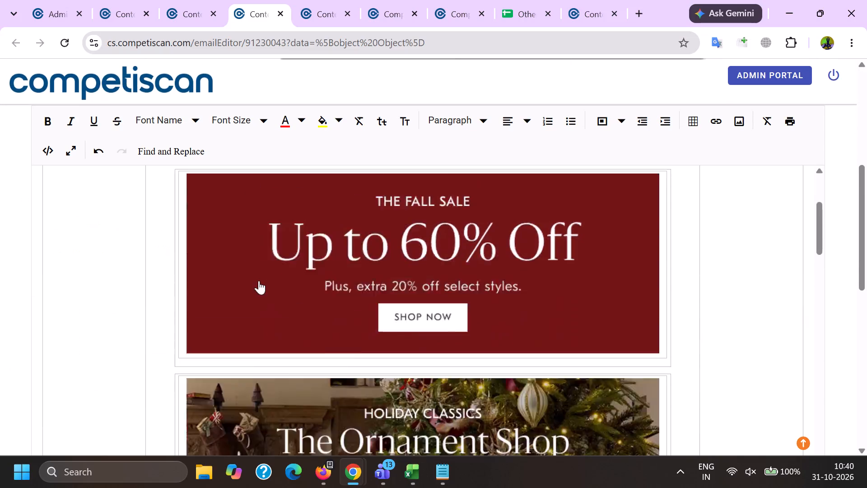
pyautogui.scroll(-20, 259, 281)
pyautogui.scroll(-7, 259, 281)
pyautogui.scroll(12, 356, 273)
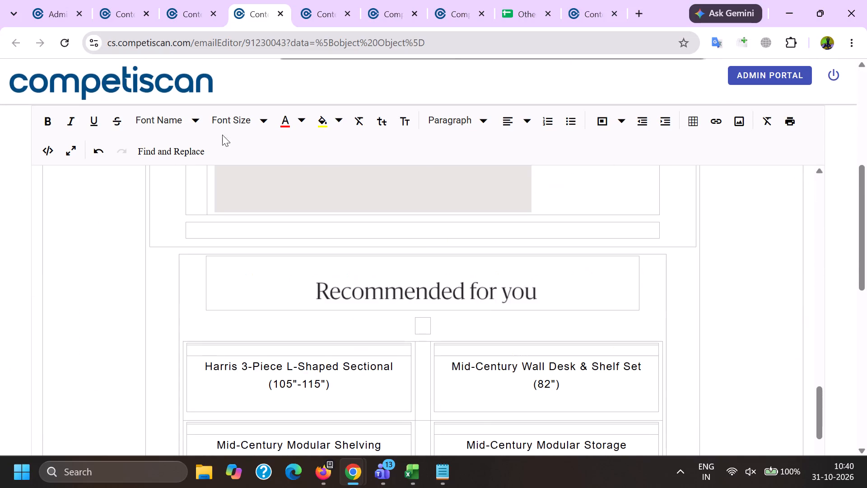
# Switch to the Content Portal list in Firefox and copy the subject "Sale alert: Andes Bench Sofa (60"-96")" of email 91230501.
pyautogui.click(177, 0)
pyautogui.click(331, 472)
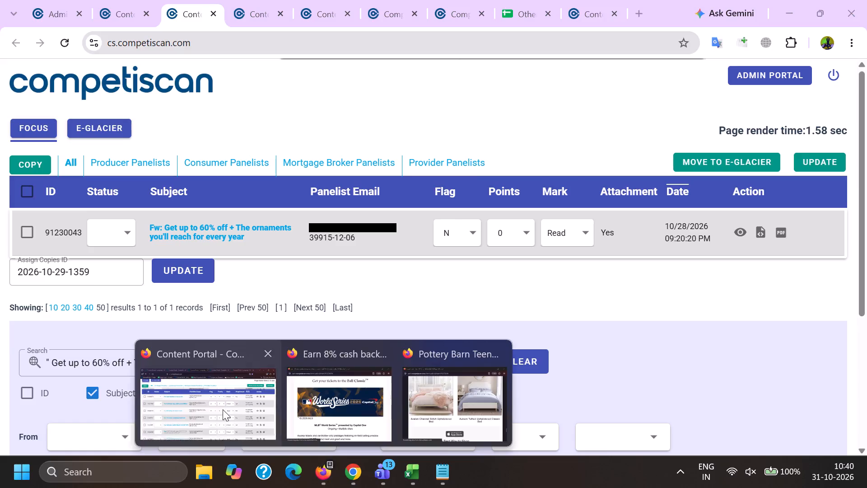
pyautogui.click(222, 409)
pyautogui.scroll(-1, 216, 367)
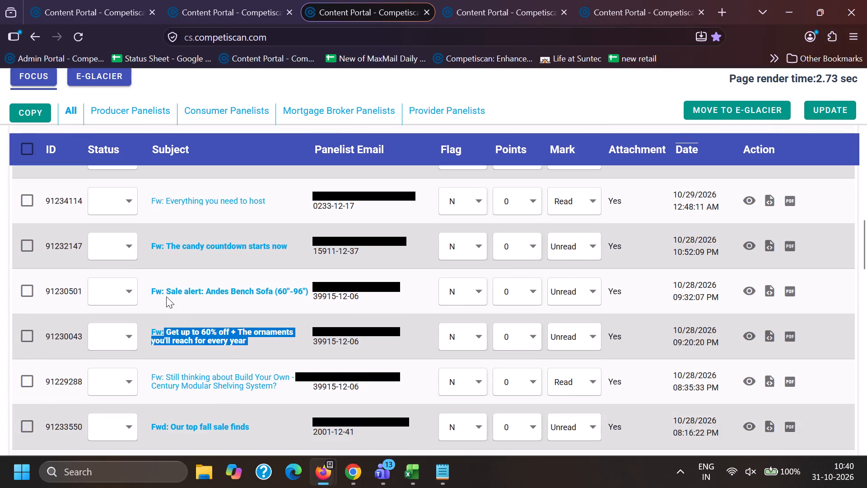
pyautogui.moveTo(163, 291); pyautogui.dragTo(311, 290)
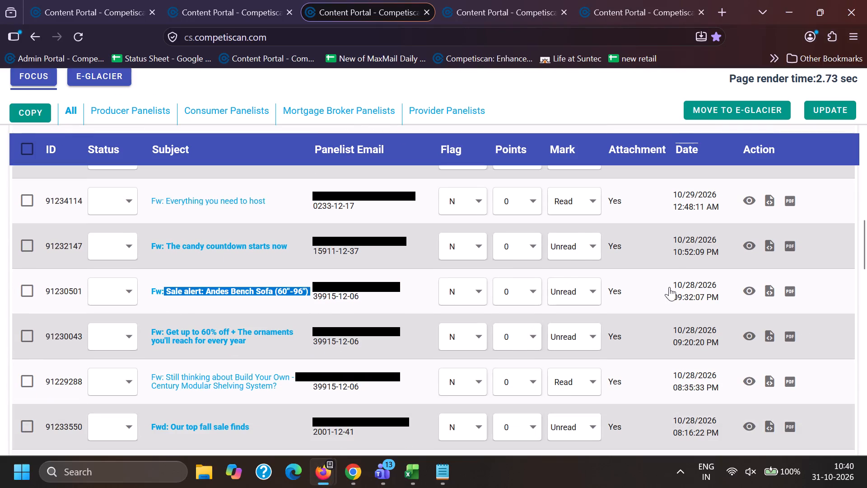
pyautogui.hotkey('ctrl', 'c')
# Open the preview of email 91230501 and examine its content down to the end.
pyautogui.click(753, 285)
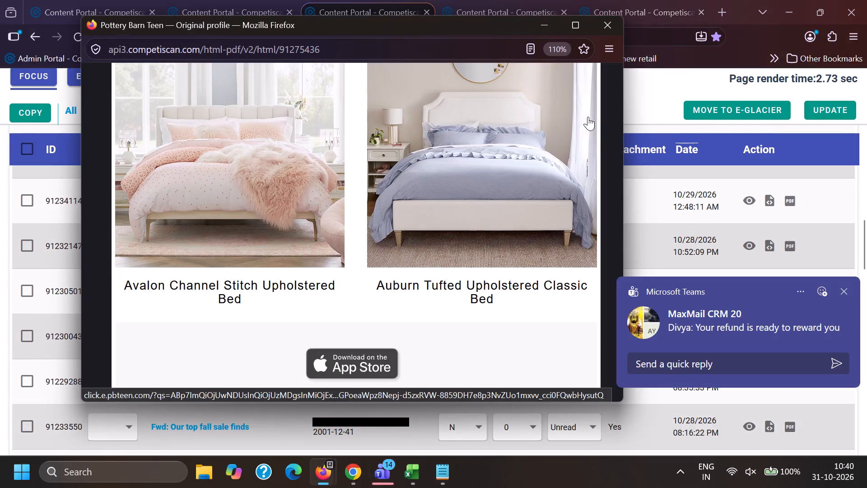
pyautogui.moveTo(620, 76); pyautogui.dragTo(620, 87)
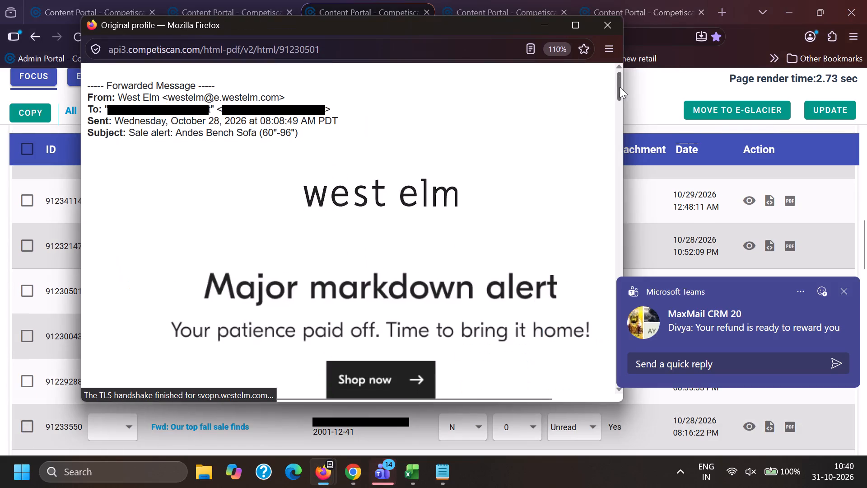
pyautogui.moveTo(620, 87); pyautogui.dragTo(597, 369)
# Return to the Content Portal in Chrome and select the whole existing subject search text for replacement.
pyautogui.hotkey('alt', 'Tab')
pyautogui.click(341, 480)
pyautogui.click(269, 408)
pyautogui.moveTo(338, 357); pyautogui.dragTo(3, 357)
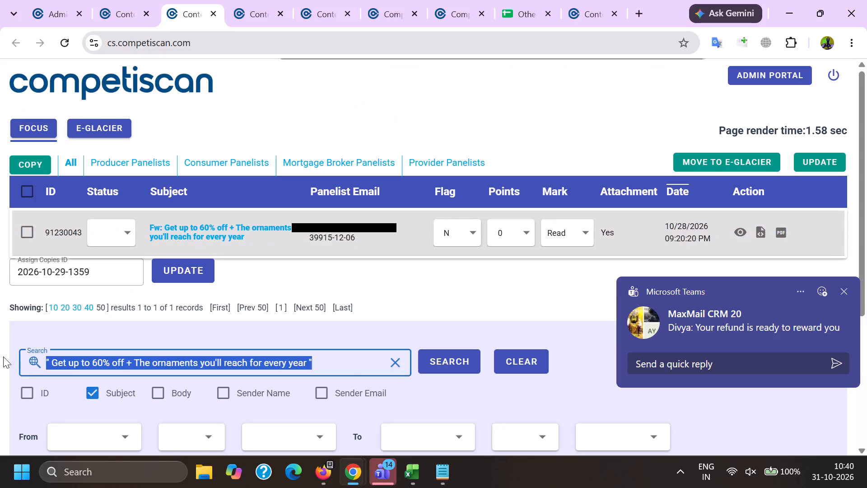
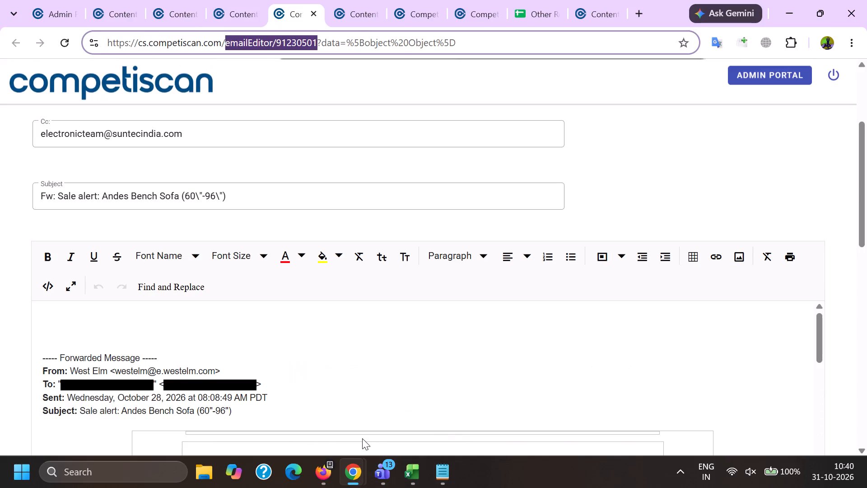
# Close the finished 91230043 email tab and enter email ID 91230501 in cell B7227 of the Excel may 26 sheet.
pyautogui.doubleClick(293, 41)
pyautogui.hotkey('ctrl', 'c')
pyautogui.click(246, 4)
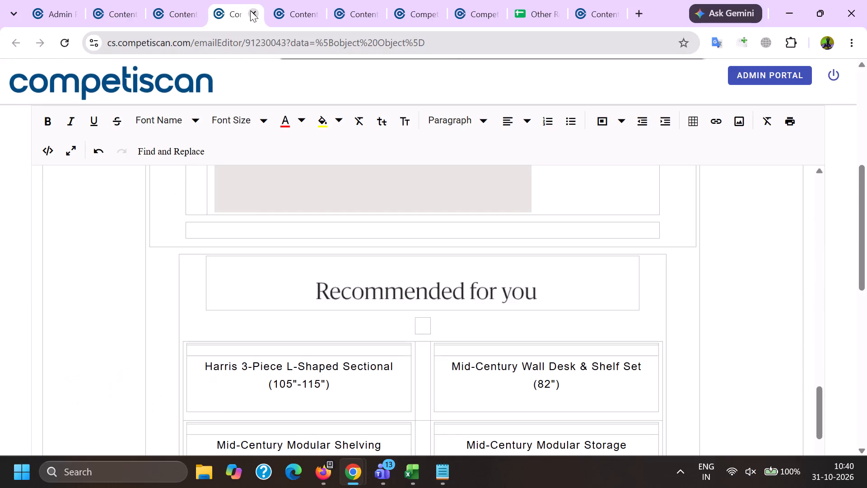
pyautogui.click(250, 11)
pyautogui.click(294, 0)
pyautogui.click(316, 14)
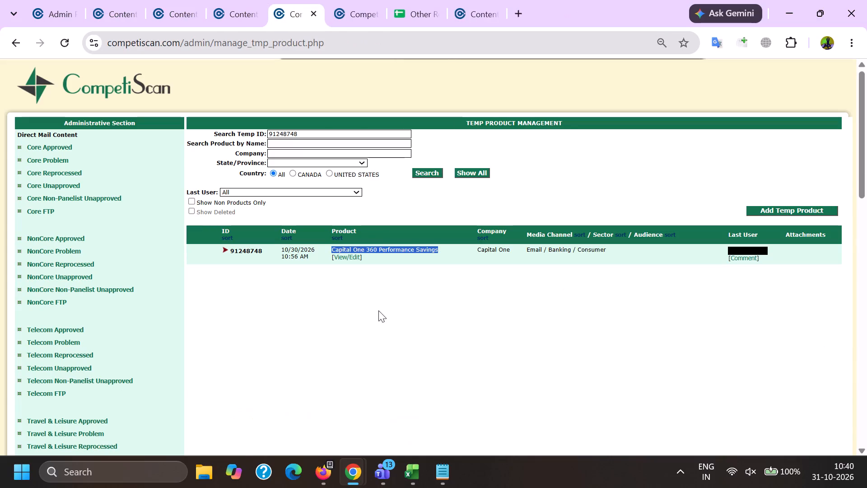
pyautogui.click(422, 474)
pyautogui.click(544, 419)
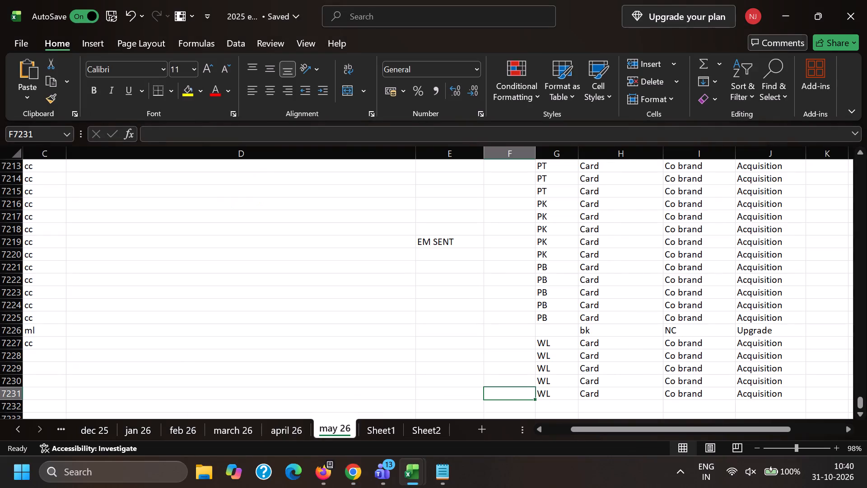
pyautogui.click(34, 336)
pyautogui.click(54, 345)
pyautogui.press('Left')
pyautogui.hotkey('ctrl', 'v')
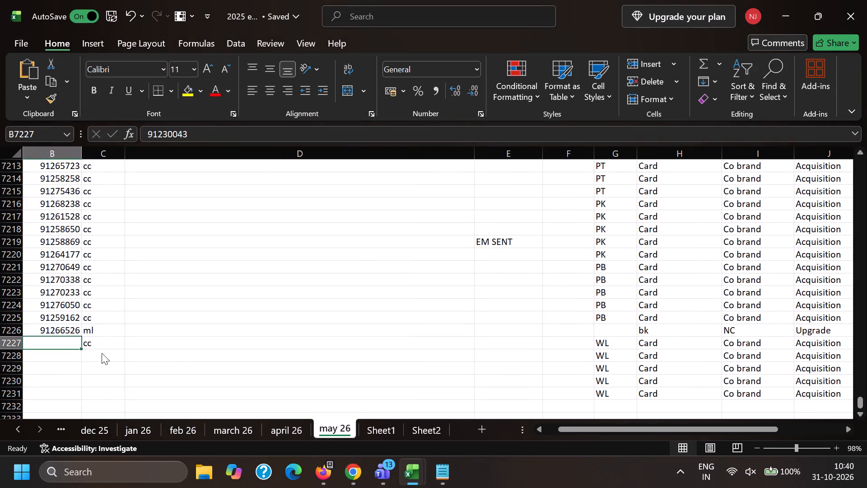
pyautogui.press('Right')
# Return to email 91230501 in Chrome and delete its forwarded-message line, the sender's address and the recipient line from the header.
pyautogui.hotkey('alt', 'Tab')
pyautogui.click(286, 0)
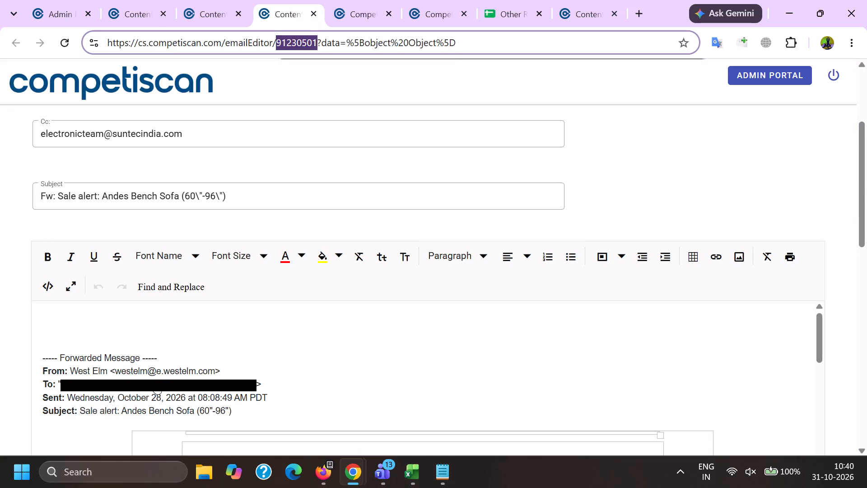
pyautogui.moveTo(180, 358); pyautogui.dragTo(0, 324)
pyautogui.press('BackSpace')
pyautogui.scroll(-2, 173, 202)
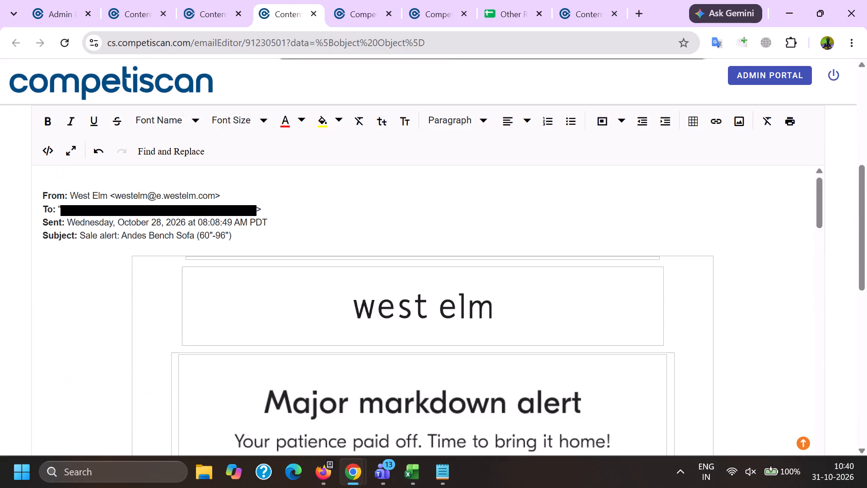
pyautogui.moveTo(112, 192); pyautogui.dragTo(317, 206)
pyautogui.press('BackSpace')
# Remove the links from "view this email with images" and from the "click here" for managing email preferences near the email's end.
pyautogui.scroll(-20, 340, 285)
pyautogui.scroll(-9, 340, 285)
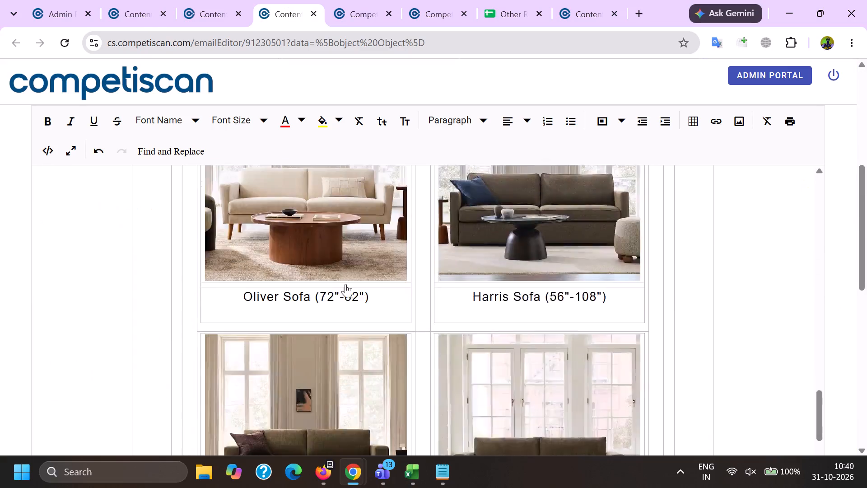
pyautogui.scroll(-12, 345, 284)
pyautogui.scroll(5, 340, 289)
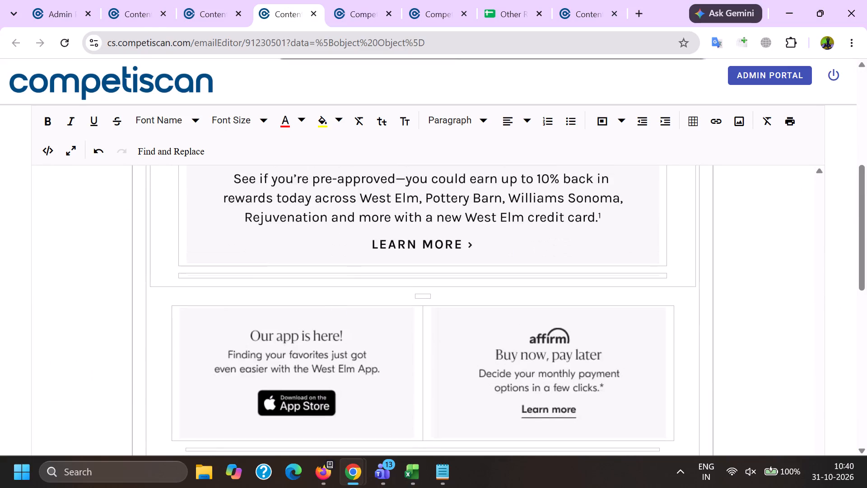
pyautogui.click(313, 384)
pyautogui.click(273, 288)
pyautogui.scroll(-5, 384, 290)
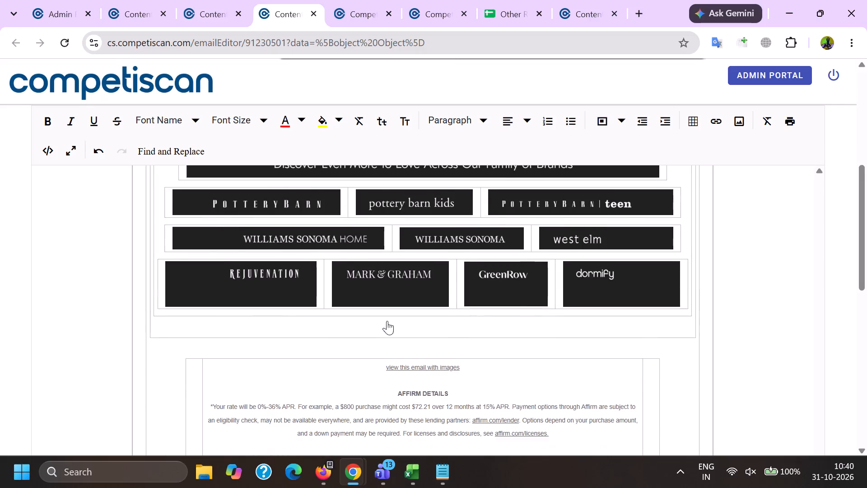
pyautogui.click(420, 363)
pyautogui.scroll(-2, 509, 219)
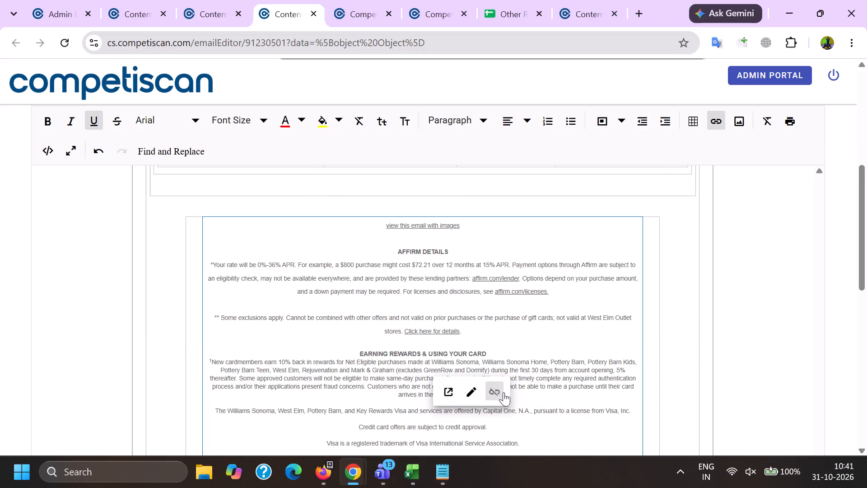
pyautogui.click(503, 394)
pyautogui.scroll(-2, 447, 240)
pyautogui.scroll(-2, 329, 382)
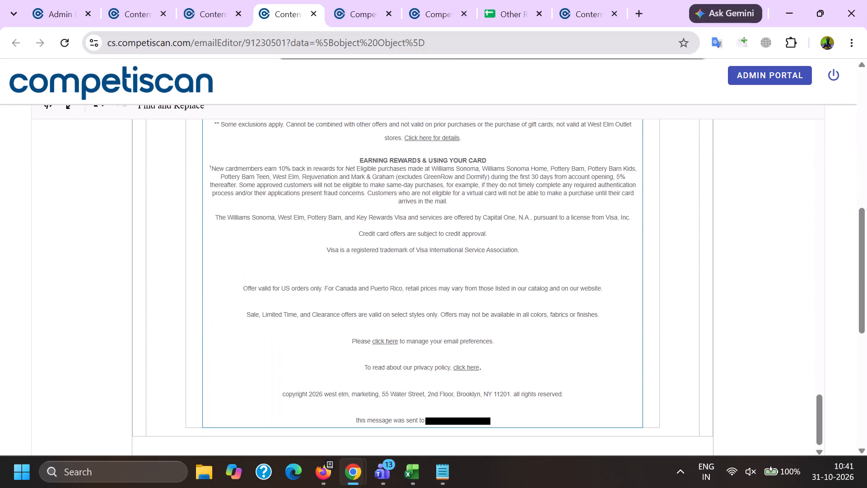
pyautogui.click(389, 341)
pyautogui.click(466, 367)
# Delete the recipient's address after "this message was sent to" and save the product info of email 91230501.
pyautogui.scroll(-2, 444, 291)
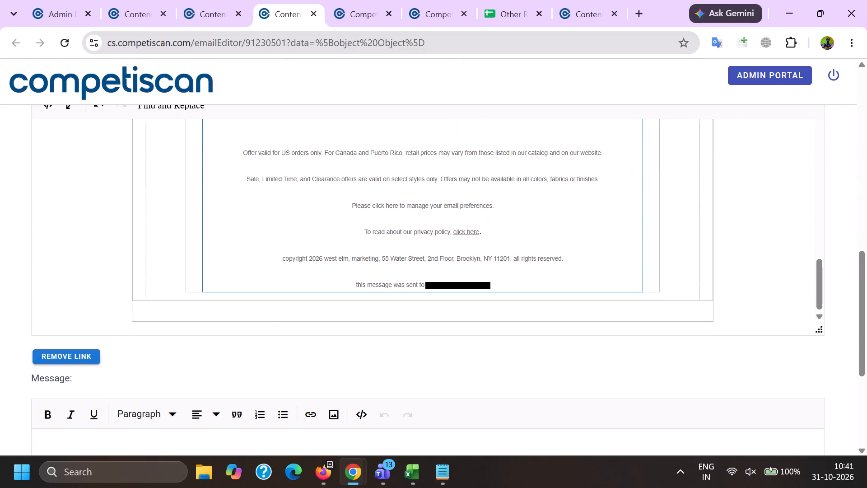
pyautogui.moveTo(429, 290); pyautogui.dragTo(503, 292)
pyautogui.press('BackSpace')
pyautogui.press('BackSpace')
pyautogui.scroll(-12, 430, 277)
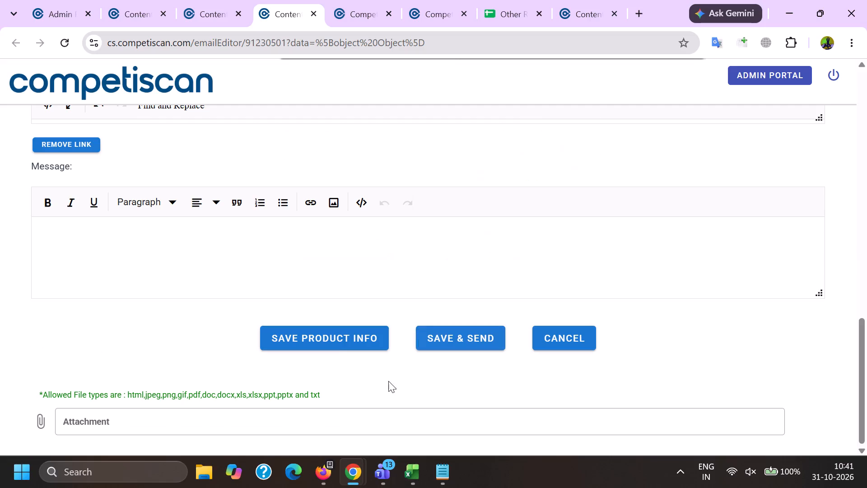
pyautogui.click(334, 339)
pyautogui.click(439, 282)
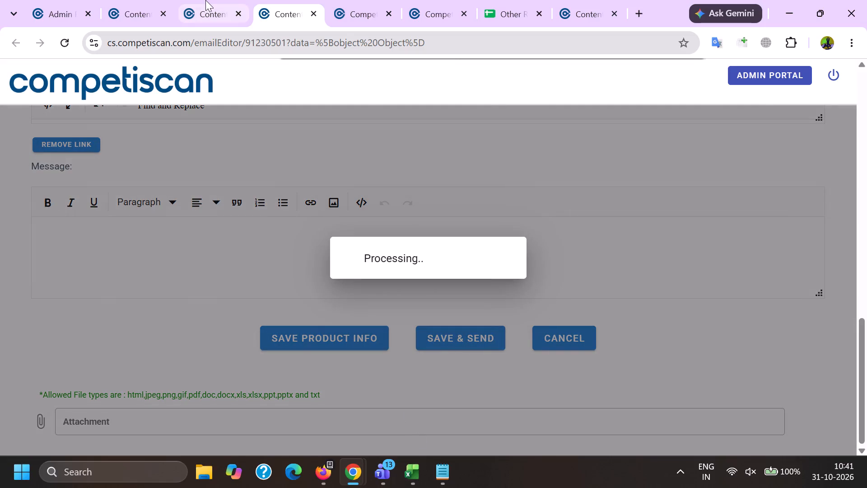
# Open email 90967443, "Sale alert: Andes Bench Sofa (60"-96") + Up to 60% off the Fall Sale", from the search results.
pyautogui.click(205, 0)
pyautogui.keyDown('ctrl'); pyautogui.click(203, 275); pyautogui.keyUp('ctrl')
# Return to the editor of email 91230501 and copy the sender name "West Elm" from its From line.
pyautogui.click(324, 0)
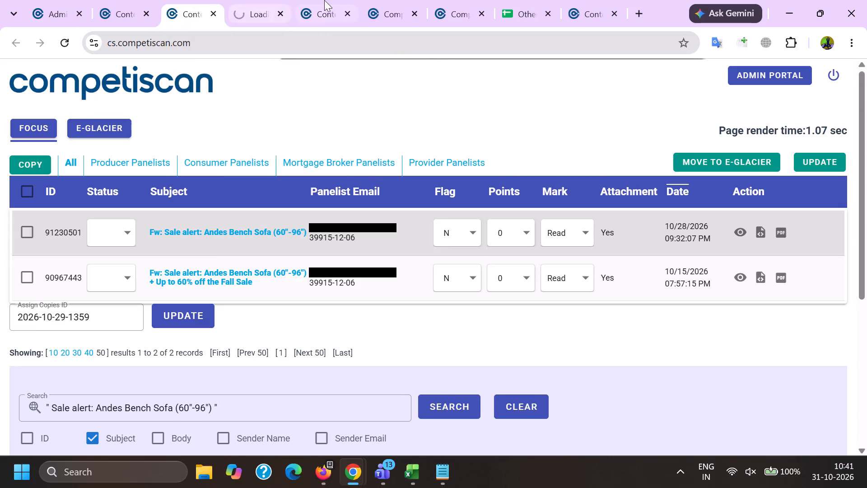
pyautogui.moveTo(0, 233); pyautogui.dragTo(5, 224)
pyautogui.click(45, 97)
pyautogui.hotkey('alt', 'Tab')
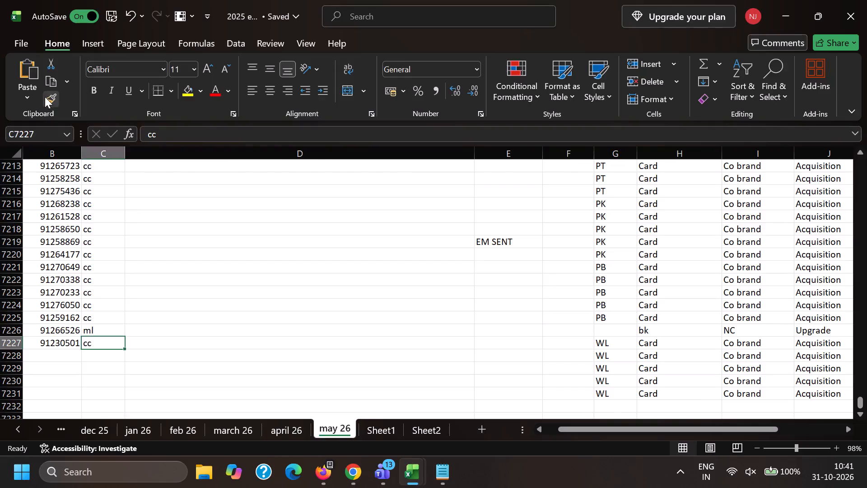
pyautogui.hotkey('alt', 'Tab')
pyautogui.click(45, 97)
pyautogui.hotkey('alt', 'Tab')
pyautogui.scroll(-6, 51, 114)
pyautogui.click(84, 292)
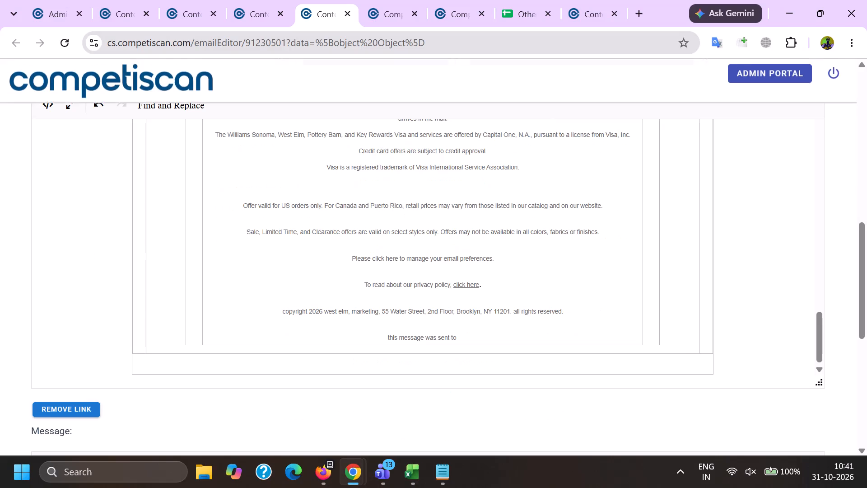
pyautogui.press('pageup')
pyautogui.press('pageup')
pyautogui.press('pageup')
pyautogui.press('pageup')
pyautogui.press('pageup')
pyautogui.press('pageup')
pyautogui.press('pageup')
pyautogui.press('pageup')
pyautogui.press('pageup')
pyautogui.press('pageup')
pyautogui.press('pageup')
pyautogui.press('pageup')
pyautogui.press('pageup')
pyautogui.press('pageup')
pyautogui.press('pageup')
pyautogui.press('pageup')
pyautogui.press('pageup')
pyautogui.press('pageup')
pyautogui.scroll(-4, 91, 283)
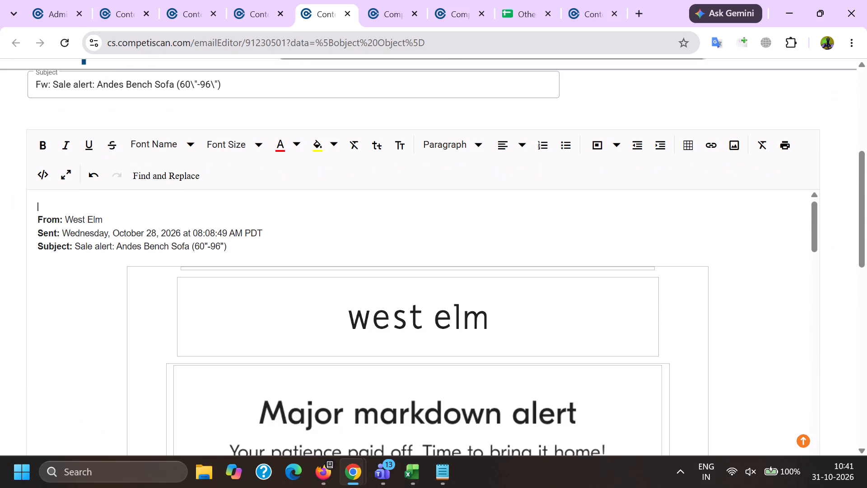
pyautogui.doubleClick(81, 221)
pyautogui.keyDown('shift'); pyautogui.click(101, 220); pyautogui.keyUp('shift')
pyautogui.hotkey('ctrl', 'c')
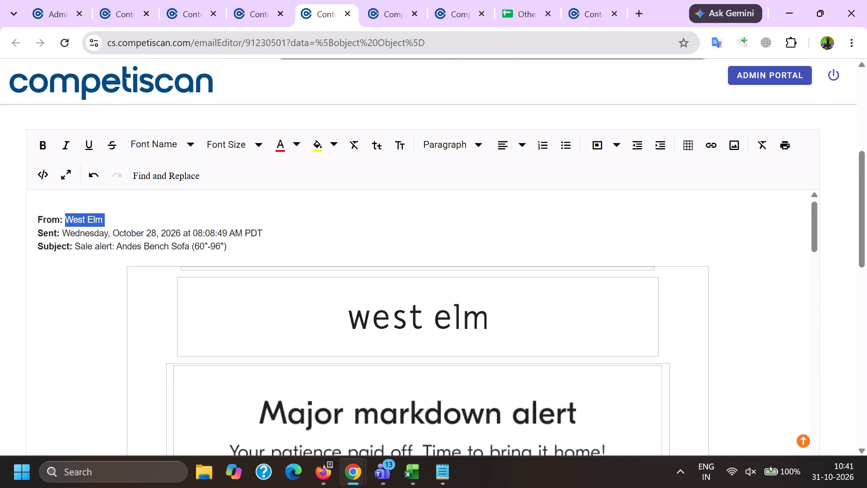
pyautogui.keyDown('shift'); pyautogui.click(96, 222); pyautogui.keyUp('shift')
pyautogui.hotkey('ctrl', 'c')
pyautogui.hotkey('alt', 'Tab')
pyautogui.scroll(-6, 246, 175)
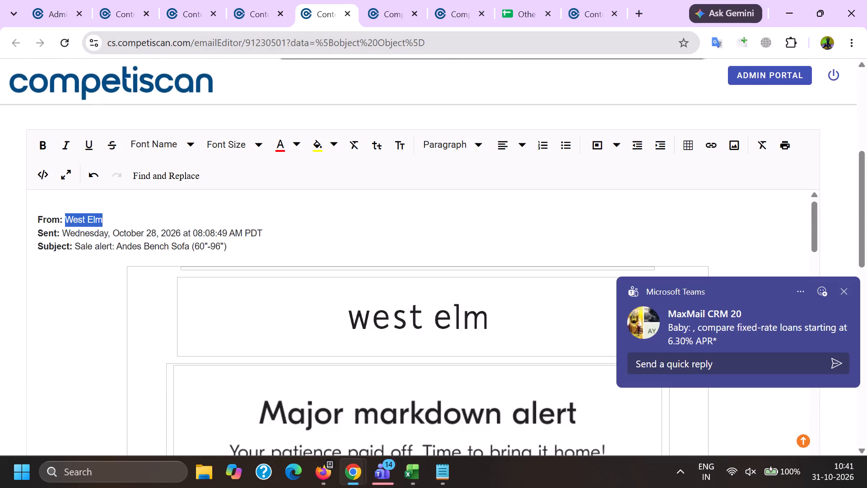
# In the product form of email 91230501, search the company lookup for CAPITAL ONE.
pyautogui.click(261, 167)
pyautogui.click(278, 129)
pyautogui.click(273, 144)
pyautogui.press('c')
pyautogui.press('a')
pyautogui.press('p')
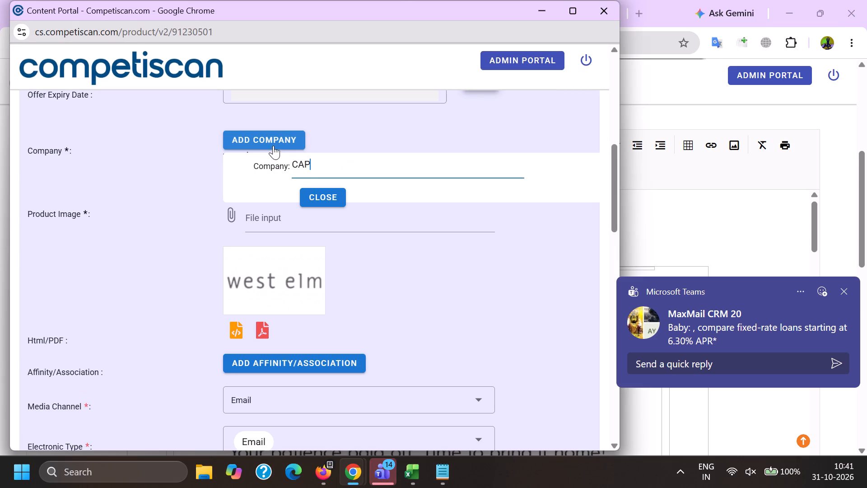
pyautogui.write('ITA')
pyautogui.press('l')
pyautogui.press('space')
pyautogui.write('ON')
pyautogui.press('e')
pyautogui.scroll(-4, 267, 156)
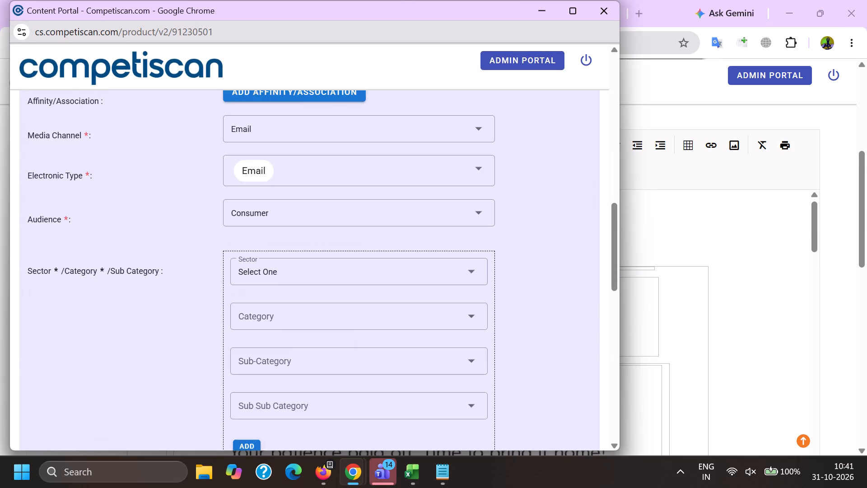
pyautogui.scroll(3, 270, 256)
# Search affinities for West Elm, choose Capital One as the company, and add west elm (Retail) as the affinity.
pyautogui.moveTo(281, 290); pyautogui.dragTo(297, 296)
pyautogui.click(398, 315)
pyautogui.hotkey('ctrl', 'v')
pyautogui.scroll(2, 371, 371)
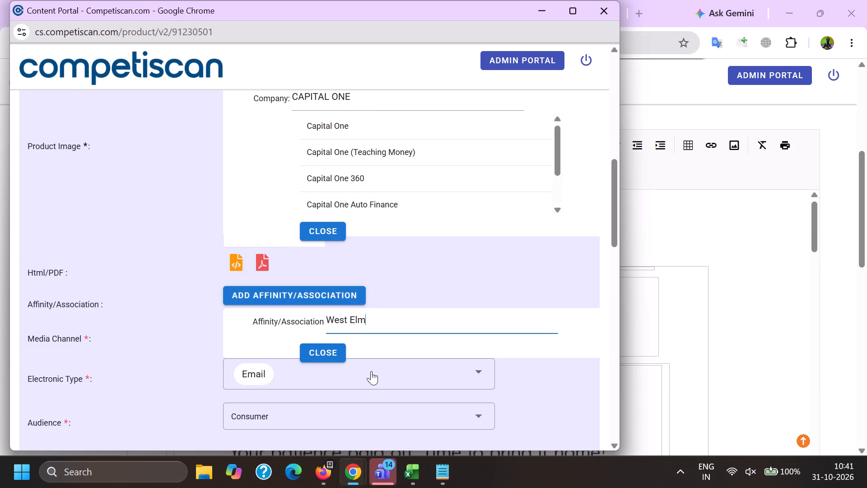
pyautogui.click(327, 267)
pyautogui.scroll(-3, 305, 199)
pyautogui.click(323, 319)
pyautogui.scroll(3, 315, 298)
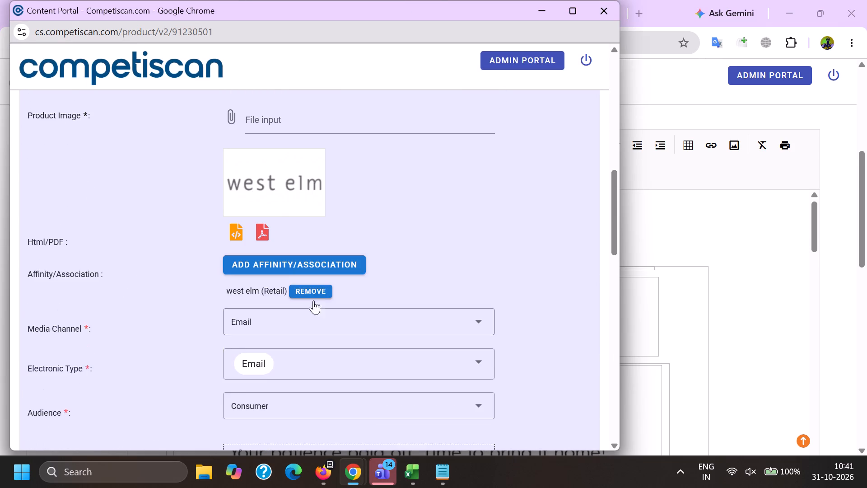
# Look up AFFIRM and add it as another company on the product form.
pyautogui.click(270, 209)
pyautogui.press('a')
pyautogui.press('f')
pyautogui.press('f')
pyautogui.write('IRM')
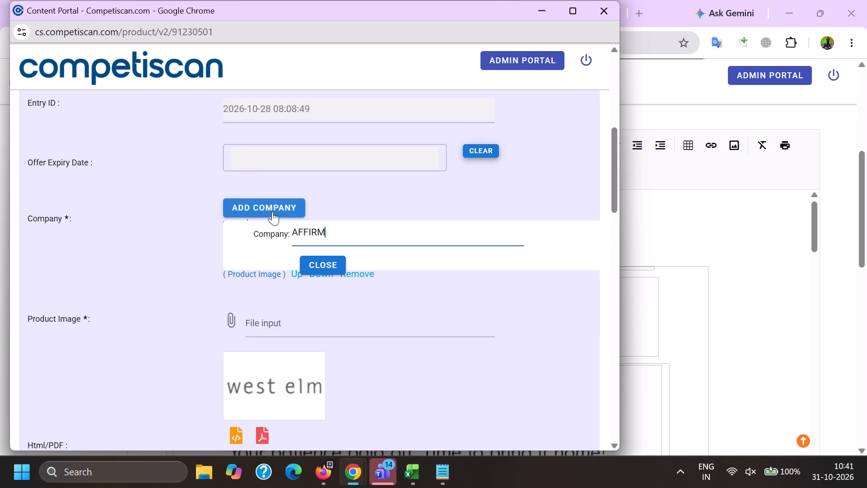
pyautogui.click(320, 272)
# Set the sector to Retail and the category to Home for the first classification.
pyautogui.scroll(-6, 295, 213)
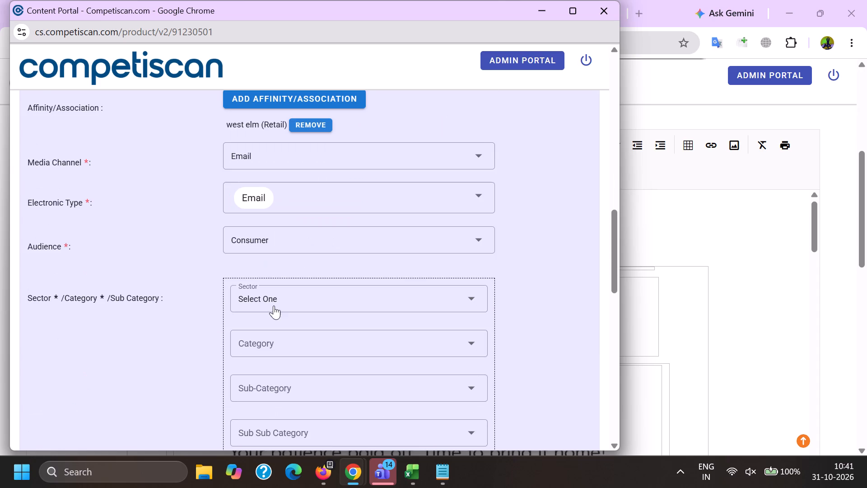
pyautogui.click(270, 295)
pyautogui.scroll(-6, 269, 294)
pyautogui.click(261, 316)
pyautogui.moveTo(191, 321); pyautogui.dragTo(211, 332)
pyautogui.click(297, 339)
pyautogui.scroll(-5, 298, 197)
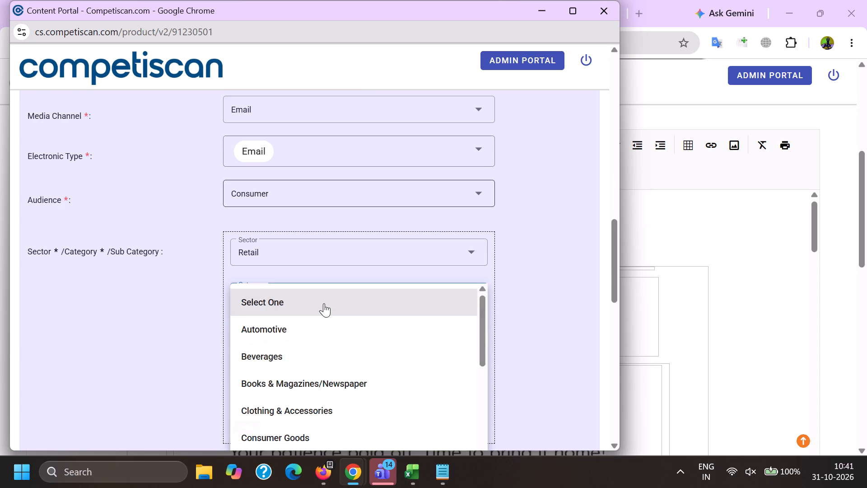
pyautogui.scroll(-3, 324, 303)
pyautogui.click(270, 290)
pyautogui.moveTo(155, 312); pyautogui.dragTo(175, 329)
# Check the advertised product in the email, choose Furniture and Living Room Furniture as the lower category levels, and add the classification.
pyautogui.click(256, 337)
pyautogui.click(261, 317)
pyautogui.scroll(-1, 291, 188)
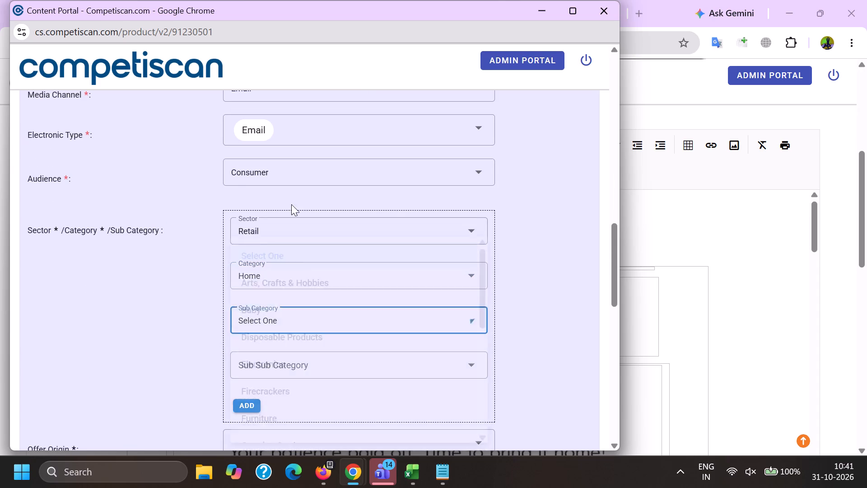
pyautogui.hotkey('alt', 'Tab')
pyautogui.scroll(-15, 276, 326)
pyautogui.hotkey('alt', 'Tab')
pyautogui.click(275, 347)
pyautogui.moveTo(168, 336); pyautogui.dragTo(168, 336)
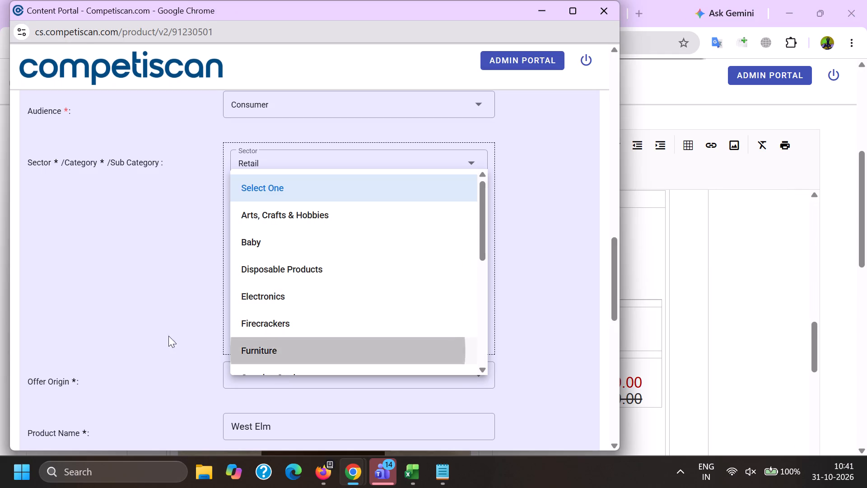
pyautogui.moveTo(168, 336); pyautogui.dragTo(190, 336)
pyautogui.click(249, 308)
pyautogui.scroll(-2, 289, 171)
pyautogui.click(303, 263)
pyautogui.moveTo(179, 247); pyautogui.dragTo(189, 247)
pyautogui.click(253, 203)
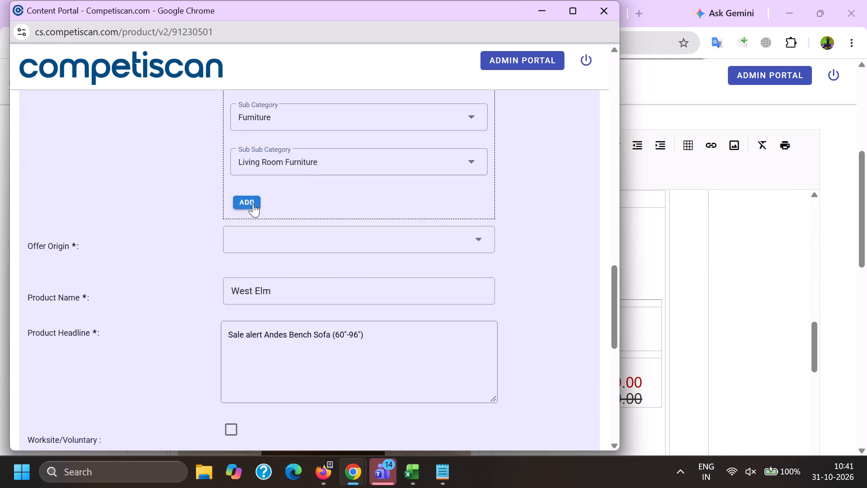
# Add a second classification of Credit Cards / Payment Cards / Credit Cards.
pyautogui.scroll(4, 271, 301)
pyautogui.click(271, 331)
pyautogui.scroll(6, 290, 364)
pyautogui.moveTo(290, 365); pyautogui.dragTo(281, 367)
pyautogui.moveTo(161, 354); pyautogui.dragTo(183, 365)
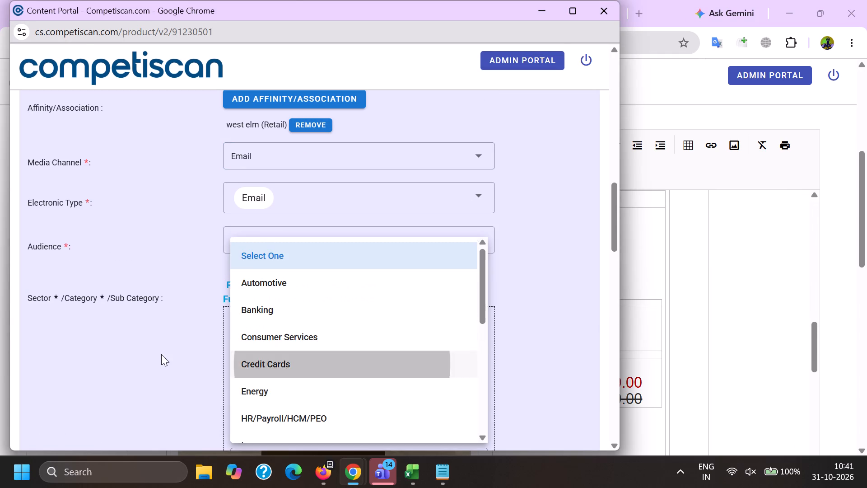
pyautogui.click(283, 368)
pyautogui.scroll(-2, 300, 229)
pyautogui.click(280, 290)
pyautogui.click(273, 287)
pyautogui.scroll(-2, 284, 164)
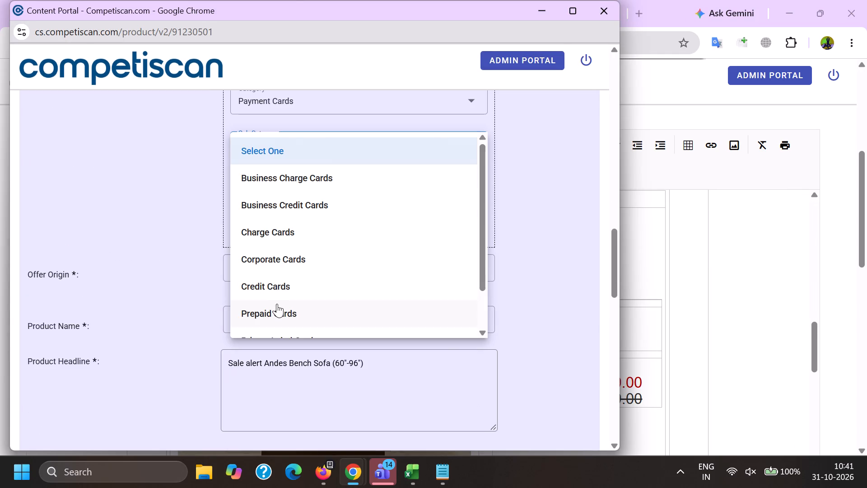
pyautogui.click(280, 282)
pyautogui.moveTo(179, 277); pyautogui.dragTo(192, 277)
pyautogui.click(258, 230)
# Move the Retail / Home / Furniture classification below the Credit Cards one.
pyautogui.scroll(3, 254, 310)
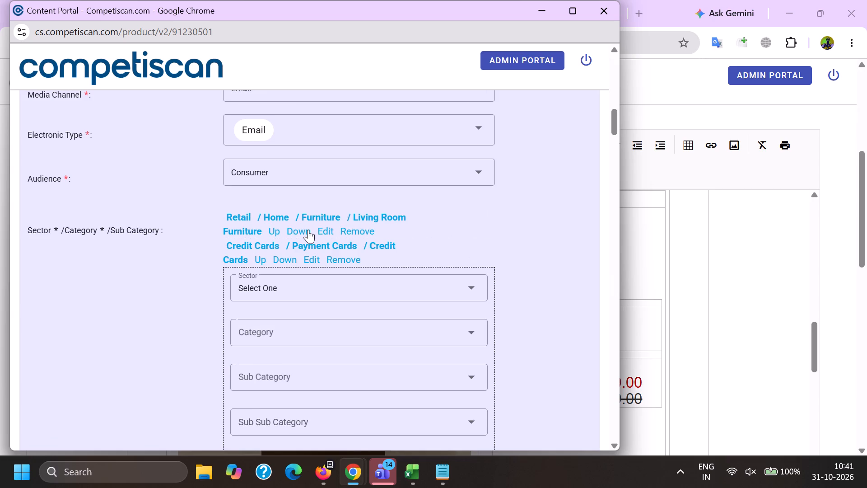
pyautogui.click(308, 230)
# Set the offer origin to Provider/Bank and look up West Elm to choose West Elm Key Rewards Visa Card as product name.
pyautogui.scroll(-5, 303, 223)
pyautogui.click(280, 164)
pyautogui.doubleClick(260, 220)
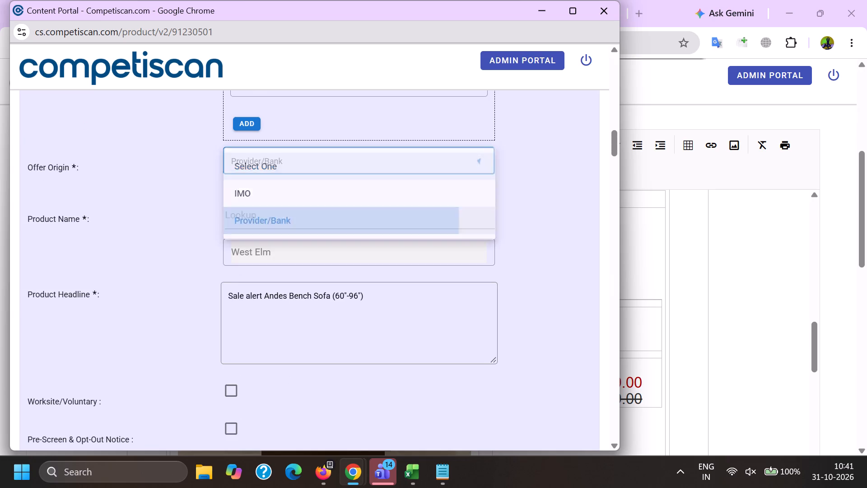
pyautogui.hotkey('ctrl', 'v')
pyautogui.click(263, 279)
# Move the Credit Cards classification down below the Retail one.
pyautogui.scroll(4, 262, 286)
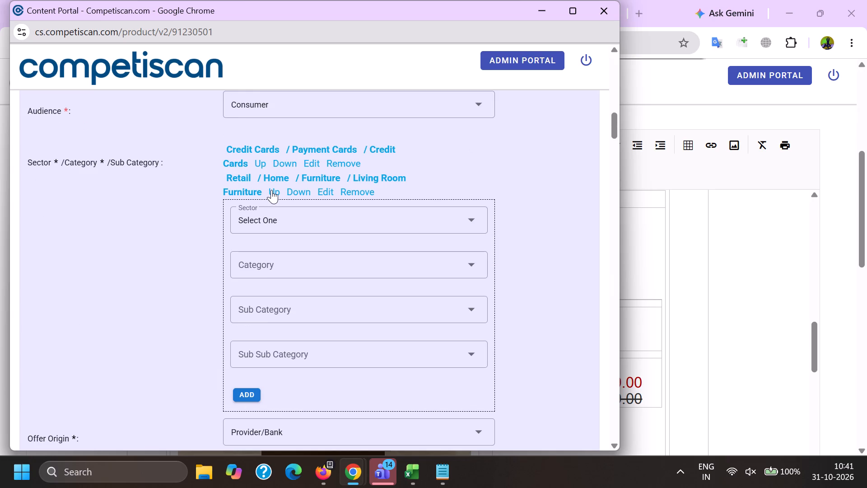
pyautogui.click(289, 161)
# Replace the product headline with the subject copied from the email editor, "Sale alert: Andes Bench Sofa (60"-96")".
pyautogui.scroll(-5, 289, 161)
pyautogui.moveTo(420, 211); pyautogui.dragTo(0, 203)
pyautogui.press('BackSpace')
pyautogui.hotkey('alt', 'Tab')
pyautogui.scroll(11, 72, 312)
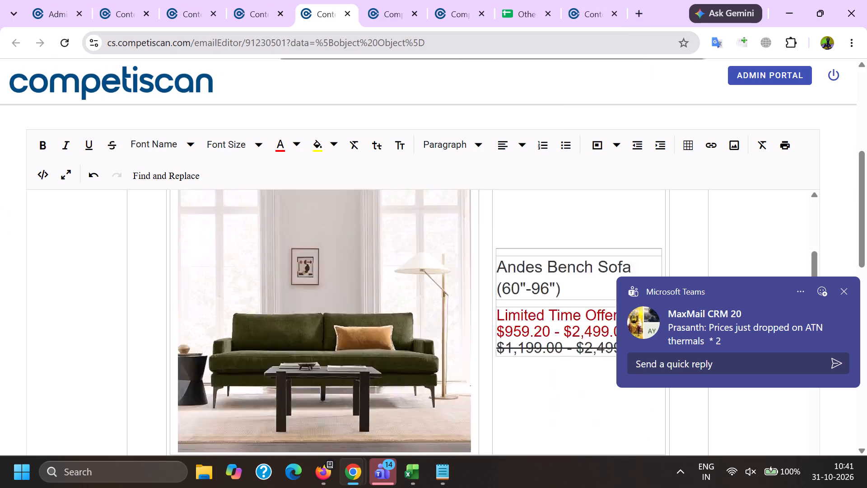
pyautogui.scroll(6, 74, 310)
pyautogui.moveTo(77, 250); pyautogui.dragTo(252, 244)
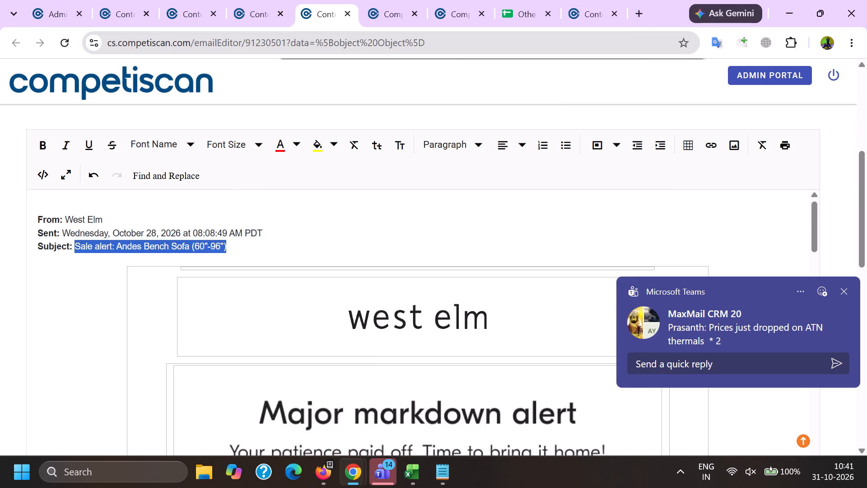
pyautogui.hotkey('ctrl', 'c')
pyautogui.hotkey('alt', 'Tab')
pyautogui.hotkey('ctrl', 'v')
# Add a third classification under the Mortgage & Loan sector, ending in Point of Sale Financing/BNPL.
pyautogui.scroll(9, 295, 240)
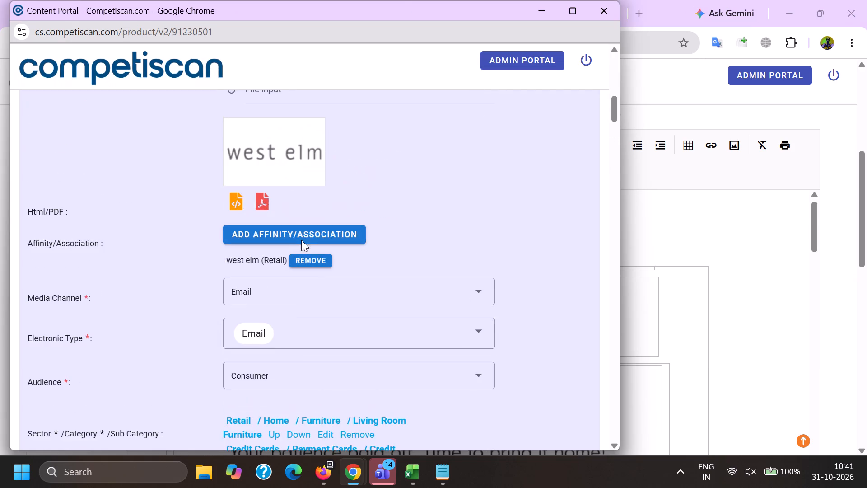
pyautogui.scroll(3, 289, 242)
pyautogui.scroll(-8, 282, 169)
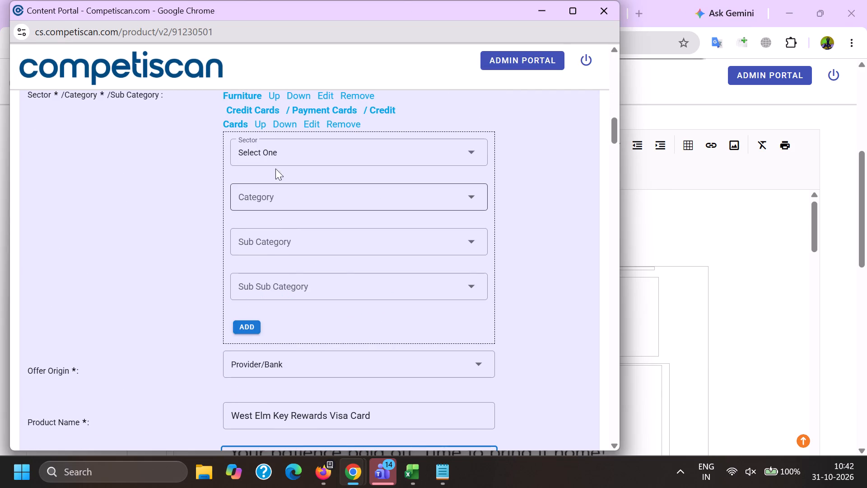
pyautogui.click(271, 158)
pyautogui.scroll(-3, 270, 164)
pyautogui.moveTo(287, 198); pyautogui.dragTo(281, 202)
pyautogui.moveTo(143, 206); pyautogui.dragTo(165, 206)
pyautogui.click(248, 193)
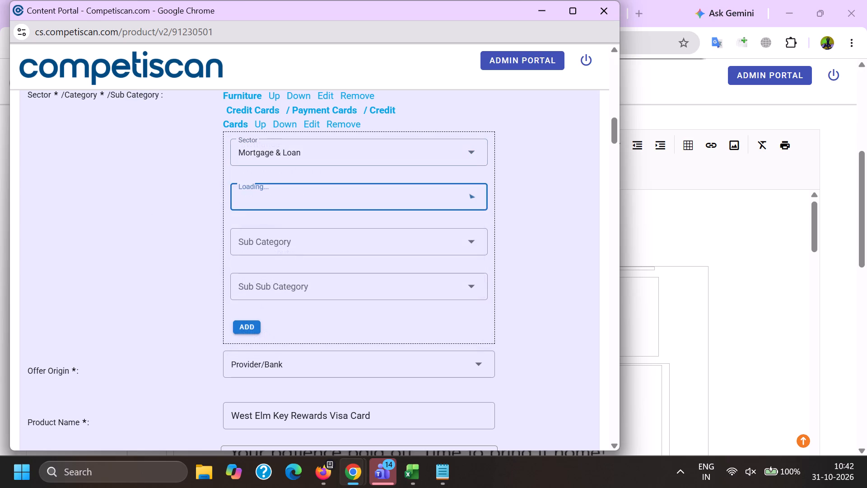
pyautogui.click(277, 254)
pyautogui.click(265, 242)
pyautogui.scroll(-2, 265, 190)
pyautogui.scroll(-6, 282, 265)
pyautogui.click(276, 275)
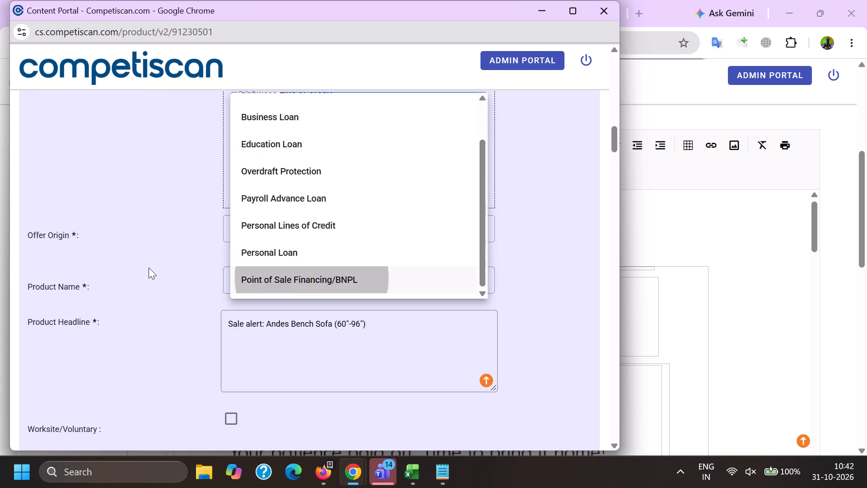
pyautogui.moveTo(149, 266); pyautogui.dragTo(167, 265)
pyautogui.click(235, 192)
# Copy "Earn 10% back in rewards" from product 20968806's headline and append it to the current headline after a period and space.
pyautogui.scroll(-4, 268, 165)
pyautogui.scroll(4, 375, 228)
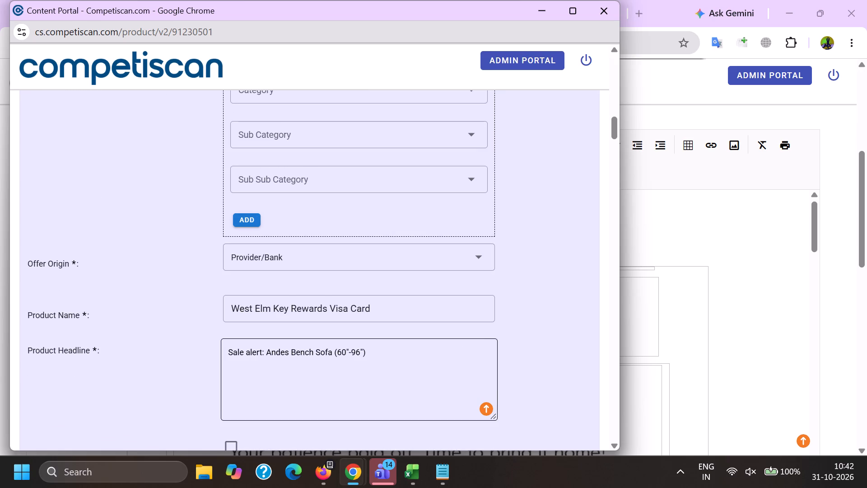
pyautogui.click(396, 352)
pyautogui.hotkey('alt', 'Tab')
pyautogui.click(588, 0)
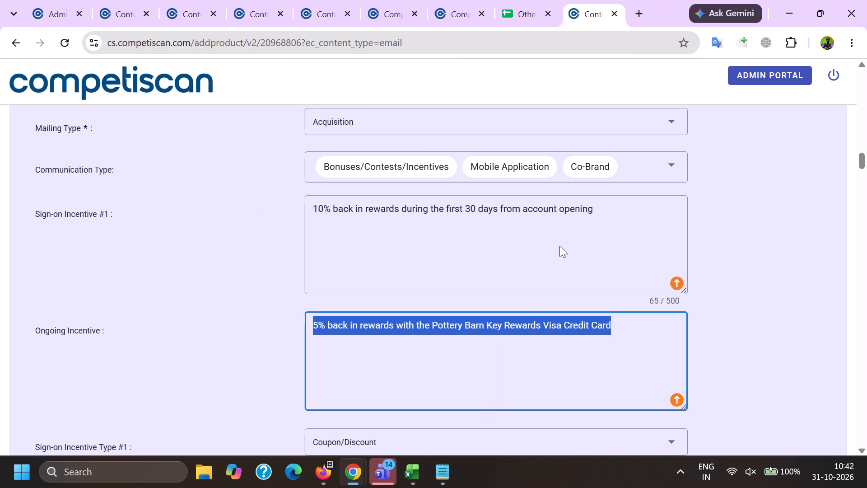
pyautogui.scroll(10, 532, 270)
pyautogui.click(459, 286)
pyautogui.moveTo(459, 286); pyautogui.dragTo(480, 291)
pyautogui.keyDown('shift'); pyautogui.click(600, 295); pyautogui.keyUp('shift')
pyautogui.hotkey('ctrl', 'c')
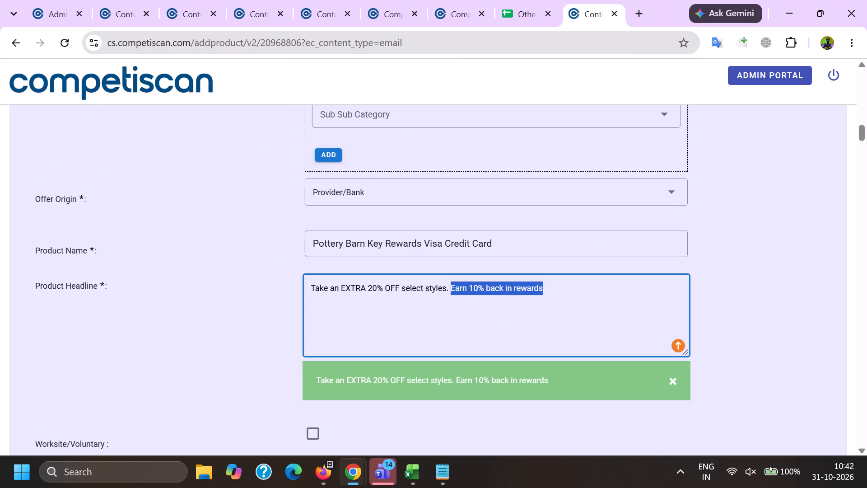
pyautogui.hotkey('alt', 'Tab')
pyautogui.hotkey('ctrl', 'v')
pyautogui.click(367, 347)
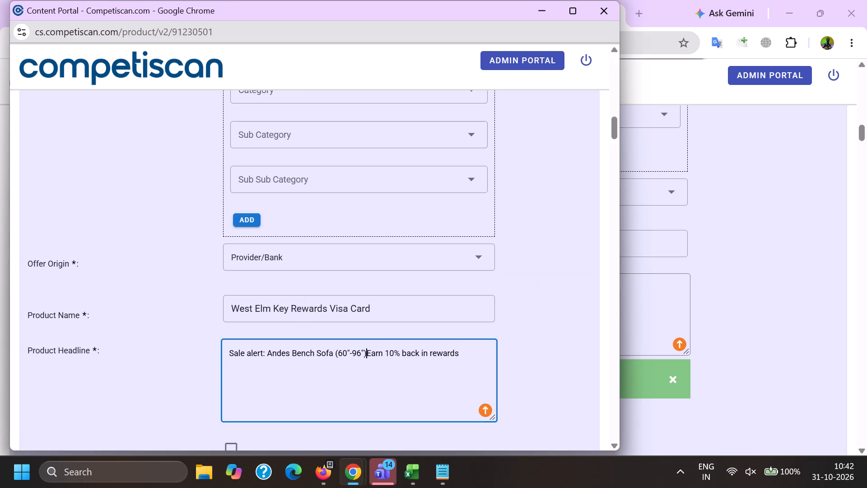
pyautogui.press('.')
pyautogui.press('space')
# Copy the product 20969117 link from row 7184 of the may 26 sheet and open it in Chrome in place of product 20968806.
pyautogui.click(406, 487)
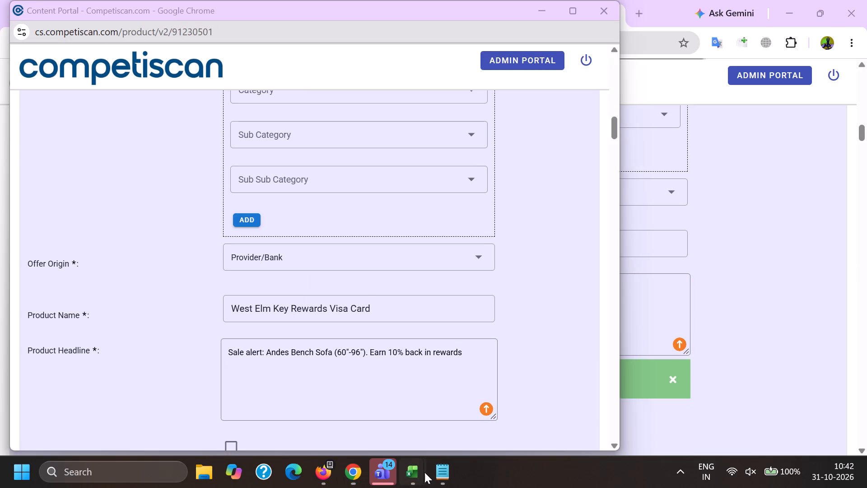
pyautogui.click(528, 416)
pyautogui.scroll(10, 470, 310)
pyautogui.scroll(1, 442, 260)
pyautogui.click(421, 220)
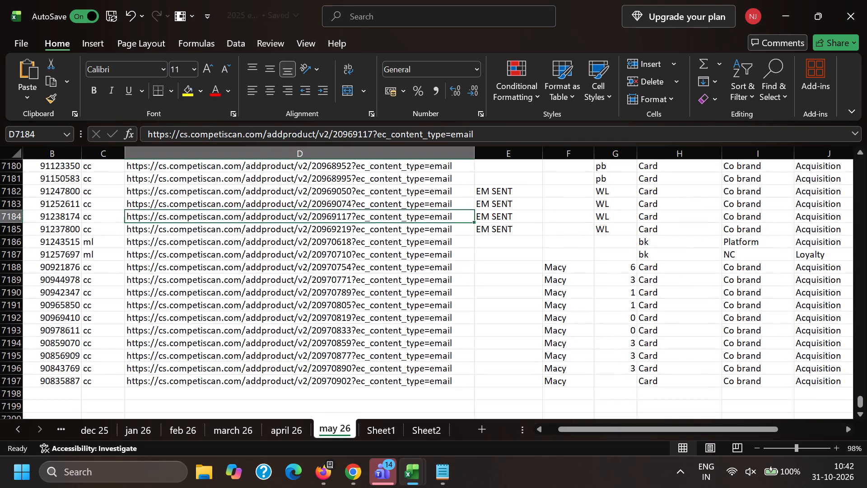
pyautogui.hotkey('ctrl', 'c')
pyautogui.hotkey('alt', 'Tab')
pyautogui.hotkey('alt', 'Tab')
pyautogui.hotkey('alt', 'Tab')
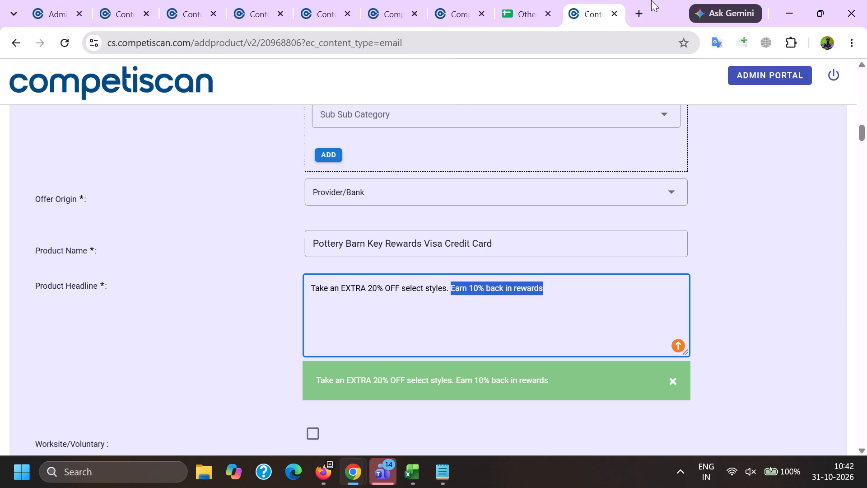
pyautogui.tripleClick(612, 34)
pyautogui.hotkey('ctrl', 'v')
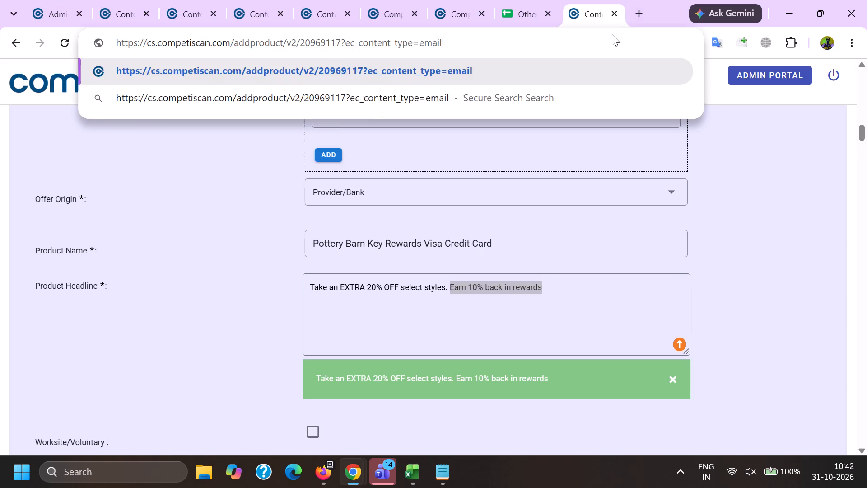
pyautogui.press('Return')
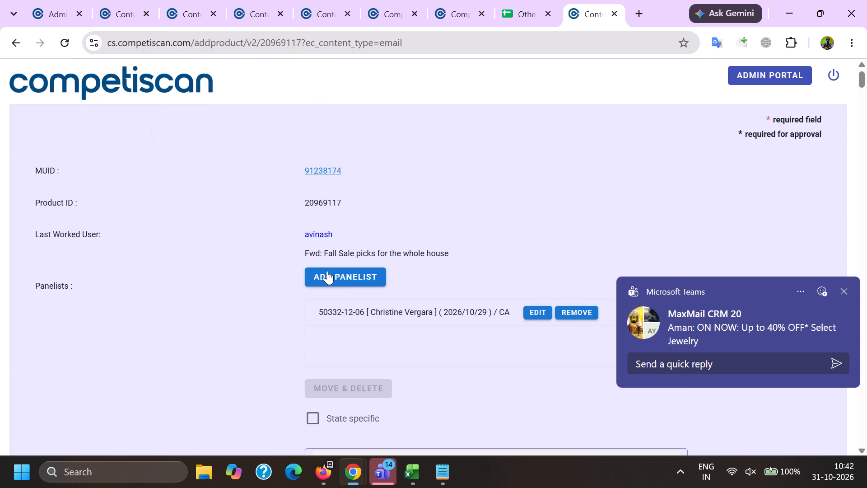
# Copy product 20969117's Sign-on Incentive #1 text, "10% back in reward during the first 30 days from account opening", and return to the product form.
pyautogui.scroll(-6, 326, 270)
pyautogui.scroll(-14, 365, 278)
pyautogui.scroll(-8, 455, 224)
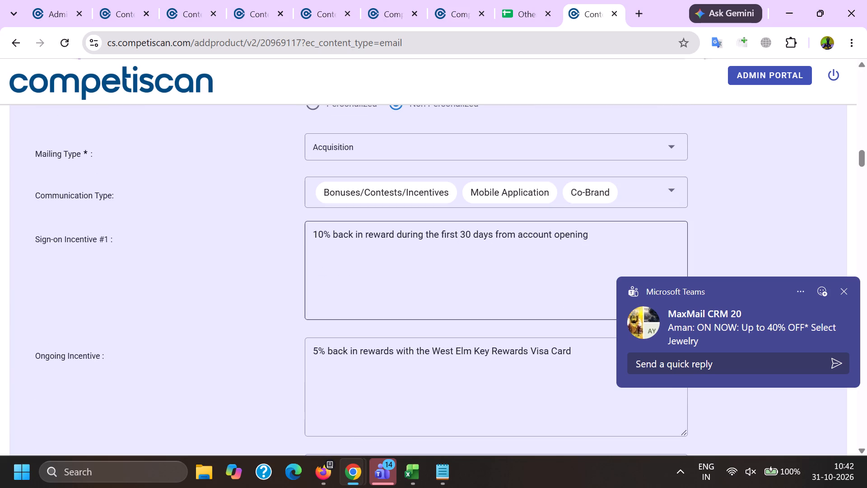
pyautogui.moveTo(621, 251); pyautogui.dragTo(163, 233)
pyautogui.hotkey('ctrl', 'c')
pyautogui.hotkey('alt', 'Tab')
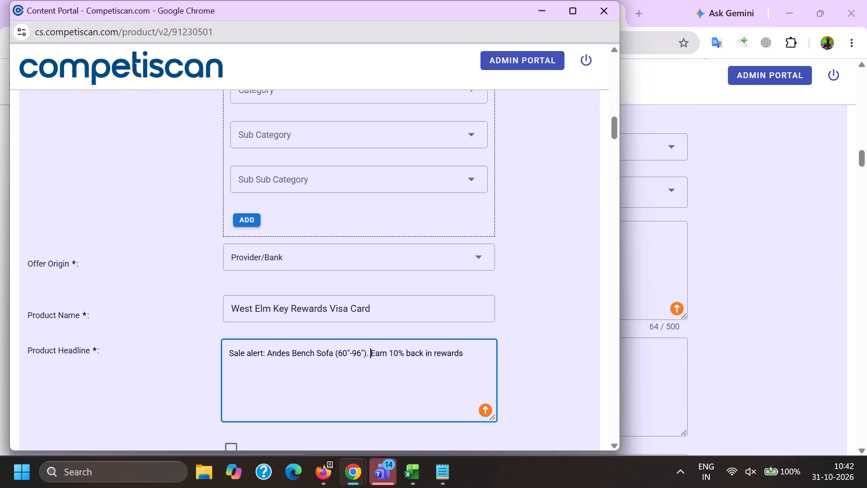
# Set the response mechanism to URL/Website and the mailing type to Acquisition.
pyautogui.scroll(-9, 280, 255)
pyautogui.scroll(3, 258, 267)
pyautogui.click(263, 244)
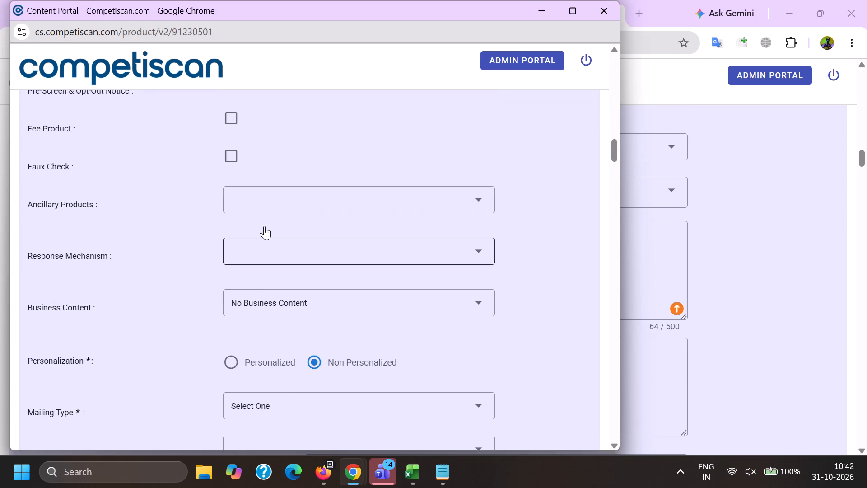
pyautogui.scroll(-7, 274, 145)
pyautogui.click(307, 295)
pyautogui.click(151, 262)
pyautogui.click(259, 277)
pyautogui.moveTo(267, 287); pyautogui.dragTo(254, 294)
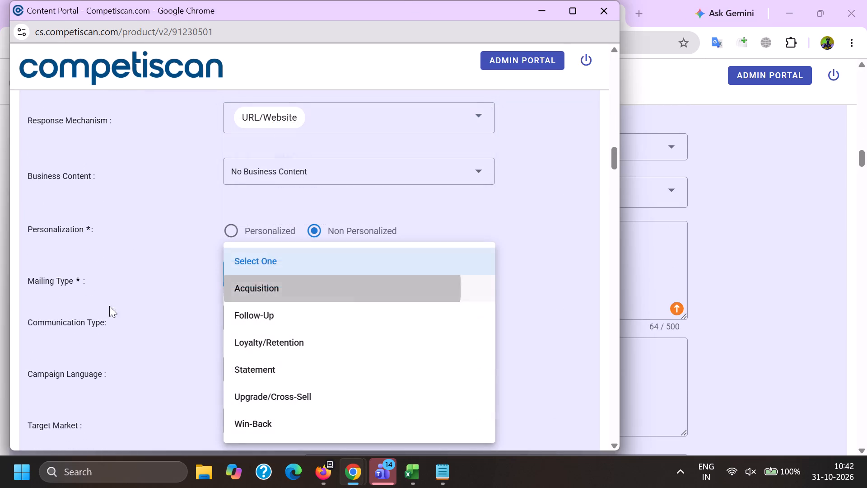
pyautogui.moveTo(109, 306); pyautogui.dragTo(131, 316)
# Set the communication type to Bonuses/Contests/Incentives, Co-Brand and Mobile Application.
pyautogui.click(261, 312)
pyautogui.scroll(-3, 251, 199)
pyautogui.click(285, 218)
pyautogui.scroll(-5, 282, 218)
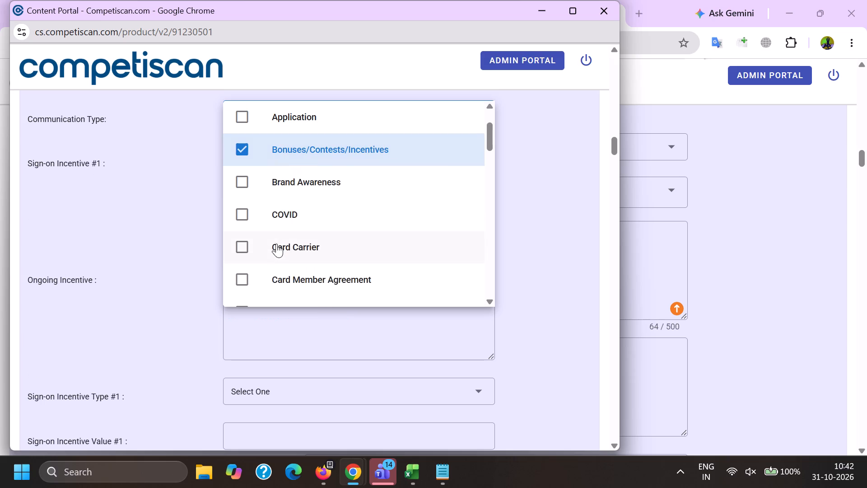
pyautogui.scroll(-3, 275, 244)
pyautogui.click(280, 213)
pyautogui.scroll(-9, 280, 210)
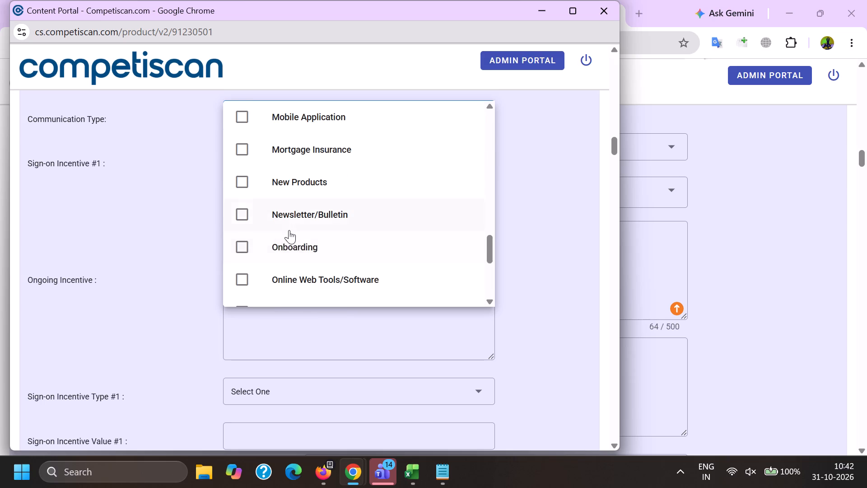
pyautogui.scroll(2, 288, 231)
pyautogui.click(286, 254)
pyautogui.click(80, 242)
# Copy product 20969117's Sign-on Incentive #1 text, "10% back in reward during the first 30 days from account opening", into the current product form.
pyautogui.hotkey('alt', 'Tab')
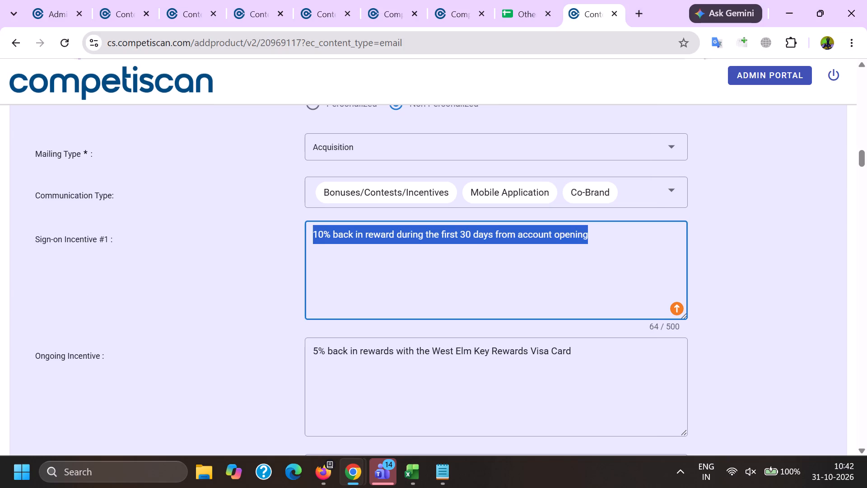
pyautogui.hotkey('ctrl', 'c')
pyautogui.hotkey('alt', 'Tab')
pyautogui.click(172, 262)
pyautogui.click(319, 230)
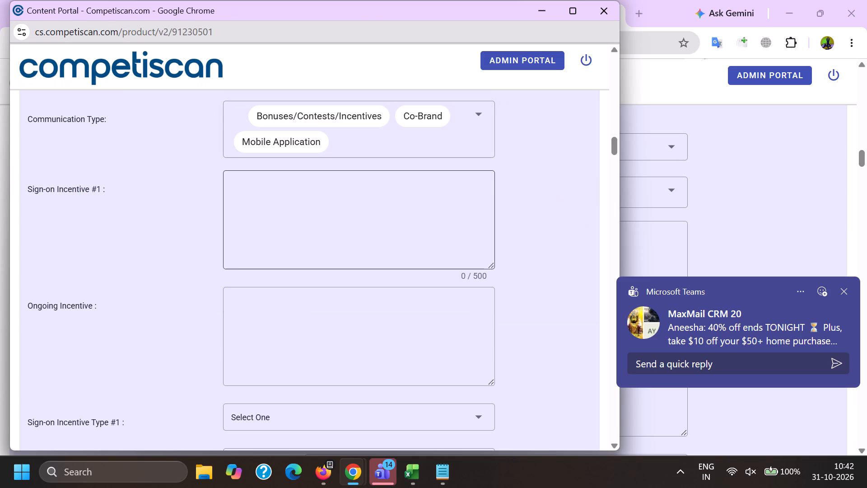
pyautogui.hotkey('ctrl', 'v')
# Copy product 20969117's ongoing incentive, "5% back in rewards with the West Elm Key Rewards Visa Card", into the current form's Ongoing Incentive.
pyautogui.keyDown('ctrl'); pyautogui.click(300, 324); pyautogui.keyUp('ctrl')
pyautogui.hotkey('alt', 'Tab')
pyautogui.tripleClick(499, 356)
pyautogui.click(498, 354)
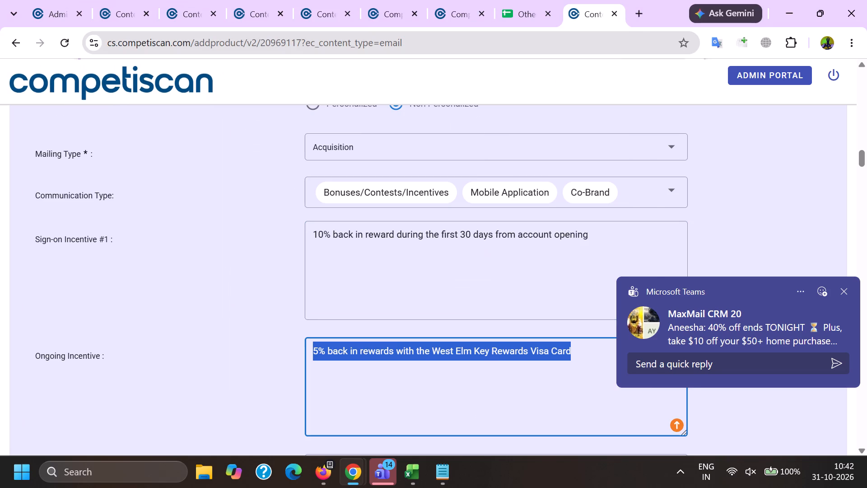
pyautogui.hotkey('ctrl', 'c')
pyautogui.hotkey('alt', 'Tab')
pyautogui.hotkey('ctrl', 'v')
# Set Sign-on Incentive Type #1 to Coupon/Discount and Sign-on Incentive Value #1 to 10.00.
pyautogui.scroll(-3, 300, 245)
pyautogui.click(257, 212)
pyautogui.scroll(-6, 256, 215)
pyautogui.click(275, 306)
pyautogui.moveTo(174, 303); pyautogui.dragTo(192, 305)
pyautogui.click(279, 267)
pyautogui.press('1')
pyautogui.press('0')
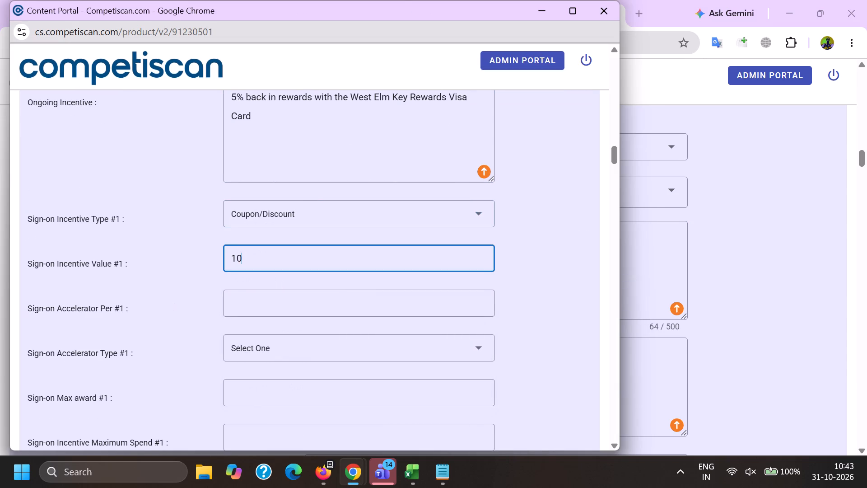
pyautogui.write('.00')
# Set Sign-on Max award #1 to 10.00, the incentive window to 1 month and Sign-on Fixed date #1 to Yes.
pyautogui.press('Tab')
pyautogui.press('Tab')
pyautogui.press('Tab')
pyautogui.write('10')
pyautogui.write('.00')
pyautogui.press('Tab')
pyautogui.press('Tab')
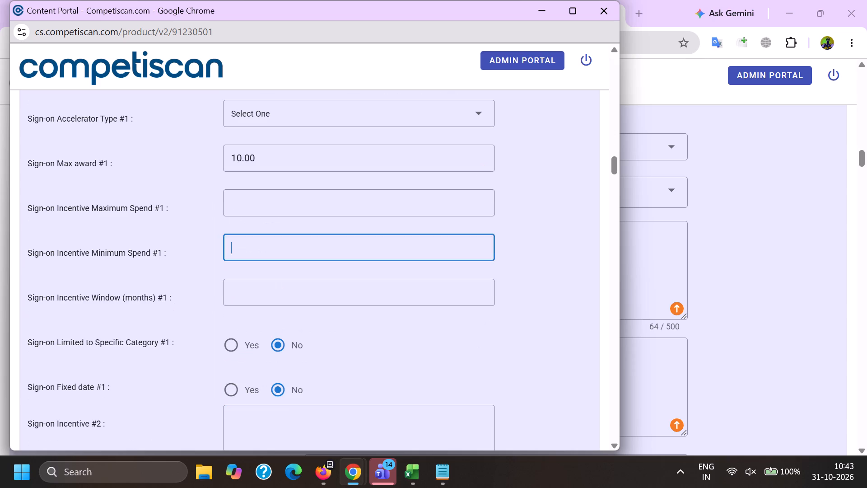
pyautogui.press('Tab')
pyautogui.press('1')
pyautogui.click(230, 392)
# Choose the mortgage and loan application type, and set Upper APR to 36 and Lower APR to 0.
pyautogui.scroll(-12, 257, 179)
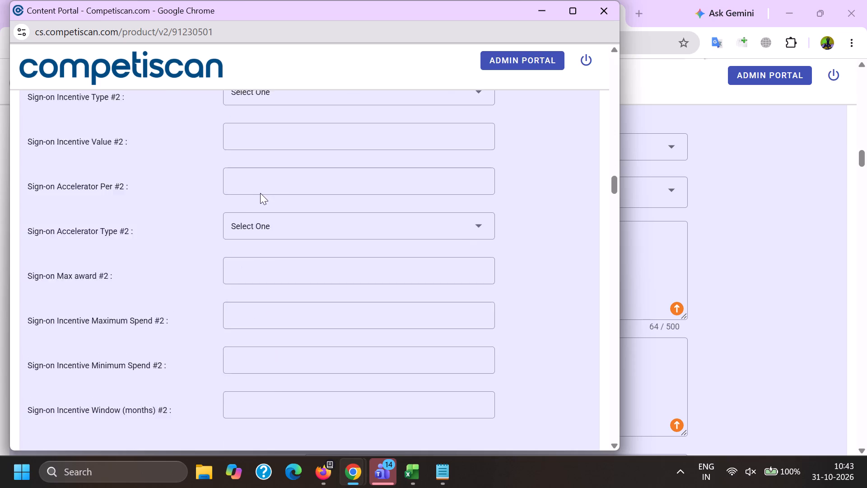
pyautogui.scroll(-16, 260, 193)
pyautogui.click(280, 178)
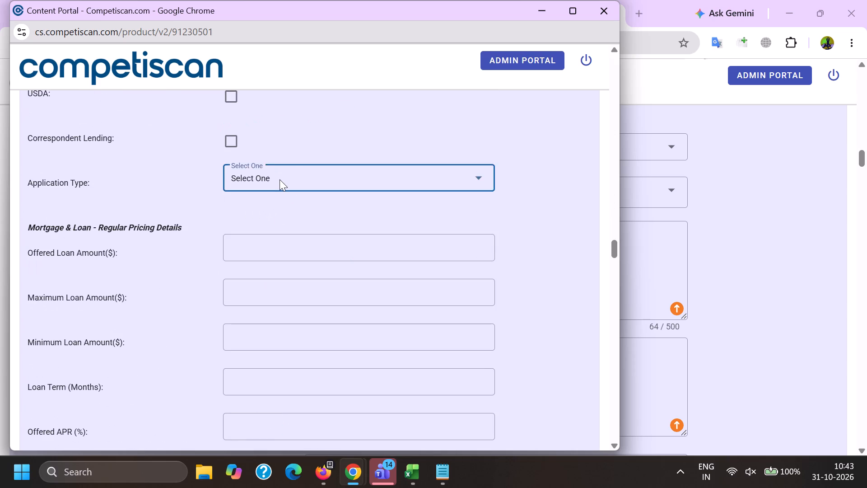
pyautogui.click(296, 233)
pyautogui.moveTo(169, 250); pyautogui.dragTo(174, 250)
pyautogui.scroll(-4, 243, 207)
pyautogui.click(238, 203)
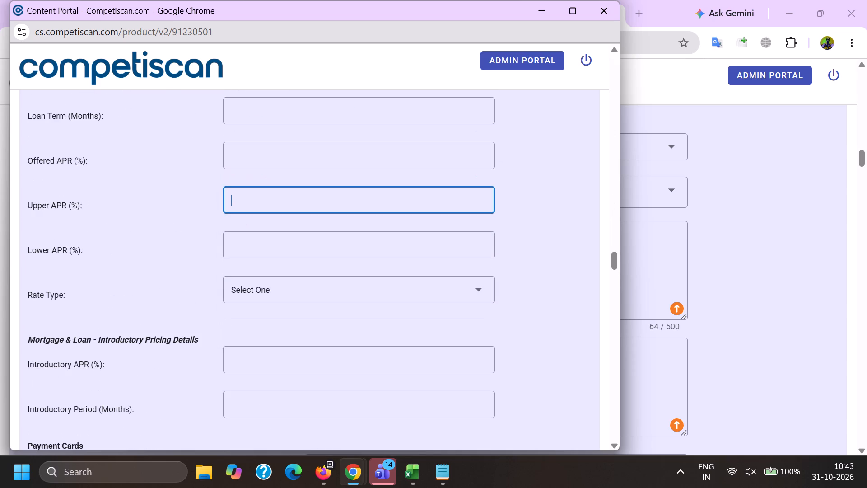
pyautogui.write('36')
pyautogui.press('Tab')
pyautogui.press('0')
# Choose the payment card application type and set the card network to Visa.
pyautogui.scroll(-3, 237, 207)
pyautogui.click(262, 282)
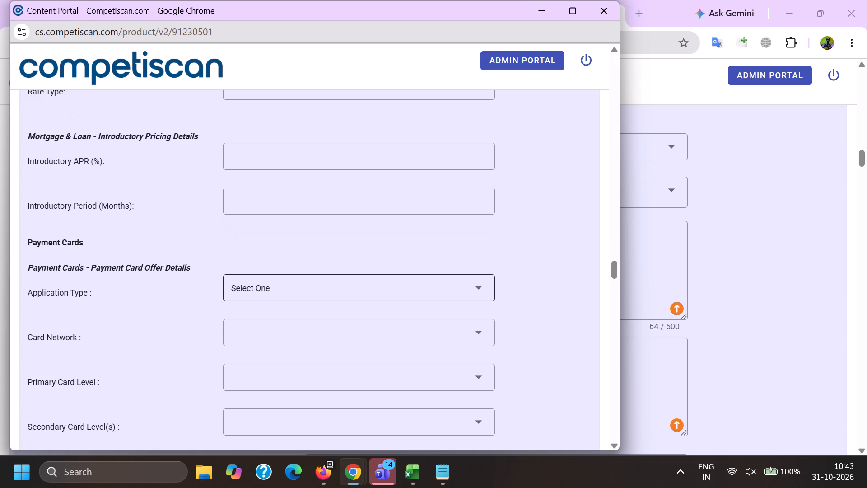
pyautogui.scroll(-2, 306, 158)
pyautogui.click(324, 210)
pyautogui.click(177, 217)
pyautogui.click(262, 199)
pyautogui.scroll(-1, 276, 139)
pyautogui.click(289, 264)
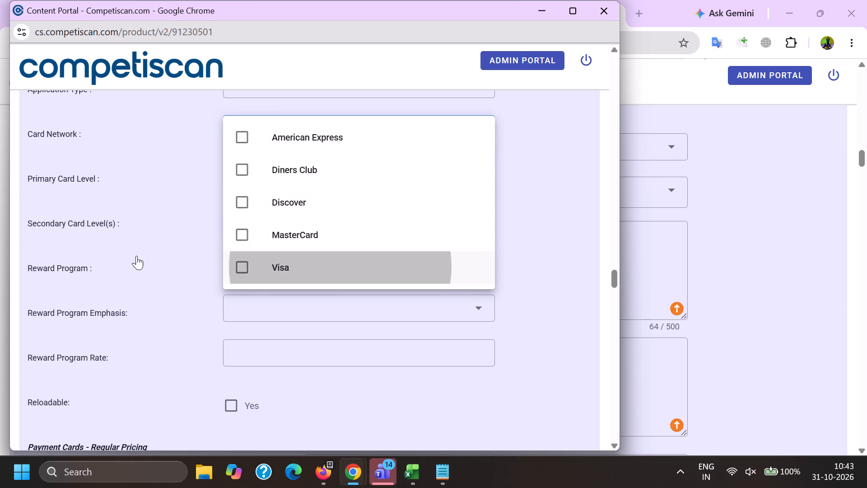
pyautogui.moveTo(133, 253); pyautogui.dragTo(148, 250)
# Set the primary card level to Visa Signature and mark Reward Program as Yes.
pyautogui.click(263, 190)
pyautogui.scroll(-6, 262, 258)
pyautogui.click(293, 303)
pyautogui.click(181, 311)
pyautogui.click(240, 273)
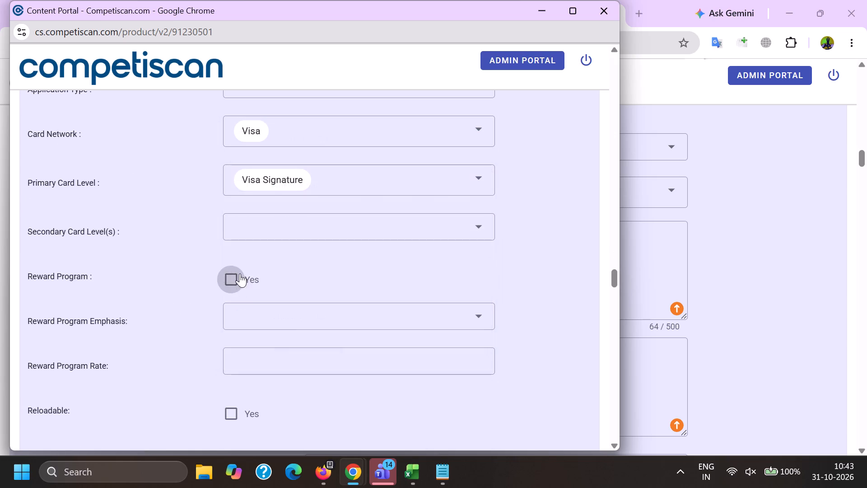
pyautogui.doubleClick(186, 315)
# Mark Credit Card Mentioned in the retail credit section and submit the product form.
pyautogui.press('End')
pyautogui.moveTo(235, 236); pyautogui.dragTo(235, 241)
pyautogui.click(256, 437)
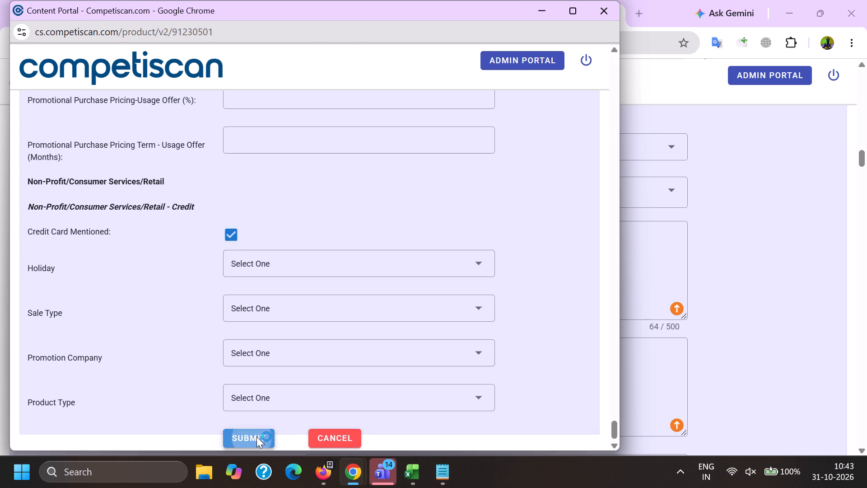
# Bring up the West Elm "Sale alert: Andes Bench Sofa" email in the email editor and review its content.
pyautogui.hotkey('alt', 'Tab')
pyautogui.click(205, 0)
pyautogui.click(269, 5)
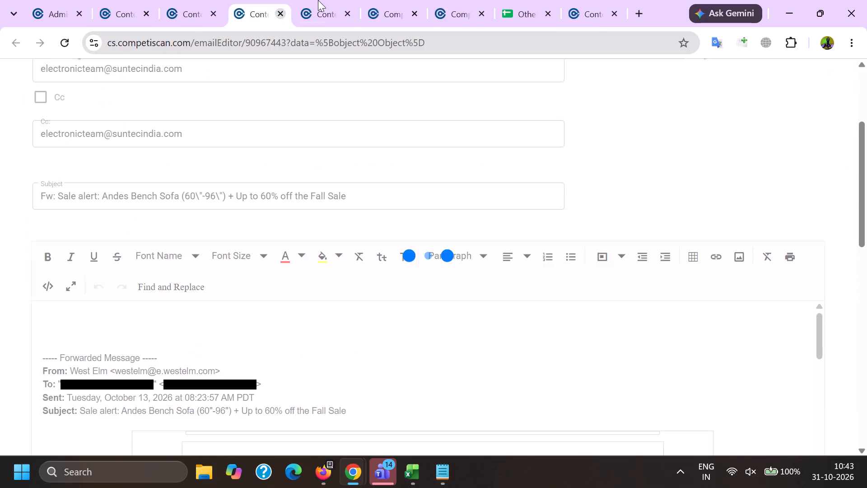
pyautogui.scroll(-3, 249, 176)
pyautogui.scroll(-11, 275, 273)
pyautogui.scroll(13, 282, 265)
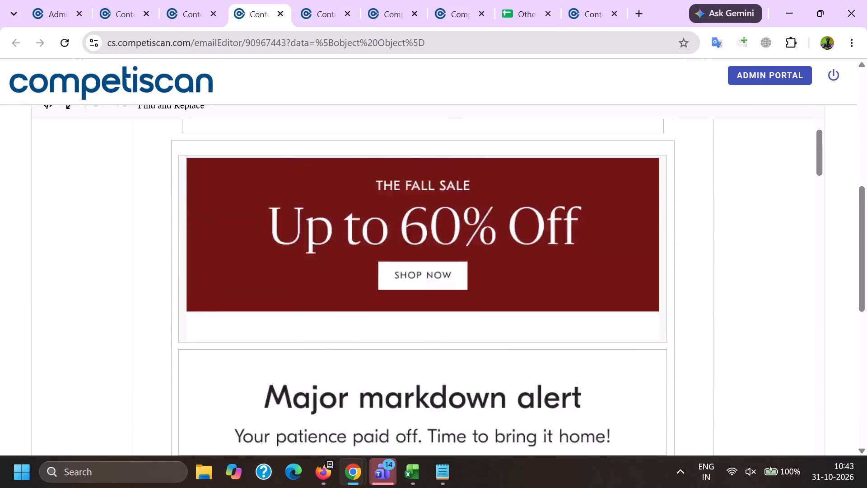
pyautogui.scroll(1, 152, 298)
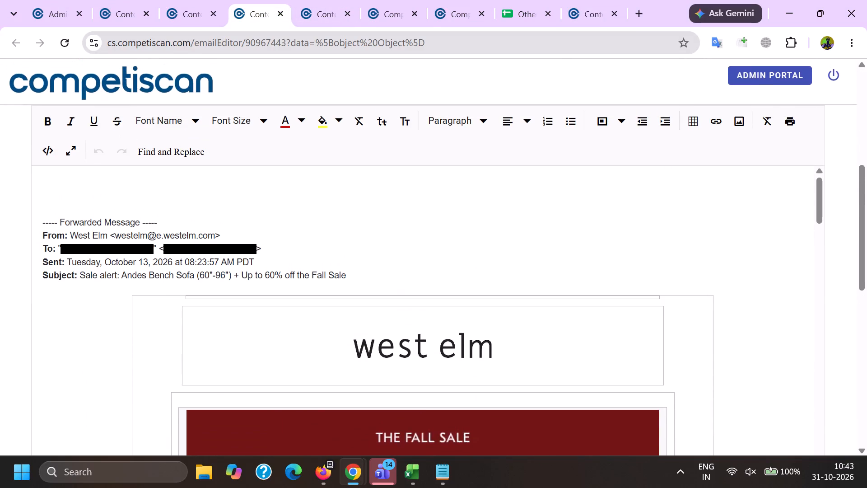
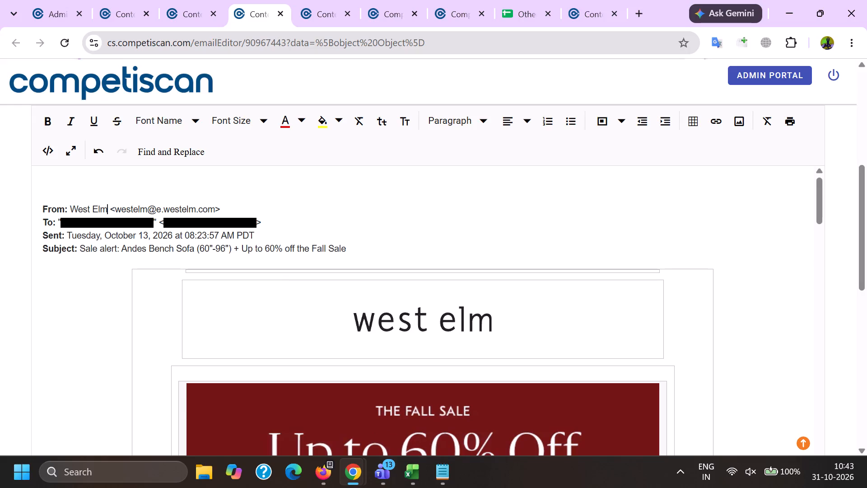
# Delete the sender's email address and the whole To line from the Andes Bench Sofa email's header.
pyautogui.moveTo(197, 219); pyautogui.dragTo(295, 220)
pyautogui.press('BackSpace')
# Remove the links from the "Our app is here!" banner and the "view this email with images" text.
pyautogui.scroll(-20, 419, 328)
pyautogui.scroll(-14, 419, 328)
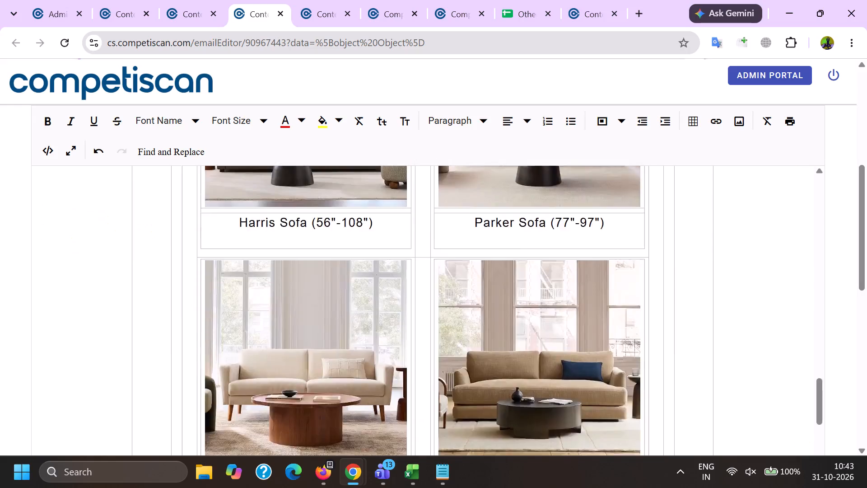
pyautogui.scroll(-13, 424, 305)
pyautogui.scroll(7, 384, 324)
pyautogui.click(286, 304)
pyautogui.click(267, 235)
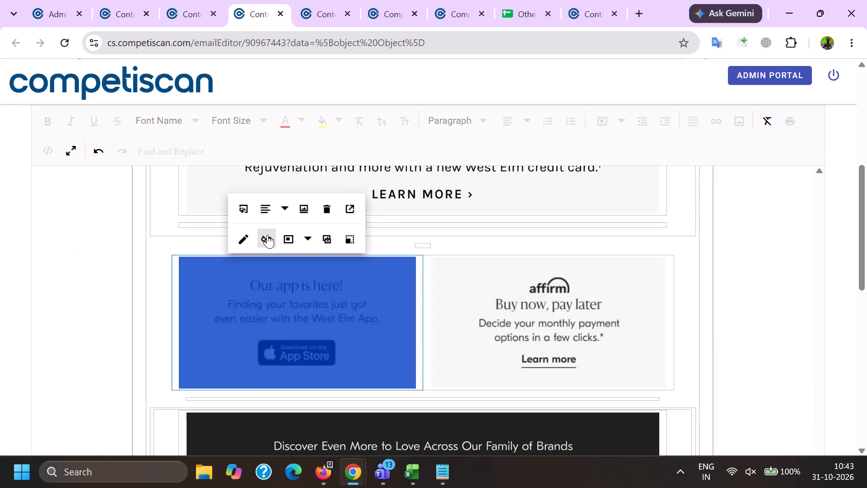
pyautogui.scroll(-6, 267, 234)
pyautogui.click(410, 239)
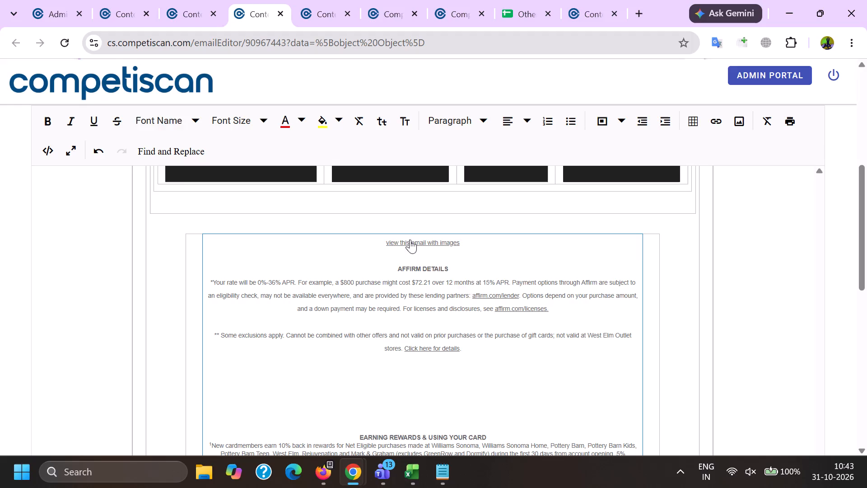
pyautogui.click(483, 273)
# Delete the recipient's address after "this message was sent to" in the email's footer.
pyautogui.scroll(-8, 458, 266)
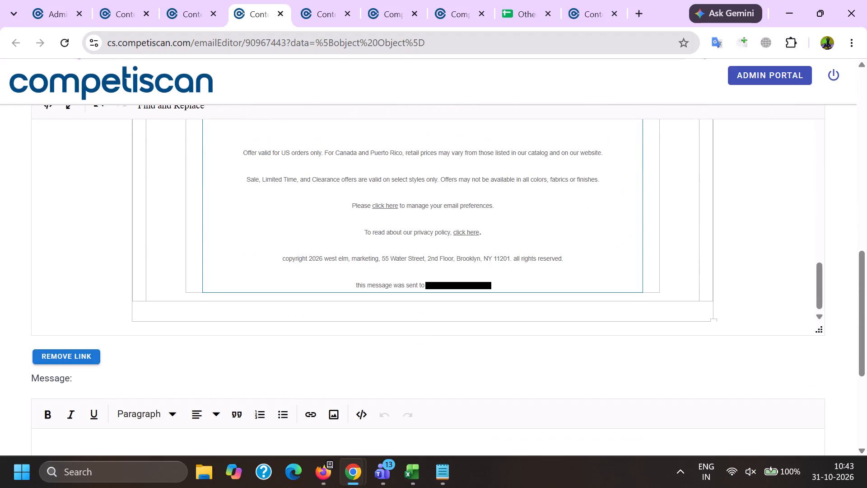
pyautogui.moveTo(427, 282); pyautogui.dragTo(510, 286)
pyautogui.press('BackSpace')
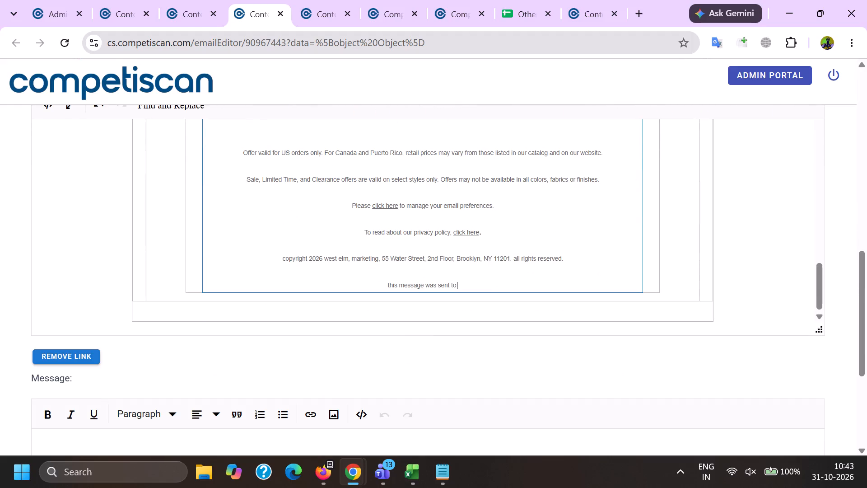
# Remove the link from "click here" in the footer sentence about managing email preferences.
pyautogui.scroll(1, 394, 339)
pyautogui.click(378, 270)
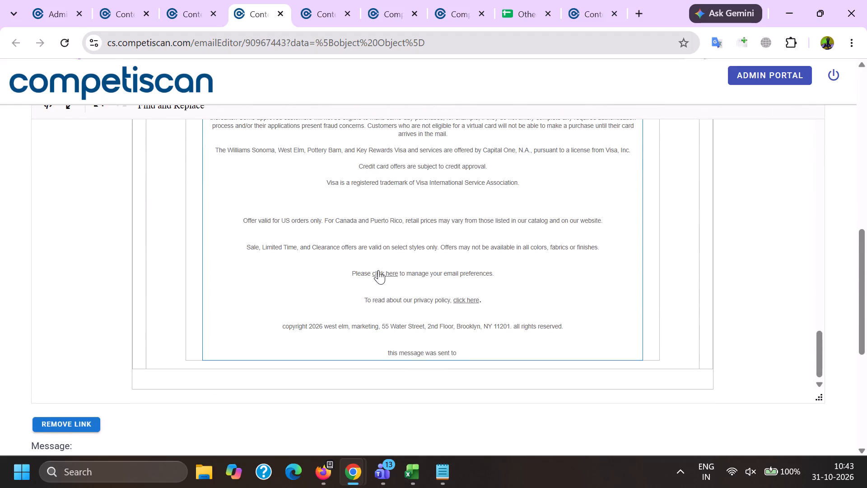
pyautogui.click(471, 299)
pyautogui.click(381, 269)
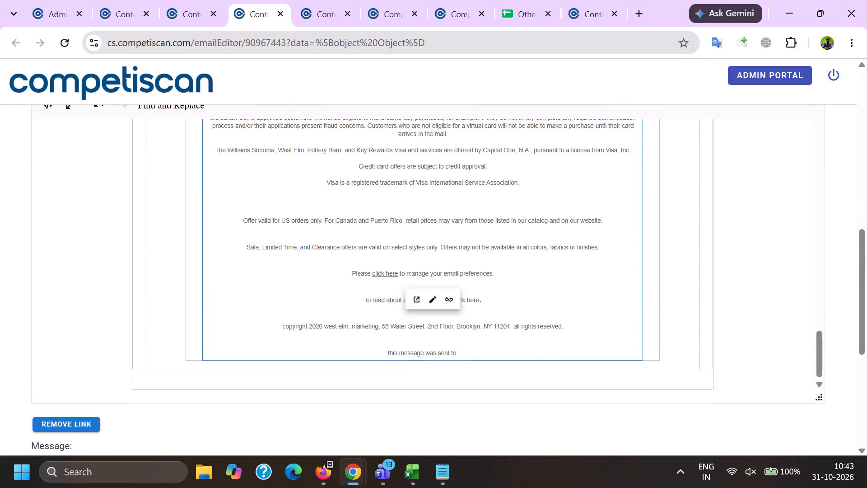
pyautogui.click(459, 304)
# Save the cleaned email's product info and dismiss the confirmation.
pyautogui.scroll(-11, 461, 303)
pyautogui.click(355, 335)
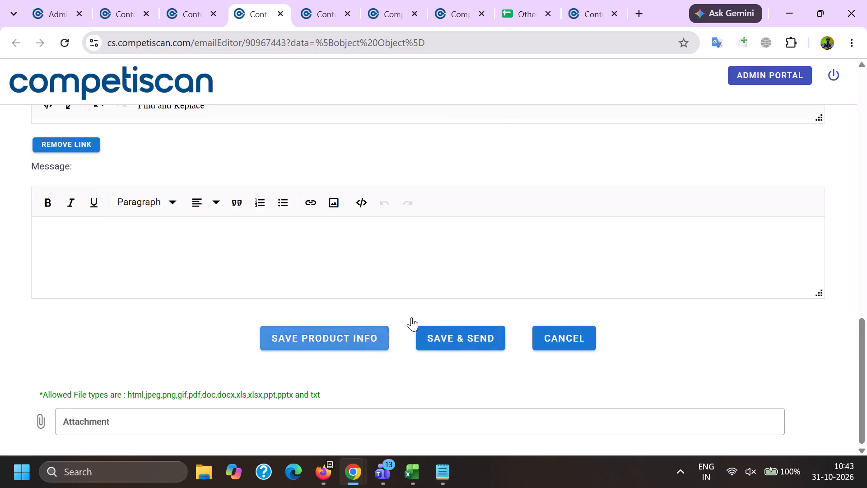
pyautogui.click(431, 288)
pyautogui.click(398, 0)
pyautogui.click(455, 9)
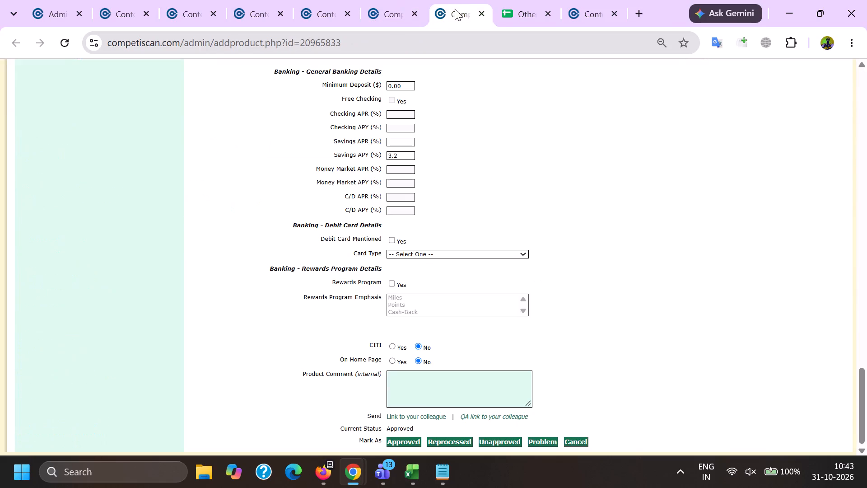
pyautogui.click(329, 0)
pyautogui.click(270, 0)
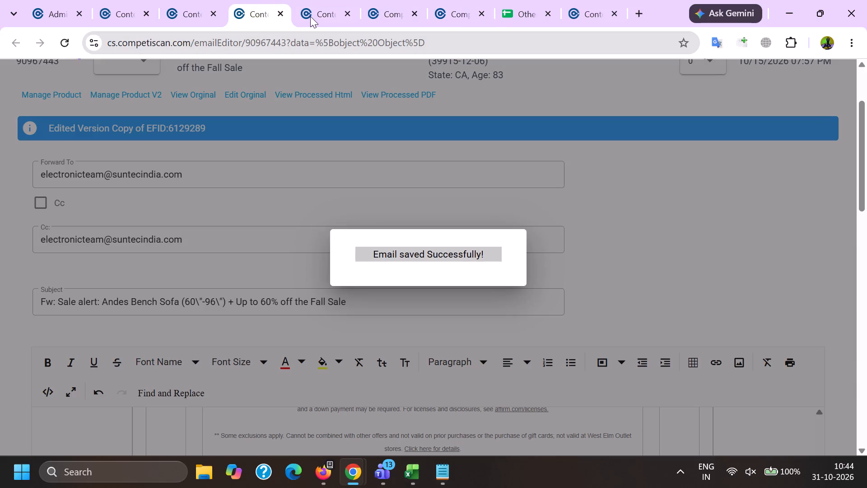
pyautogui.click(0, 233)
# Bring up the product form for the Andes Bench Sofa email.
pyautogui.click(30, 101)
pyautogui.click(37, 100)
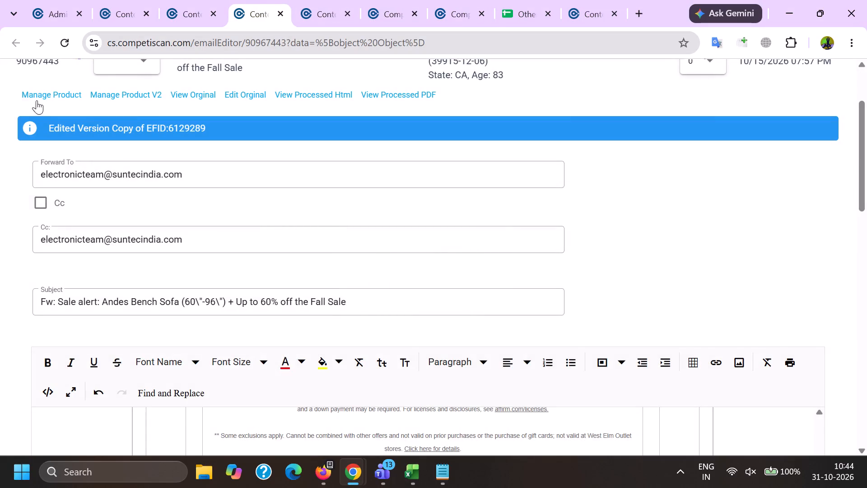
pyautogui.hotkey('alt', 'Tab')
pyautogui.scroll(-4, 44, 106)
# Copy the sender name "West Elm" from the email header and return to the product form.
pyautogui.doubleClick(79, 206)
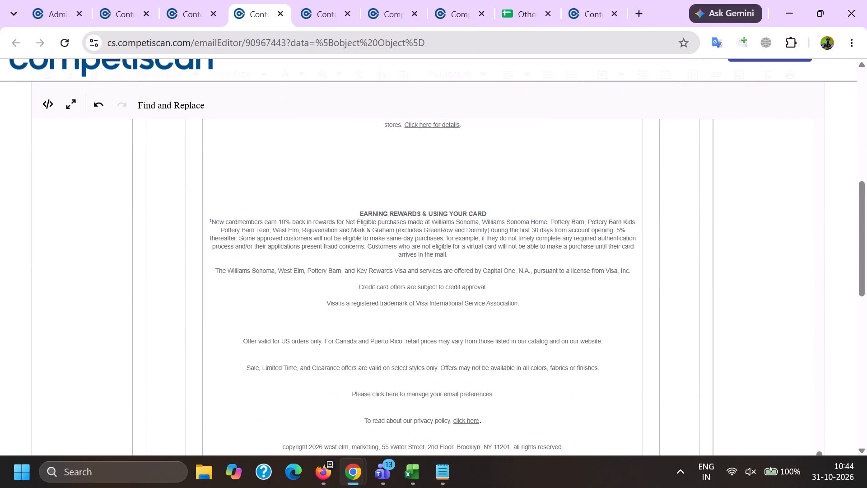
pyautogui.press('pageup')
pyautogui.press('pageup')
pyautogui.press('pageup')
pyautogui.press('pageup')
pyautogui.press('pageup')
pyautogui.press('pageup')
pyautogui.press('pageup')
pyautogui.press('pageup')
pyautogui.press('pageup')
pyautogui.press('pageup')
pyautogui.press('pageup')
pyautogui.press('pageup')
pyautogui.press('pageup')
pyautogui.press('pageup')
pyautogui.press('pageup')
pyautogui.press('pageup')
pyautogui.scroll(-5, 79, 203)
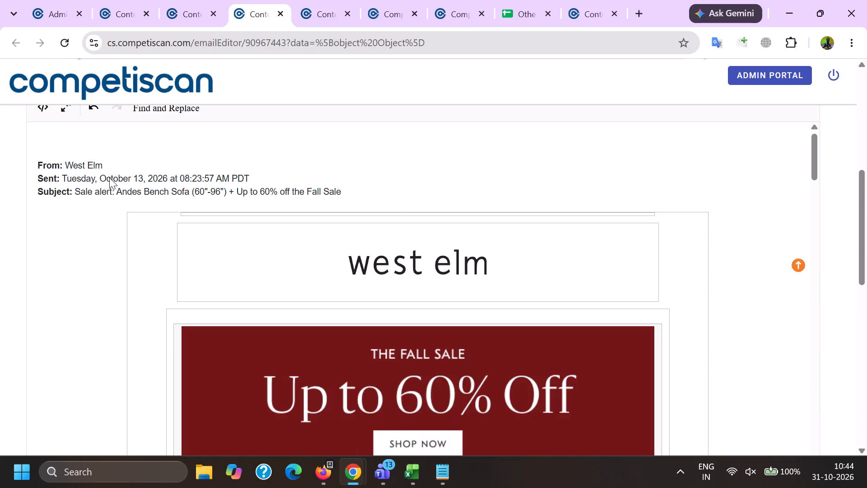
pyautogui.scroll(-3, 76, 267)
pyautogui.doubleClick(73, 306)
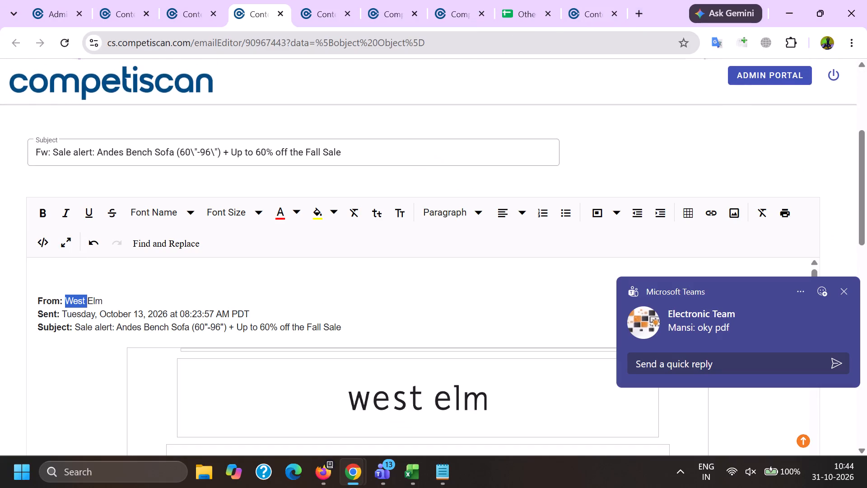
pyautogui.keyDown('shift'); pyautogui.click(90, 306); pyautogui.keyUp('shift')
pyautogui.hotkey('ctrl', 'c')
pyautogui.hotkey('alt', 'Tab')
# Use the west elm company's logo as the product image.
pyautogui.scroll(-6, 275, 139)
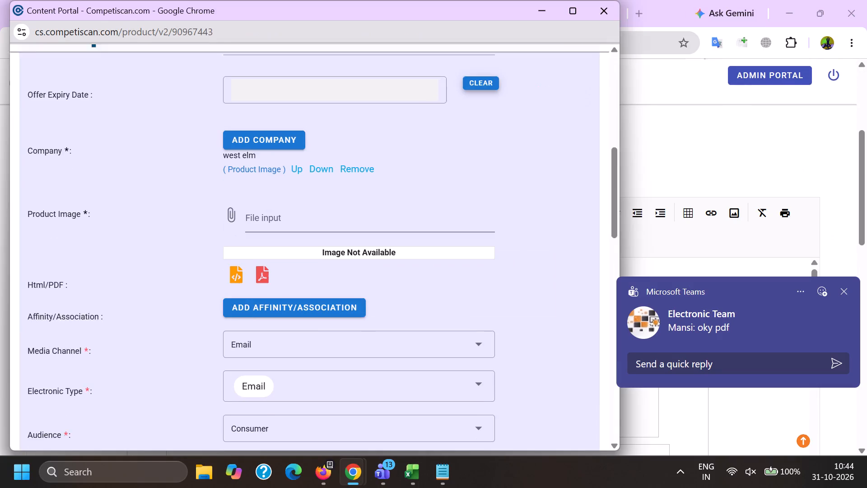
pyautogui.click(252, 166)
# Add Capital One as a company and west elm (Retail) as the affinity/association.
pyautogui.click(265, 142)
pyautogui.press('c')
pyautogui.press('a')
pyautogui.write('PI')
pyautogui.write('TA')
pyautogui.write('L')
pyautogui.press('space')
pyautogui.press('o')
pyautogui.write('NE')
pyautogui.scroll(-2, 291, 133)
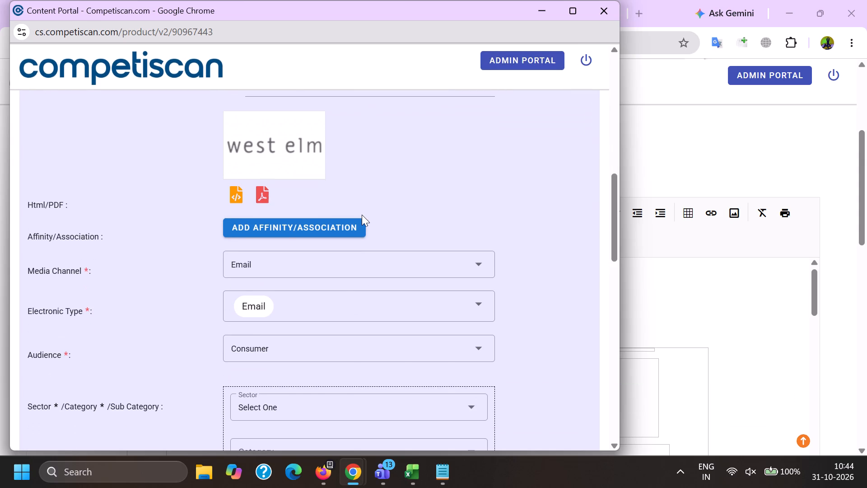
pyautogui.click(336, 225)
pyautogui.click(367, 272)
pyautogui.keyDown('ctrl'); pyautogui.click(353, 261); pyautogui.keyUp('ctrl')
pyautogui.hotkey('ctrl', 'v')
pyautogui.scroll(3, 314, 363)
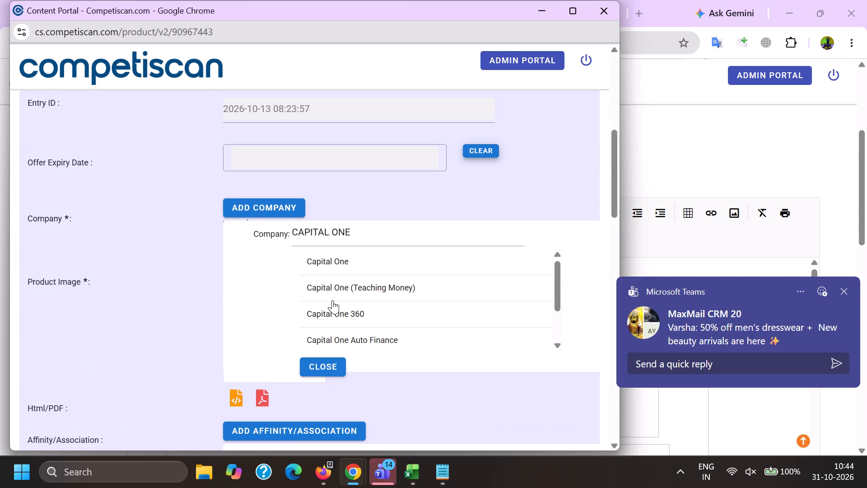
pyautogui.click(326, 272)
pyautogui.scroll(-4, 302, 237)
pyautogui.click(316, 250)
# Add Affirm as another company on the product form.
pyautogui.scroll(3, 286, 258)
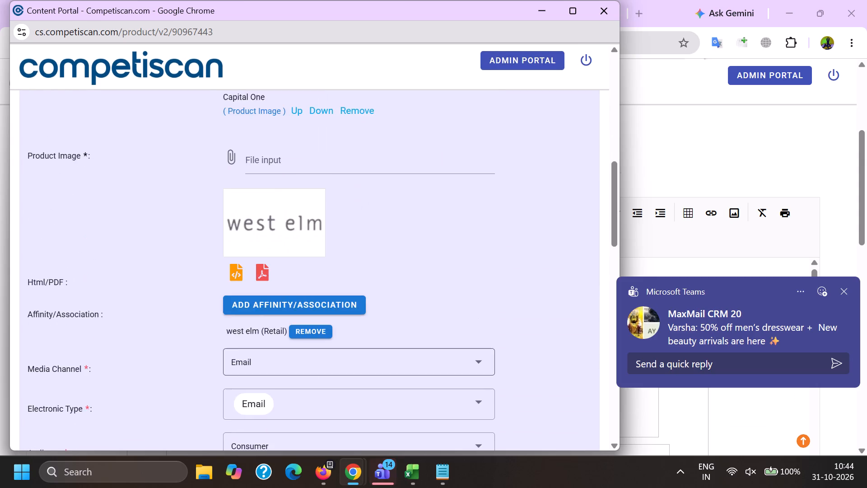
pyautogui.click(260, 142)
pyautogui.press('a')
pyautogui.write('FFIR')
pyautogui.press('m')
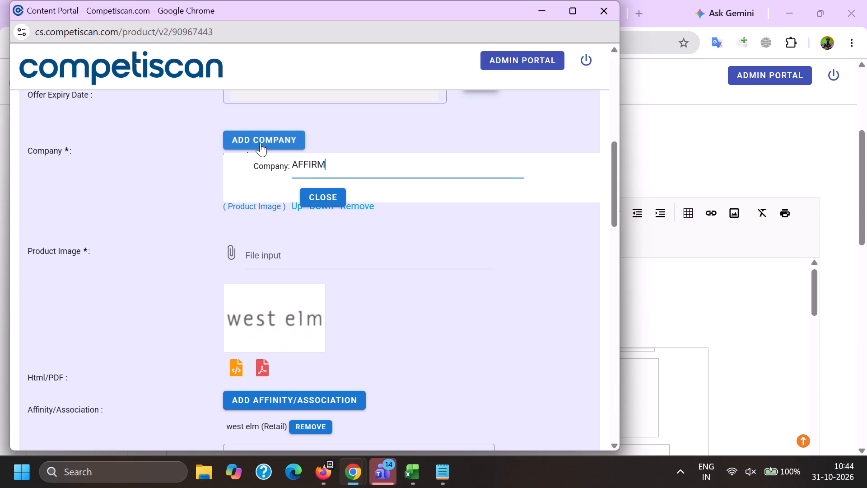
pyautogui.click(316, 199)
# Add the sector classification Retail / Home / Furniture, checking the email for the matching sub-category.
pyautogui.scroll(-3, 276, 91)
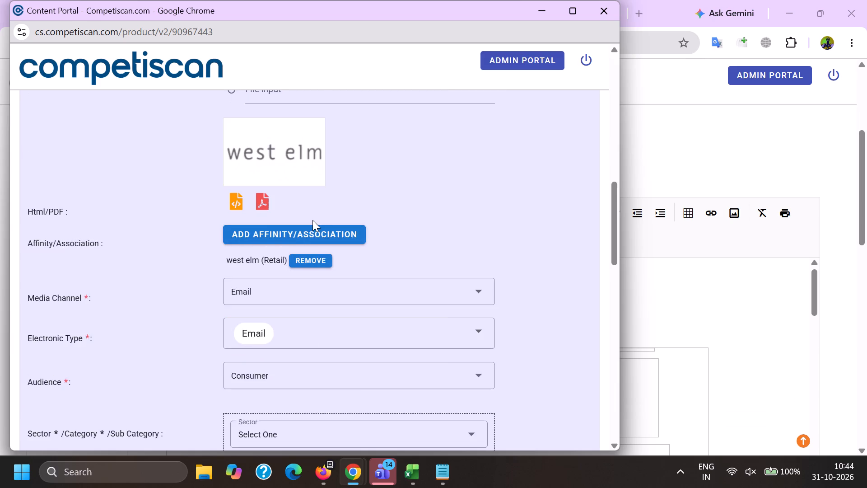
pyautogui.scroll(-2, 312, 234)
pyautogui.click(280, 292)
pyautogui.scroll(-5, 280, 291)
pyautogui.click(269, 305)
pyautogui.moveTo(153, 330); pyautogui.dragTo(178, 333)
pyautogui.click(302, 336)
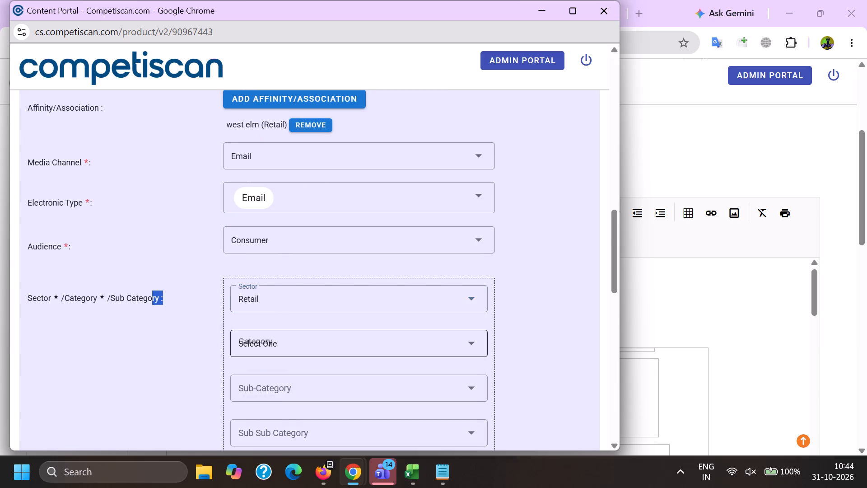
pyautogui.scroll(-8, 313, 182)
pyautogui.moveTo(284, 125); pyautogui.dragTo(283, 130)
pyautogui.moveTo(132, 224); pyautogui.dragTo(154, 234)
pyautogui.click(268, 256)
pyautogui.hotkey('alt', 'Tab')
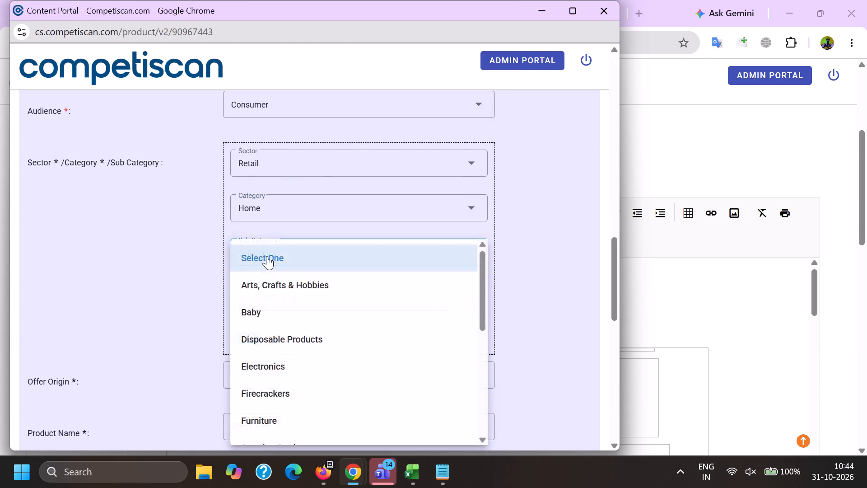
pyautogui.scroll(-16, 267, 253)
pyautogui.hotkey('alt', 'Tab')
pyautogui.click(270, 422)
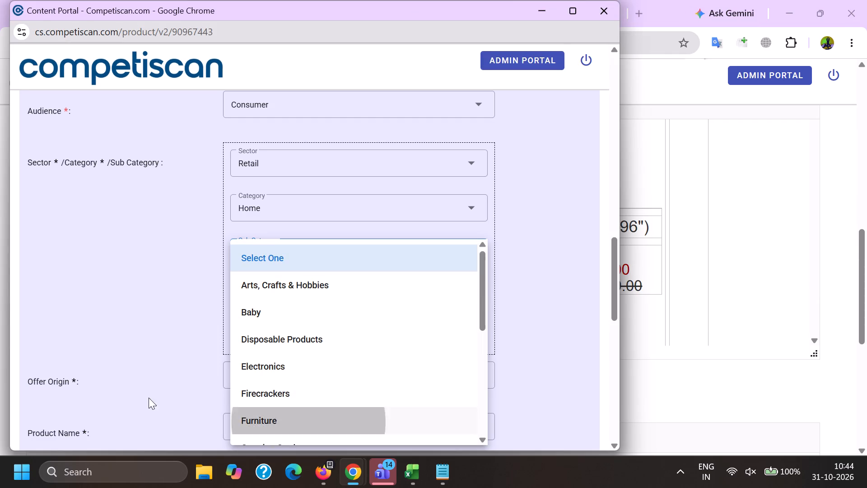
pyautogui.moveTo(149, 396); pyautogui.dragTo(163, 396)
pyautogui.click(245, 341)
# Add a second sector classification of Credit Cards / Payment Cards / Credit Cards.
pyautogui.scroll(1, 252, 341)
pyautogui.click(268, 250)
pyautogui.scroll(6, 277, 326)
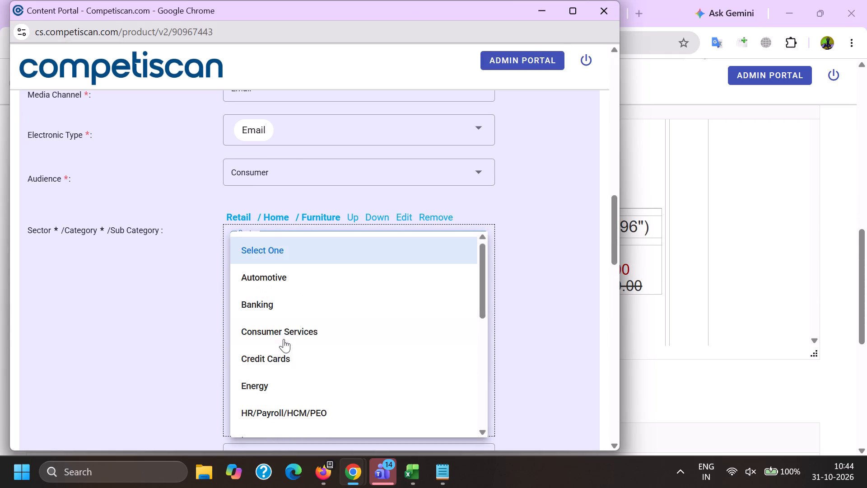
pyautogui.click(285, 356)
pyautogui.moveTo(165, 339); pyautogui.dragTo(184, 337)
pyautogui.click(286, 288)
pyautogui.scroll(-1, 294, 169)
pyautogui.click(281, 285)
pyautogui.click(268, 274)
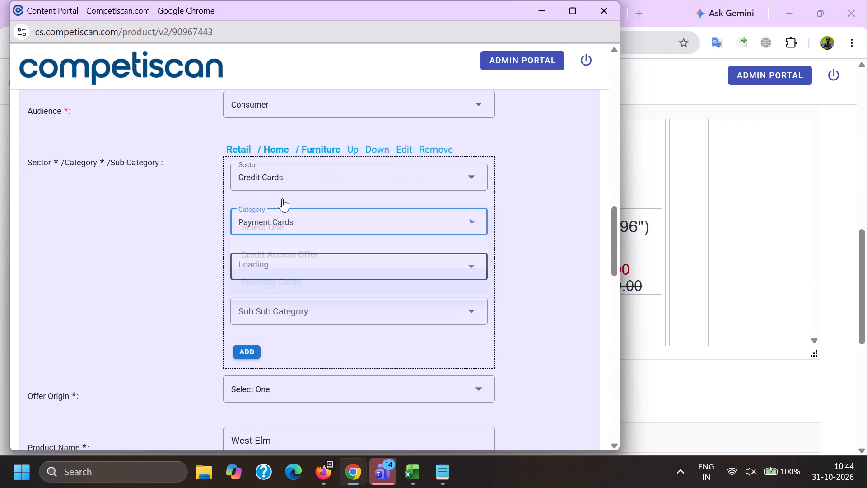
pyautogui.scroll(-3, 282, 198)
pyautogui.click(284, 205)
pyautogui.moveTo(144, 198); pyautogui.dragTo(151, 198)
pyautogui.click(236, 147)
# Move the Retail / Home / Furniture classification down, below the credit cards one.
pyautogui.scroll(4, 275, 269)
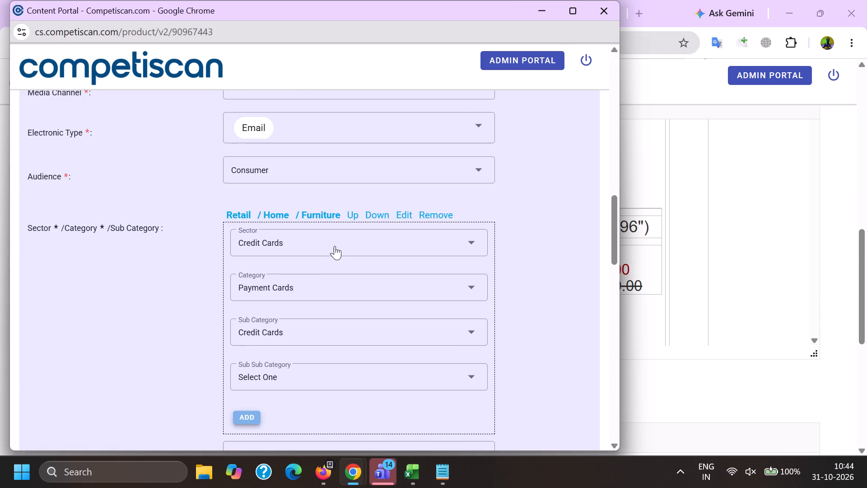
pyautogui.click(375, 218)
# Add a third sector classification of Mortgage & Loan / Unsecured / Point of Sale Financing/BNPL.
pyautogui.scroll(-2, 329, 223)
pyautogui.click(264, 131)
pyautogui.scroll(-2, 259, 200)
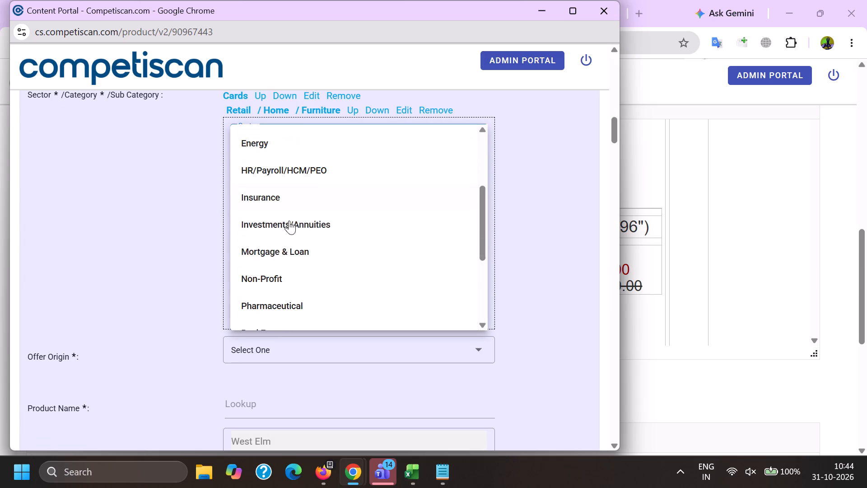
pyautogui.click(308, 254)
pyautogui.click(216, 234)
pyautogui.click(268, 181)
pyautogui.click(284, 244)
pyautogui.click(266, 228)
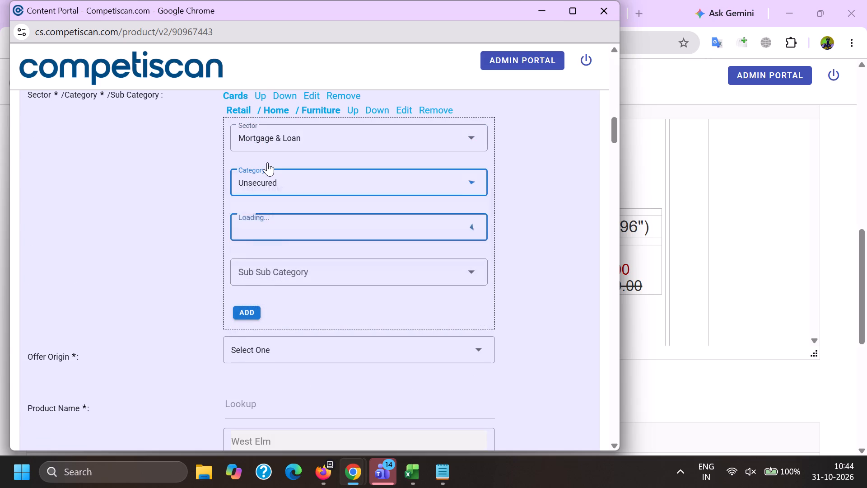
pyautogui.scroll(-7, 296, 255)
pyautogui.moveTo(294, 387); pyautogui.dragTo(293, 396)
pyautogui.moveTo(163, 366); pyautogui.dragTo(170, 366)
pyautogui.click(244, 317)
# Set the offer origin to Provider/Bank and the product name to West Elm Key Rewards Visa Card.
pyautogui.scroll(-1, 260, 247)
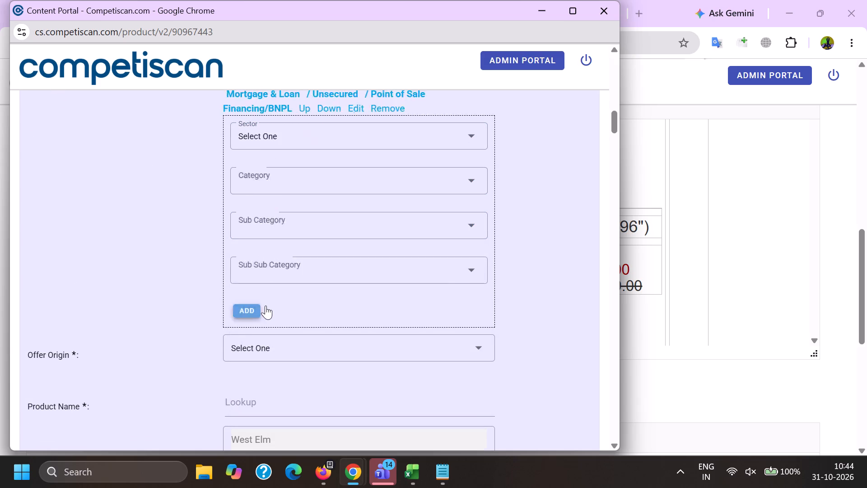
pyautogui.click(261, 304)
pyautogui.doubleClick(247, 370)
pyautogui.hotkey('ctrl', 'v')
pyautogui.scroll(-2, 248, 232)
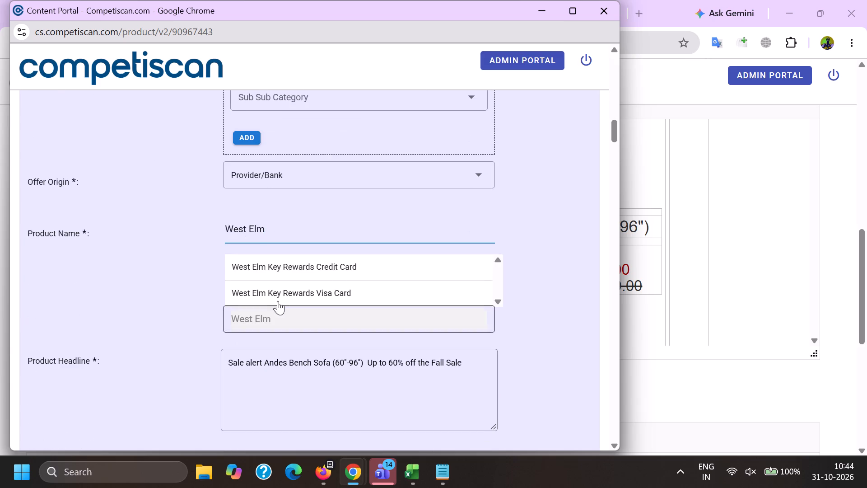
pyautogui.click(271, 292)
pyautogui.scroll(5, 273, 295)
pyautogui.click(280, 234)
# Replace the product headline with the email's subject, "Sale alert: Andes Bench Sofa (60"-96") + Up to 60% off the Fall Sale".
pyautogui.scroll(-5, 281, 219)
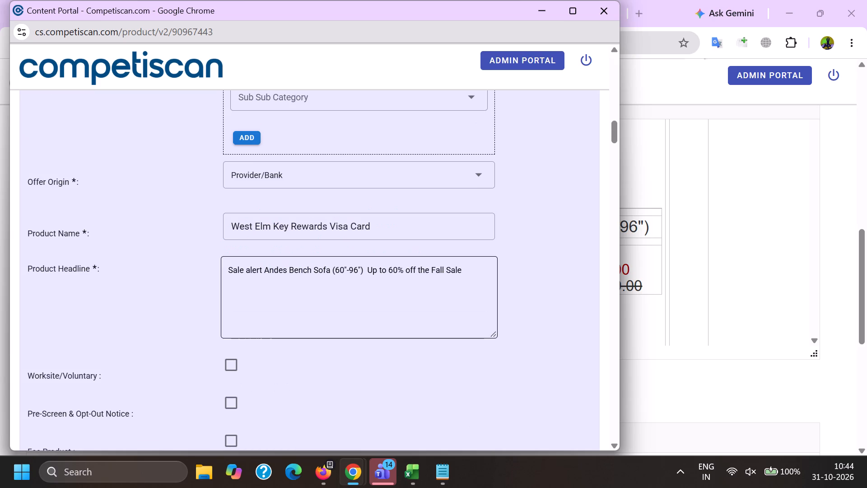
pyautogui.moveTo(473, 296); pyautogui.dragTo(0, 282)
pyautogui.press('BackSpace')
pyautogui.hotkey('alt', 'Tab')
pyautogui.scroll(7, 70, 311)
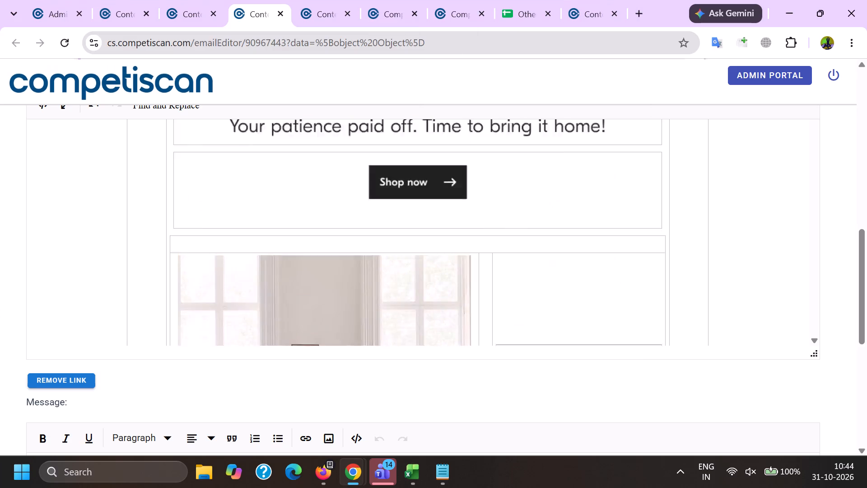
pyautogui.scroll(12, 70, 311)
pyautogui.scroll(-2, 71, 296)
pyautogui.doubleClick(78, 258)
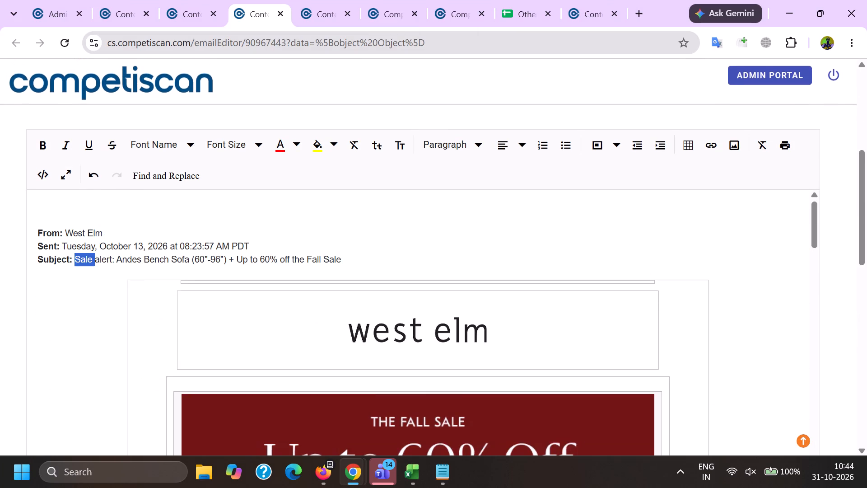
pyautogui.keyDown('shift'); pyautogui.click(362, 258); pyautogui.keyUp('shift')
pyautogui.hotkey('ctrl', 'c')
pyautogui.hotkey('alt', 'Tab')
pyautogui.hotkey('ctrl', 'v')
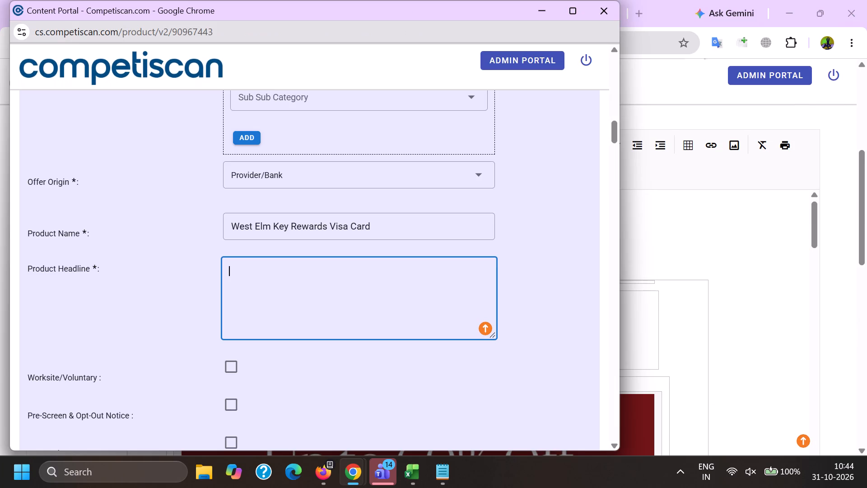
pyautogui.press('BackSpace')
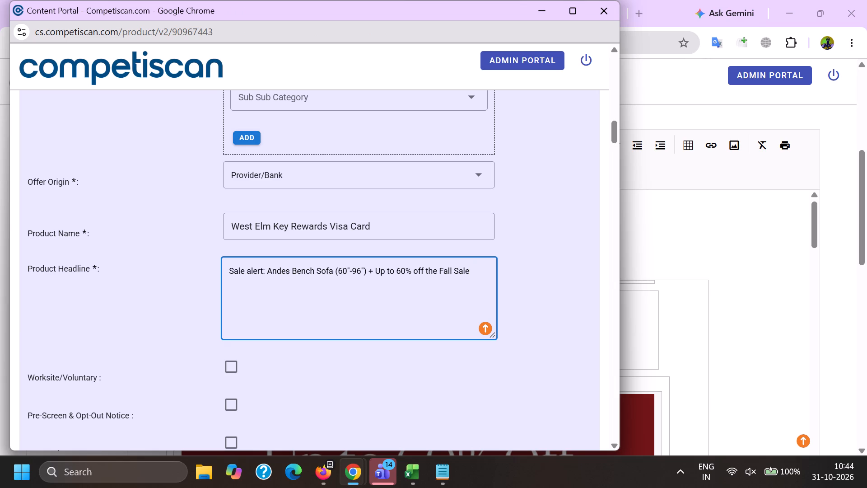
# Replace the plus sign in the product headline with the word Plus and end the sentence with a period.
pyautogui.click(371, 267)
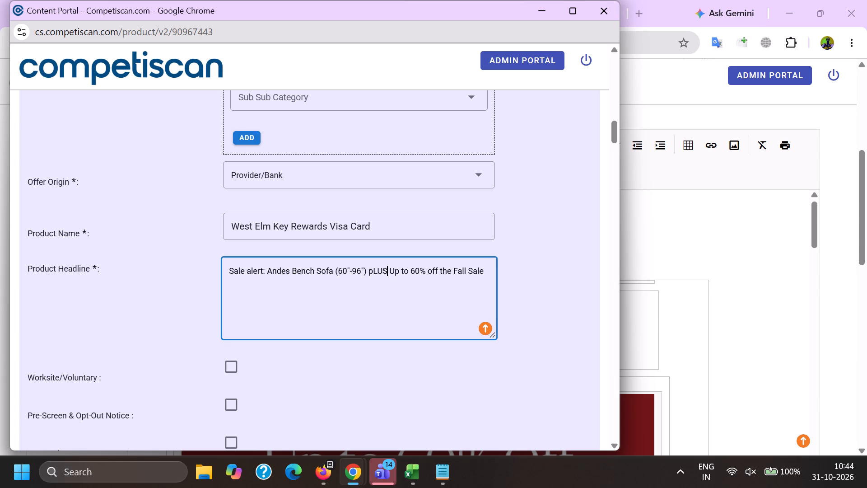
pyautogui.press('BackSpace')
pyautogui.press('BackSpace')
pyautogui.press('BackSpace')
pyautogui.press('BackSpace')
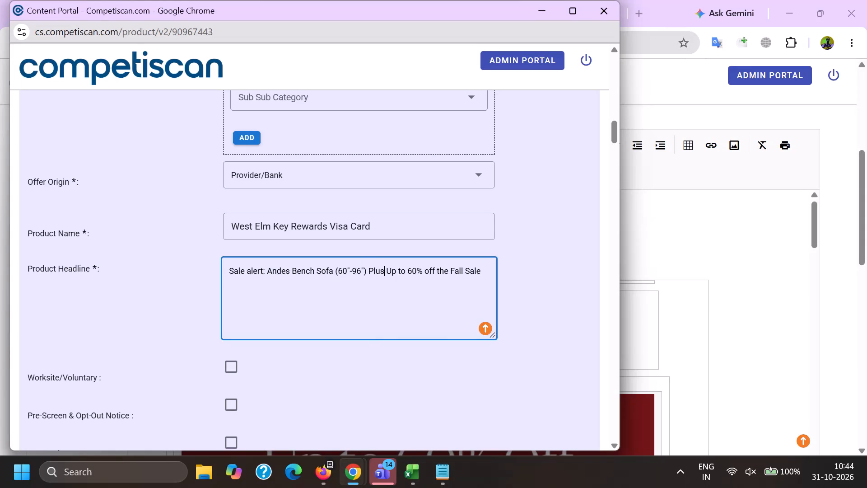
pyautogui.click(487, 274)
pyautogui.press('.')
pyautogui.press('space')
# Append "Earn 10% Back in Rewards" to the product headline, copying it from the similar West Elm product entry.
pyautogui.hotkey('alt', 'Tab')
pyautogui.click(585, 0)
pyautogui.scroll(9, 463, 312)
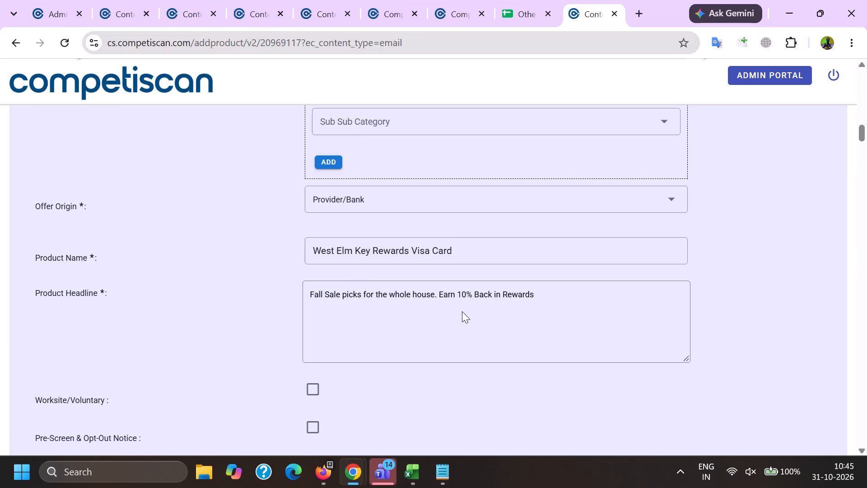
pyautogui.doubleClick(456, 291)
pyautogui.doubleClick(438, 295)
pyautogui.doubleClick(447, 296)
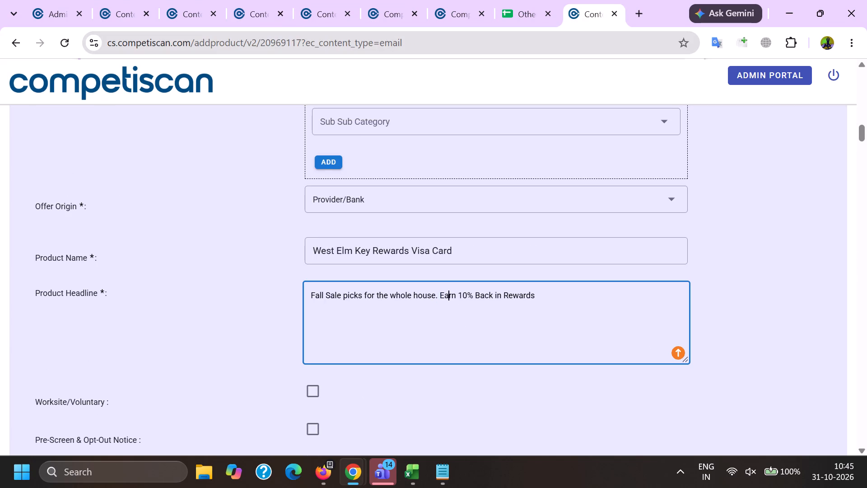
pyautogui.keyDown('shift'); pyautogui.click(546, 296); pyautogui.keyUp('shift')
pyautogui.hotkey('ctrl', 'c')
pyautogui.hotkey('alt', 'Tab')
pyautogui.hotkey('ctrl', 'v')
# Set the response mechanism to URL/Website and the mailing type to Acquisition.
pyautogui.scroll(-5, 157, 279)
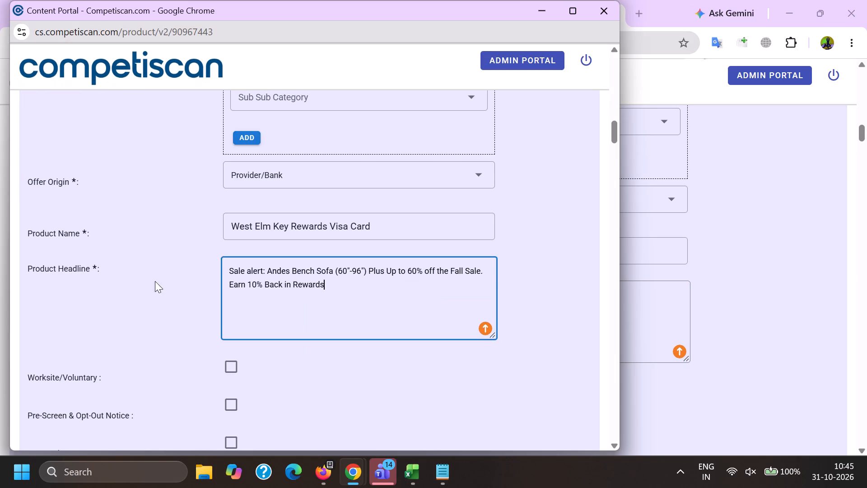
pyautogui.click(252, 236)
pyautogui.scroll(-8, 251, 156)
pyautogui.click(289, 286)
pyautogui.moveTo(113, 263); pyautogui.dragTo(122, 265)
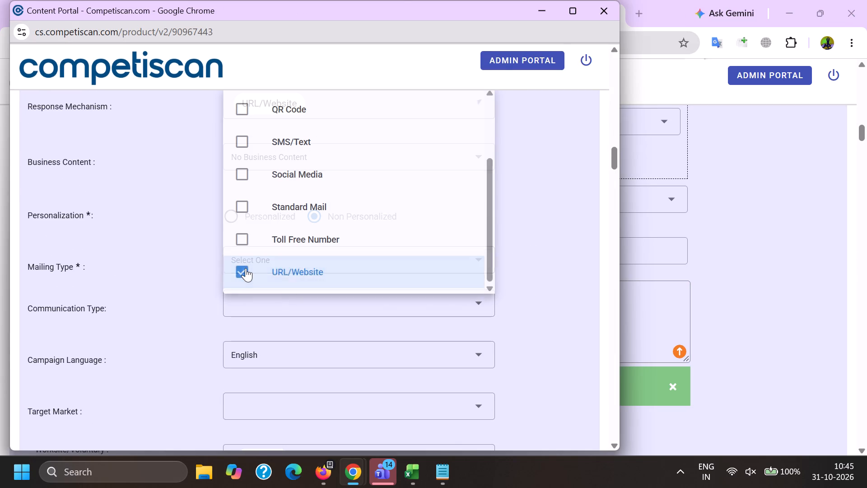
pyautogui.click(246, 268)
pyautogui.click(265, 294)
pyautogui.moveTo(145, 295); pyautogui.dragTo(160, 300)
# Set the communication types to Bonuses/Contests/Incentives, Co-Brand and Mobile Application, as in the similar entry.
pyautogui.click(252, 306)
pyautogui.scroll(-2, 257, 198)
pyautogui.click(287, 280)
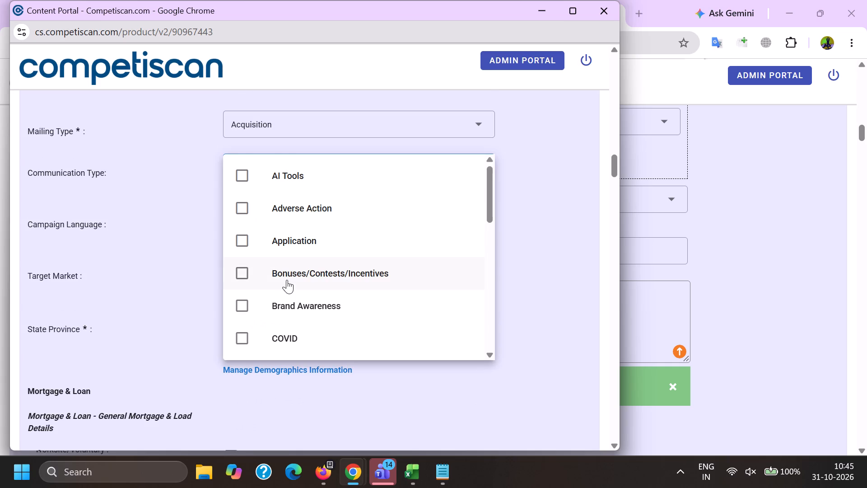
pyautogui.scroll(-4, 287, 279)
pyautogui.click(287, 315)
pyautogui.scroll(-10, 285, 307)
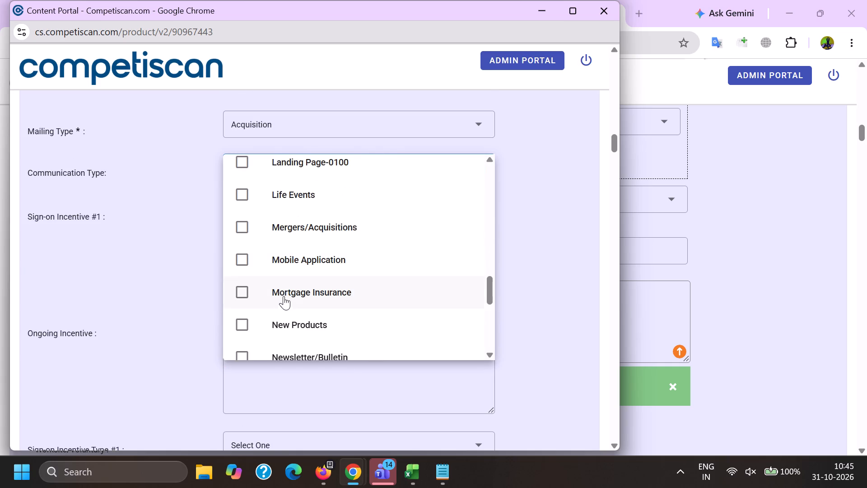
pyautogui.scroll(-1, 288, 300)
pyautogui.click(292, 188)
pyautogui.click(190, 206)
# Copy "10% back in reward during the first 30 days from account opening" from the similar entry into Sign-on Incentive #1.
pyautogui.click(772, 315)
pyautogui.scroll(-4, 555, 258)
pyautogui.scroll(-3, 583, 313)
pyautogui.moveTo(622, 380); pyautogui.dragTo(83, 361)
pyautogui.hotkey('ctrl', 'c')
pyautogui.hotkey('alt', 'Tab')
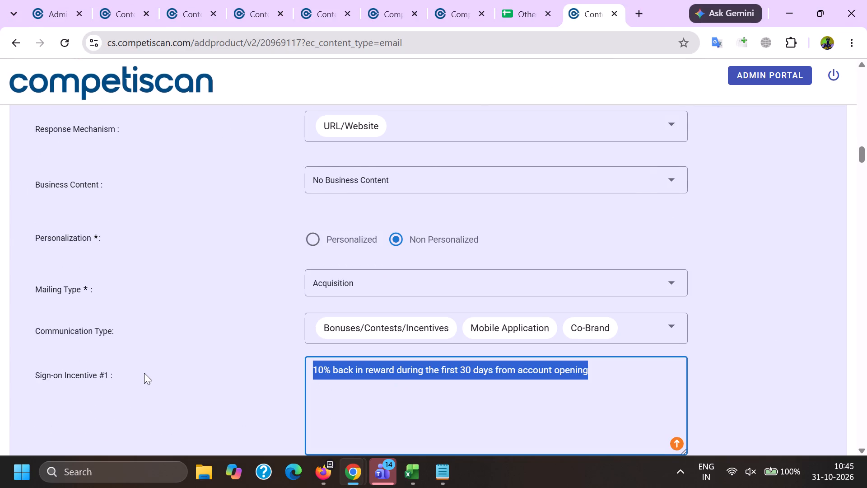
pyautogui.keyDown('ctrl'); pyautogui.click(312, 275); pyautogui.keyUp('ctrl')
pyautogui.hotkey('ctrl', 'v')
# Fill in the Ongoing Incentive with the text copied from the similar entry.
pyautogui.keyDown('ctrl'); pyautogui.click(297, 387); pyautogui.keyUp('ctrl')
pyautogui.hotkey('alt', 'Tab')
pyautogui.scroll(-4, 550, 290)
pyautogui.moveTo(632, 236); pyautogui.dragTo(225, 221)
pyautogui.hotkey('ctrl', 'c')
pyautogui.hotkey('alt', 'Tab')
pyautogui.hotkey('ctrl', 'v')
# Set Sign-on Incentive Type #1 to Coupon/Discount and its value to 10.00.
pyautogui.scroll(-4, 248, 249)
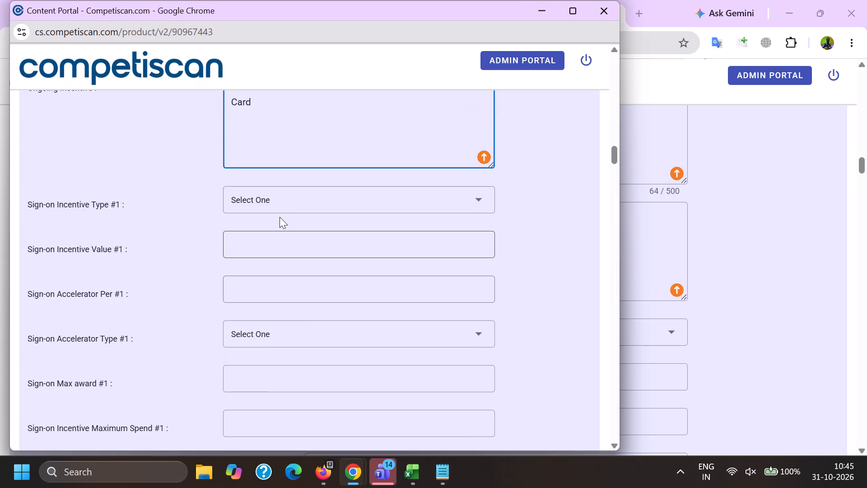
pyautogui.click(275, 213)
pyautogui.click(273, 204)
pyautogui.scroll(-5, 273, 206)
pyautogui.click(283, 292)
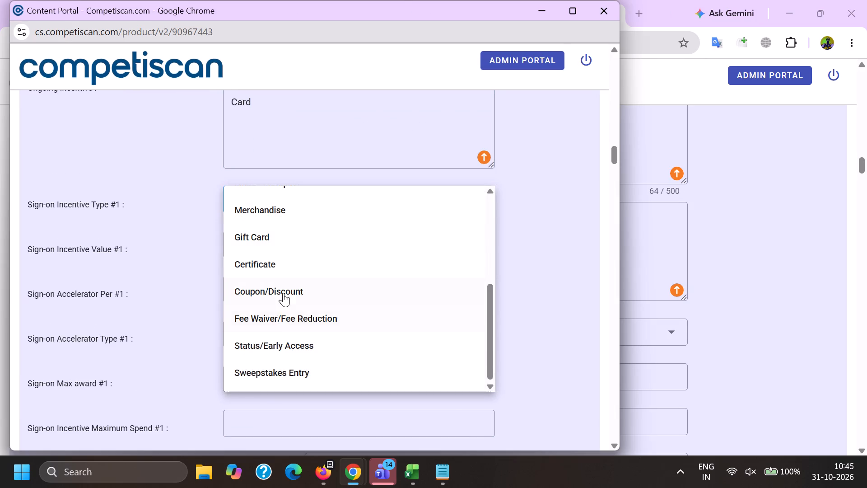
pyautogui.moveTo(75, 298); pyautogui.dragTo(82, 296)
pyautogui.click(263, 253)
pyautogui.press('1')
pyautogui.write('0.0')
pyautogui.press('0')
pyautogui.press('Tab')
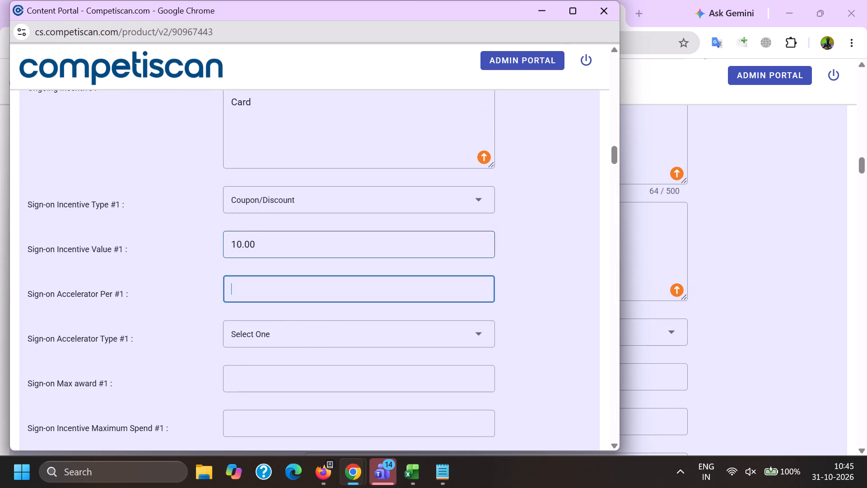
# Set the Sign-on Max award #1 to 10.00, the incentive window to 1 month, and the fixed date to Yes.
pyautogui.press('Tab')
pyautogui.press('Tab')
pyautogui.press('1')
pyautogui.write('0.00')
pyautogui.press('Tab')
pyautogui.press('Tab')
pyautogui.press('Tab')
pyautogui.press('1')
pyautogui.scroll(-1, 255, 252)
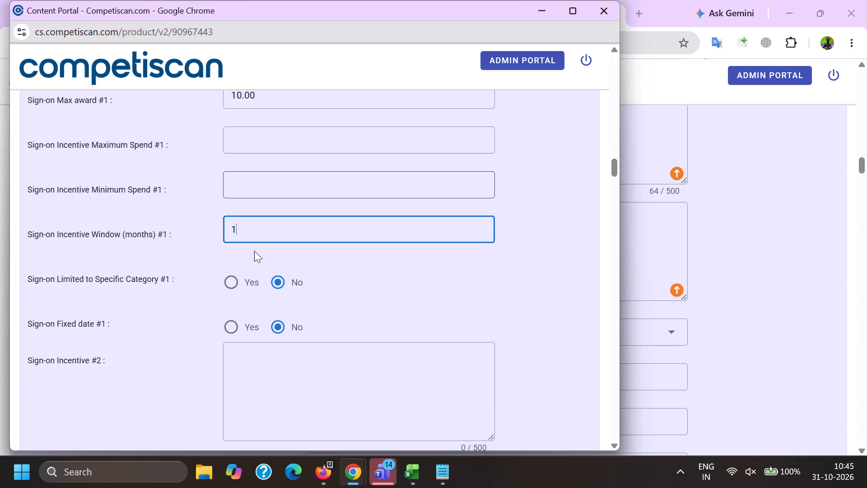
pyautogui.click(232, 322)
# Set the Mortgage & Loan application type to Invitation to Apply.
pyautogui.scroll(-17, 243, 274)
pyautogui.scroll(-4, 243, 247)
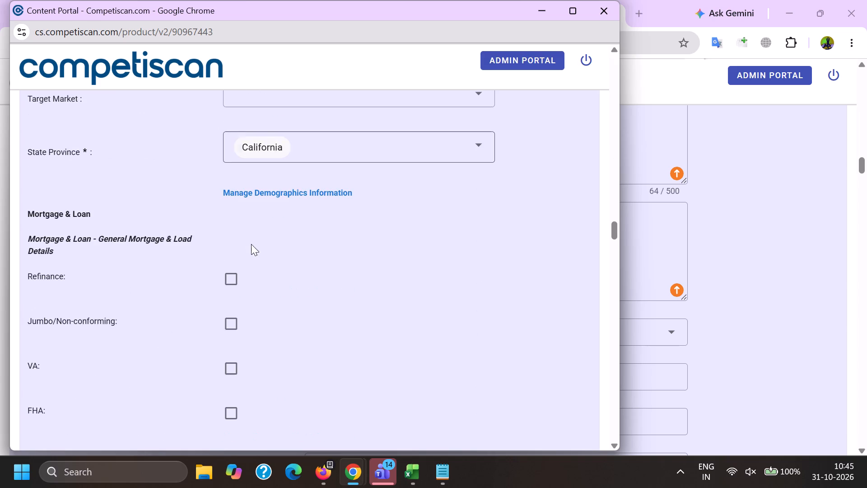
pyautogui.scroll(-4, 260, 294)
pyautogui.click(261, 300)
pyautogui.scroll(-1, 285, 185)
pyautogui.click(280, 279)
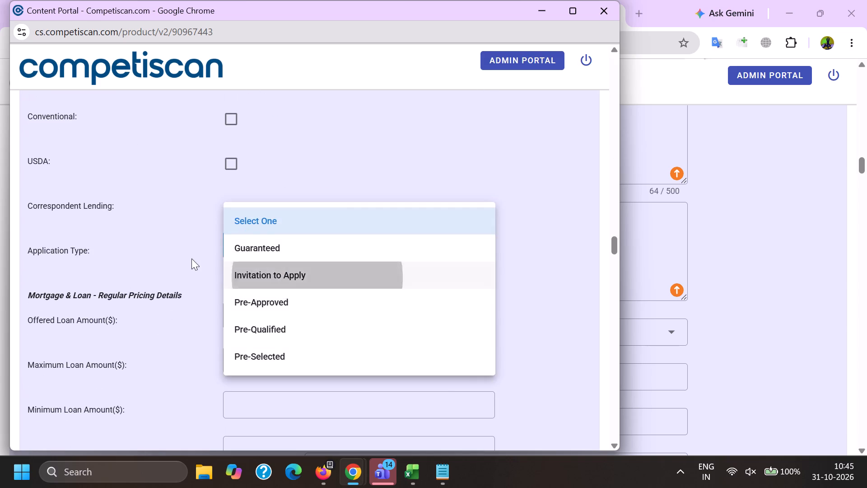
pyautogui.click(191, 258)
# Set the Mortgage & Loan regular pricing to an upper APR of 36 and a lower APR of 0.
pyautogui.scroll(-3, 233, 179)
pyautogui.click(252, 335)
pyautogui.write('36')
pyautogui.press('Tab')
pyautogui.press('0')
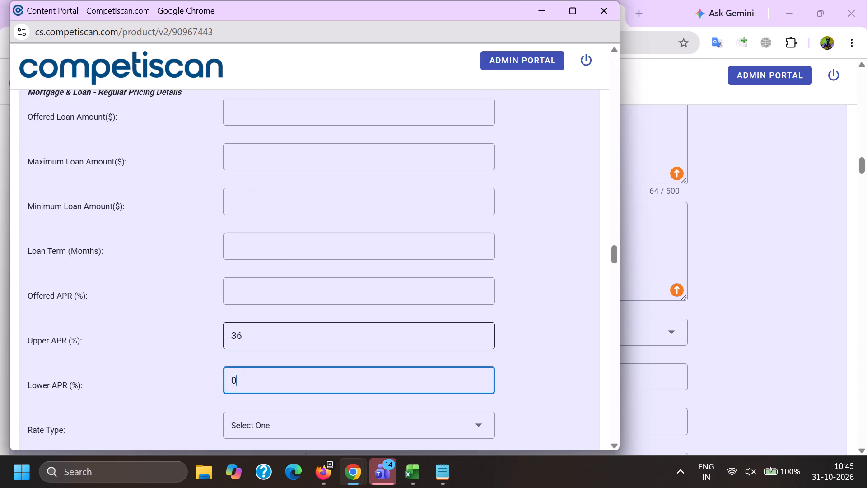
# Set the Payment Cards application type to Invitation to Apply and the card network to Visa.
pyautogui.scroll(-6, 246, 326)
pyautogui.click(256, 220)
pyautogui.moveTo(299, 284); pyautogui.dragTo(298, 285)
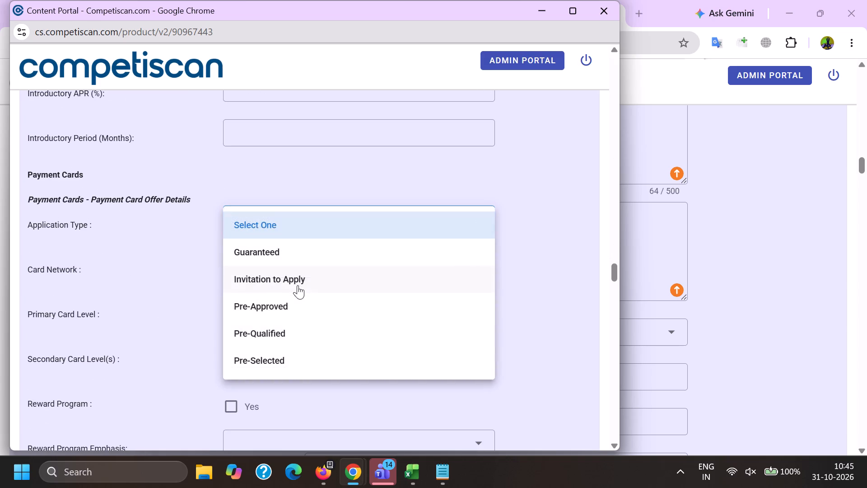
pyautogui.moveTo(298, 285); pyautogui.dragTo(294, 286)
pyautogui.moveTo(166, 286); pyautogui.dragTo(175, 287)
pyautogui.click(254, 281)
pyautogui.click(259, 263)
pyautogui.scroll(-1, 273, 196)
pyautogui.click(285, 335)
pyautogui.moveTo(176, 313); pyautogui.dragTo(180, 310)
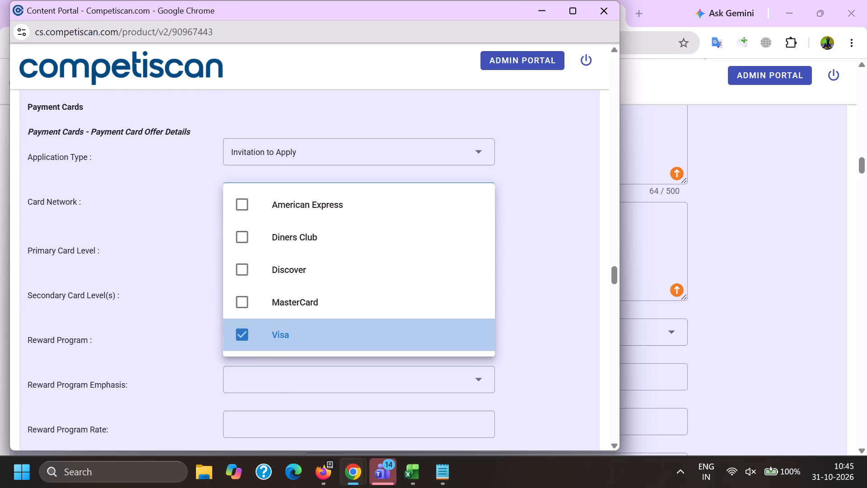
# Set the primary card level to Visa Signature and mark the reward program as Yes.
pyautogui.click(265, 250)
pyautogui.scroll(-5, 265, 358)
pyautogui.click(292, 403)
pyautogui.click(267, 381)
pyautogui.click(263, 406)
pyautogui.moveTo(158, 410); pyautogui.dragTo(172, 411)
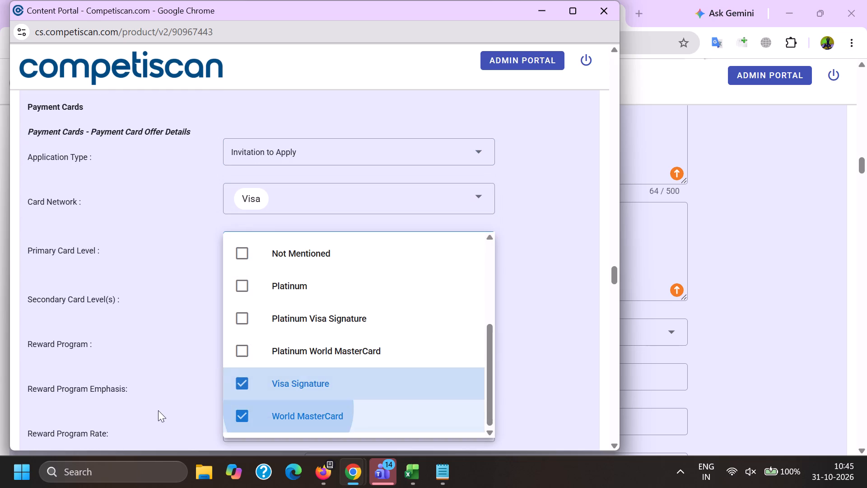
pyautogui.click(232, 355)
pyautogui.doubleClick(182, 371)
# Mark Credit Card Mentioned in the Non-Profit/Consumer Services/Retail section and submit the product form.
pyautogui.press('End')
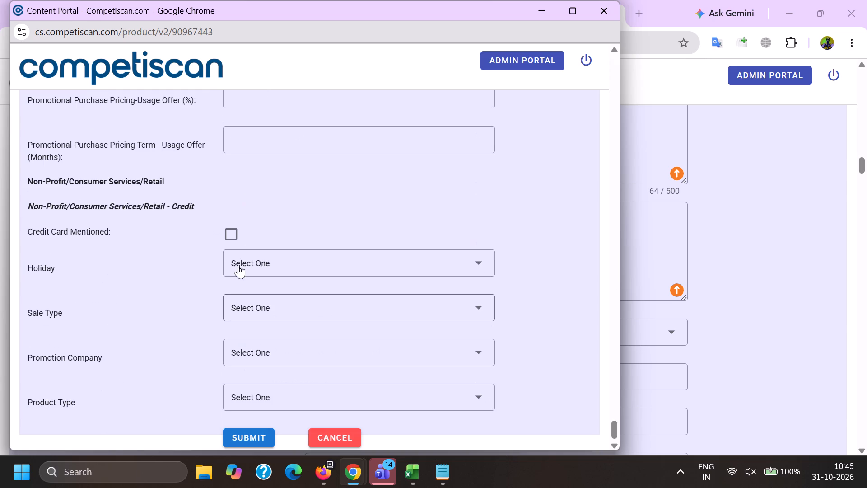
pyautogui.click(233, 234)
pyautogui.click(237, 440)
# Copy the subject "Our top fall sale finds" from the Firefox email list and search for it in the Chrome portal.
pyautogui.click(327, 481)
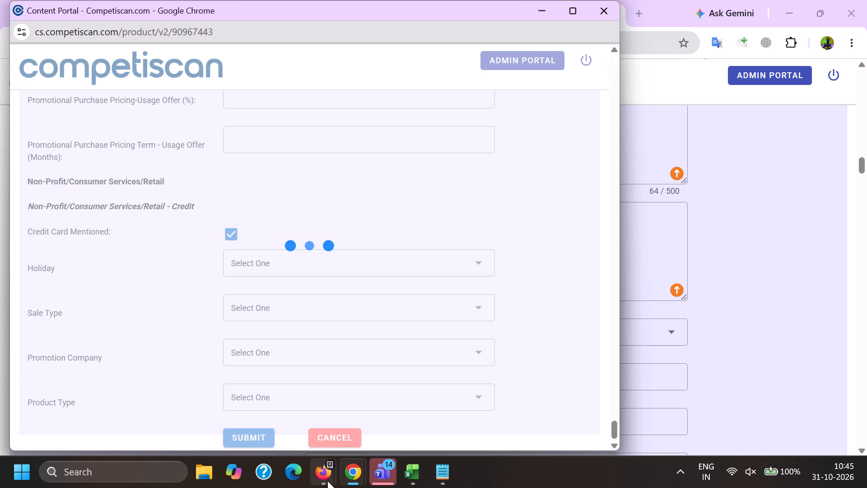
pyautogui.click(241, 402)
pyautogui.scroll(-2, 171, 341)
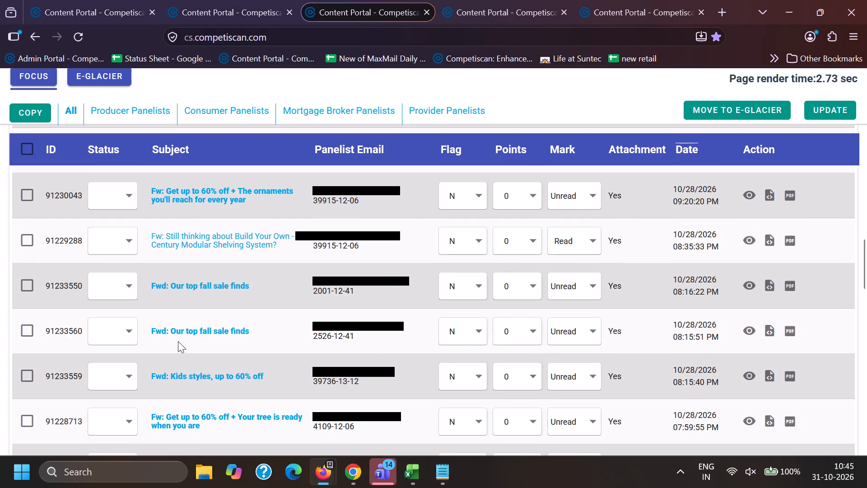
pyautogui.moveTo(171, 336); pyautogui.dragTo(257, 340)
pyautogui.hotkey('ctrl', 'c')
pyautogui.click(352, 481)
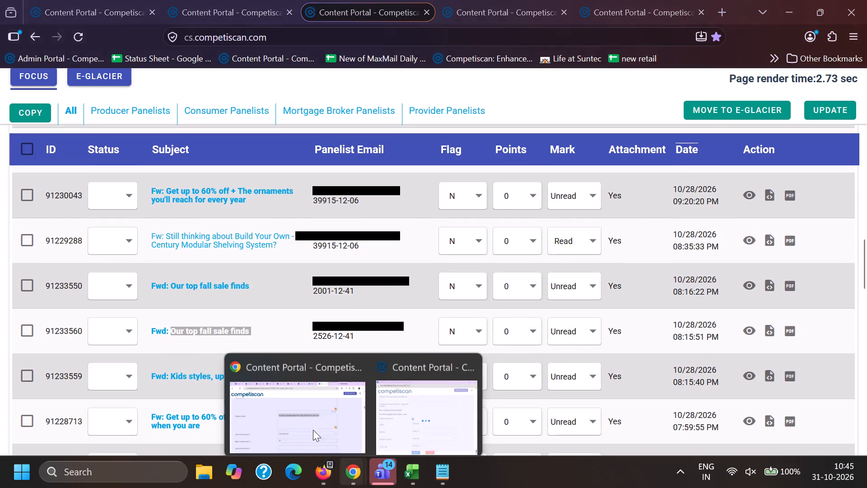
pyautogui.click(309, 427)
pyautogui.click(186, 0)
pyautogui.moveTo(285, 410); pyautogui.dragTo(1, 411)
pyautogui.press('BackSpace')
pyautogui.hotkey('shift', '"')
pyautogui.hotkey('ctrl', 'v')
pyautogui.hotkey('shift', '"')
pyautogui.press('Return')
# Copy the subject "Get up to 60% off + Your tree is ready when you are" from Firefox and search for it in Chrome.
pyautogui.hotkey('alt', 'Tab')
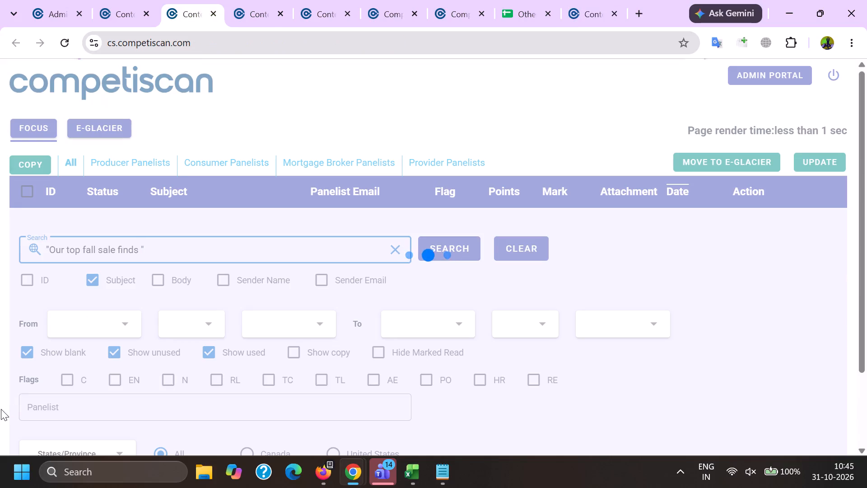
pyautogui.moveTo(161, 402); pyautogui.dragTo(215, 427)
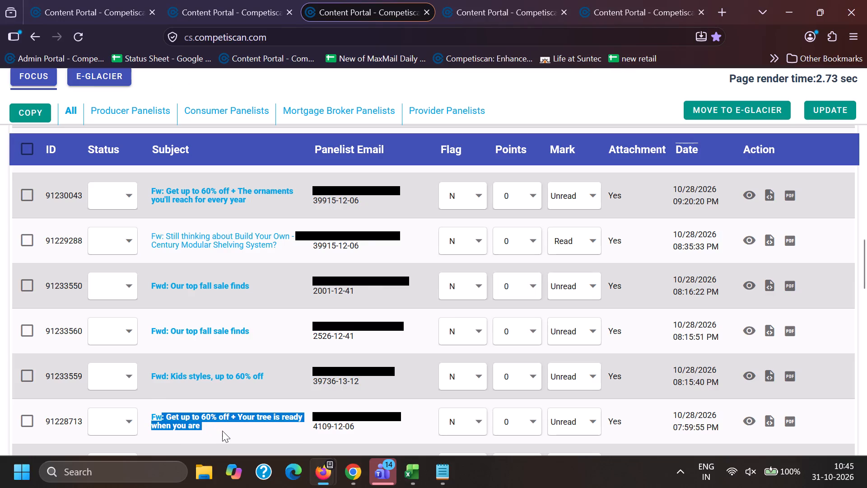
pyautogui.hotkey('ctrl', 'c')
pyautogui.hotkey('alt', 'Tab')
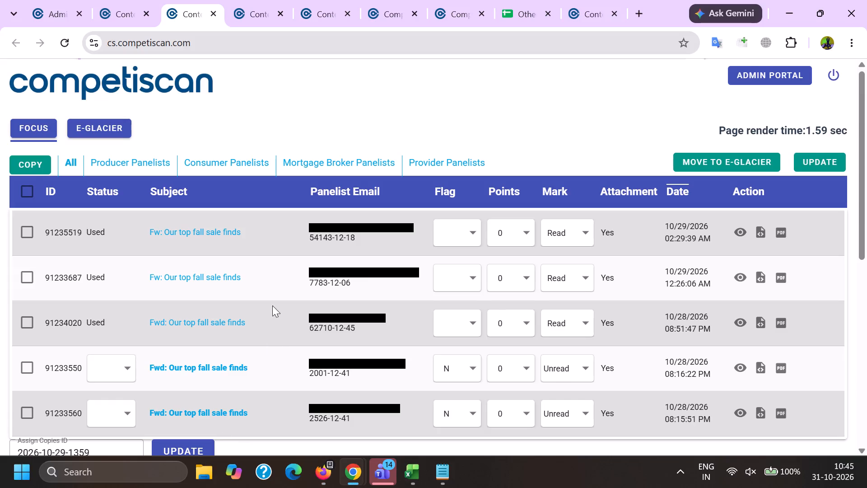
pyautogui.scroll(-2, 272, 306)
pyautogui.moveTo(298, 418); pyautogui.dragTo(275, 410)
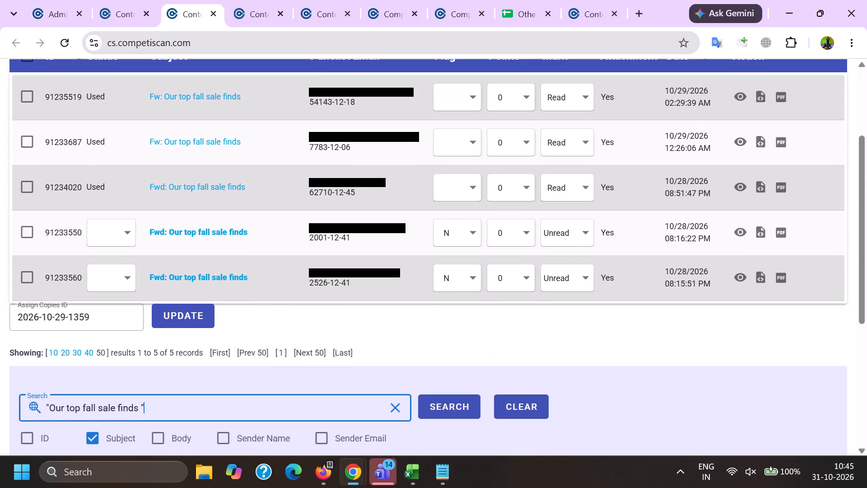
pyautogui.moveTo(275, 410); pyautogui.dragTo(1, 410)
pyautogui.press('BackSpace')
pyautogui.hotkey('shift', '"')
pyautogui.hotkey('ctrl', 'v')
pyautogui.hotkey('shift', '"')
pyautogui.press('Return')
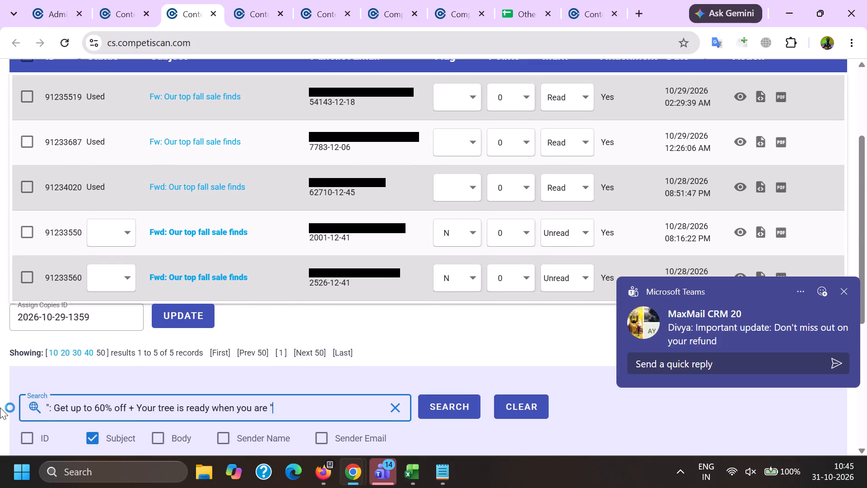
# Open the "Your tree is ready when you are" email in a new tab and search for Firefox's "Kids styles, up to 60% off" subject.
pyautogui.hotkey('alt', 'Tab')
pyautogui.moveTo(172, 370); pyautogui.dragTo(270, 384)
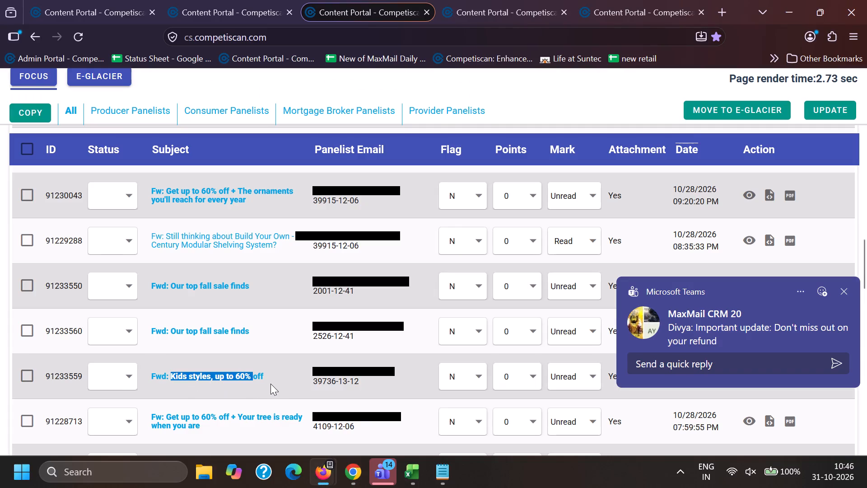
pyautogui.moveTo(270, 384); pyautogui.dragTo(275, 383)
pyautogui.hotkey('ctrl', 'c')
pyautogui.hotkey('alt', 'Tab')
pyautogui.moveTo(388, 99); pyautogui.dragTo(386, 111)
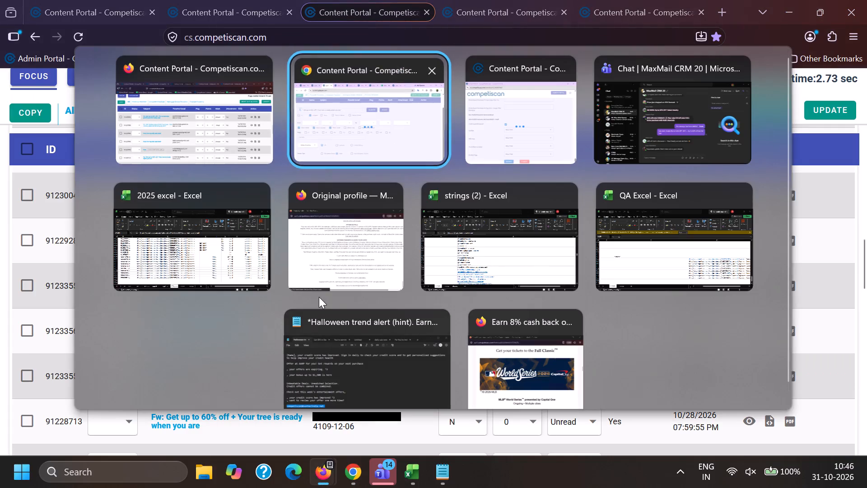
pyautogui.keyDown('ctrl'); pyautogui.click(184, 235); pyautogui.keyUp('ctrl')
pyautogui.moveTo(310, 357); pyautogui.dragTo(2, 409)
pyautogui.press('BackSpace')
pyautogui.hotkey('shift', '"')
pyautogui.hotkey('ctrl', 'v')
pyautogui.hotkey('shift', '"')
pyautogui.press('Return')
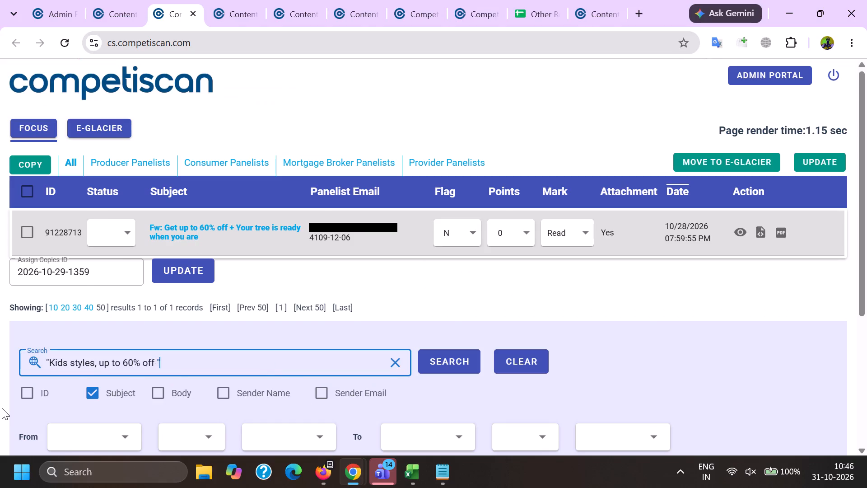
# Copy the subject "Get up to 60% off + Your tree is ready when you are" from the opened email's forwarded header.
pyautogui.click(234, 0)
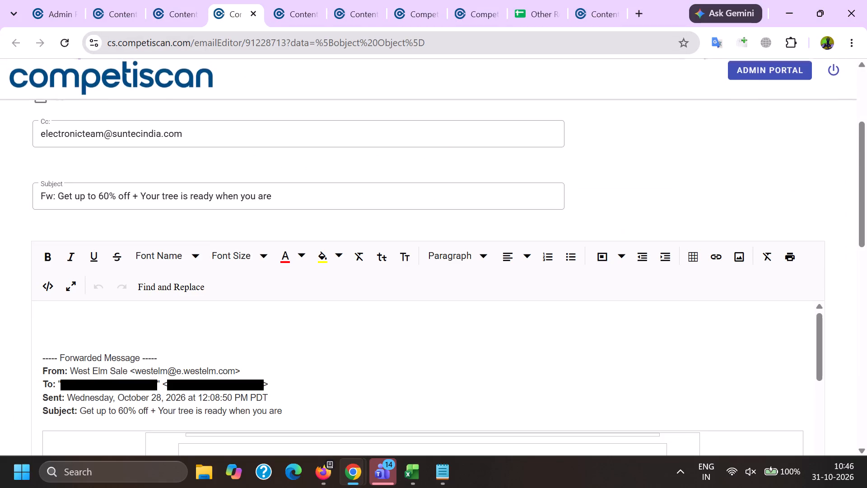
pyautogui.moveTo(79, 413); pyautogui.dragTo(299, 414)
pyautogui.hotkey('ctrl', 'c')
pyautogui.scroll(-8, 298, 400)
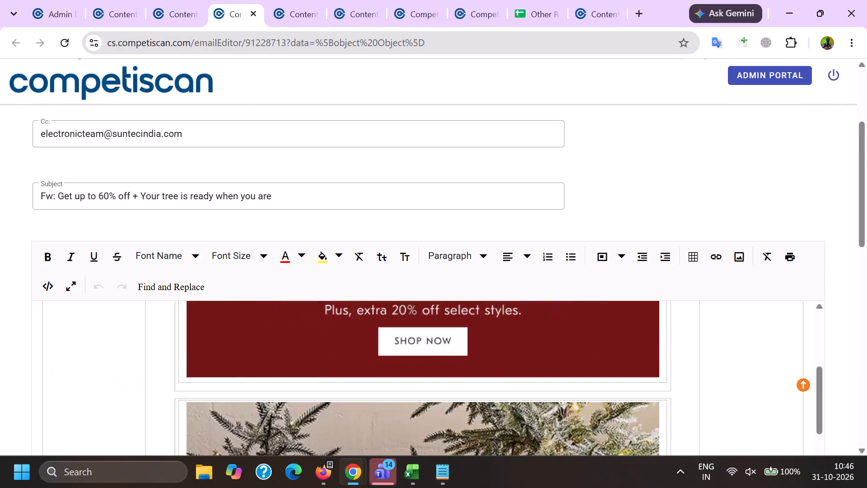
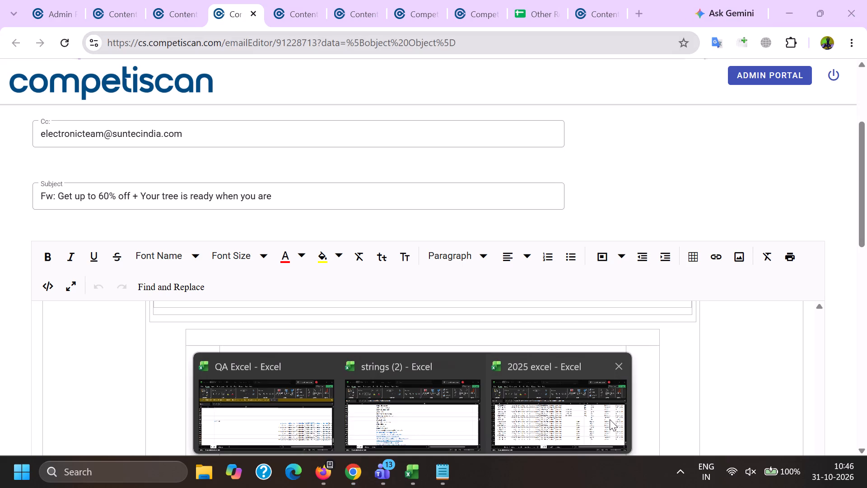
pyautogui.scroll(-16, 154, 317)
pyautogui.scroll(4, 83, 319)
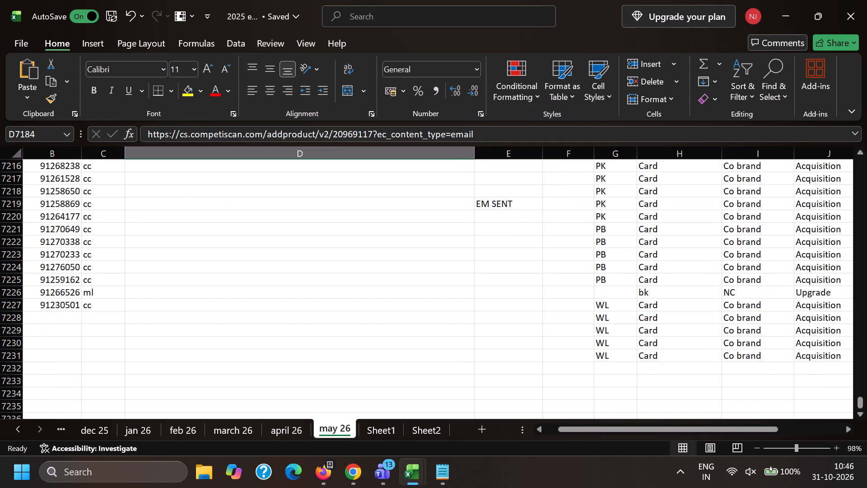
pyautogui.click(47, 316)
pyautogui.click(58, 330)
pyautogui.hotkey('ctrl', 'v')
pyautogui.click(98, 332)
pyautogui.press('c')
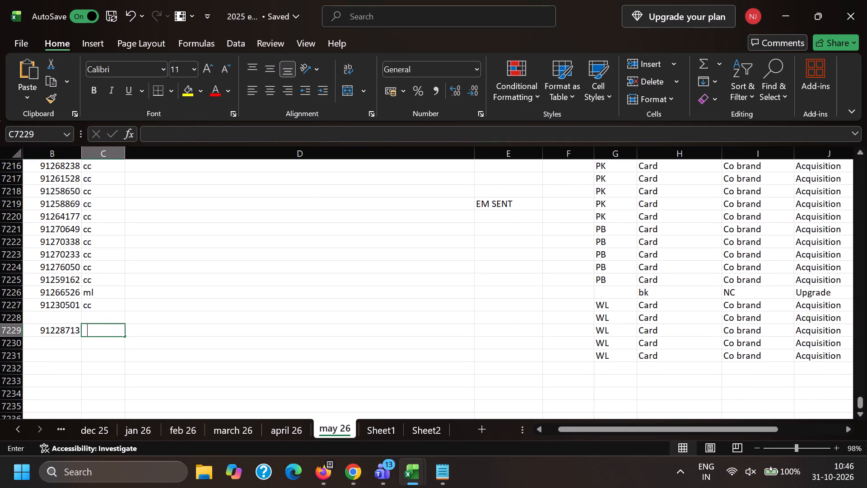
pyautogui.press('c')
pyautogui.click(200, 330)
pyautogui.hotkey('alt', 'Tab')
pyautogui.click(289, 0)
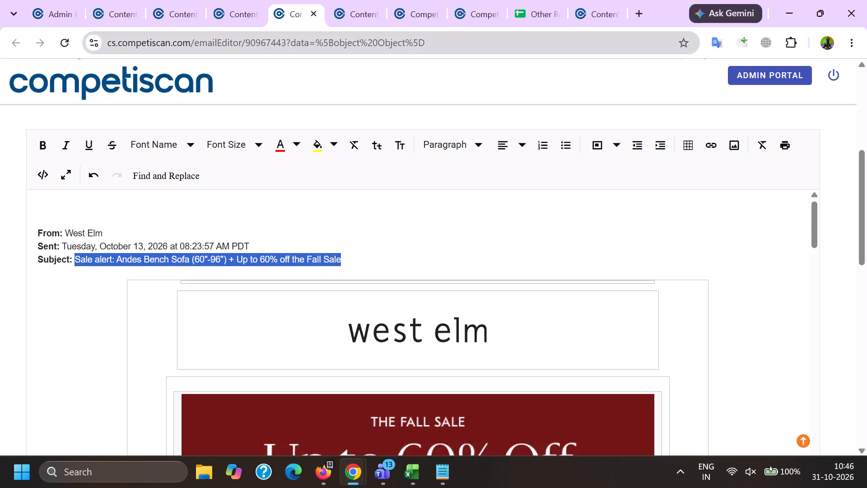
pyautogui.doubleClick(274, 40)
pyautogui.hotkey('ctrl', 'c')
pyautogui.hotkey('alt', 'Tab')
pyautogui.click(51, 315)
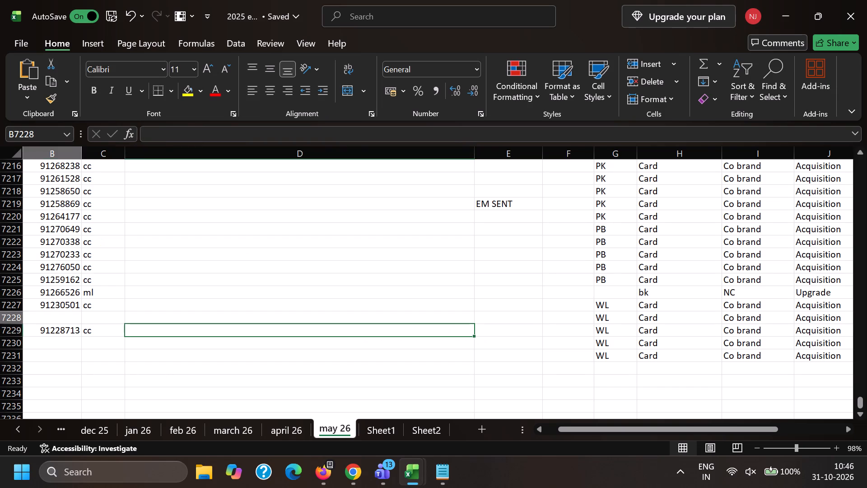
pyautogui.hotkey('ctrl', 'v')
pyautogui.click(107, 319)
pyautogui.press('c')
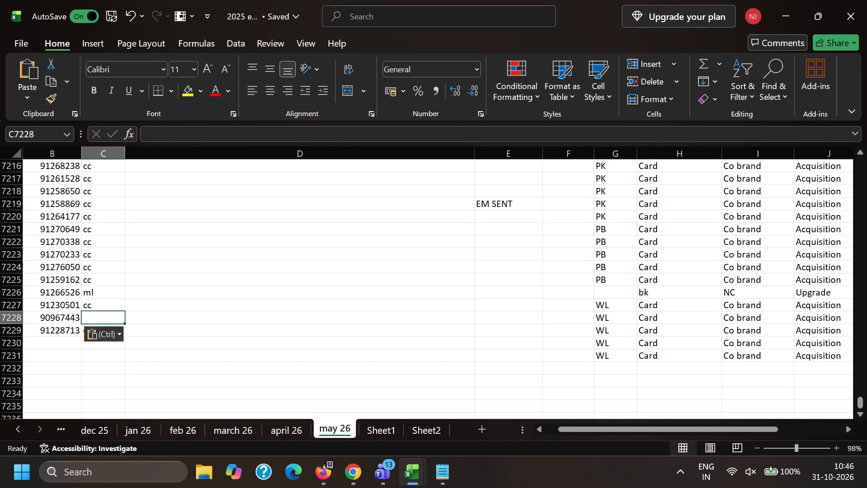
pyautogui.press('c')
pyautogui.moveTo(213, 337); pyautogui.dragTo(209, 340)
# In Chrome, strip the "Forwarded Message" line, the sender's address and the recipient line from email 91228713's header.
pyautogui.hotkey('alt', 'Tab')
pyautogui.click(231, 0)
pyautogui.scroll(6, 126, 378)
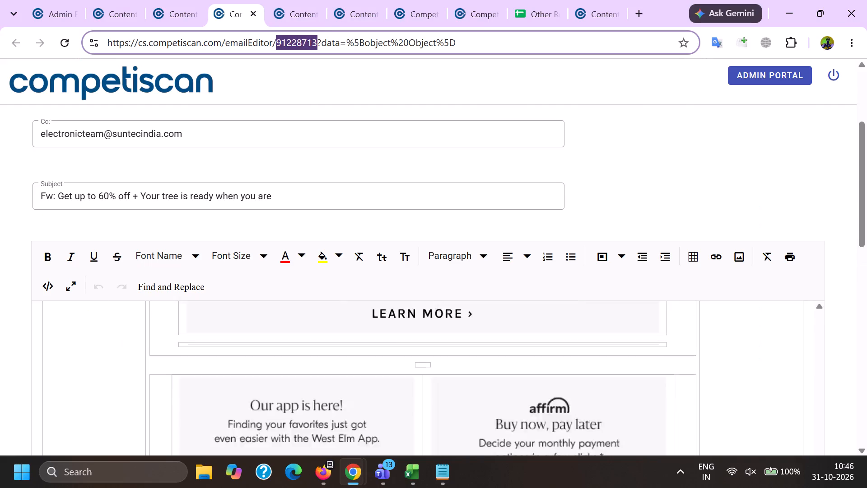
pyautogui.scroll(12, 135, 376)
pyautogui.scroll(17, 119, 361)
pyautogui.scroll(-1, 175, 203)
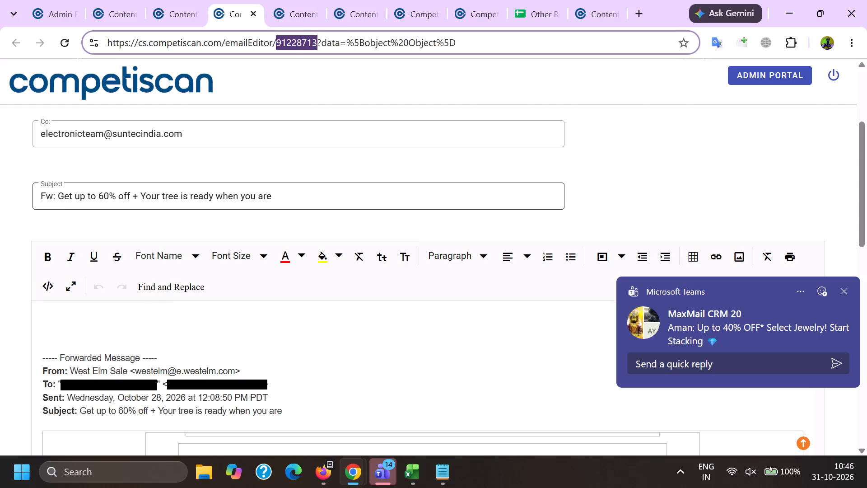
pyautogui.moveTo(167, 296); pyautogui.dragTo(0, 268)
pyautogui.press('BackSpace')
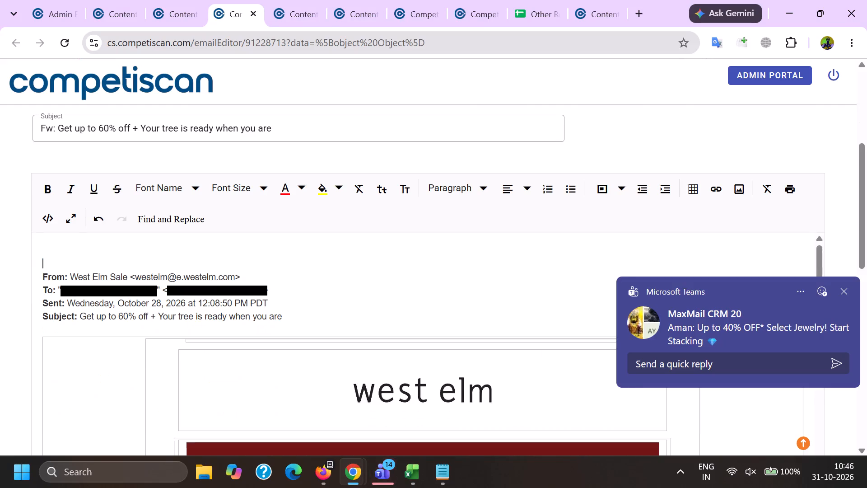
pyautogui.moveTo(131, 274); pyautogui.dragTo(292, 295)
pyautogui.press('BackSpace')
# Remove the link from "view this email with images" in the email's footer.
pyautogui.scroll(-2, 280, 188)
pyautogui.scroll(-5, 311, 273)
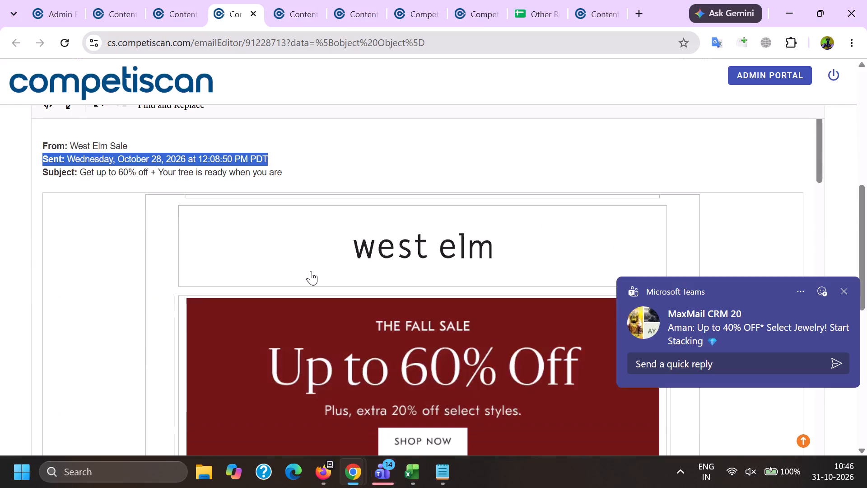
pyautogui.scroll(-20, 311, 271)
pyautogui.scroll(-9, 311, 271)
pyautogui.scroll(6, 330, 295)
pyautogui.click(261, 254)
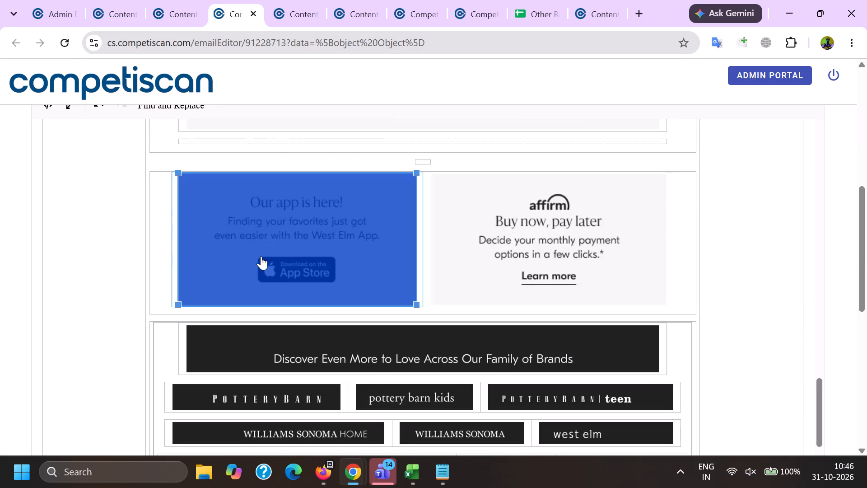
pyautogui.click(248, 248)
pyautogui.click(270, 149)
pyautogui.scroll(-7, 344, 249)
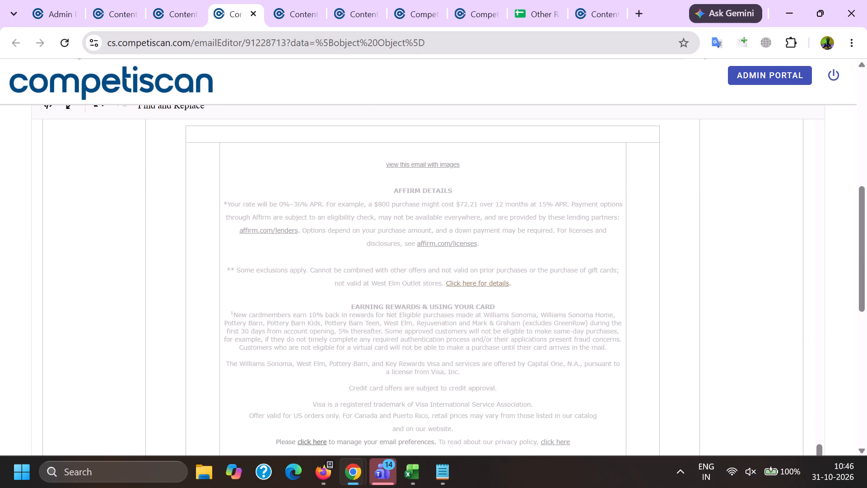
pyautogui.click(425, 165)
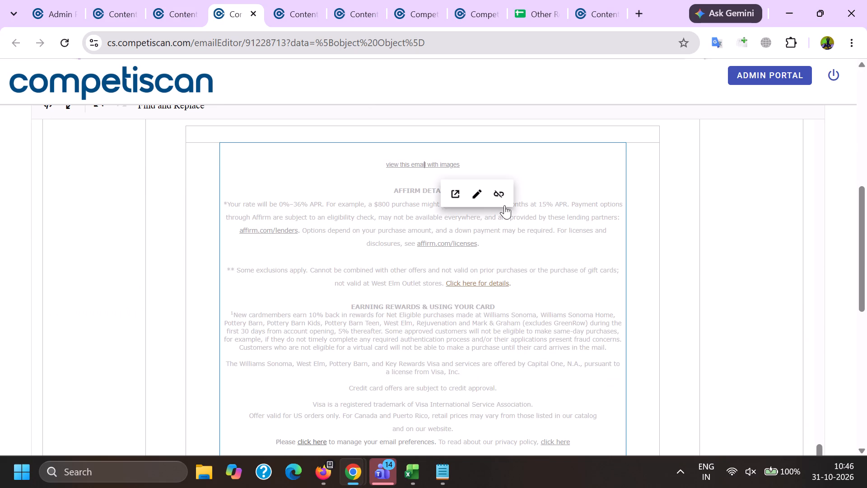
pyautogui.click(502, 199)
# Delete the recipient address after "This message was sent to" and unlink the email-preferences "click here" in the footer.
pyautogui.scroll(-8, 471, 186)
pyautogui.scroll(3, 367, 286)
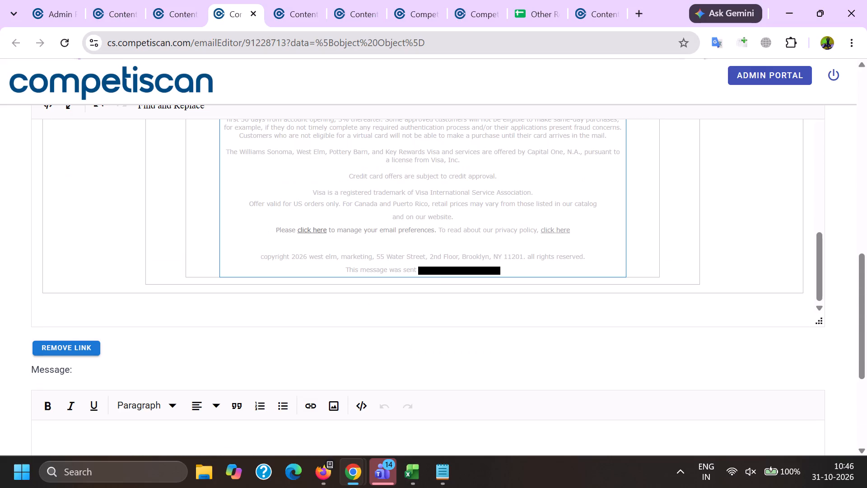
pyautogui.moveTo(424, 271); pyautogui.dragTo(517, 273)
pyautogui.press('BackSpace')
pyautogui.scroll(1, 420, 335)
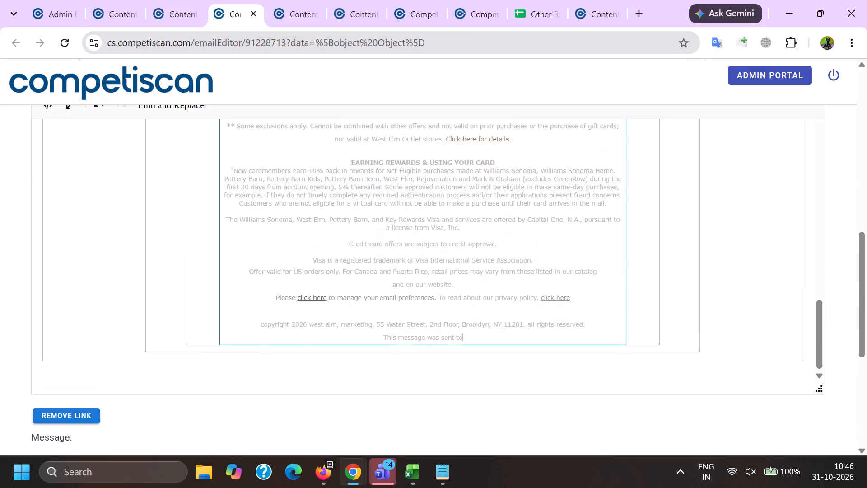
pyautogui.click(315, 296)
pyautogui.click(388, 319)
# Save the cleaned email's product info.
pyautogui.scroll(-10, 383, 246)
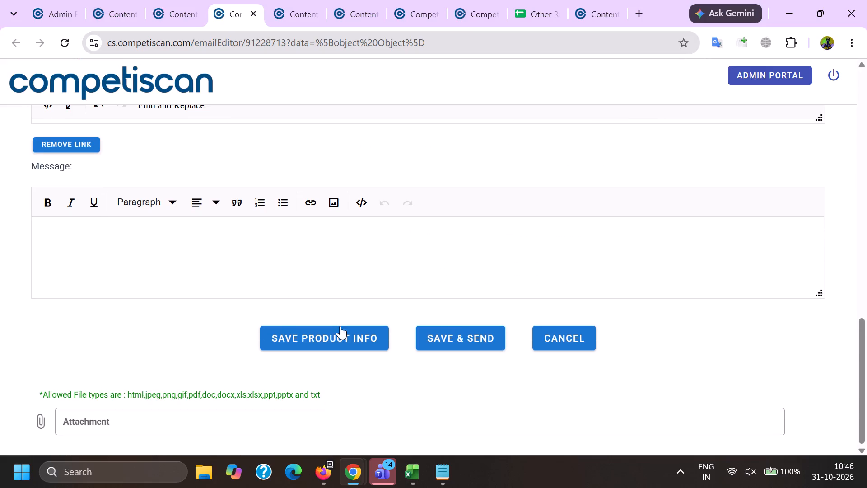
pyautogui.click(337, 332)
pyautogui.click(428, 274)
pyautogui.click(330, 0)
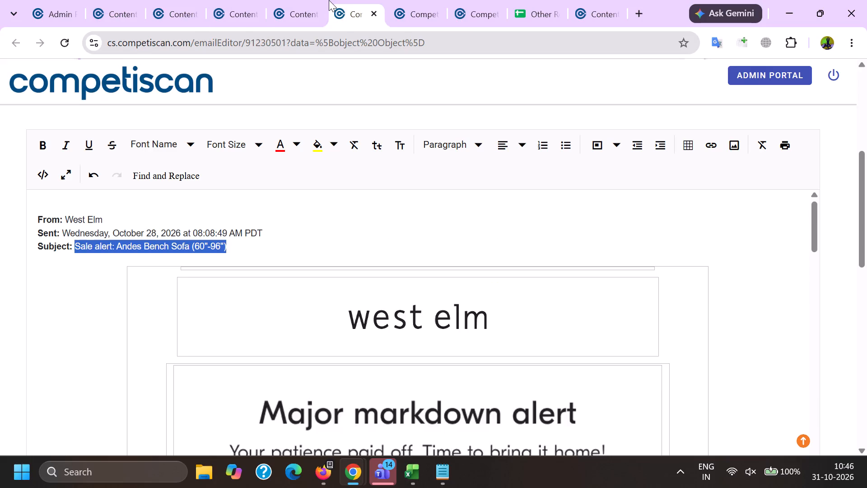
pyautogui.click(310, 0)
pyautogui.click(255, 0)
pyautogui.click(0, 226)
pyautogui.click(49, 91)
# Copy the sender name "West Elm" from the email header and return to the product form.
pyautogui.hotkey('alt', 'Tab')
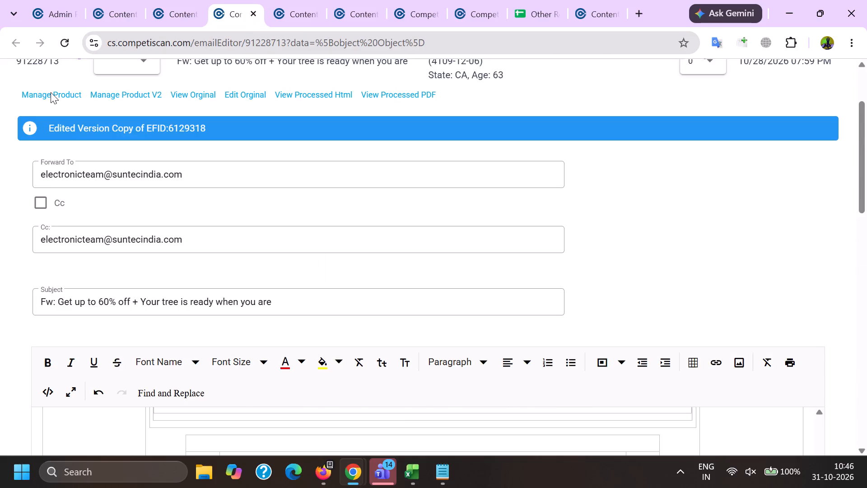
pyautogui.scroll(-5, 111, 190)
pyautogui.doubleClick(106, 281)
pyautogui.press('pageup')
pyautogui.press('pageup')
pyautogui.press('pageup')
pyautogui.press('pageup')
pyautogui.press('pageup')
pyautogui.press('pageup')
pyautogui.press('pageup')
pyautogui.press('pageup')
pyautogui.press('pageup')
pyautogui.press('pageup')
pyautogui.press('pageup')
pyautogui.press('pageup')
pyautogui.press('pageup')
pyautogui.press('pageup')
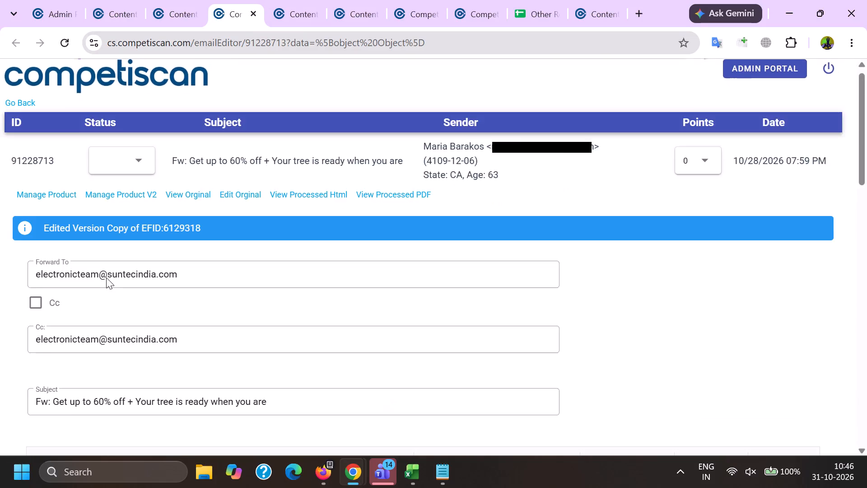
pyautogui.scroll(-4, 106, 275)
pyautogui.doubleClick(78, 230)
pyautogui.keyDown('shift'); pyautogui.click(88, 231); pyautogui.keyUp('shift')
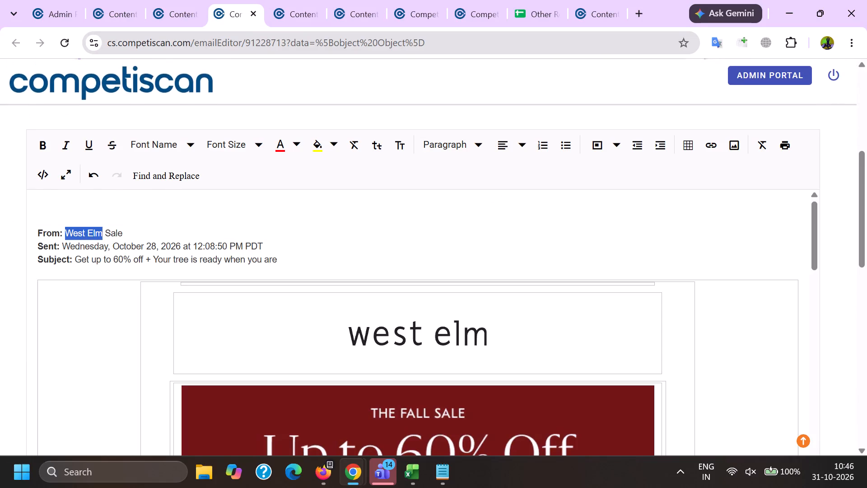
pyautogui.hotkey('ctrl', 'c')
pyautogui.hotkey('alt', 'Tab')
# Use the west elm company's logo as the product image.
pyautogui.scroll(-10, 250, 194)
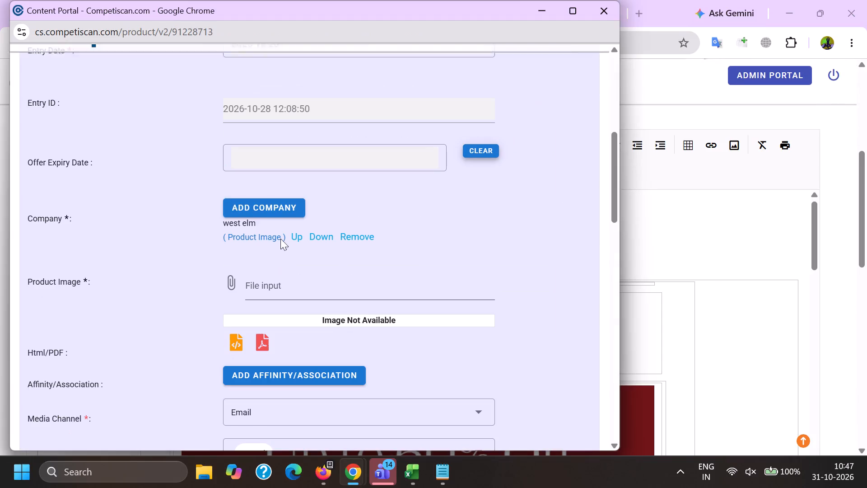
pyautogui.click(262, 229)
pyautogui.click(267, 238)
# Add Capital One as a company and search the affinity/association list for West Elm.
pyautogui.click(262, 205)
pyautogui.press('c')
pyautogui.press('a')
pyautogui.press('p')
pyautogui.write('it')
pyautogui.press('a')
pyautogui.press('l')
pyautogui.press('space')
pyautogui.write('one')
pyautogui.scroll(-3, 262, 205)
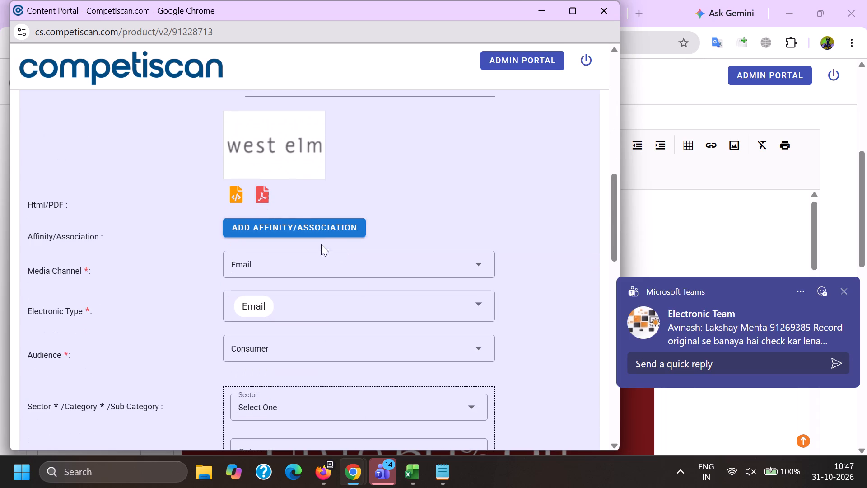
pyautogui.click(306, 218)
pyautogui.click(361, 248)
pyautogui.hotkey('ctrl', 'v')
pyautogui.scroll(3, 318, 320)
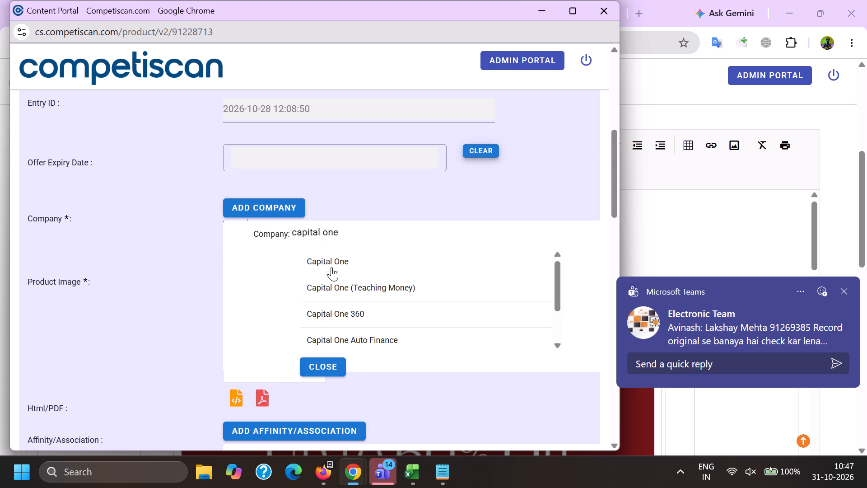
pyautogui.click(329, 261)
pyautogui.click(267, 235)
# Add Affirm as another company on the product form.
pyautogui.scroll(-4, 260, 216)
pyautogui.scroll(3, 292, 307)
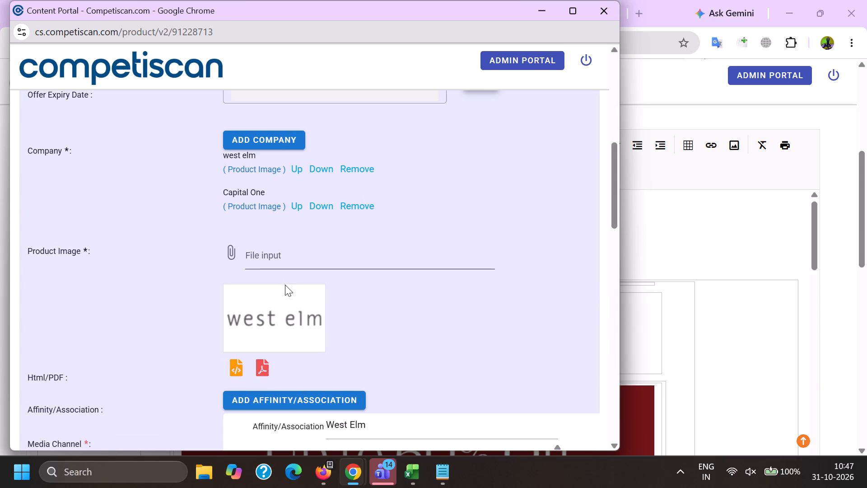
pyautogui.click(271, 129)
pyautogui.click(271, 144)
pyautogui.click(306, 165)
pyautogui.press('a')
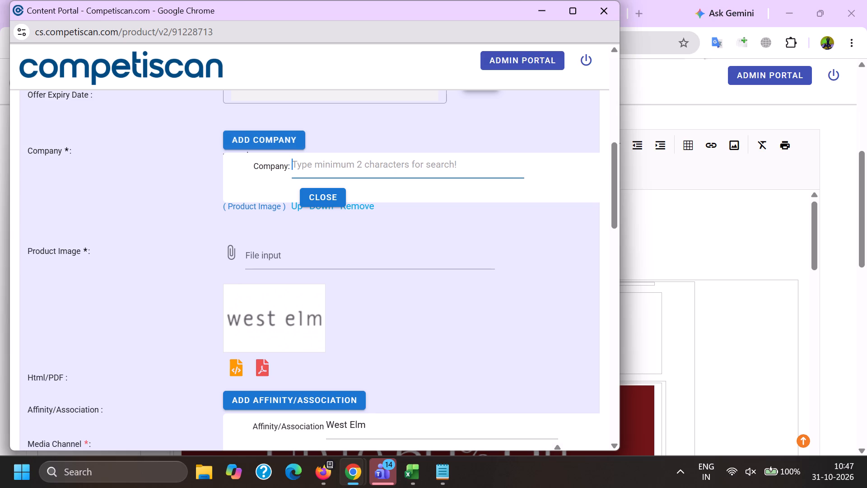
pyautogui.write('ffir')
pyautogui.press('m')
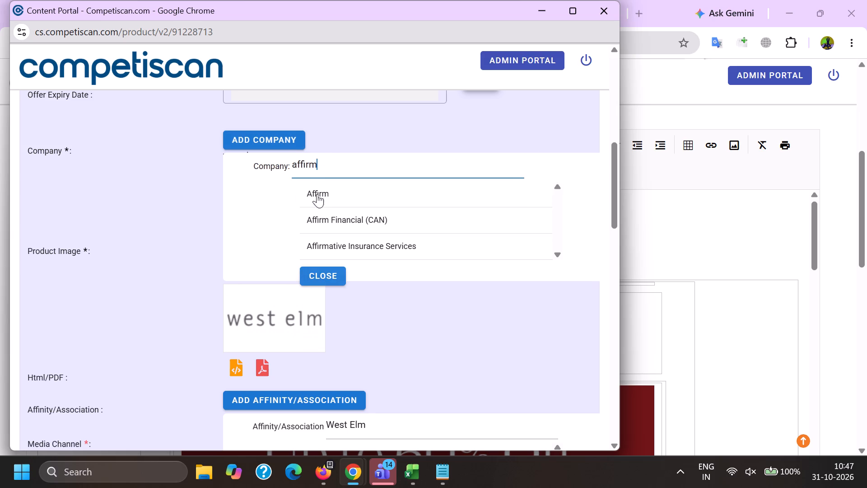
pyautogui.click(317, 193)
# Add west elm (Retail) as the affinity/association.
pyautogui.scroll(-3, 289, 145)
pyautogui.click(329, 284)
pyautogui.click(330, 292)
# Add the sector classification Retail / Home / Furniture to the product form.
pyautogui.scroll(-3, 295, 193)
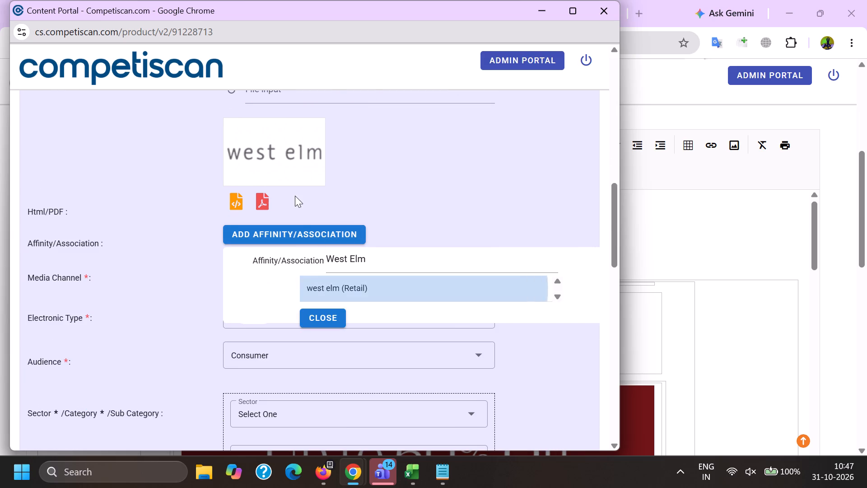
pyautogui.click(263, 225)
pyautogui.scroll(-6, 257, 232)
pyautogui.click(268, 302)
pyautogui.moveTo(194, 289); pyautogui.dragTo(200, 289)
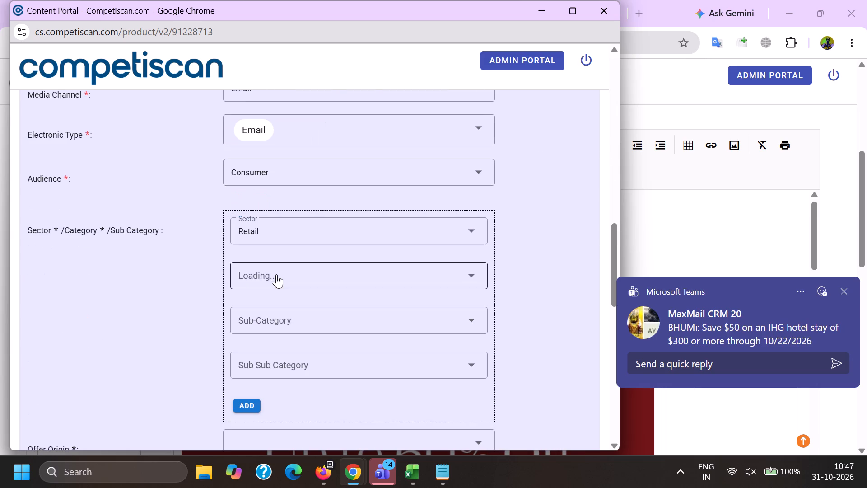
pyautogui.click(275, 266)
pyautogui.scroll(-5, 257, 329)
pyautogui.click(265, 271)
pyautogui.moveTo(195, 280); pyautogui.dragTo(204, 291)
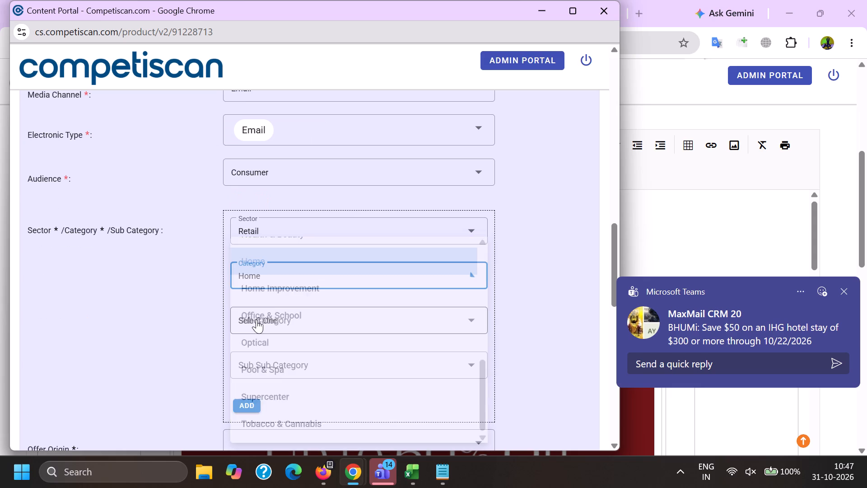
pyautogui.click(256, 319)
pyautogui.scroll(-1, 269, 191)
pyautogui.moveTo(266, 344); pyautogui.dragTo(266, 350)
pyautogui.click(186, 337)
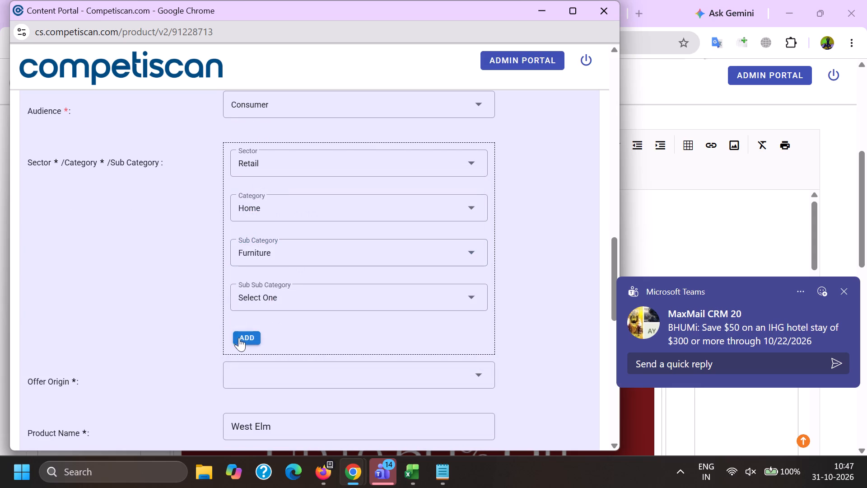
pyautogui.click(239, 338)
# Add a second sector classification of Credit Cards / Payment Cards / Credit Cards.
pyautogui.click(261, 191)
pyautogui.click(259, 180)
pyautogui.scroll(5, 278, 325)
pyautogui.click(292, 286)
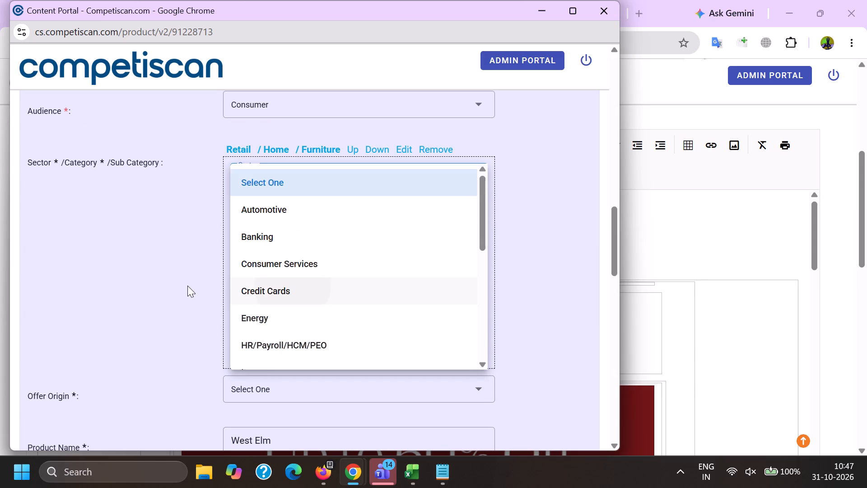
pyautogui.moveTo(187, 286); pyautogui.dragTo(202, 286)
pyautogui.click(260, 220)
pyautogui.click(262, 289)
pyautogui.click(253, 274)
pyautogui.scroll(-2, 253, 227)
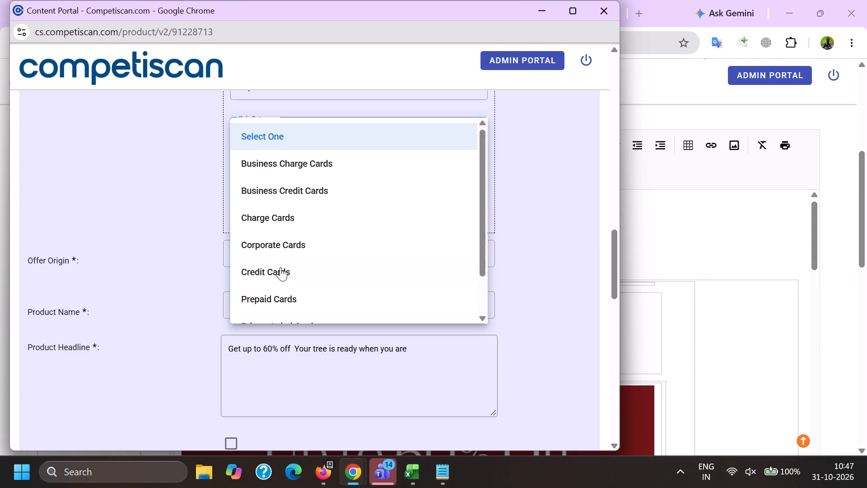
pyautogui.click(280, 267)
pyautogui.moveTo(207, 265); pyautogui.dragTo(214, 264)
pyautogui.click(250, 214)
# Move the Retail / Home / Furniture classification below the Credit Cards one.
pyautogui.scroll(3, 261, 305)
pyautogui.click(371, 217)
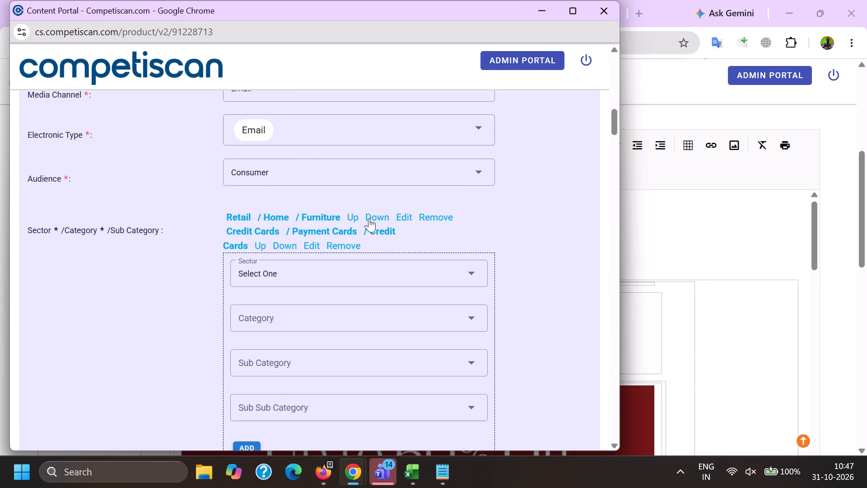
# Set the offer origin to Provider/Bank and pick a West Elm Key Rewards card as the product name.
pyautogui.scroll(-3, 339, 218)
pyautogui.click(265, 282)
pyautogui.doubleClick(266, 335)
pyautogui.hotkey('ctrl', 'v')
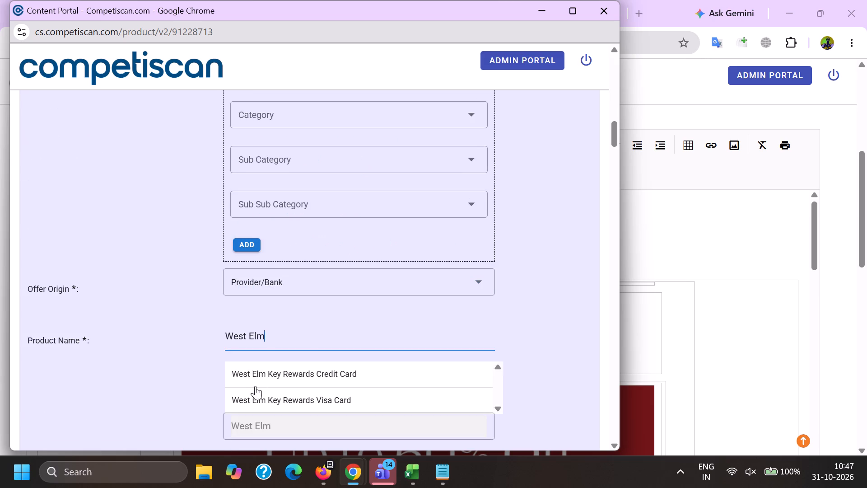
pyautogui.click(255, 387)
# Move the Credit Cards classification back below Retail / Home / Furniture.
pyautogui.scroll(4, 256, 386)
pyautogui.click(272, 299)
pyautogui.click(281, 292)
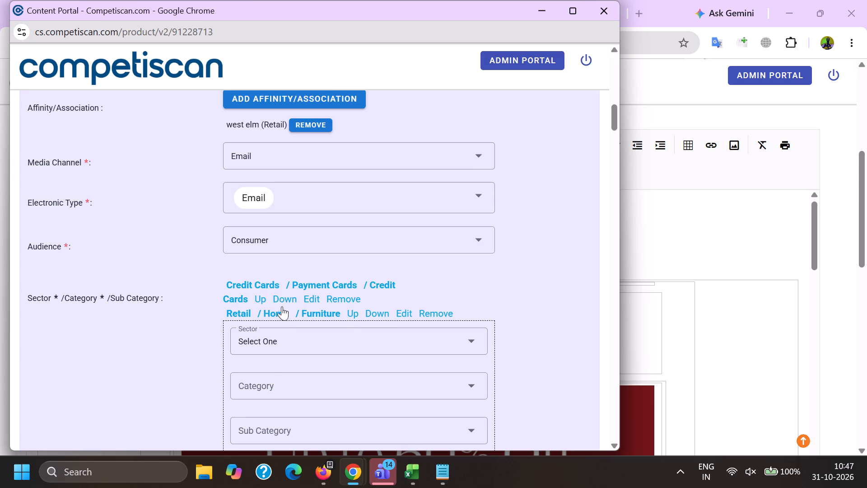
pyautogui.click(280, 296)
# Add a third sector classification of Mortgage & Loan / Unsecured / Point of Sale Financing/BNPL.
pyautogui.click(272, 349)
pyautogui.scroll(-3, 266, 382)
pyautogui.moveTo(279, 300); pyautogui.dragTo(279, 305)
pyautogui.moveTo(200, 325); pyautogui.dragTo(200, 329)
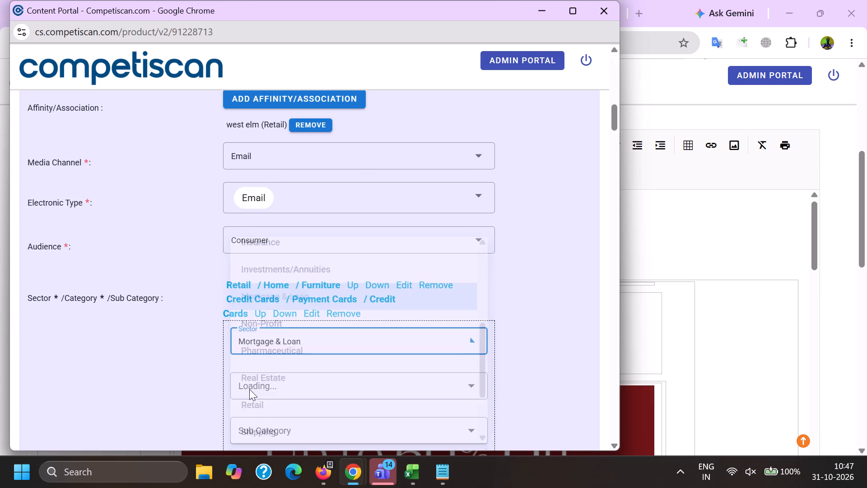
pyautogui.click(250, 388)
pyautogui.scroll(-2, 286, 228)
pyautogui.click(299, 284)
pyautogui.click(284, 278)
pyautogui.scroll(-3, 286, 190)
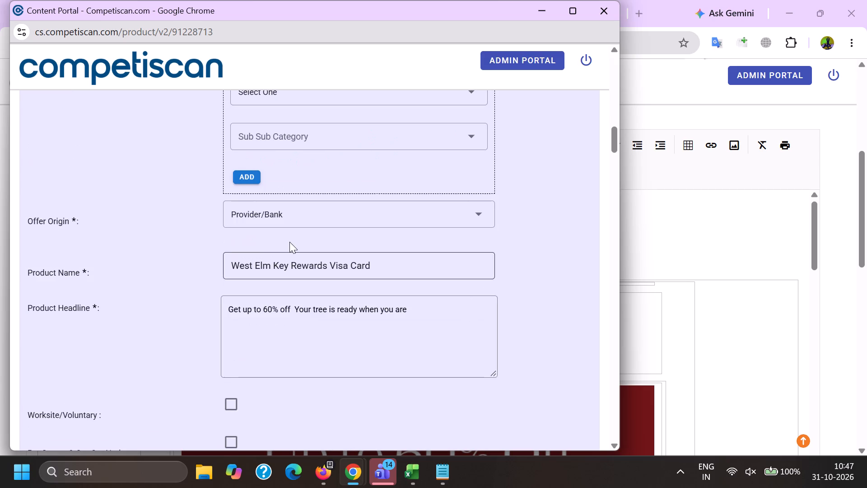
pyautogui.scroll(1, 270, 258)
pyautogui.click(270, 157)
pyautogui.scroll(-6, 275, 248)
pyautogui.click(290, 325)
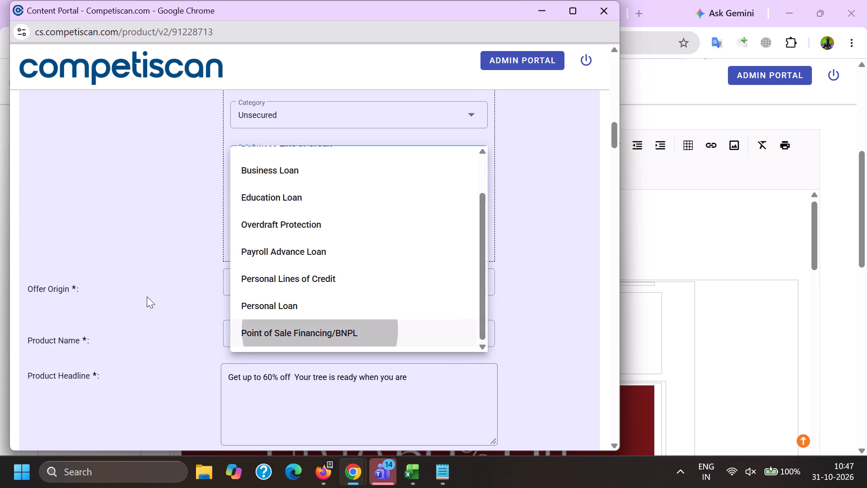
pyautogui.moveTo(147, 296); pyautogui.dragTo(176, 295)
pyautogui.click(251, 237)
pyautogui.click(245, 249)
# Replace the product headline with the email's subject line, "Get up to 60% off + Your tree is ready when you are".
pyautogui.scroll(-3, 291, 183)
pyautogui.moveTo(441, 237); pyautogui.dragTo(0, 217)
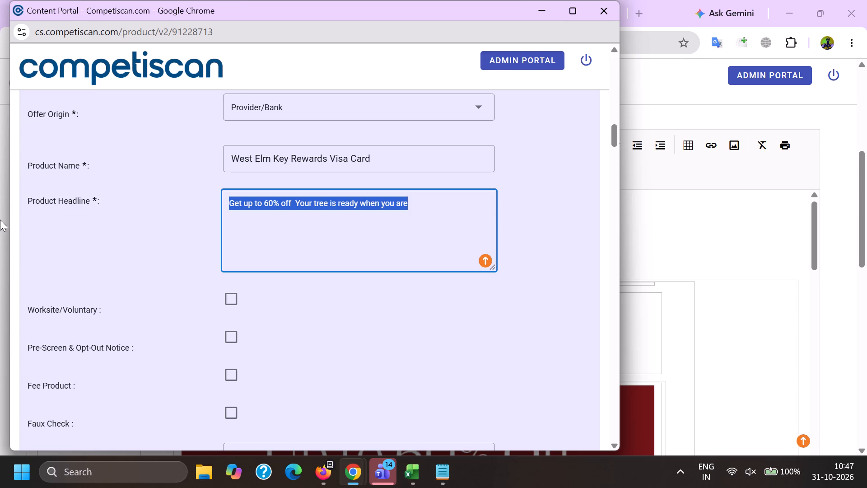
pyautogui.press('BackSpace')
pyautogui.hotkey('alt', 'Tab')
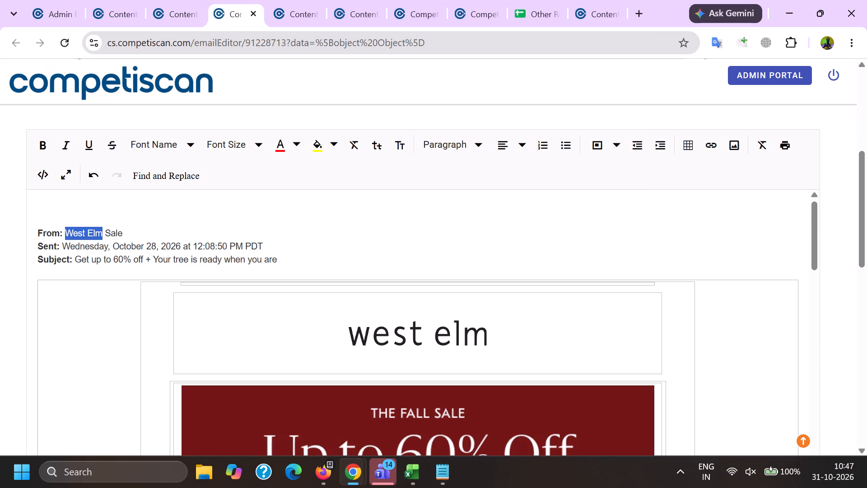
pyautogui.doubleClick(75, 263)
pyautogui.keyDown('shift'); pyautogui.click(274, 260); pyautogui.keyUp('shift')
pyautogui.hotkey('ctrl', 'c')
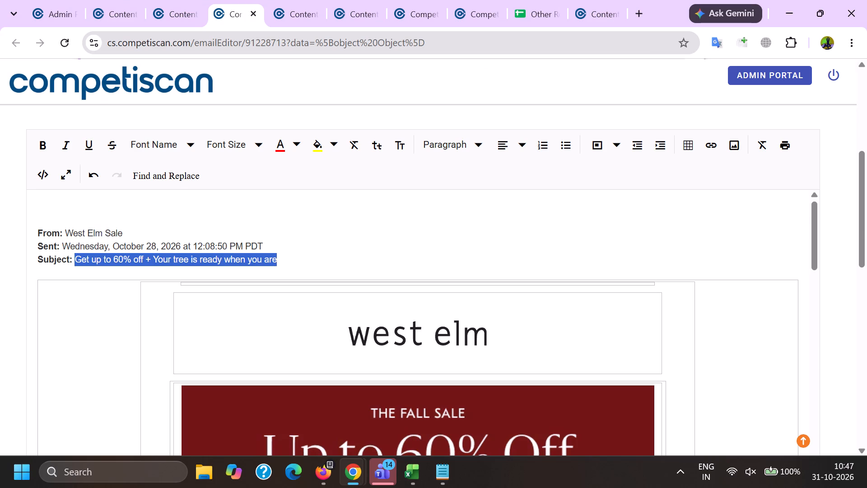
pyautogui.hotkey('alt', 'Tab')
pyautogui.hotkey('ctrl', 'v')
# In the product headline, change "+" to "Plus" and end the sentence with a period.
pyautogui.click(295, 199)
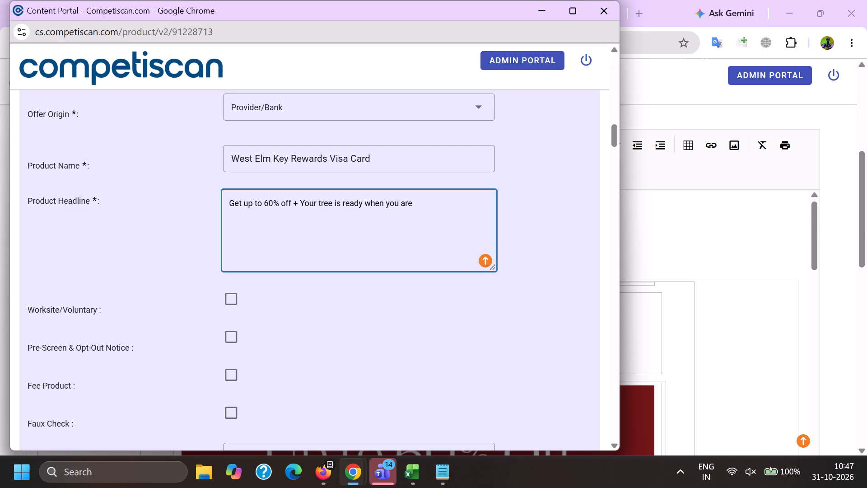
pyautogui.press('Right')
pyautogui.write('liu')
pyautogui.press('BackSpace')
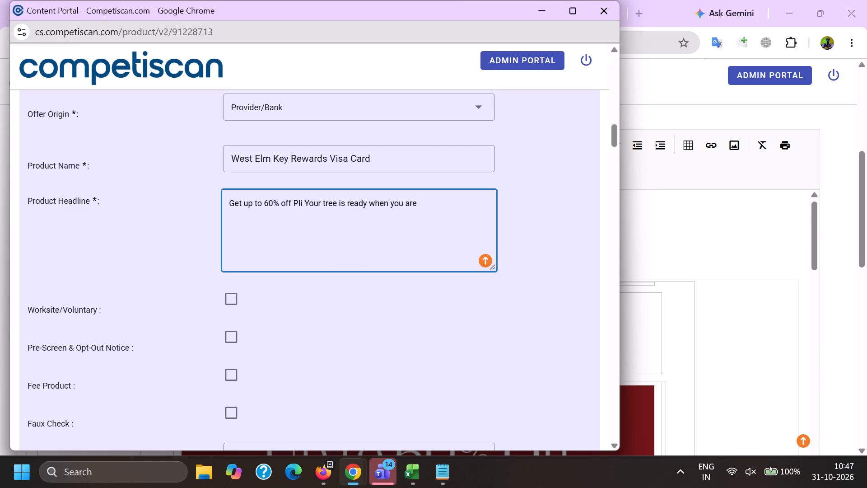
pyautogui.press('BackSpace')
pyautogui.write('us')
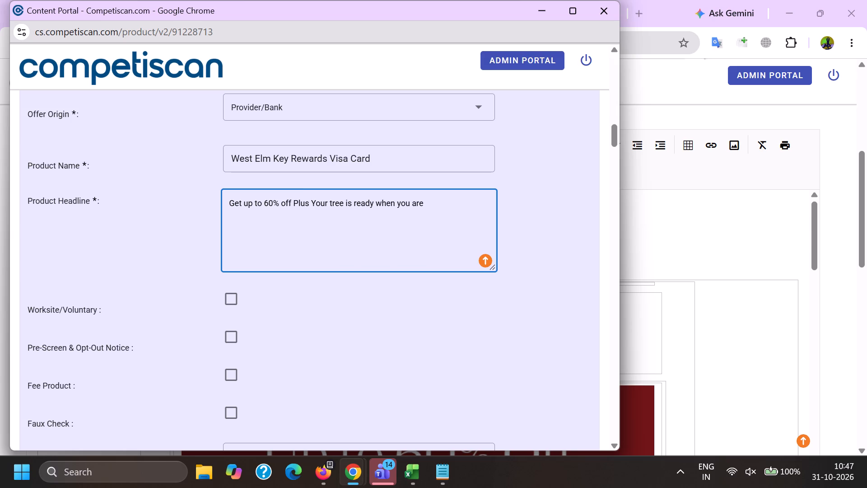
pyautogui.click(437, 208)
pyautogui.write('.')
pyautogui.press('space')
# Append "Earn 10% Back in Rewards" to the product headline, copied from the other West Elm product form.
pyautogui.hotkey('alt', 'Tab')
pyautogui.click(596, 0)
pyautogui.scroll(7, 557, 218)
pyautogui.scroll(-4, 504, 248)
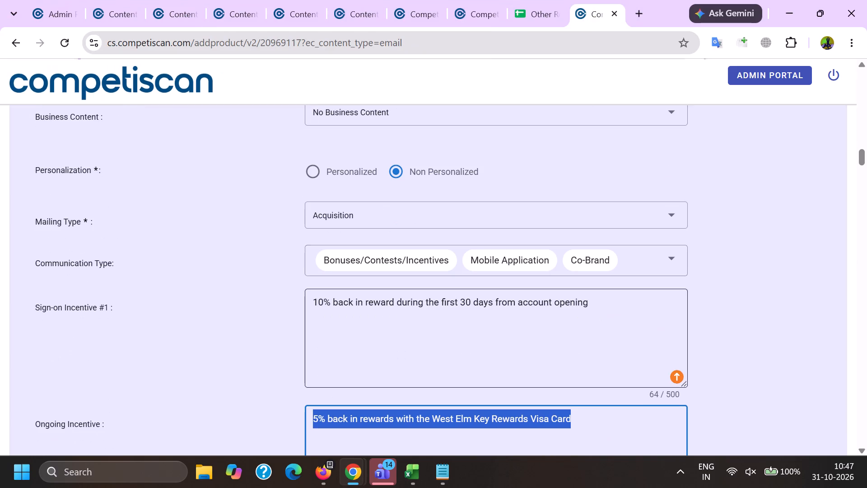
pyautogui.scroll(5, 527, 198)
pyautogui.scroll(2, 466, 192)
pyautogui.click(448, 176)
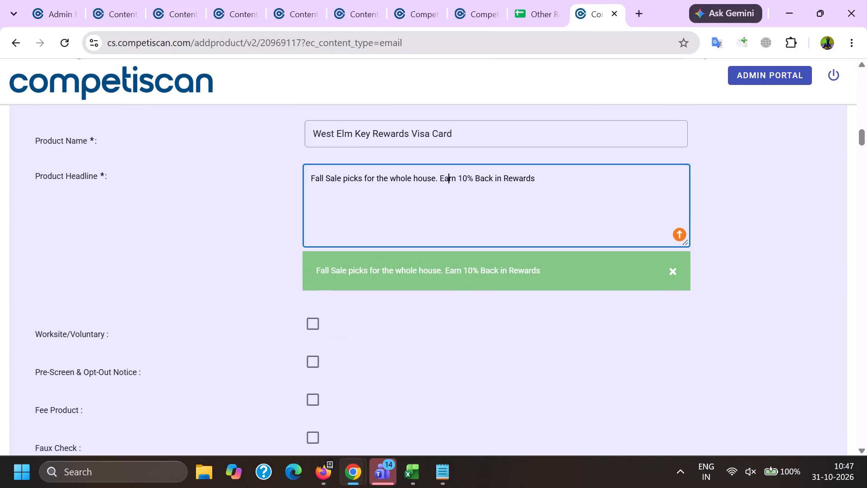
pyautogui.moveTo(448, 176); pyautogui.dragTo(459, 179)
pyautogui.keyDown('shift'); pyautogui.click(565, 179); pyautogui.keyUp('shift')
pyautogui.hotkey('ctrl', 'c')
pyautogui.hotkey('alt', 'Tab')
pyautogui.hotkey('ctrl', 'v')
# Choose URL/Website as the response mechanism and set the mailing type to Acquisition.
pyautogui.scroll(-5, 340, 246)
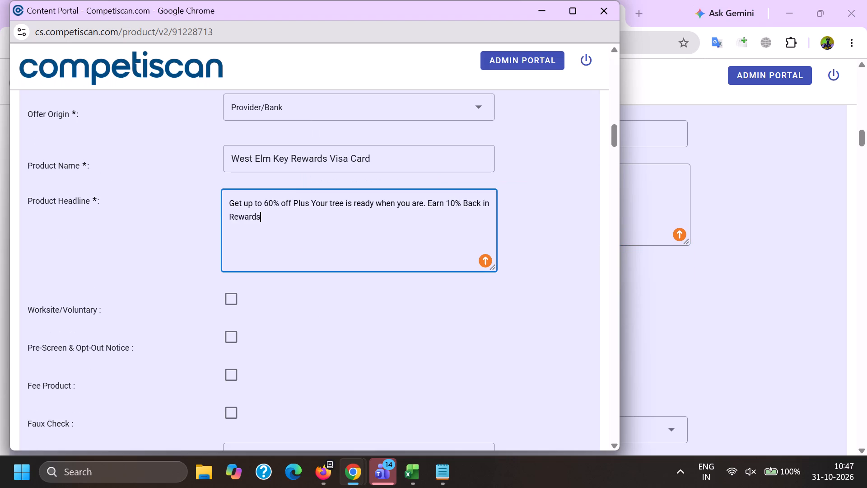
pyautogui.click(261, 170)
pyautogui.scroll(-5, 267, 318)
pyautogui.click(279, 335)
pyautogui.moveTo(89, 319); pyautogui.dragTo(102, 324)
pyautogui.click(278, 339)
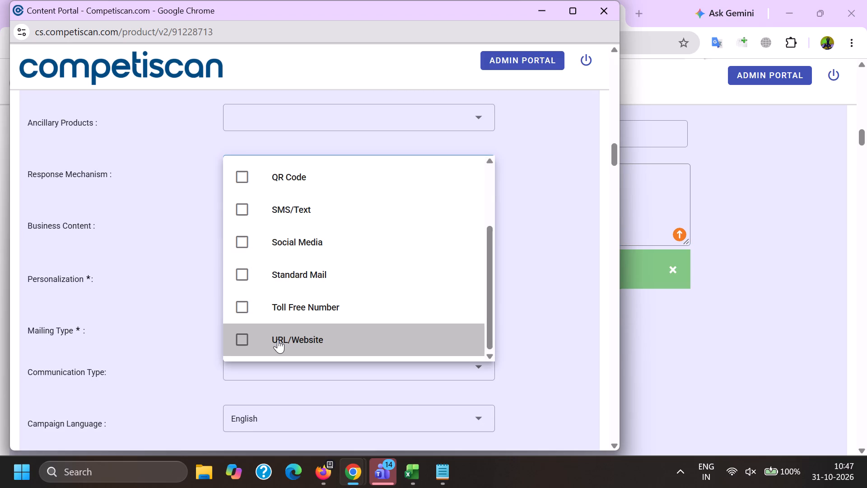
pyautogui.click(278, 339)
pyautogui.click(273, 331)
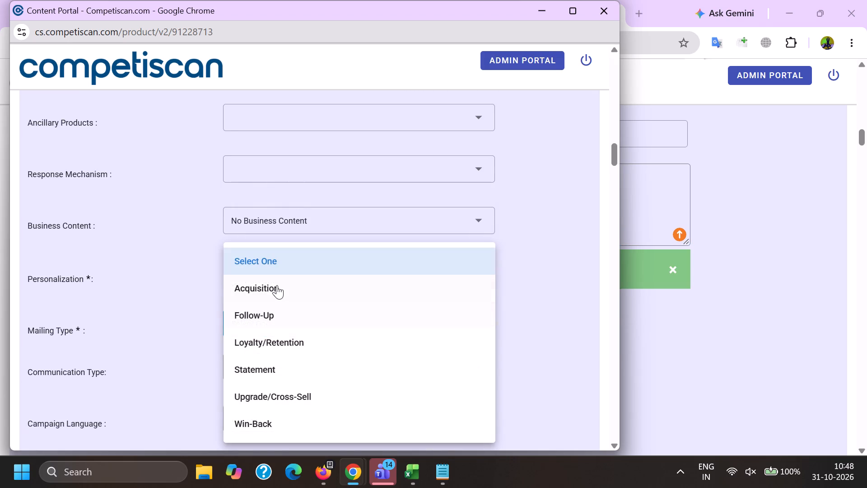
pyautogui.click(277, 285)
pyautogui.moveTo(157, 294); pyautogui.dragTo(186, 289)
pyautogui.click(290, 155)
pyautogui.click(295, 321)
pyautogui.click(278, 333)
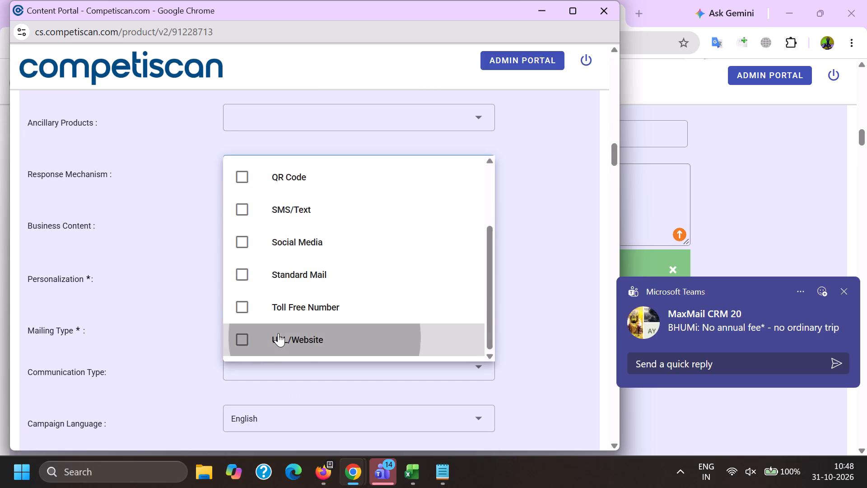
pyautogui.click(162, 326)
# Set the communication types to Bonuses/Contests/Incentives, Co-Brand and Mobile Application.
pyautogui.scroll(-2, 184, 250)
pyautogui.click(276, 234)
pyautogui.scroll(-1, 287, 172)
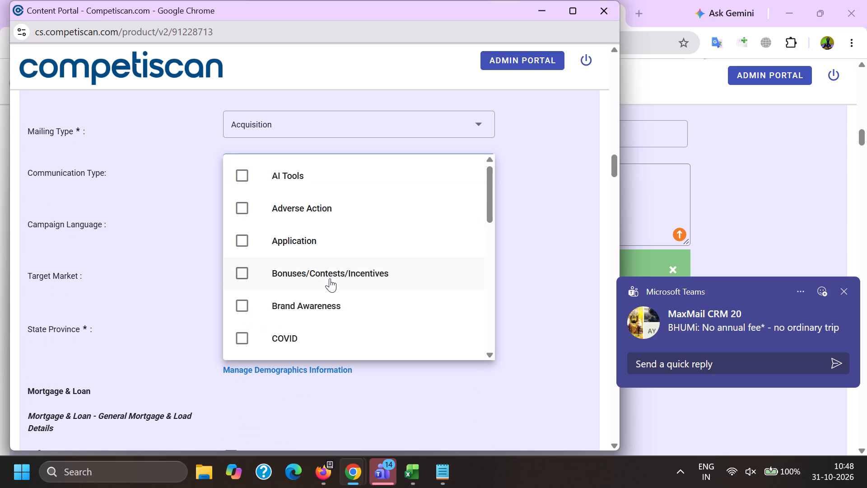
pyautogui.click(328, 277)
pyautogui.scroll(-4, 327, 275)
pyautogui.click(292, 267)
pyautogui.scroll(-5, 289, 285)
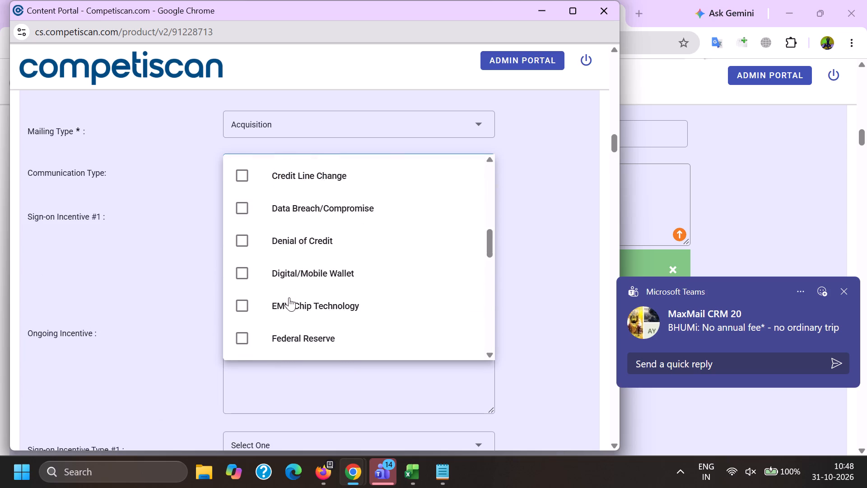
pyautogui.scroll(-5, 289, 297)
pyautogui.moveTo(294, 192); pyautogui.dragTo(286, 194)
pyautogui.moveTo(169, 208); pyautogui.dragTo(173, 210)
# Copy "10% back in reward during the first 30 days from account opening" from the other form into Sign-on Incentive #1.
pyautogui.hotkey('alt', 'Tab')
pyautogui.scroll(-8, 615, 268)
pyautogui.moveTo(623, 288); pyautogui.dragTo(238, 257)
pyautogui.hotkey('ctrl', 'c')
pyautogui.hotkey('alt', 'Tab')
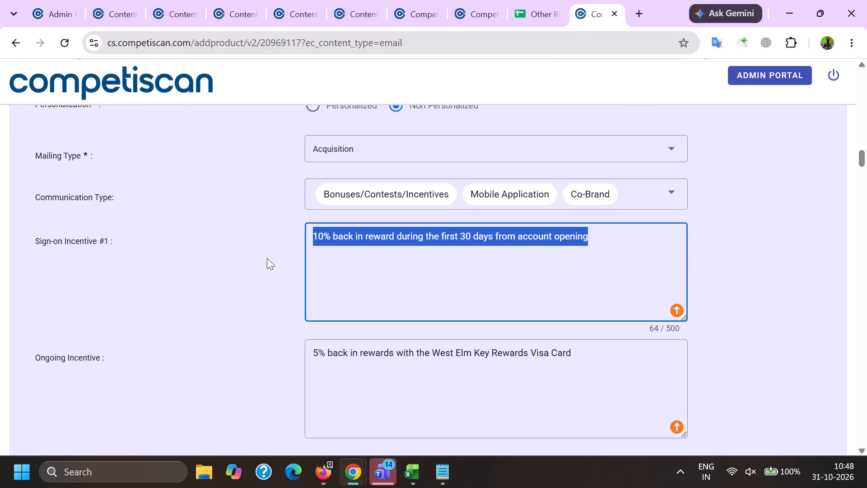
pyautogui.click(354, 272)
pyautogui.hotkey('ctrl', 'v')
# Copy the ongoing incentive "5% back in rewards with the West Elm Key Rewards Visa Card" from the other form.
pyautogui.keyDown('ctrl'); pyautogui.click(333, 371); pyautogui.keyUp('ctrl')
pyautogui.hotkey('alt', 'Tab')
pyautogui.moveTo(626, 367); pyautogui.dragTo(0, 357)
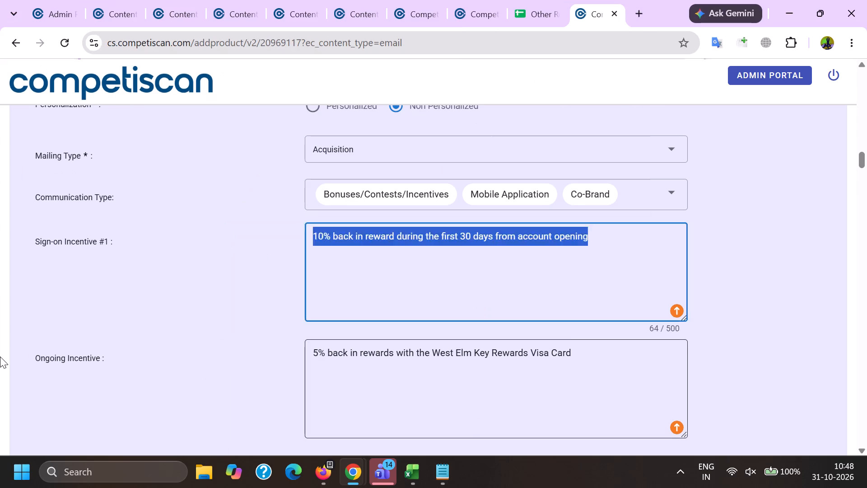
pyautogui.moveTo(0, 357); pyautogui.dragTo(10, 356)
pyautogui.hotkey('ctrl', 'c')
pyautogui.hotkey('alt', 'Tab')
pyautogui.hotkey('ctrl', 'v')
# Set Sign-on Incentive Type #1 to Coupon/Discount and its value to 10.00.
pyautogui.scroll(-3, 160, 291)
pyautogui.click(247, 268)
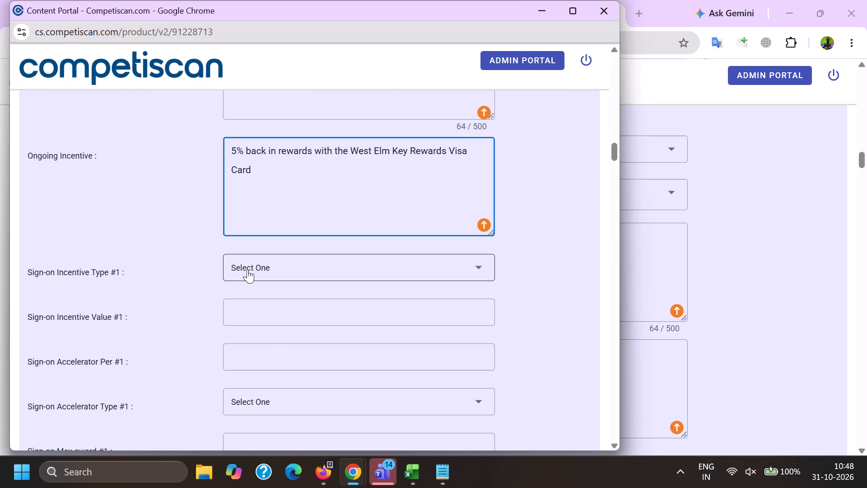
pyautogui.scroll(-6, 247, 267)
pyautogui.click(280, 355)
pyautogui.click(265, 308)
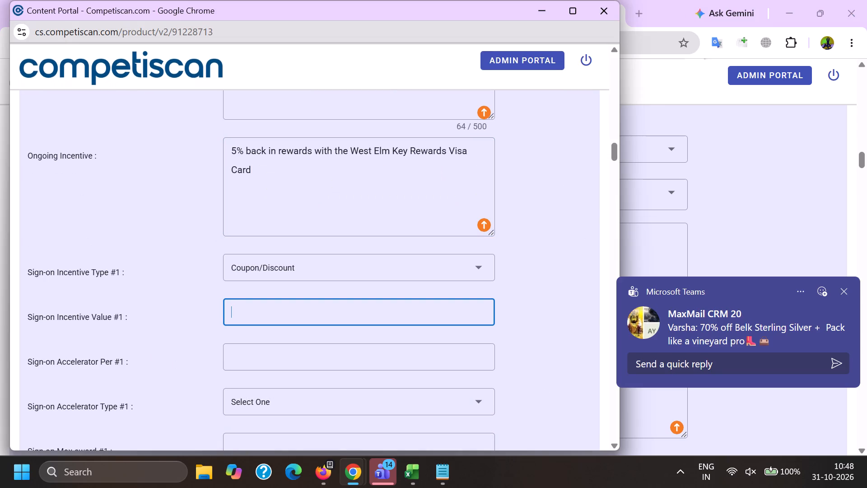
pyautogui.write('10.0')
pyautogui.press('0')
# Set the #1 sign-on maximum award to 10.00, the incentive window to 1 month and the fixed date to Yes.
pyautogui.press('Tab')
pyautogui.press('Tab')
pyautogui.press('Tab')
pyautogui.write('10.00')
pyautogui.press('Tab')
pyautogui.press('Tab')
pyautogui.press('Tab')
pyautogui.press('1')
pyautogui.scroll(-3, 264, 310)
pyautogui.click(252, 231)
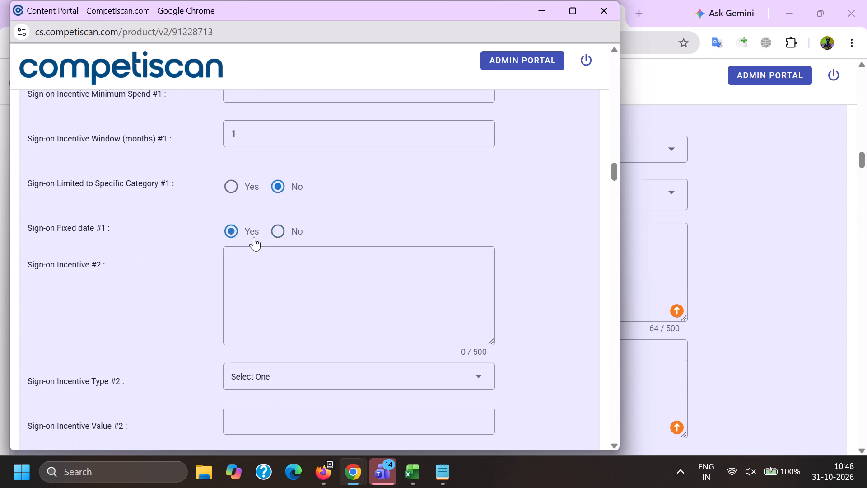
# Choose the Mortgage & Loan application type and set its upper APR to 36 and lower APR to 0.
pyautogui.scroll(-20, 254, 230)
pyautogui.scroll(-5, 254, 230)
pyautogui.click(270, 223)
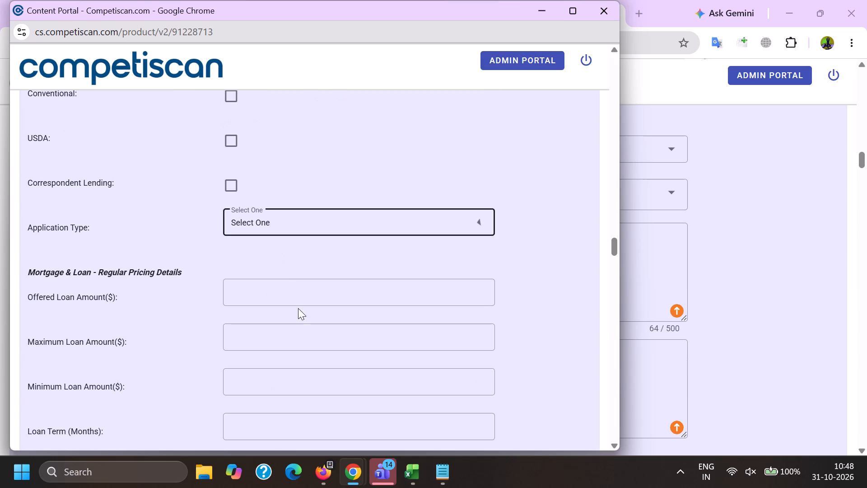
pyautogui.click(304, 277)
pyautogui.click(189, 283)
pyautogui.scroll(-5, 256, 246)
pyautogui.click(258, 181)
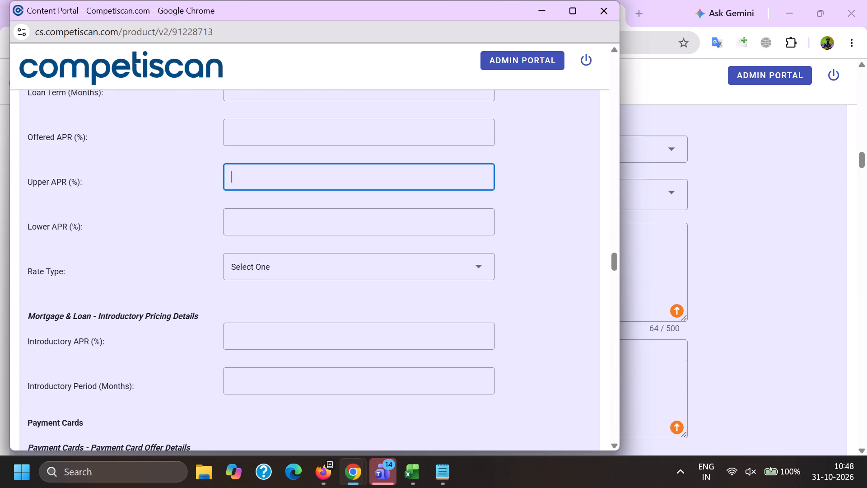
pyautogui.write('36')
pyautogui.press('Tab')
pyautogui.press('0')
# Set the payment card application type to Invitation to Apply and the card network to Visa.
pyautogui.scroll(-4, 249, 188)
pyautogui.click(251, 199)
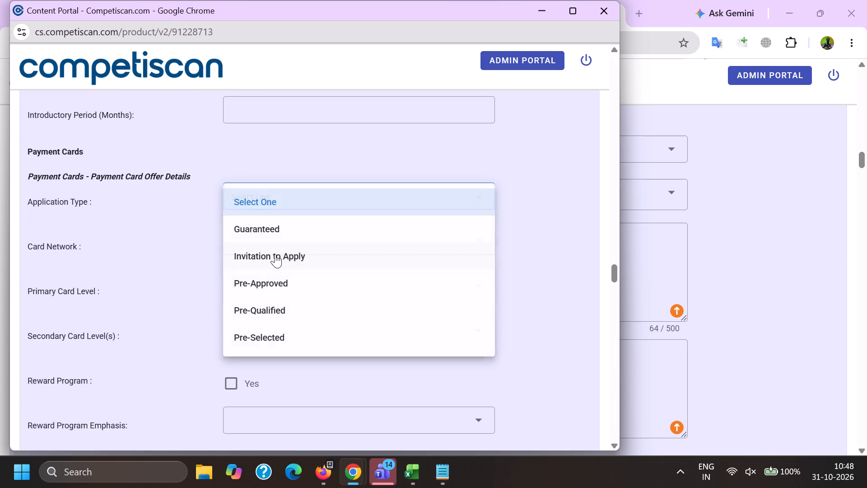
pyautogui.click(275, 253)
pyautogui.moveTo(160, 265); pyautogui.dragTo(172, 266)
pyautogui.click(275, 250)
pyautogui.scroll(-2, 256, 174)
pyautogui.click(278, 247)
pyautogui.moveTo(189, 227); pyautogui.dragTo(193, 226)
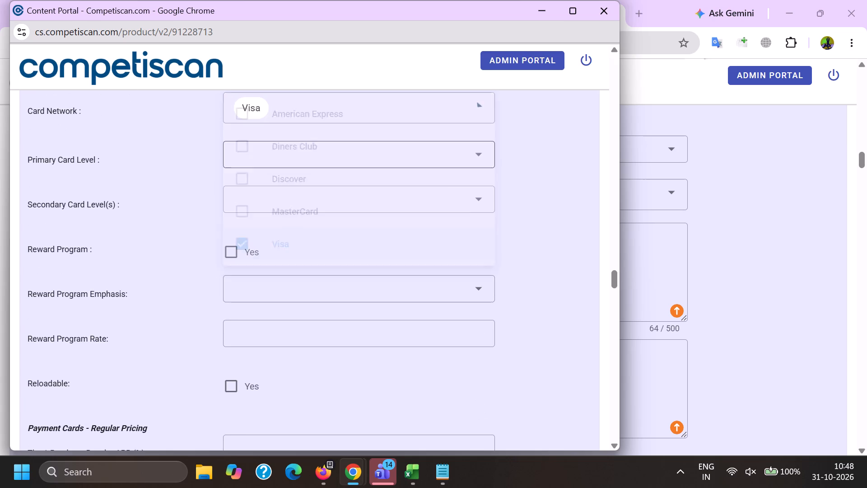
# Set the primary card level to Visa Signature and mark the reward program as Yes.
pyautogui.click(266, 150)
pyautogui.scroll(-6, 269, 249)
pyautogui.click(299, 279)
pyautogui.click(192, 280)
pyautogui.click(232, 249)
# Mark Credit Card Mentioned in the Retail credit section and submit the product form.
pyautogui.doubleClick(204, 311)
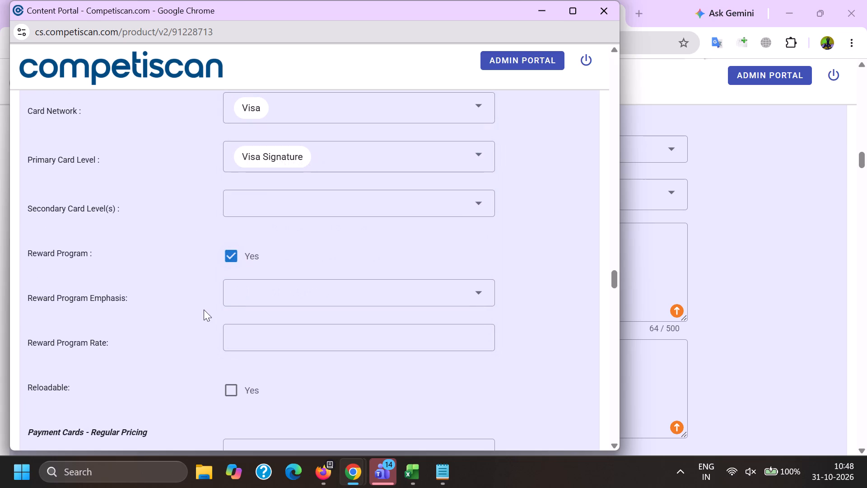
pyautogui.press('End')
pyautogui.click(236, 235)
pyautogui.click(260, 436)
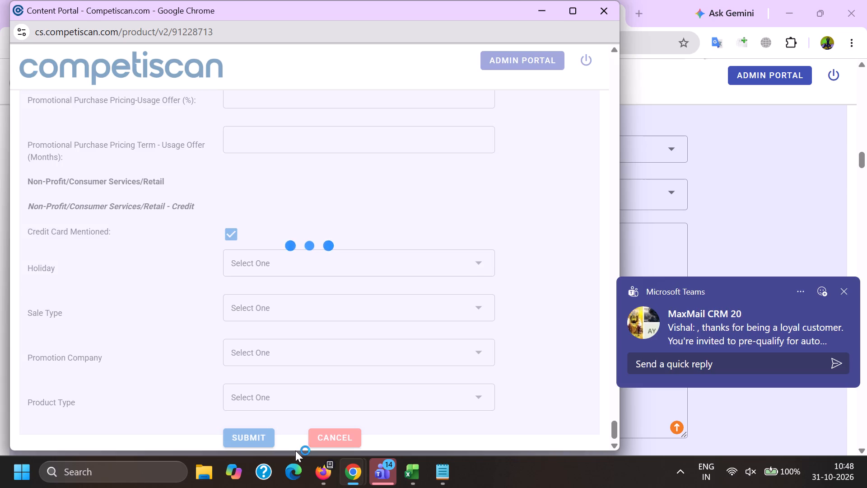
# Switch to Firefox and check the Capital One and Capital One Shopping email searches for new records.
pyautogui.click(323, 475)
pyautogui.click(221, 416)
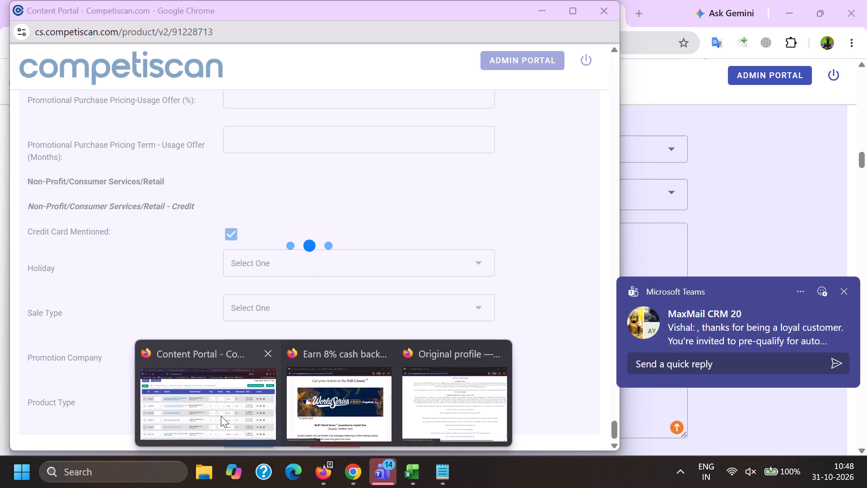
pyautogui.click(100, 0)
pyautogui.click(42, 81)
pyautogui.click(176, 0)
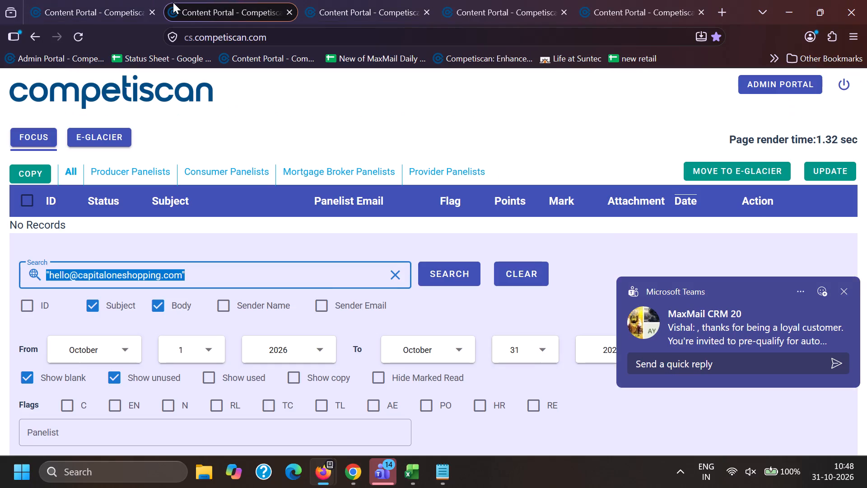
pyautogui.click(434, 267)
pyautogui.click(106, 0)
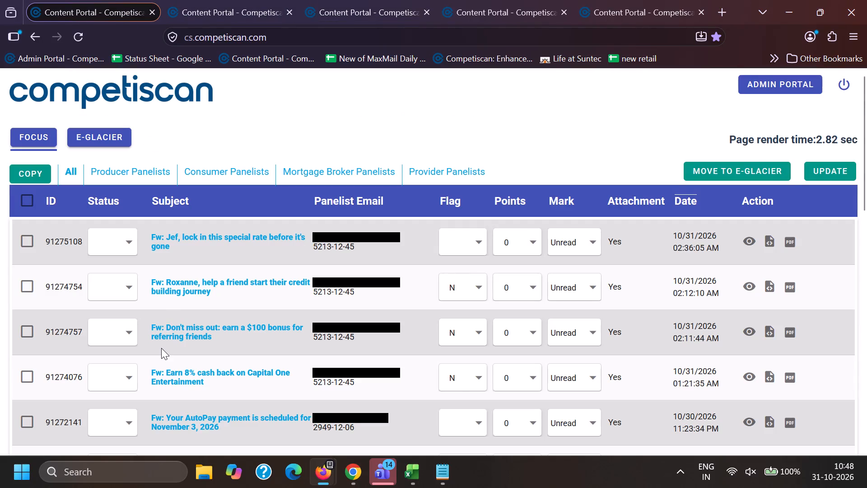
pyautogui.scroll(-3, 161, 348)
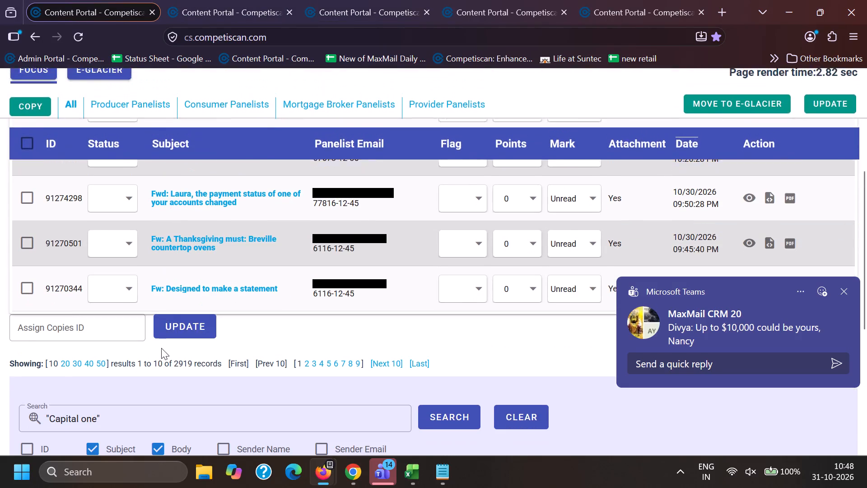
pyautogui.click(192, 0)
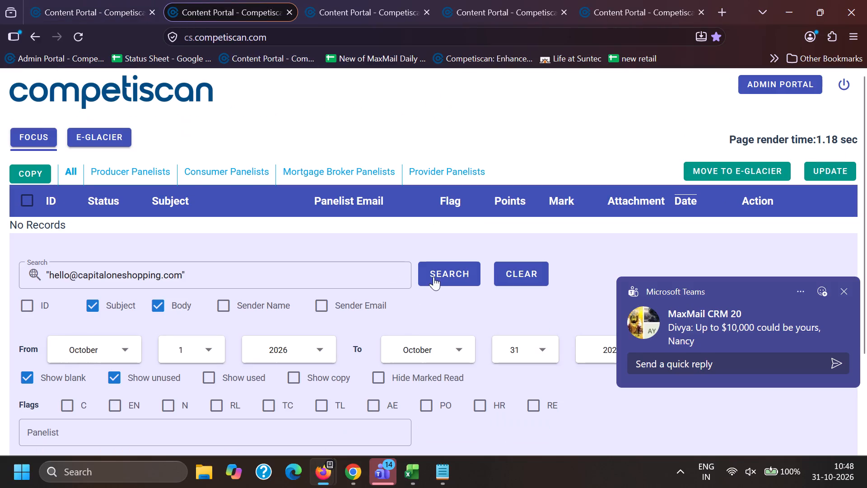
pyautogui.click(433, 275)
# Switch back to Chrome's "Kids styles, up to 60% off" search results and examine the content of email 91233559.
pyautogui.click(365, 0)
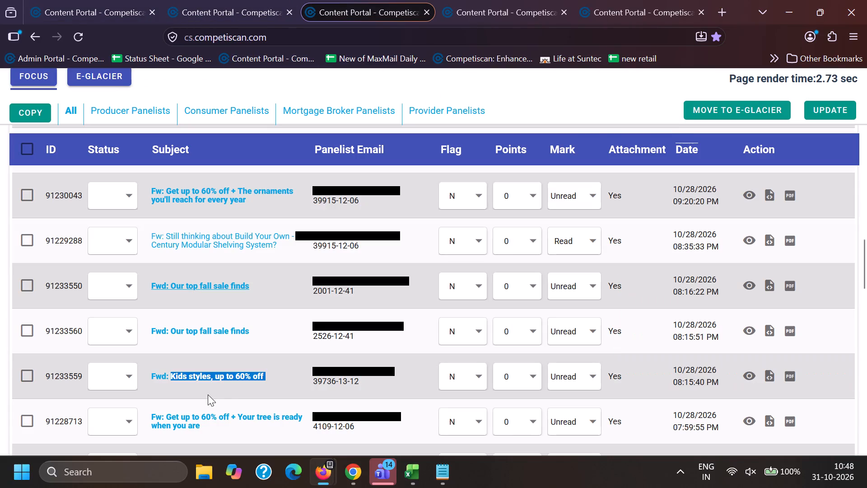
pyautogui.click(357, 477)
pyautogui.moveTo(270, 408); pyautogui.dragTo(263, 403)
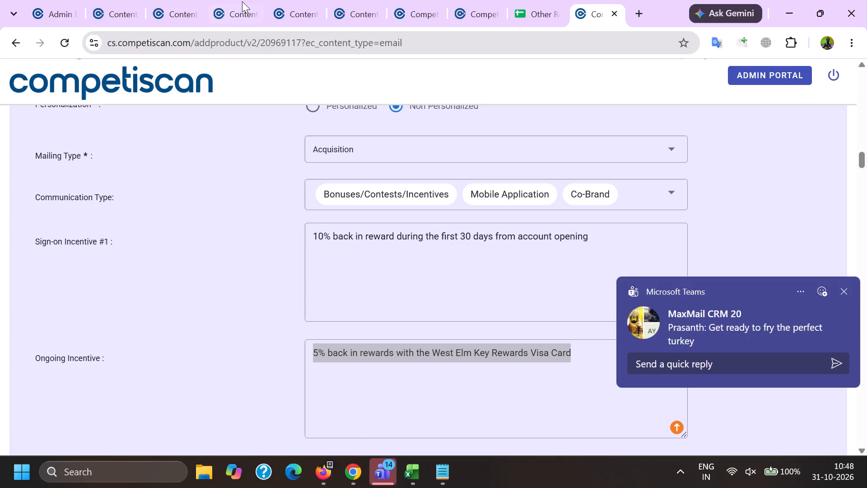
pyautogui.click(248, 0)
pyautogui.click(175, 0)
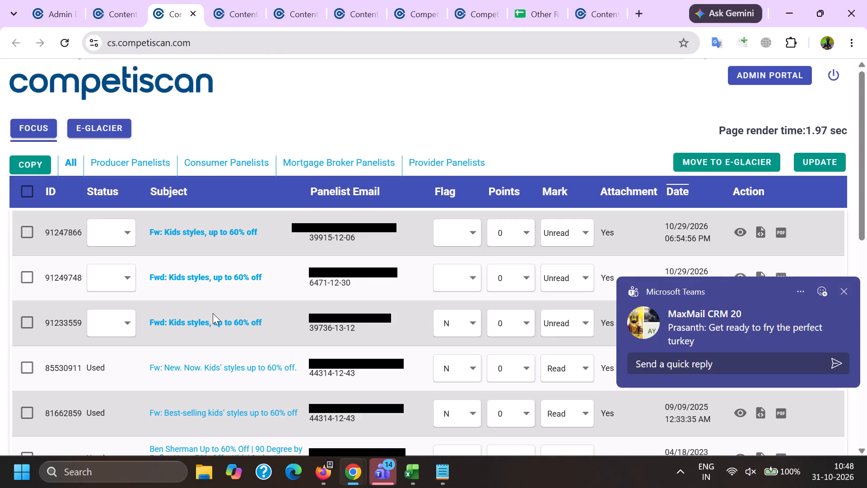
pyautogui.scroll(-1, 213, 313)
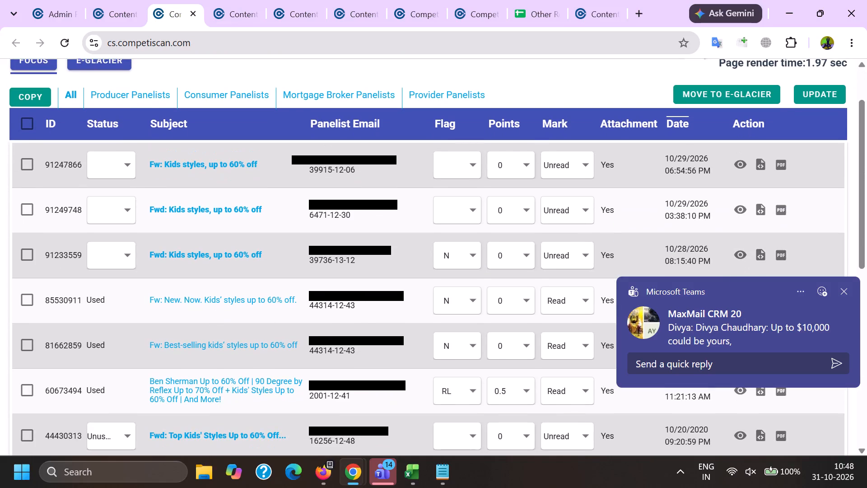
pyautogui.click(735, 252)
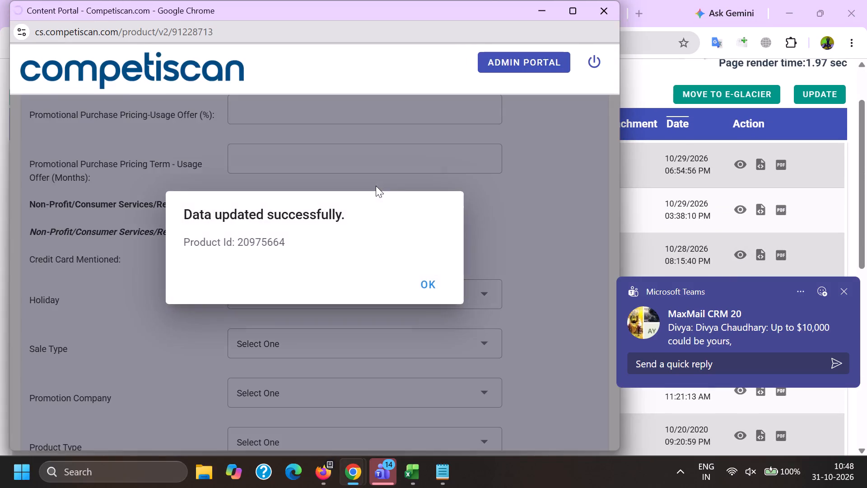
pyautogui.scroll(-18, 381, 182)
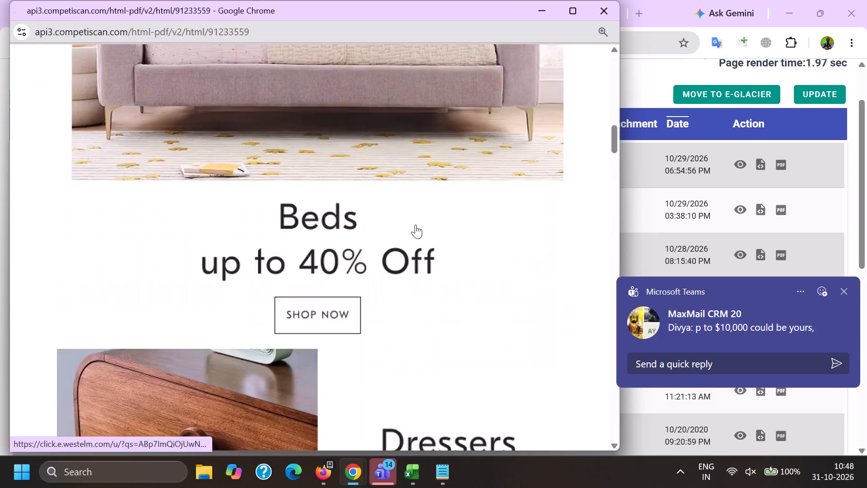
pyautogui.scroll(-20, 415, 225)
pyautogui.scroll(-19, 415, 225)
pyautogui.hotkey('alt', 'Tab')
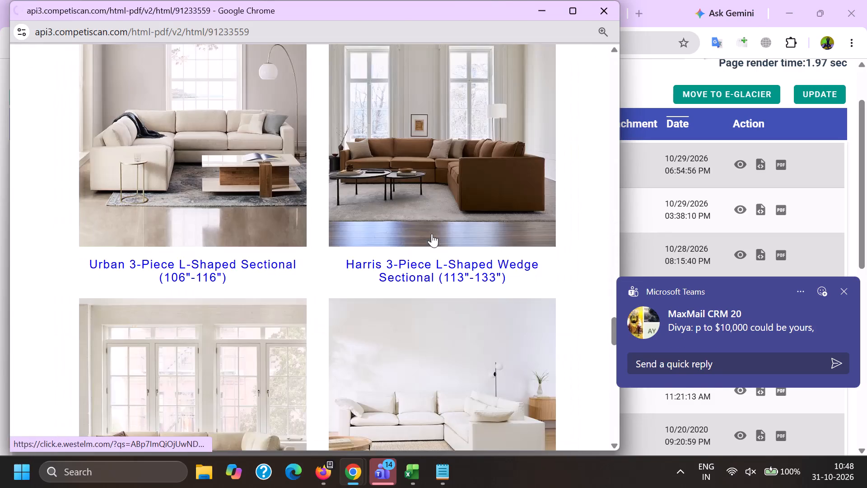
# Preview emails 91249748 and 91247866 with the same Kids styles subject and compare their content with email 91233559.
pyautogui.click(736, 210)
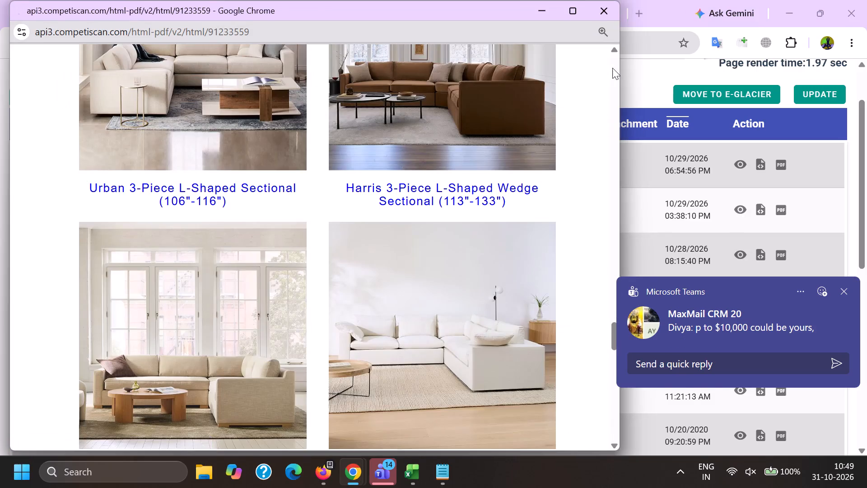
pyautogui.moveTo(612, 67); pyautogui.dragTo(614, 337)
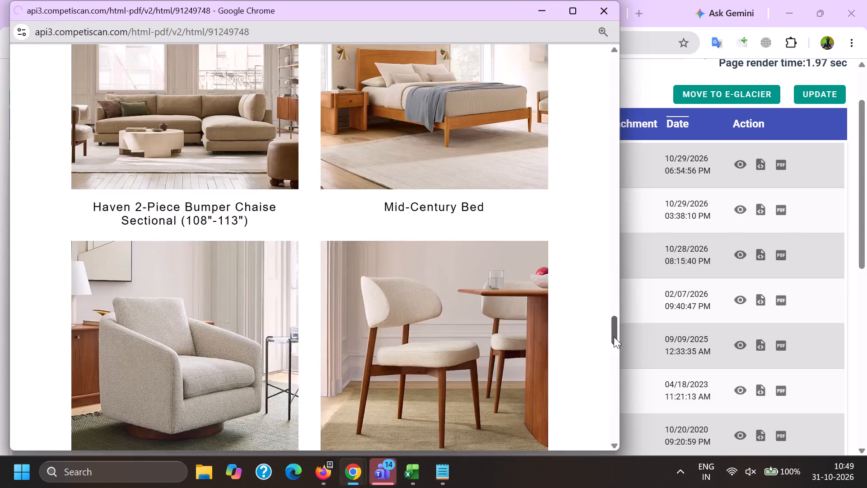
pyautogui.moveTo(614, 337); pyautogui.dragTo(617, 364)
pyautogui.hotkey('alt', 'Tab')
pyautogui.click(736, 256)
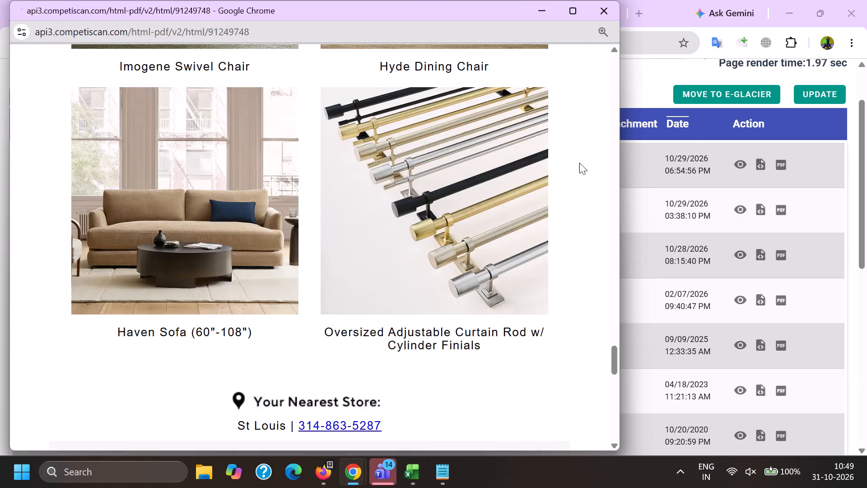
pyautogui.moveTo(612, 66); pyautogui.dragTo(608, 345)
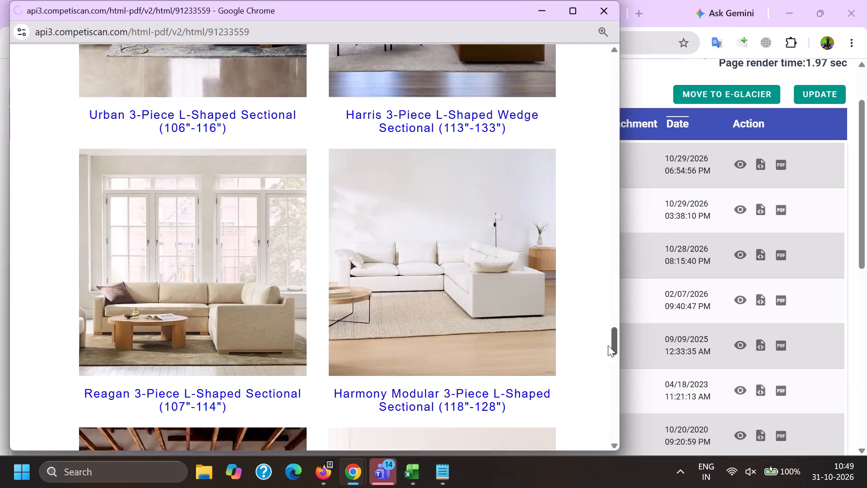
pyautogui.moveTo(608, 345); pyautogui.dragTo(607, 397)
pyautogui.hotkey('alt', 'Tab')
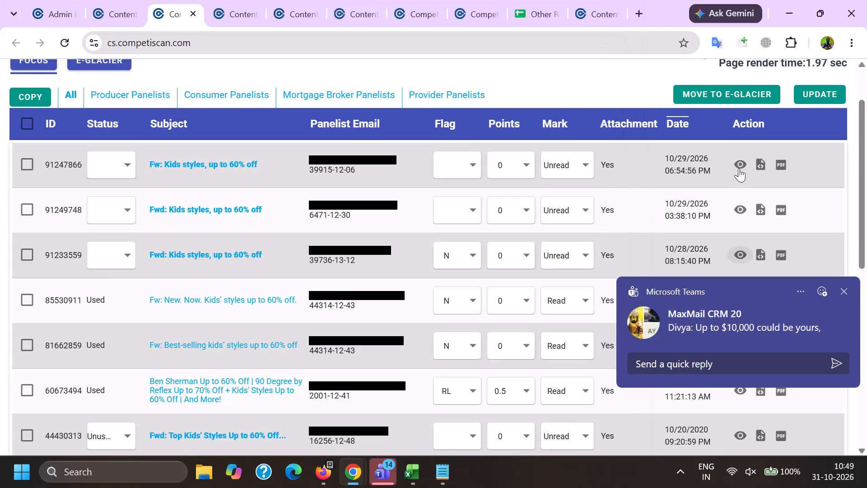
pyautogui.click(736, 164)
pyautogui.moveTo(610, 67); pyautogui.dragTo(610, 68)
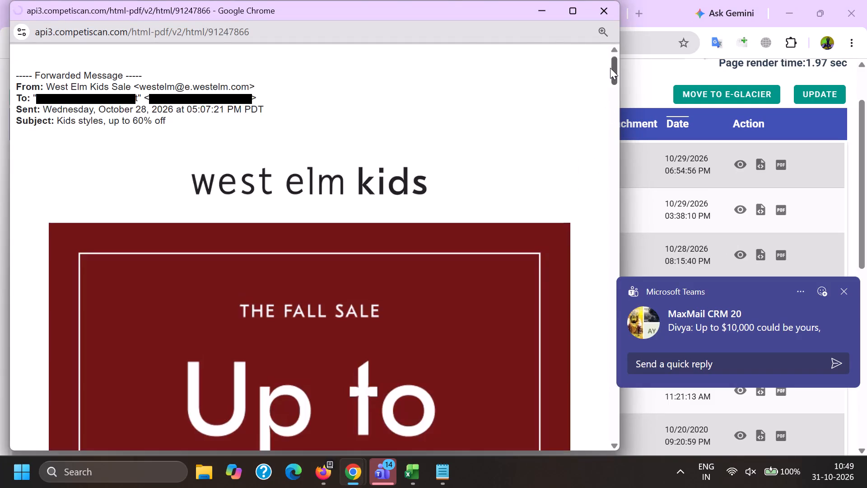
pyautogui.moveTo(610, 68); pyautogui.dragTo(608, 359)
pyautogui.hotkey('alt', 'Tab')
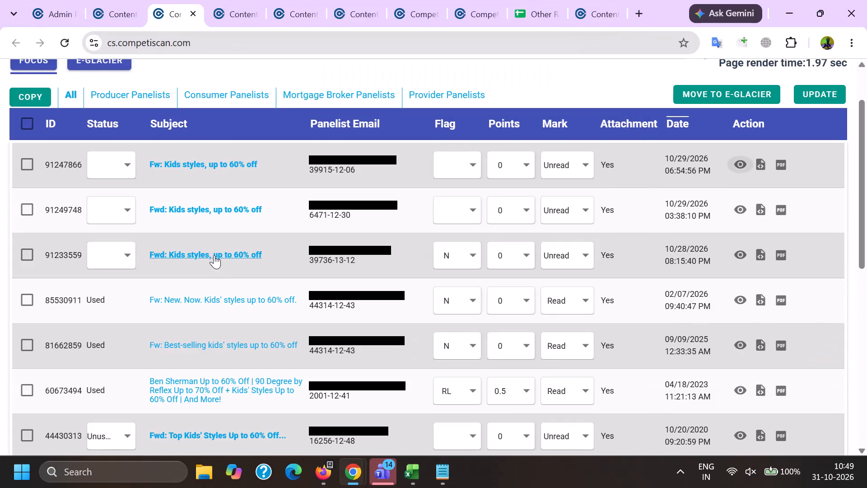
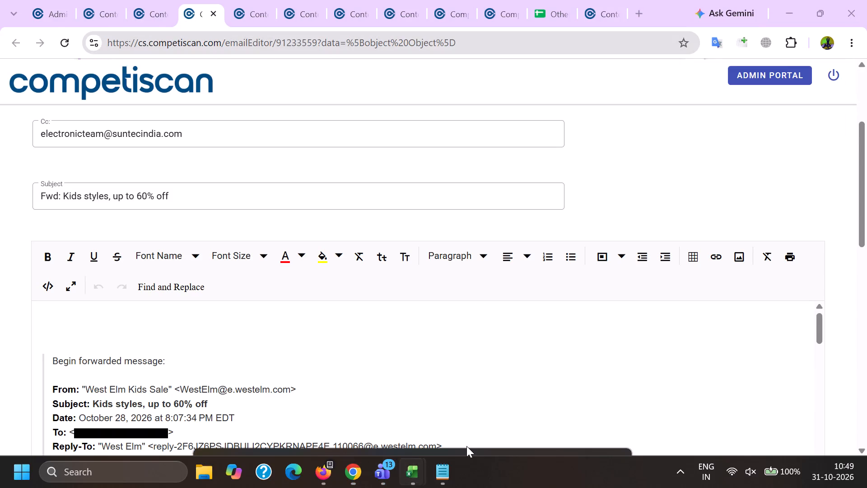
pyautogui.click(520, 419)
pyautogui.click(56, 340)
pyautogui.hotkey('ctrl', 'v')
pyautogui.click(100, 344)
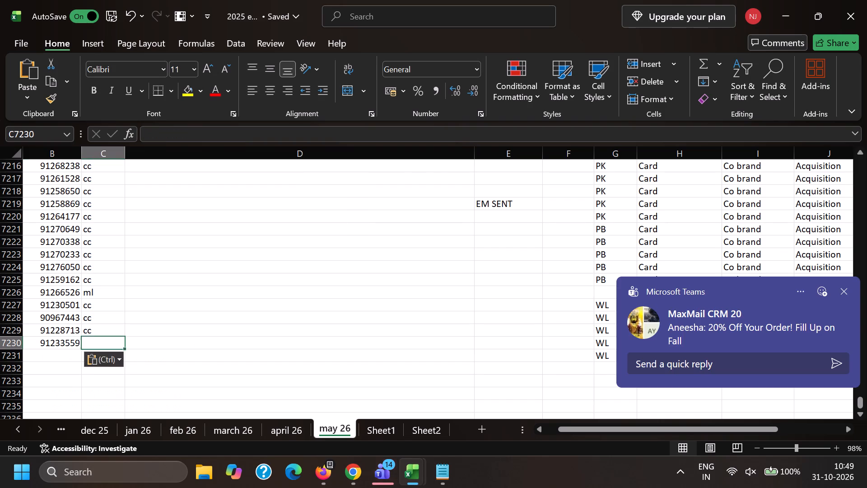
pyautogui.write('cc')
pyautogui.press('Right')
pyautogui.press('Right')
pyautogui.press('Right')
pyautogui.press('Right')
# Back in the Chrome email editor, delete all HTML source before From, including "Begin forwarded message", and return to the formatted view.
pyautogui.hotkey('alt', 'Tab')
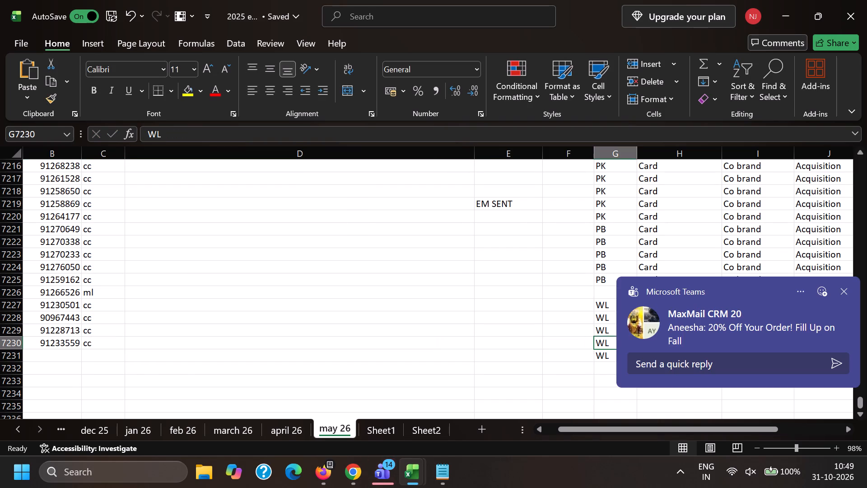
pyautogui.click(45, 291)
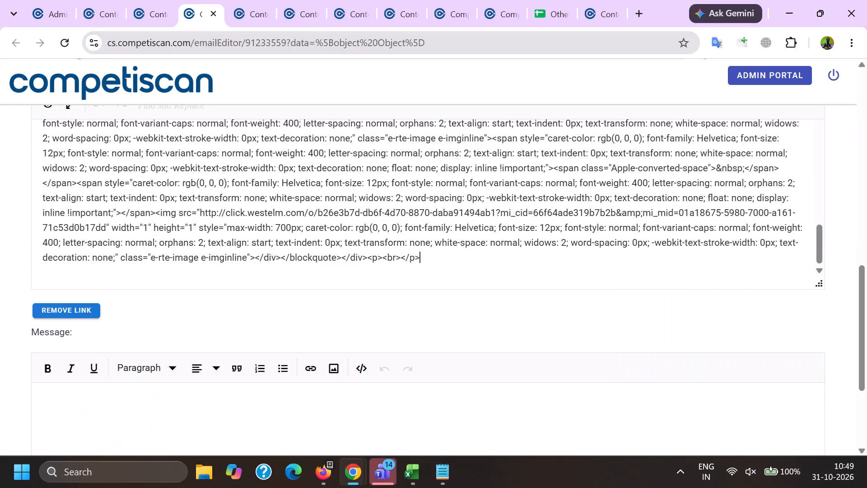
pyautogui.moveTo(817, 245); pyautogui.dragTo(804, 130)
pyautogui.scroll(3, 734, 379)
pyautogui.moveTo(817, 335); pyautogui.dragTo(798, 34)
pyautogui.scroll(3, 718, 285)
pyautogui.hotkey('ctrl', 'f')
pyautogui.press('f')
pyautogui.press('r')
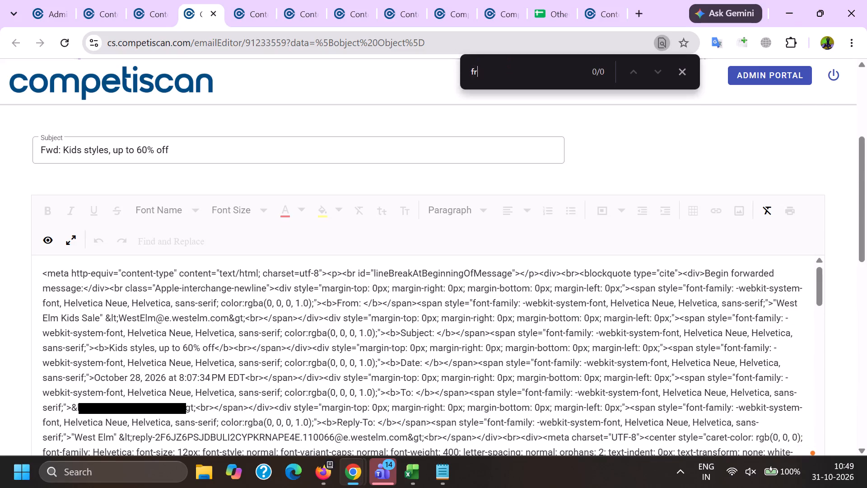
pyautogui.press('o')
pyautogui.press('m')
pyautogui.moveTo(332, 300); pyautogui.dragTo(0, 221)
pyautogui.press('BackSpace')
pyautogui.press('Right')
pyautogui.press('BackSpace')
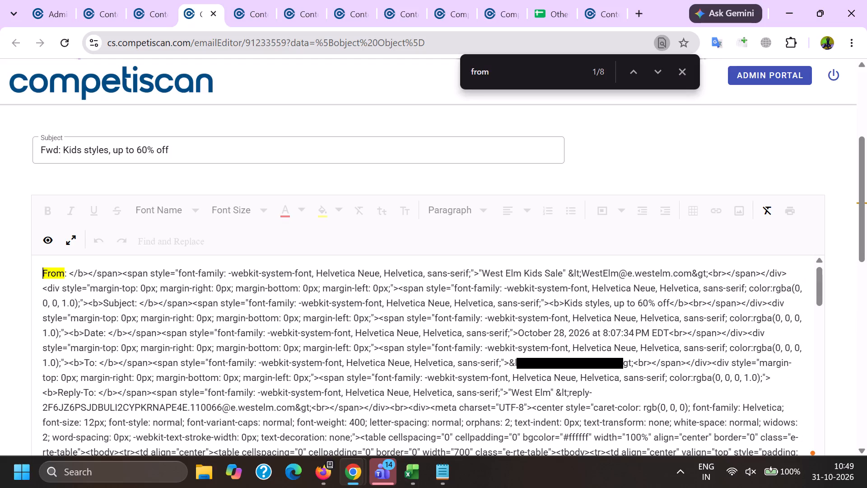
pyautogui.click(53, 238)
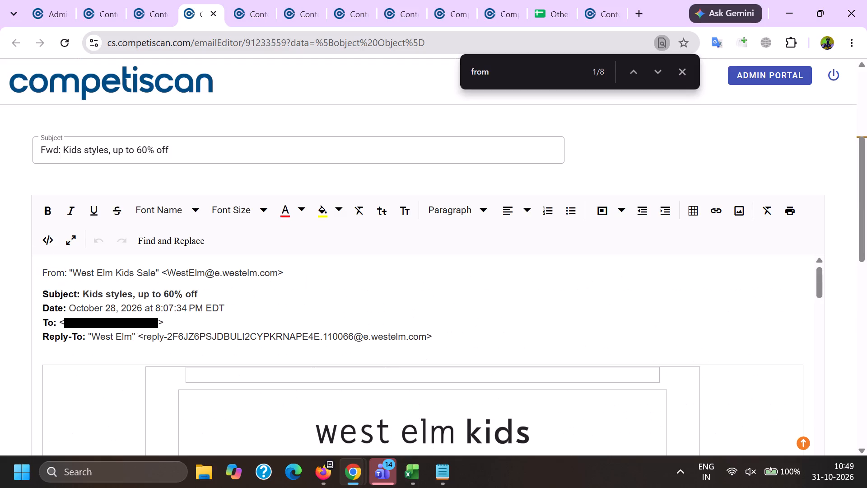
# Delete the To and Reply-To lines and reduce the sender line to "From: West Elm Kids Sale".
pyautogui.moveTo(40, 329); pyautogui.dragTo(450, 342)
pyautogui.press('BackSpace')
pyautogui.moveTo(158, 272); pyautogui.dragTo(356, 276)
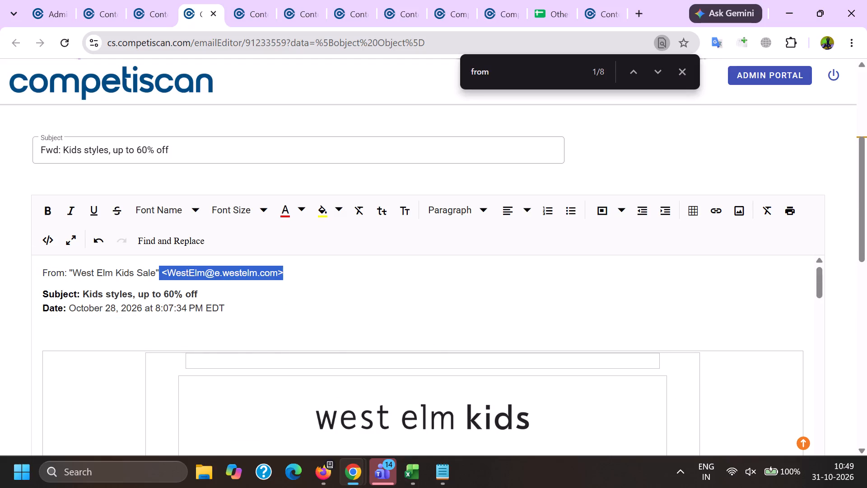
pyautogui.moveTo(356, 276); pyautogui.dragTo(356, 277)
pyautogui.press('BackSpace')
pyautogui.press('BackSpace')
pyautogui.click(73, 272)
pyautogui.press('BackSpace')
# Move the Subject line below the Date line and close the blank gaps in the email header.
pyautogui.moveTo(41, 291); pyautogui.dragTo(63, 284)
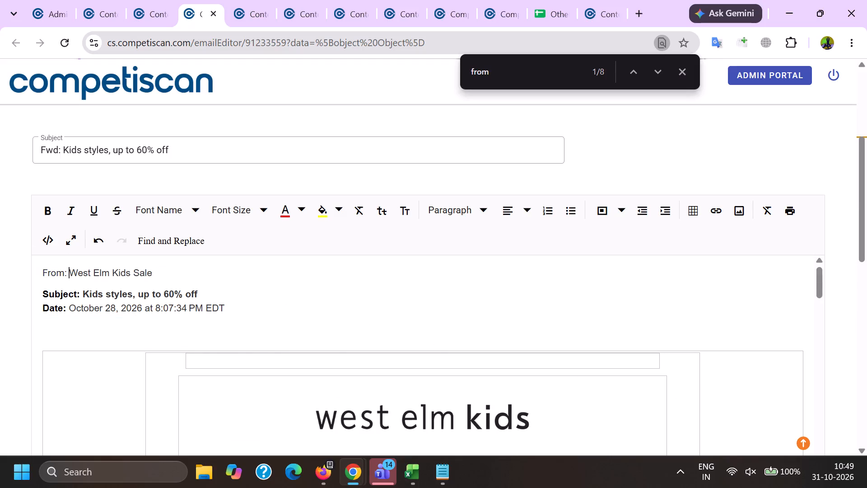
pyautogui.moveTo(63, 284); pyautogui.dragTo(256, 289)
pyautogui.hotkey('ctrl', 'x')
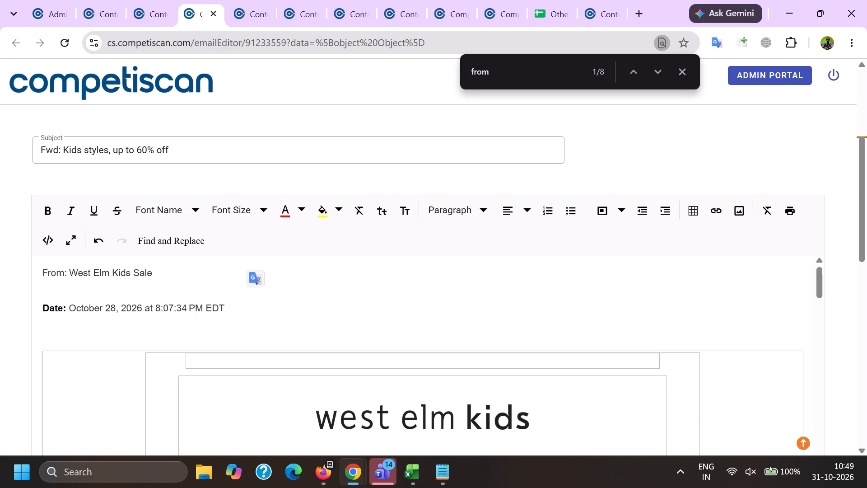
pyautogui.click(214, 321)
pyautogui.hotkey('ctrl', 'v')
pyautogui.click(117, 294)
pyautogui.press('BackSpace')
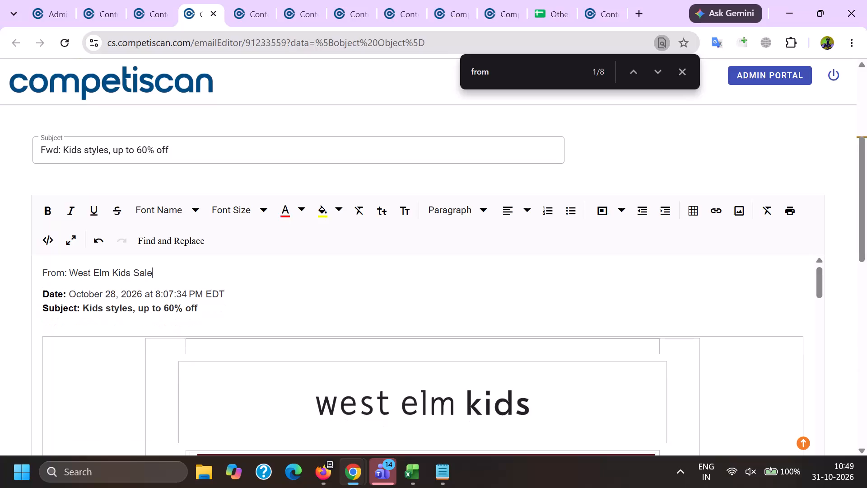
pyautogui.click(38, 291)
pyautogui.press('BackSpace')
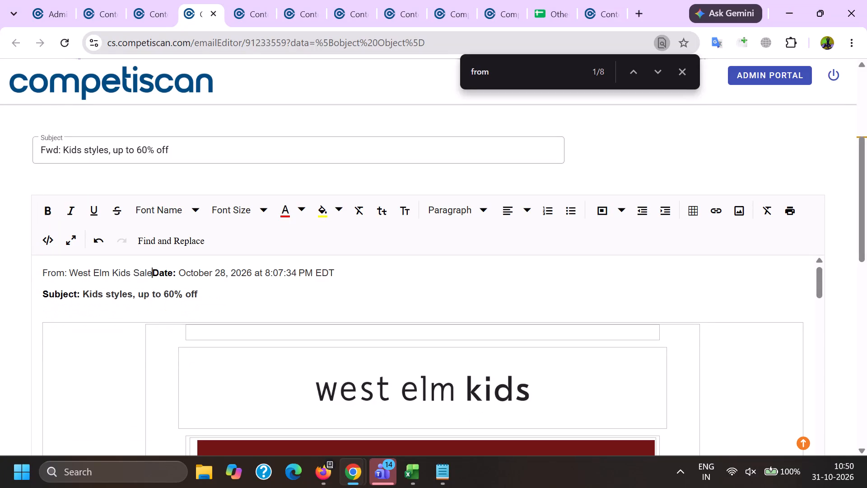
pyautogui.hotkey('shift', 'Return')
pyautogui.press('BackSpace')
pyautogui.click(40, 303)
pyautogui.press('BackSpace')
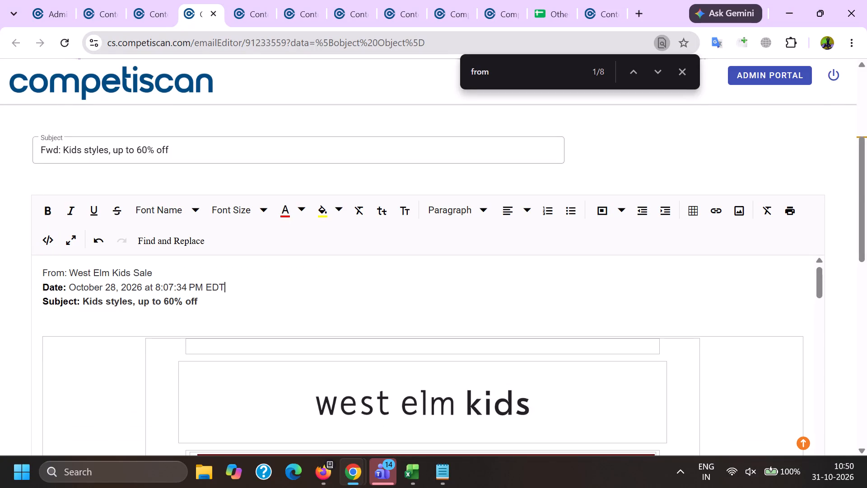
# Remove the links from the "Our app is here!" image and the "view this email with images" text.
pyautogui.scroll(-20, 222, 218)
pyautogui.scroll(-15, 222, 218)
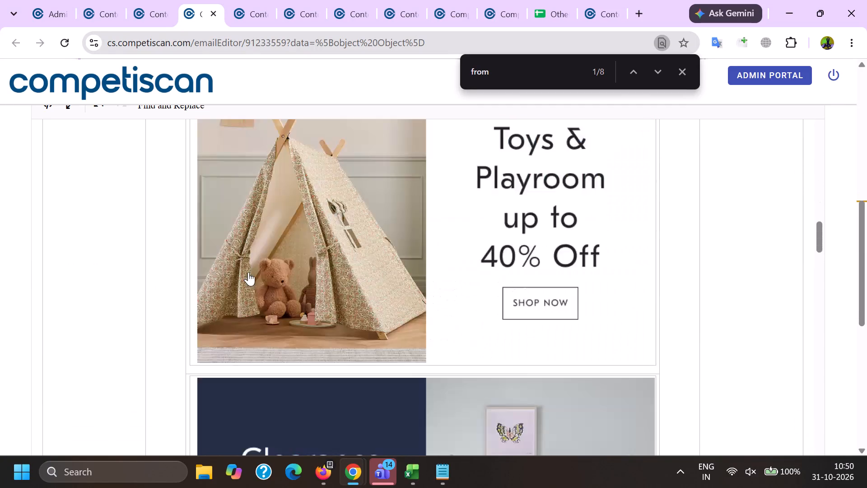
pyautogui.scroll(-20, 248, 272)
pyautogui.scroll(-1, 248, 272)
pyautogui.scroll(-8, 368, 276)
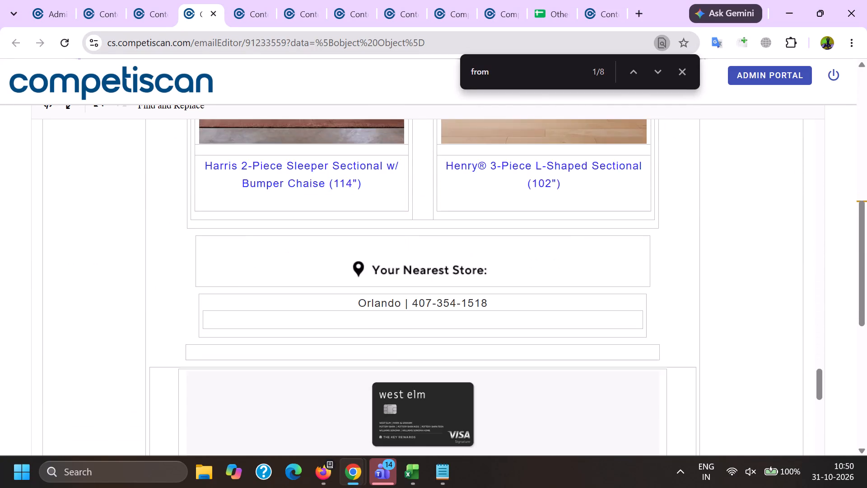
pyautogui.scroll(-5, 366, 282)
pyautogui.moveTo(288, 427); pyautogui.dragTo(297, 429)
pyautogui.click(247, 375)
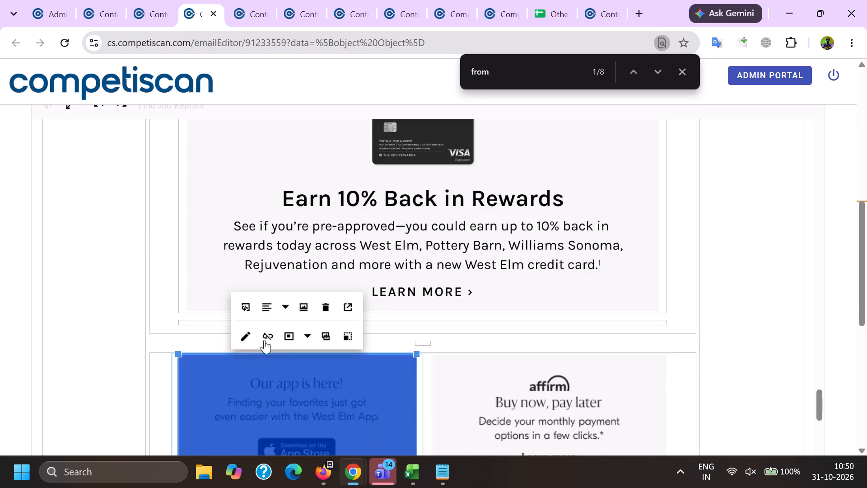
pyautogui.click(264, 339)
pyautogui.scroll(-5, 335, 232)
pyautogui.scroll(-3, 347, 285)
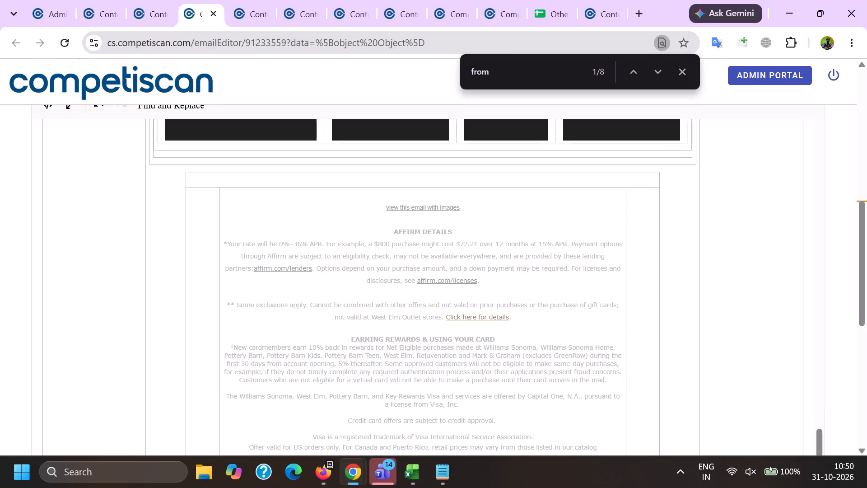
pyautogui.click(401, 207)
pyautogui.click(475, 229)
# Delete the recipient address after "This message was sent to" in the email footer.
pyautogui.scroll(-5, 452, 216)
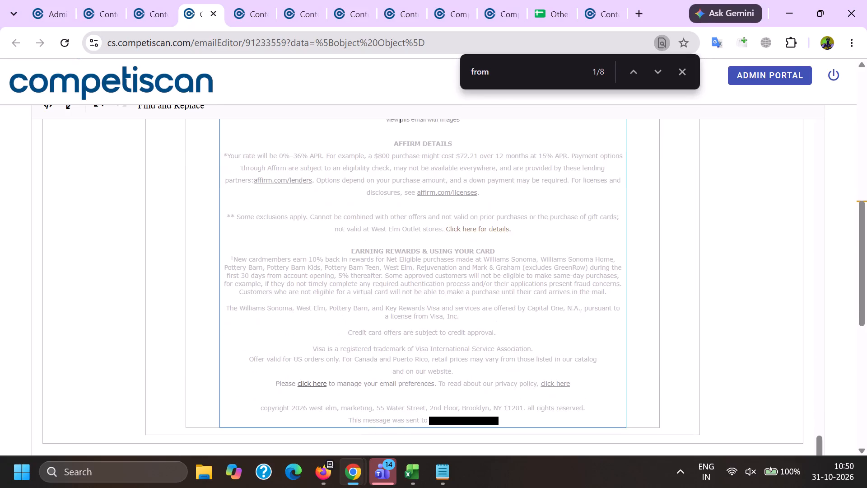
pyautogui.scroll(-2, 403, 311)
pyautogui.moveTo(437, 282); pyautogui.dragTo(520, 286)
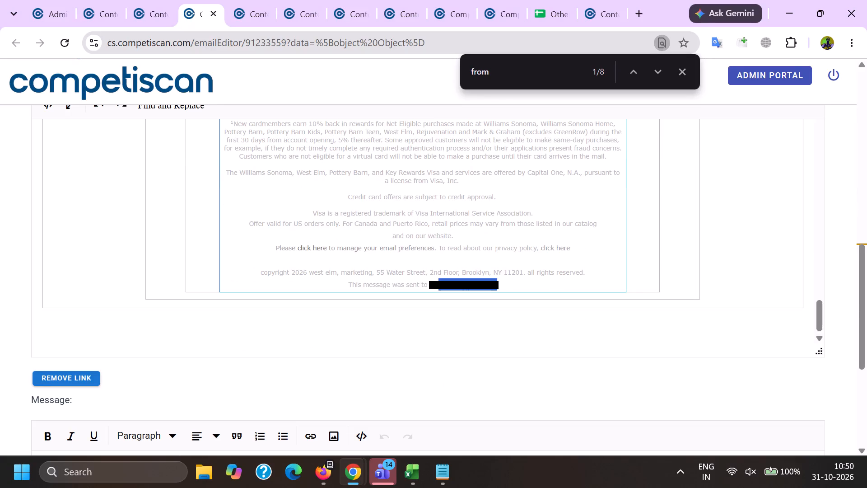
pyautogui.press('BackSpace')
pyautogui.press('BackSpace')
pyautogui.press('BackSpace')
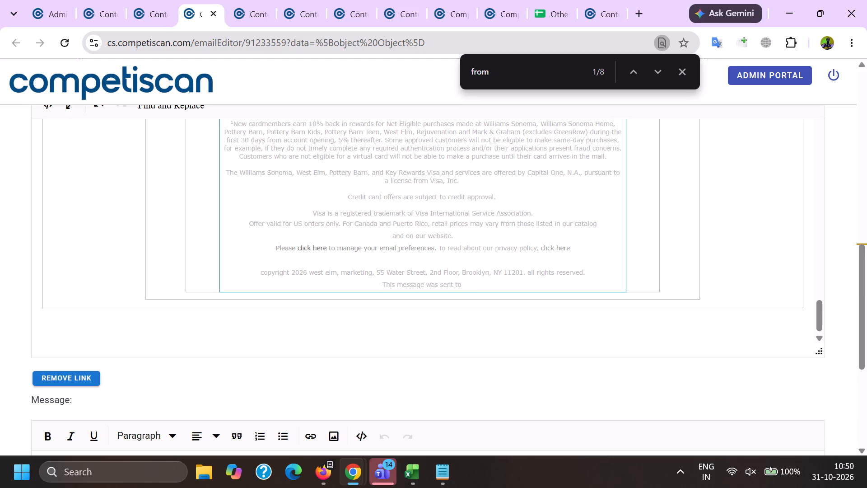
# Remove the link from "click here" in the footer's email preferences sentence.
pyautogui.click(315, 252)
pyautogui.click(306, 248)
pyautogui.click(384, 272)
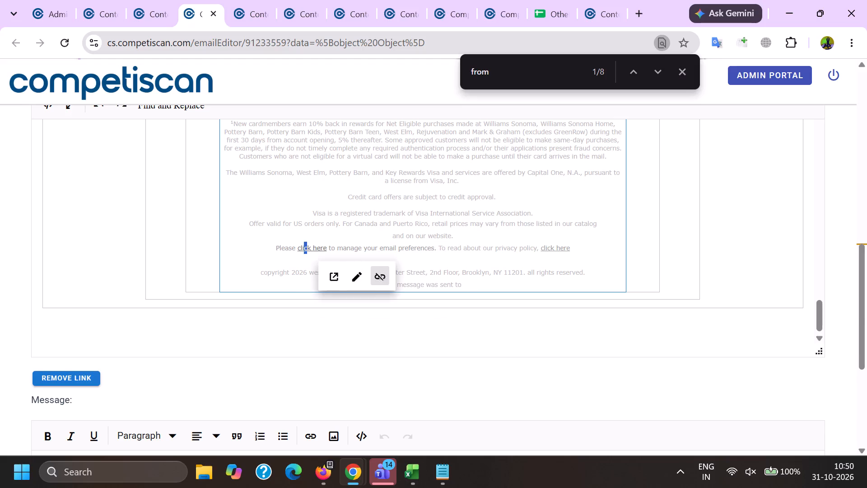
# Save the edited email's product info and open its product management form.
pyautogui.scroll(-12, 370, 221)
pyautogui.click(358, 333)
pyautogui.click(443, 277)
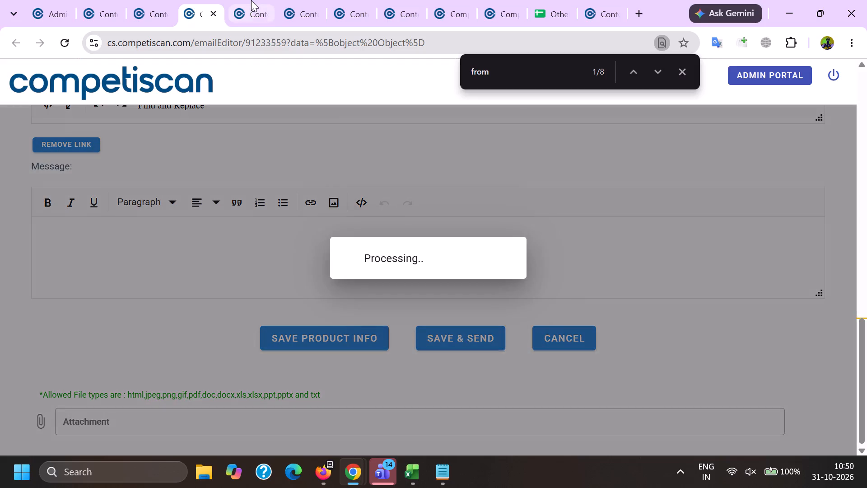
pyautogui.click(251, 0)
pyautogui.click(216, 0)
pyautogui.click(0, 235)
pyautogui.click(48, 95)
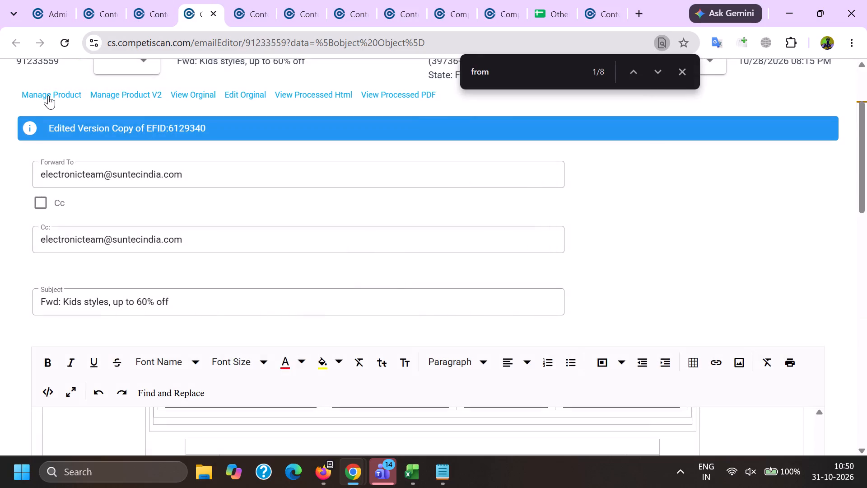
# Return to the email editor and copy the sender name from the cleaned From line.
pyautogui.hotkey('alt', 'Tab')
pyautogui.scroll(-5, 189, 180)
pyautogui.doubleClick(113, 278)
pyautogui.press('pageup')
pyautogui.press('pageup')
pyautogui.press('pageup')
pyautogui.press('pageup')
pyautogui.press('pageup')
pyautogui.press('pageup')
pyautogui.press('pageup')
pyautogui.press('pageup')
pyautogui.press('pageup')
pyautogui.press('pageup')
pyautogui.press('pageup')
pyautogui.press('pageup')
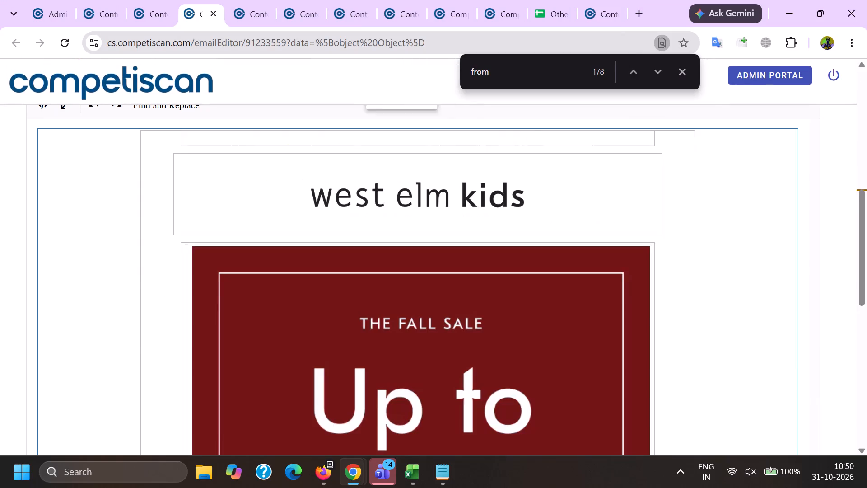
pyautogui.scroll(-5, 118, 242)
pyautogui.doubleClick(75, 140)
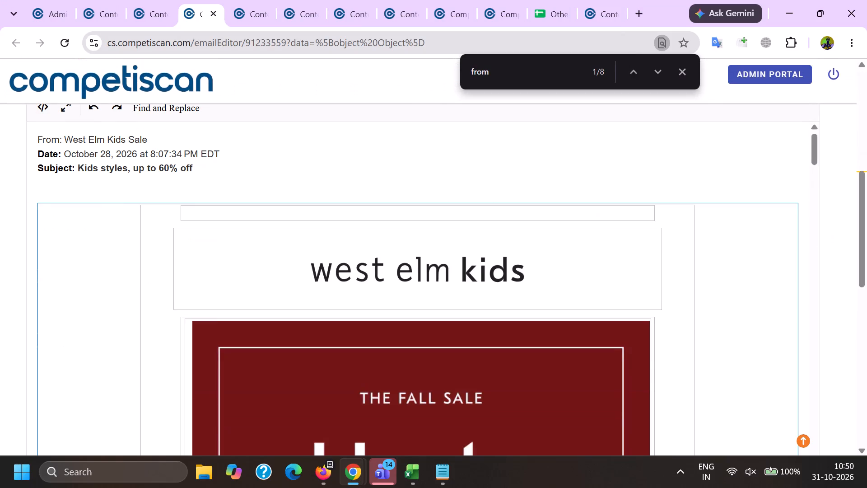
pyautogui.keyDown('shift'); pyautogui.click(98, 140); pyautogui.keyUp('shift')
pyautogui.hotkey('ctrl', 'c')
# In the product form, add Capital One as a company and paste the copied sender name into the Affinity/Association lookup.
pyautogui.hotkey('alt', 'Tab')
pyautogui.scroll(-5, 252, 172)
pyautogui.scroll(-5, 264, 208)
pyautogui.click(256, 202)
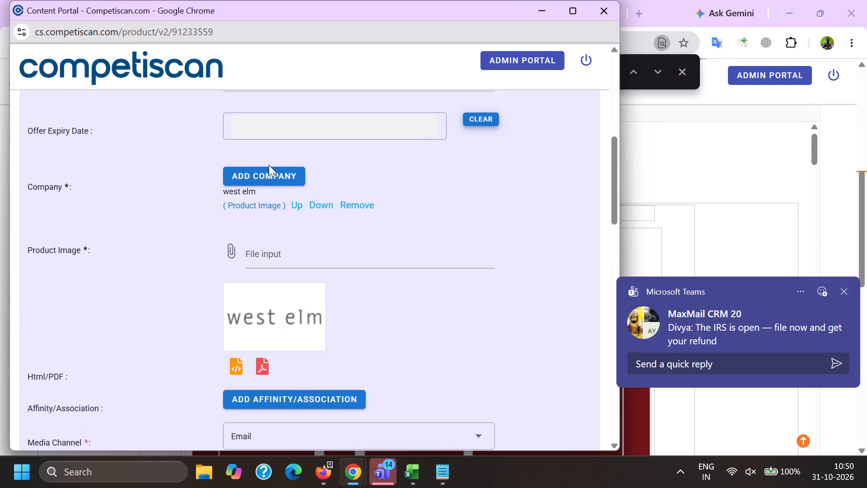
pyautogui.click(269, 165)
pyautogui.click(269, 174)
pyautogui.press('c')
pyautogui.press('a')
pyautogui.write('pita')
pyautogui.write('l on')
pyautogui.press('e')
pyautogui.scroll(-2, 280, 173)
pyautogui.click(308, 257)
pyautogui.click(343, 278)
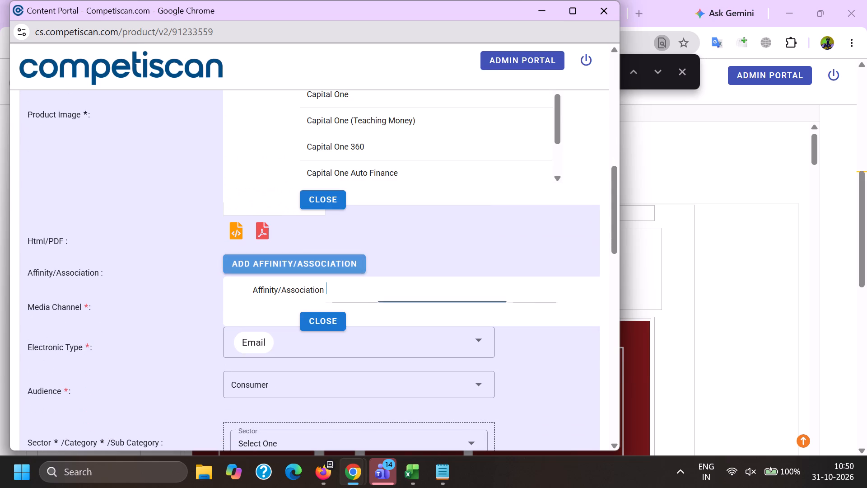
pyautogui.hotkey('ctrl', 'v')
pyautogui.scroll(3, 341, 314)
pyautogui.click(328, 305)
# Add Affirm as another company and finish the pending Affinity/Association entry.
pyautogui.click(267, 244)
pyautogui.press('a')
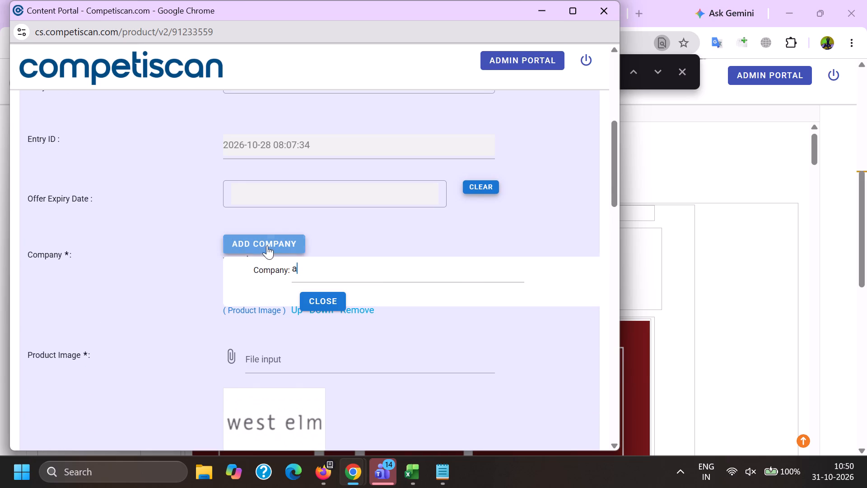
pyautogui.press('f')
pyautogui.write('fur')
pyautogui.press('BackSpace')
pyautogui.press('BackSpace')
pyautogui.write('irm')
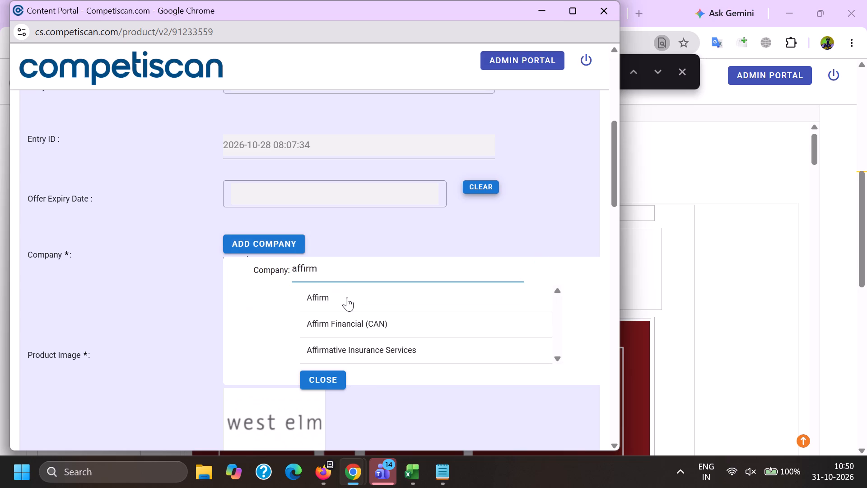
pyautogui.click(345, 297)
pyautogui.scroll(-6, 295, 214)
pyautogui.click(337, 193)
# Add the sector classification Retail / Home / Furniture to the product form.
pyautogui.scroll(-5, 322, 157)
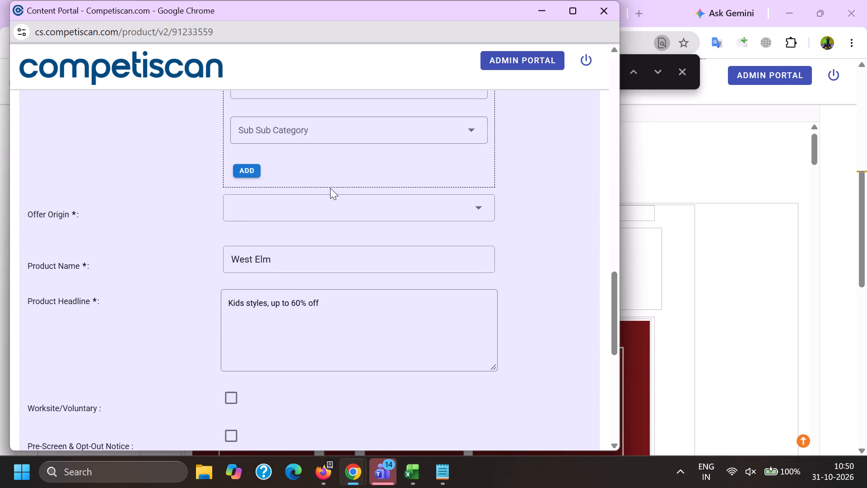
pyautogui.scroll(2, 308, 271)
pyautogui.click(264, 136)
pyautogui.scroll(-5, 264, 140)
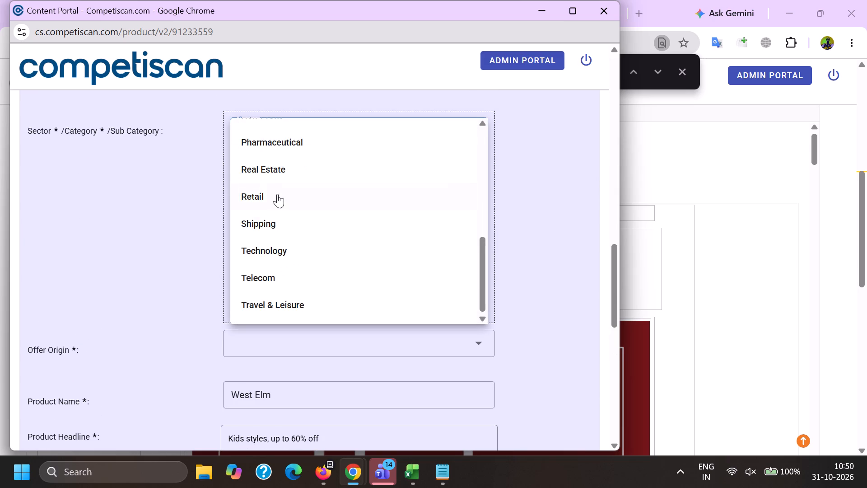
pyautogui.click(277, 195)
pyautogui.moveTo(186, 184); pyautogui.dragTo(196, 185)
pyautogui.click(258, 175)
pyautogui.scroll(-6, 258, 174)
pyautogui.click(266, 190)
pyautogui.moveTo(168, 200); pyautogui.dragTo(181, 209)
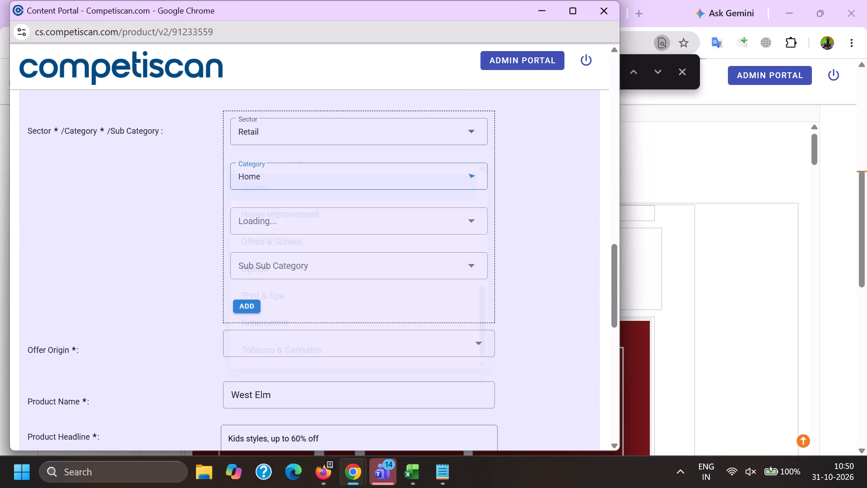
pyautogui.click(280, 213)
pyautogui.click(260, 385)
pyautogui.click(190, 361)
pyautogui.click(255, 304)
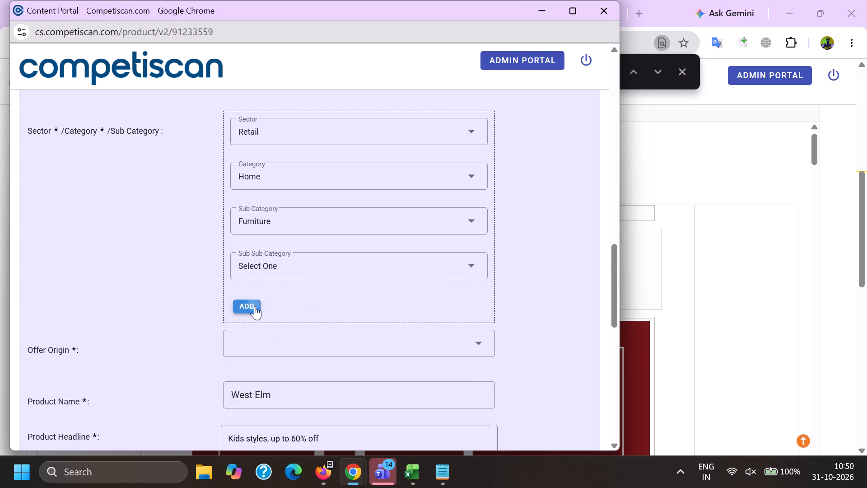
# Add a second sector classification: Credit Cards / Payment Cards / Credit Cards.
pyautogui.click(267, 148)
pyautogui.scroll(6, 276, 273)
pyautogui.click(281, 262)
pyautogui.moveTo(183, 246); pyautogui.dragTo(191, 245)
pyautogui.click(281, 196)
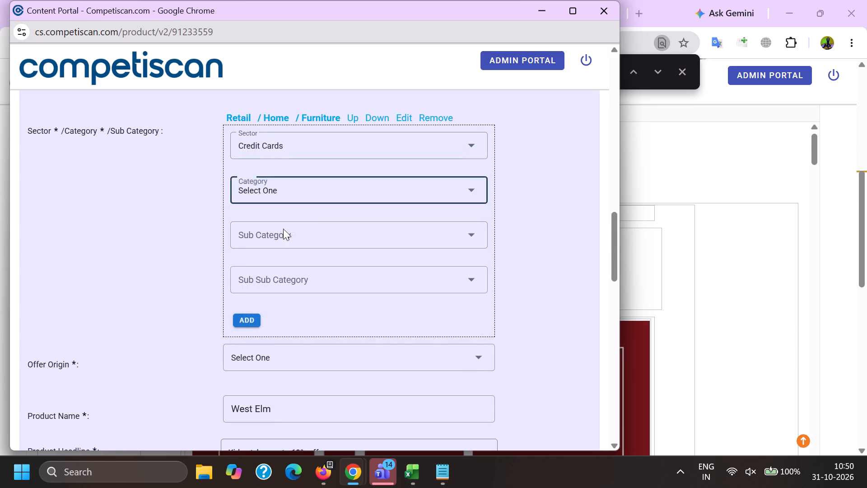
pyautogui.doubleClick(282, 241)
pyautogui.scroll(-1, 262, 183)
pyautogui.click(294, 303)
pyautogui.moveTo(176, 278); pyautogui.dragTo(180, 278)
pyautogui.click(243, 250)
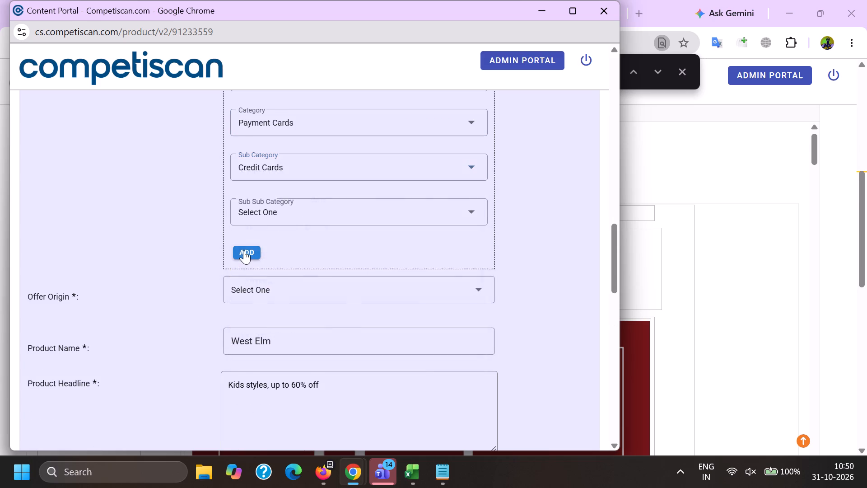
# Move the Credit Cards classification above Retail / Home / Furniture and set Offer Origin to Provider/Bank.
pyautogui.scroll(3, 275, 300)
pyautogui.click(392, 254)
pyautogui.click(379, 248)
pyautogui.scroll(-3, 311, 235)
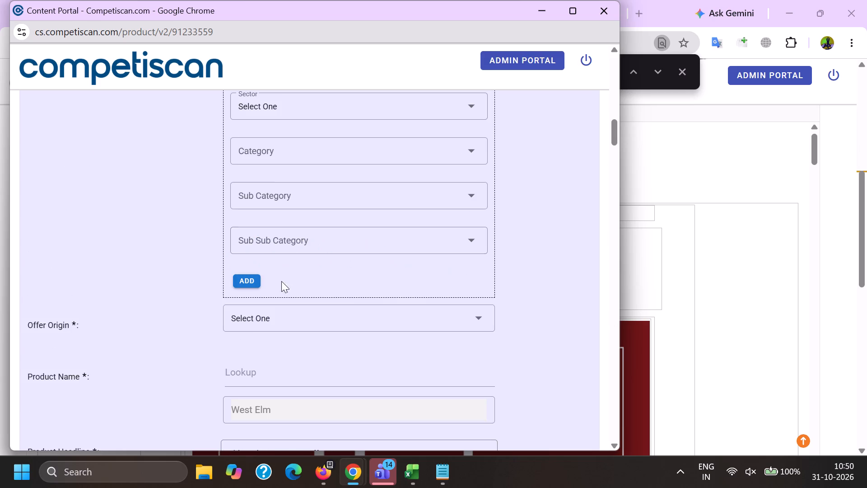
pyautogui.click(266, 332)
pyautogui.click(246, 311)
# Look up the copied name in Product Name and choose West Elm Key Rewards Visa Card.
pyautogui.click(257, 382)
pyautogui.click(257, 378)
pyautogui.hotkey('ctrl', 'v')
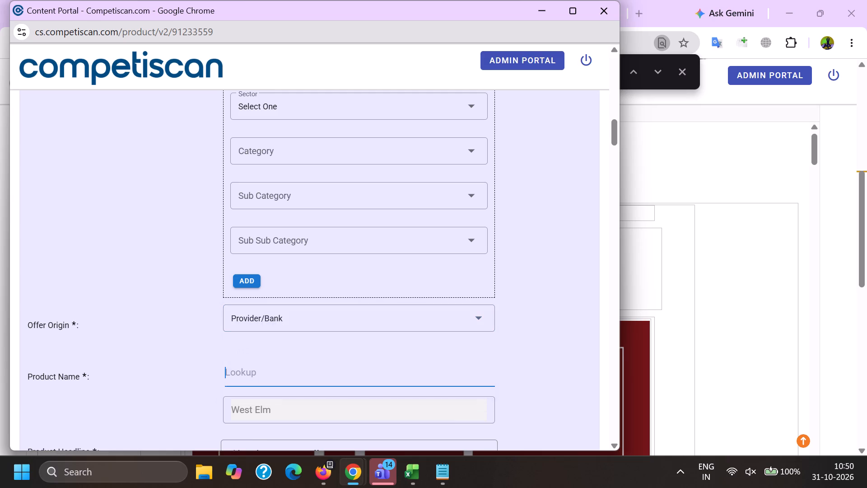
pyautogui.scroll(-2, 254, 243)
pyautogui.click(266, 305)
# Move the Credit Cards classification below Retail / Home / Furniture.
pyautogui.scroll(4, 271, 316)
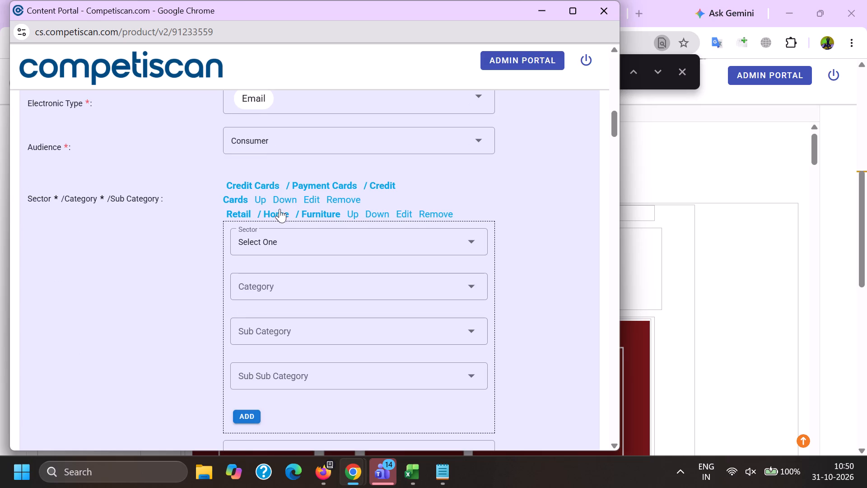
pyautogui.click(279, 202)
# Add a third sector classification: Mortgage & Loan / Unsecured / Point of Sale Financing/BNPL.
pyautogui.click(272, 243)
pyautogui.scroll(-2, 281, 297)
pyautogui.click(295, 345)
pyautogui.click(209, 329)
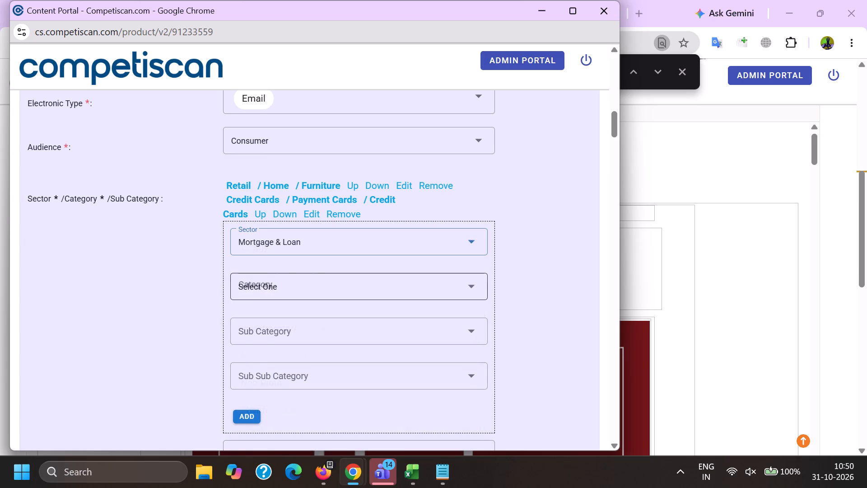
pyautogui.click(278, 281)
pyautogui.scroll(-1, 275, 211)
pyautogui.click(271, 277)
pyautogui.click(260, 267)
pyautogui.scroll(-1, 260, 174)
pyautogui.scroll(-6, 276, 305)
pyautogui.click(275, 371)
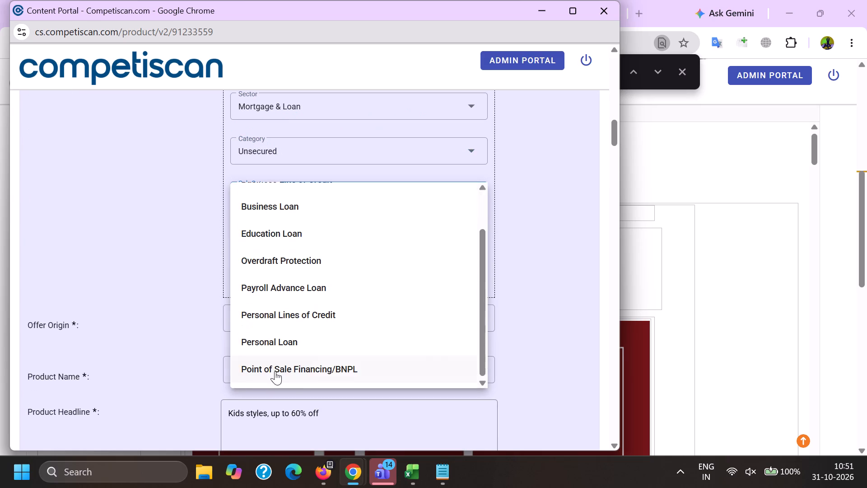
pyautogui.click(206, 334)
pyautogui.click(250, 281)
# Replace the product headline with the subject copied from the email, "Kids styles, up to 60% off", and end it with a period.
pyautogui.scroll(-3, 256, 225)
pyautogui.moveTo(388, 267); pyautogui.dragTo(38, 268)
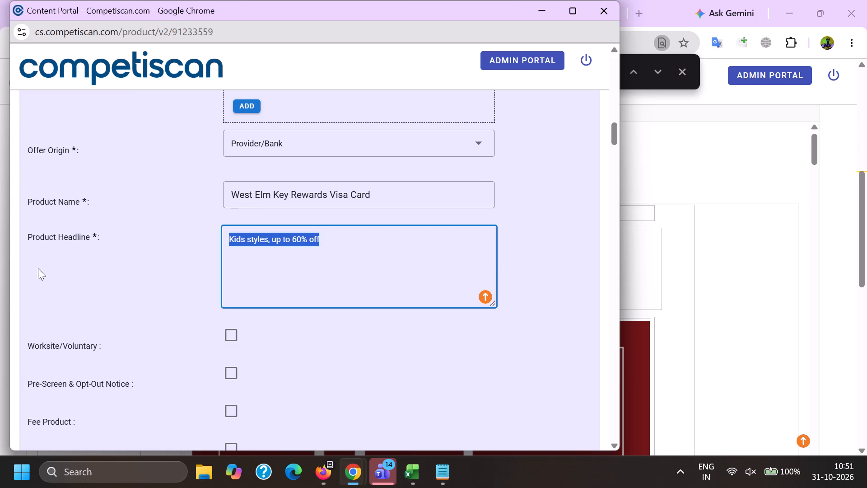
pyautogui.press('BackSpace')
pyautogui.hotkey('alt', 'Tab')
pyautogui.doubleClick(87, 169)
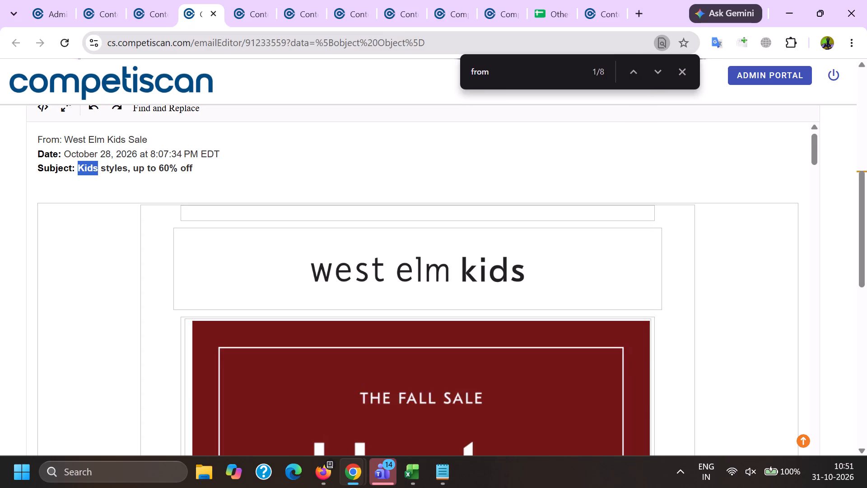
pyautogui.keyDown('shift'); pyautogui.click(205, 170); pyautogui.keyUp('shift')
pyautogui.hotkey('ctrl', 'c')
pyautogui.hotkey('alt', 'Tab')
pyautogui.hotkey('ctrl', 'v')
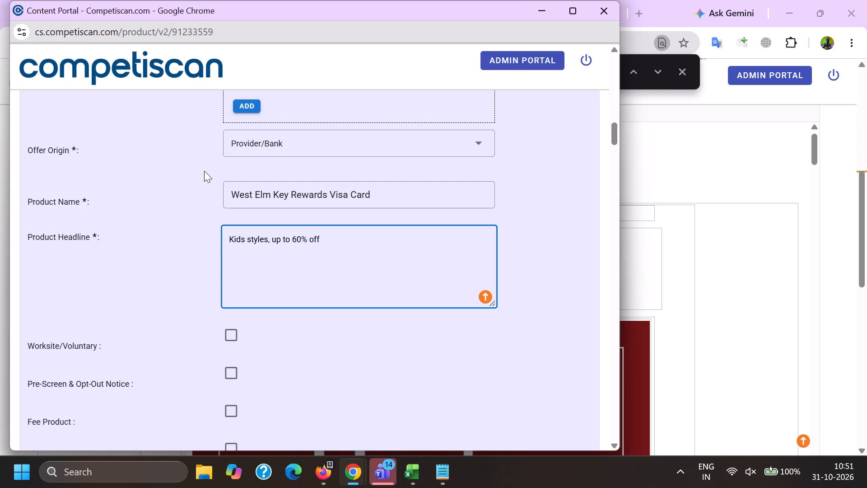
pyautogui.press('BackSpace')
pyautogui.press('BackSpace')
pyautogui.press('.')
pyautogui.press('space')
# Append "Earn 10% Back in Rewards" to the headline, copied from the earlier West Elm product form.
pyautogui.hotkey('alt', 'Tab')
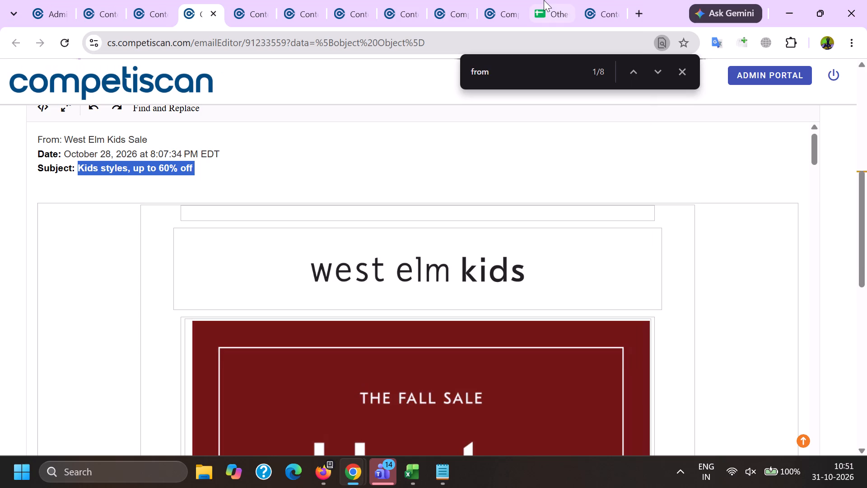
pyautogui.click(586, 0)
pyautogui.scroll(8, 568, 187)
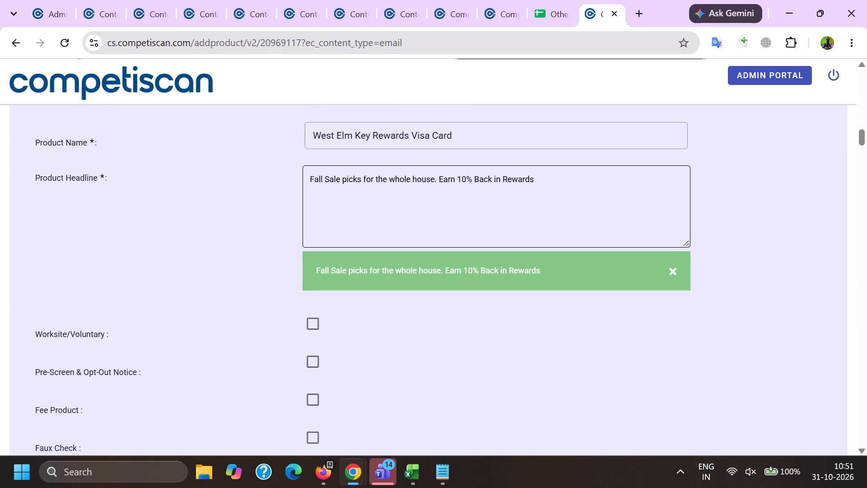
pyautogui.doubleClick(451, 178)
pyautogui.keyDown('shift'); pyautogui.click(574, 186); pyautogui.keyUp('shift')
pyautogui.hotkey('ctrl', 'c')
pyautogui.hotkey('alt', 'Tab')
pyautogui.hotkey('ctrl', 'v')
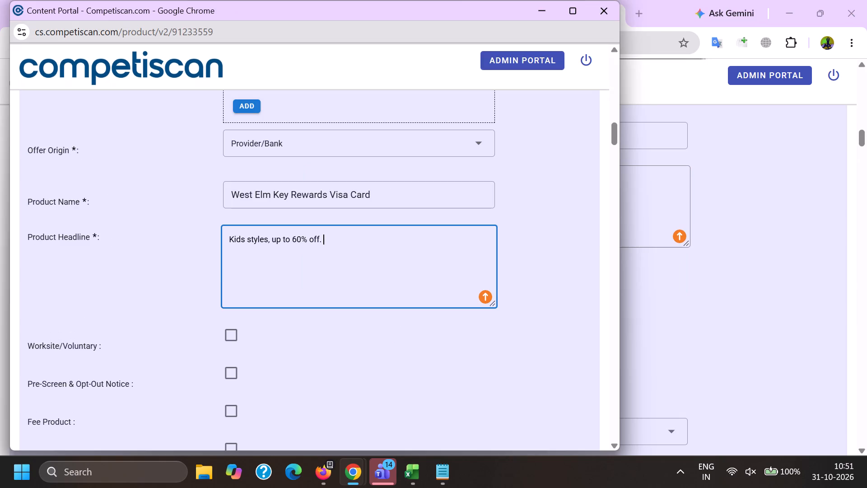
# Set the response mechanism to URL/Website and the mailing type to Acquisition.
pyautogui.scroll(-4, 266, 258)
pyautogui.click(306, 267)
pyautogui.scroll(-1, 285, 146)
pyautogui.scroll(-7, 308, 291)
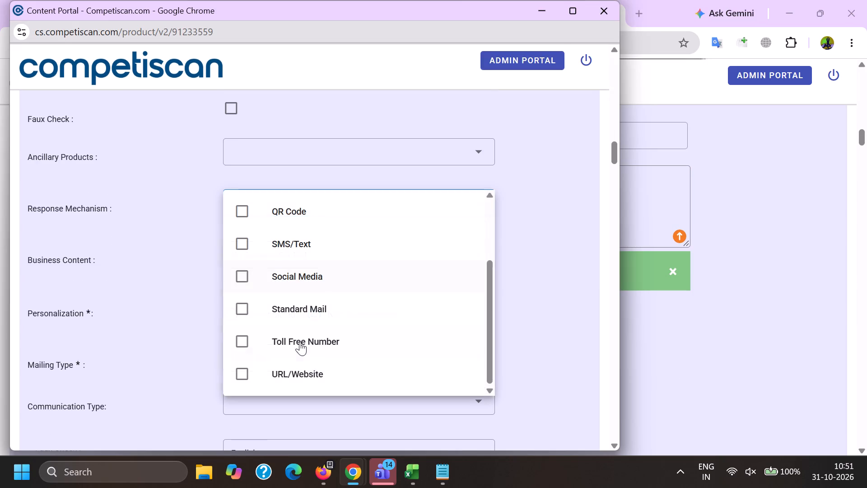
pyautogui.moveTo(309, 368); pyautogui.dragTo(309, 372)
pyautogui.click(154, 360)
pyautogui.click(245, 361)
pyautogui.click(269, 288)
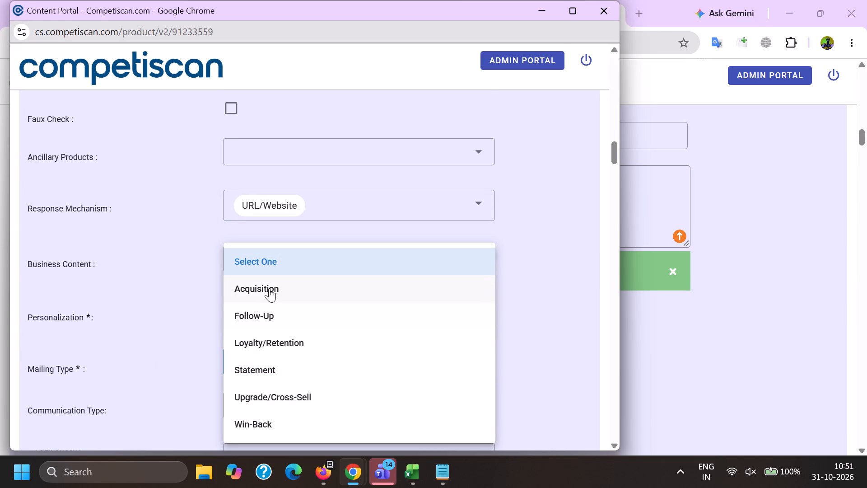
pyautogui.click(172, 310)
# Select Bonuses/Contests/Incentives, Co-Brand and Mobile Application as the communication types.
pyautogui.click(258, 406)
pyautogui.scroll(-3, 275, 227)
pyautogui.click(301, 306)
pyautogui.scroll(-5, 298, 304)
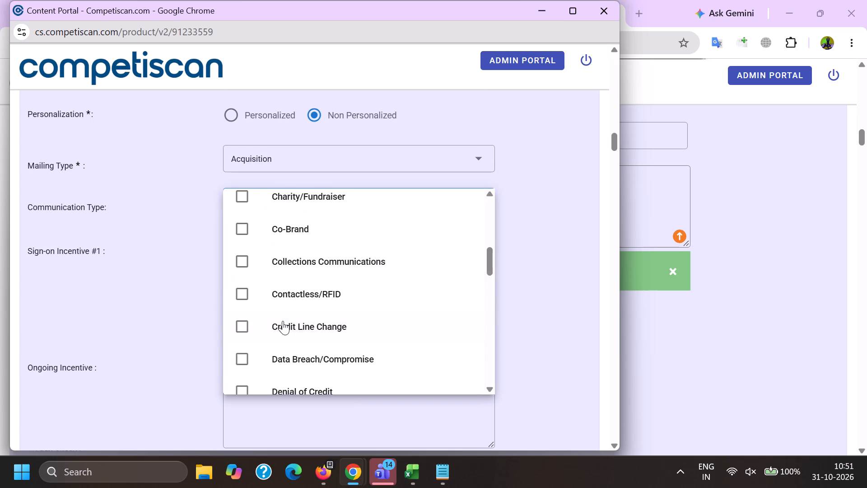
pyautogui.click(274, 235)
pyautogui.scroll(-10, 274, 237)
pyautogui.scroll(1, 294, 328)
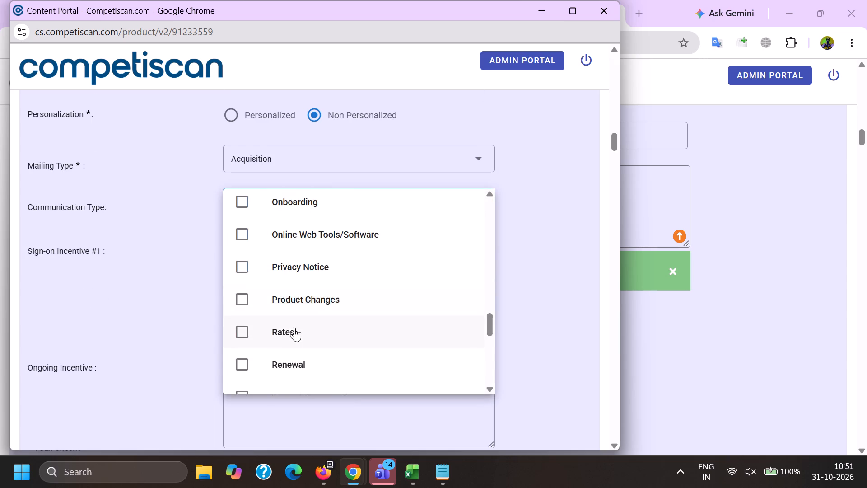
pyautogui.scroll(2, 294, 328)
pyautogui.click(305, 271)
pyautogui.click(164, 272)
# Copy "10% back in reward during the first 30 days from account opening" from the earlier product form into Sign-on Incentive #1.
pyautogui.hotkey('alt', 'Tab')
pyautogui.scroll(-10, 636, 257)
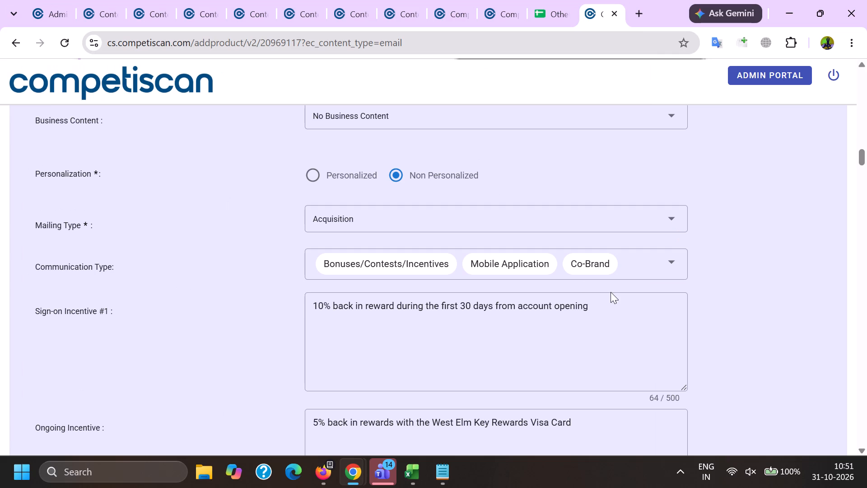
pyautogui.moveTo(622, 312); pyautogui.dragTo(48, 316)
pyautogui.hotkey('ctrl', 'c')
pyautogui.hotkey('alt', 'Tab')
pyautogui.keyDown('ctrl'); pyautogui.click(313, 163); pyautogui.keyUp('ctrl')
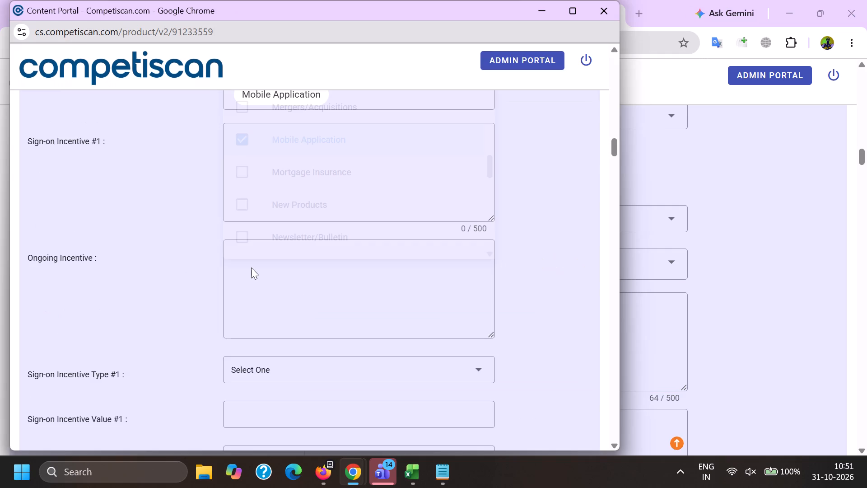
pyautogui.hotkey('ctrl', 'v')
# Copy "5% back in rewards with the West Elm Key Rewards Visa Card" from the earlier product form into Ongoing Incentive.
pyautogui.keyDown('ctrl'); pyautogui.click(290, 273); pyautogui.keyUp('ctrl')
pyautogui.hotkey('alt', 'Tab')
pyautogui.scroll(-3, 508, 258)
pyautogui.moveTo(599, 260); pyautogui.dragTo(133, 245)
pyautogui.hotkey('ctrl', 'c')
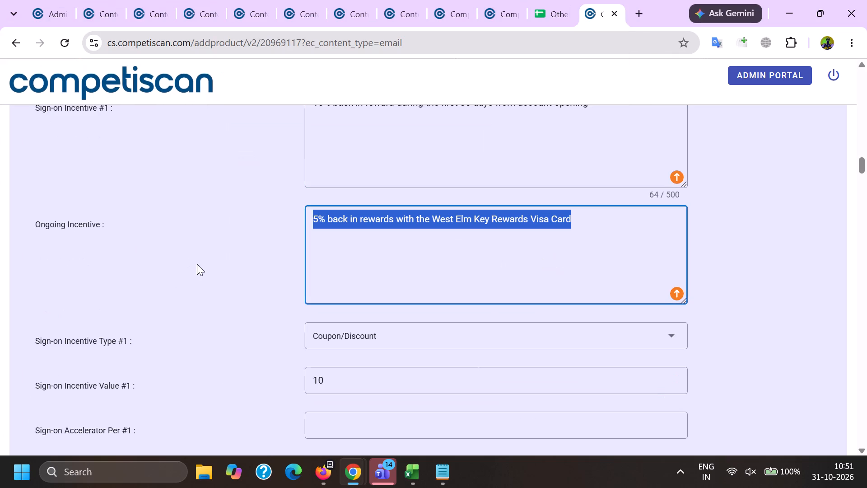
pyautogui.hotkey('alt', 'Tab')
pyautogui.hotkey('ctrl', 'v')
# Set Sign-on Incentive Type #1 to Coupon/Discount with a Sign-on Incentive Value #1 of 10.00.
pyautogui.scroll(-2, 244, 240)
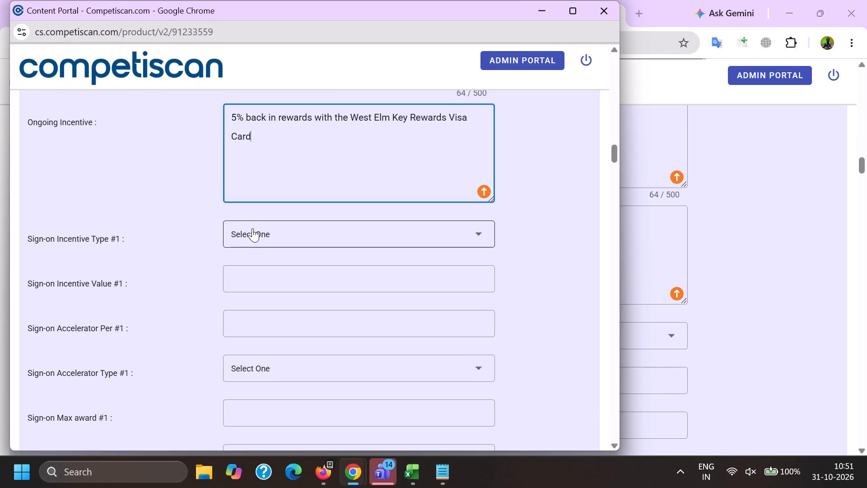
pyautogui.click(252, 228)
pyautogui.scroll(-4, 273, 333)
pyautogui.moveTo(284, 326); pyautogui.dragTo(274, 330)
pyautogui.moveTo(152, 325); pyautogui.dragTo(163, 325)
pyautogui.click(256, 291)
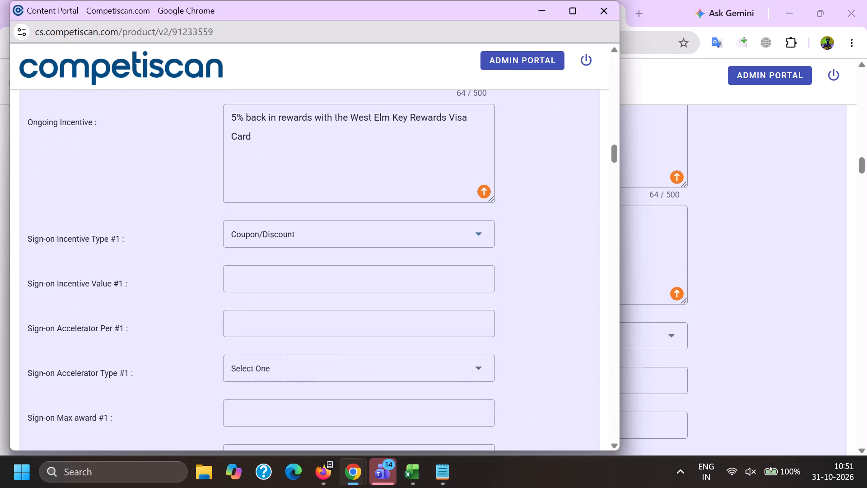
pyautogui.click(253, 269)
pyautogui.write('10.0')
pyautogui.press('0')
# Set Sign-on Max award #1 to 10.00 and Sign-on Incentive Window #1 to 1 month.
pyautogui.press('Tab')
pyautogui.press('Tab')
pyautogui.press('Tab')
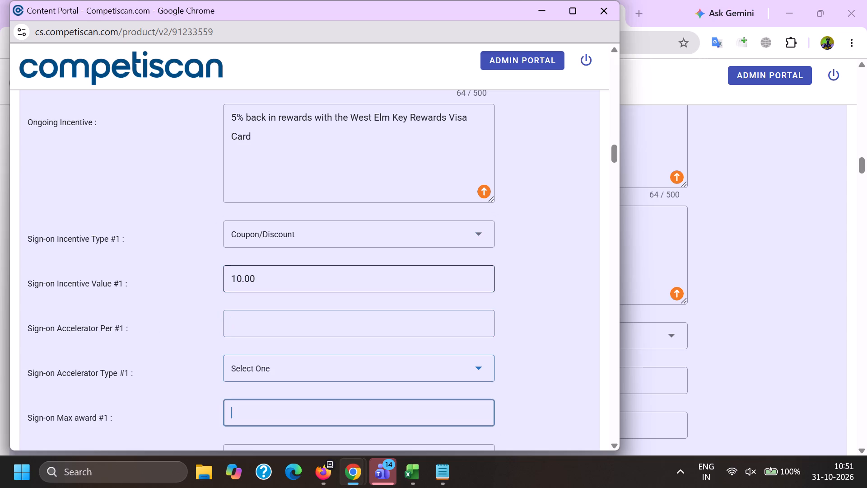
pyautogui.write('10.00')
pyautogui.press('Tab')
pyautogui.press('Tab')
pyautogui.press('Tab')
pyautogui.press('1')
pyautogui.scroll(-2, 254, 267)
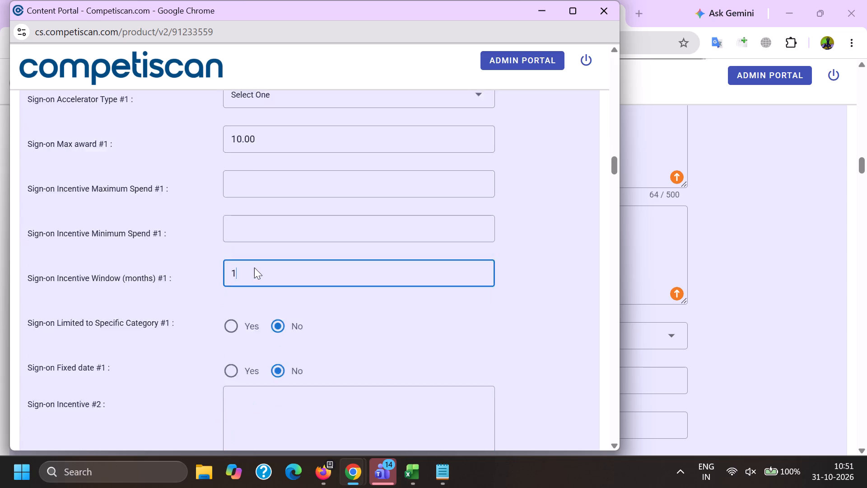
pyautogui.click(241, 256)
# Set the Mortgage & Loan application type to Invitation to Apply.
pyautogui.scroll(-17, 241, 255)
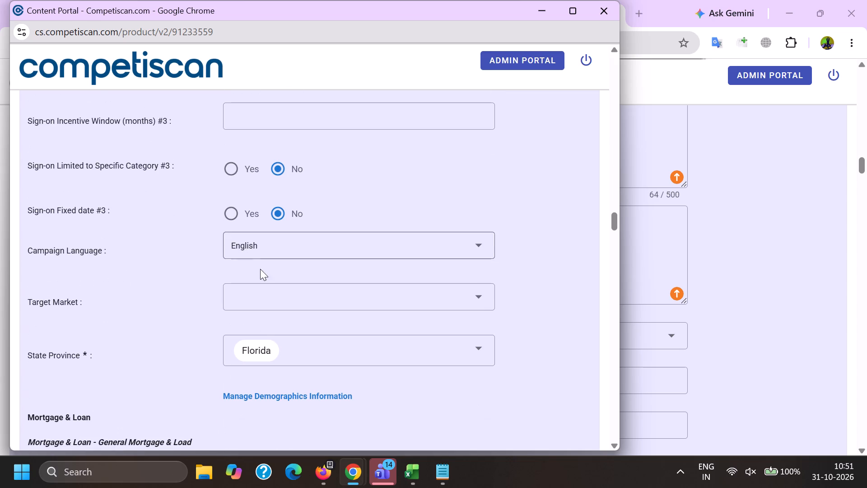
pyautogui.scroll(-7, 260, 273)
pyautogui.click(269, 305)
pyautogui.scroll(-1, 287, 209)
pyautogui.click(280, 272)
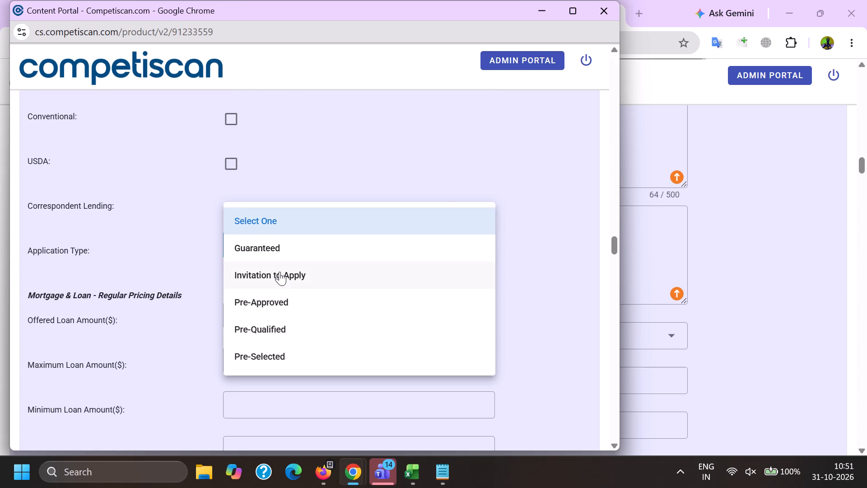
pyautogui.click(163, 271)
# Set the Mortgage & Loan Upper APR to 36 and Lower APR to 0.
pyautogui.scroll(-3, 250, 205)
pyautogui.click(256, 306)
pyautogui.click(248, 332)
pyautogui.press('3')
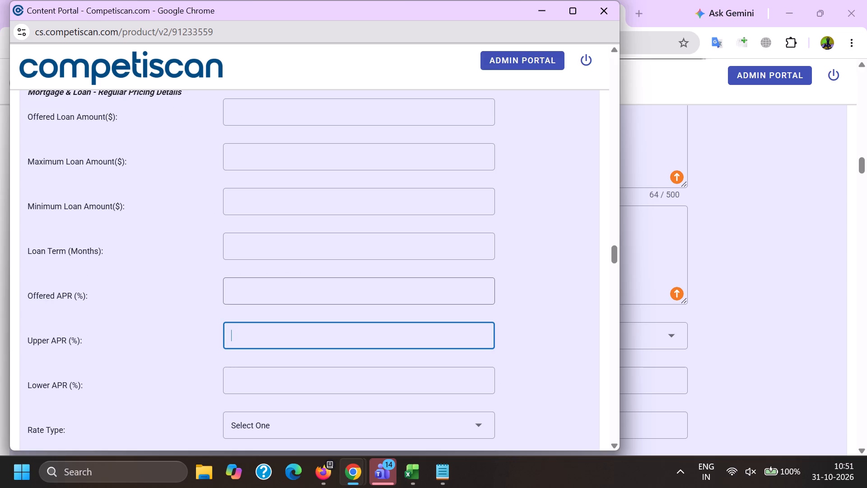
pyautogui.press('6')
pyautogui.press('Tab')
pyautogui.press('0')
# In the Payment Cards offer details, set the application type to Invitation to Apply and the card network to Visa.
pyautogui.scroll(-4, 337, 277)
pyautogui.scroll(-4, 261, 270)
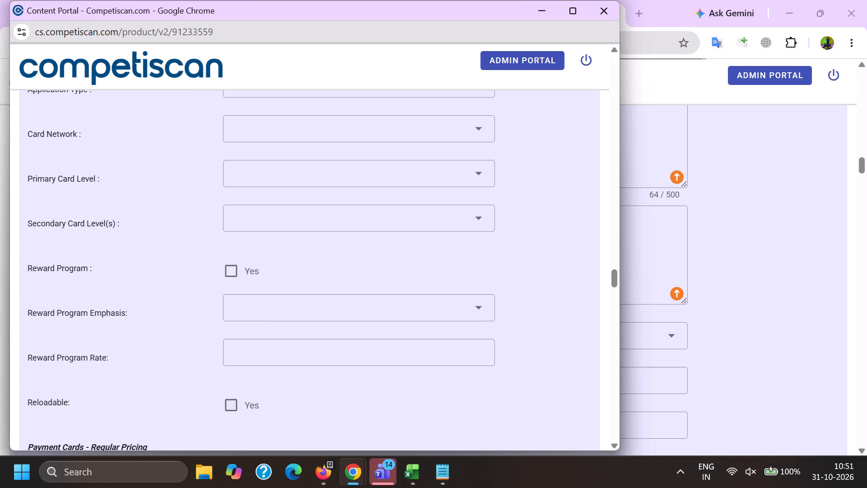
pyautogui.scroll(2, 250, 266)
pyautogui.click(256, 219)
pyautogui.click(278, 289)
pyautogui.moveTo(178, 282); pyautogui.dragTo(189, 281)
pyautogui.click(258, 267)
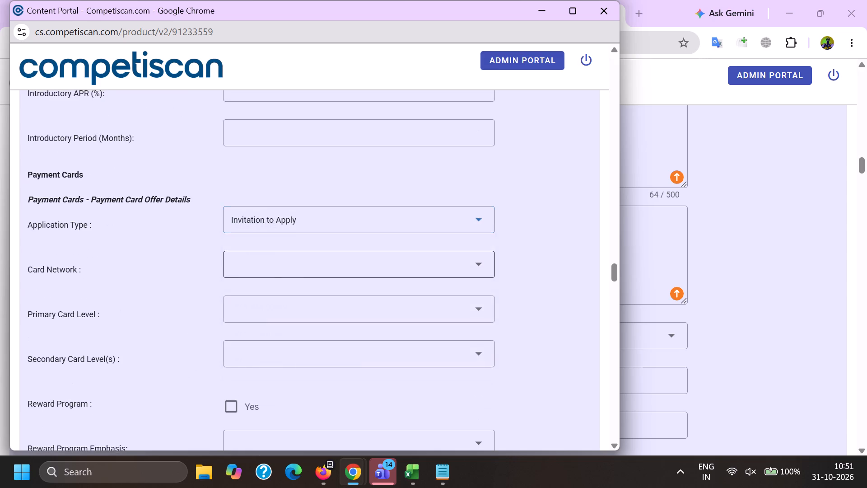
pyautogui.scroll(-1, 263, 203)
pyautogui.click(288, 341)
pyautogui.moveTo(158, 308); pyautogui.dragTo(172, 305)
# Set the primary card level to Visa Signature and mark Reward Program as Yes.
pyautogui.click(256, 247)
pyautogui.scroll(-5, 242, 346)
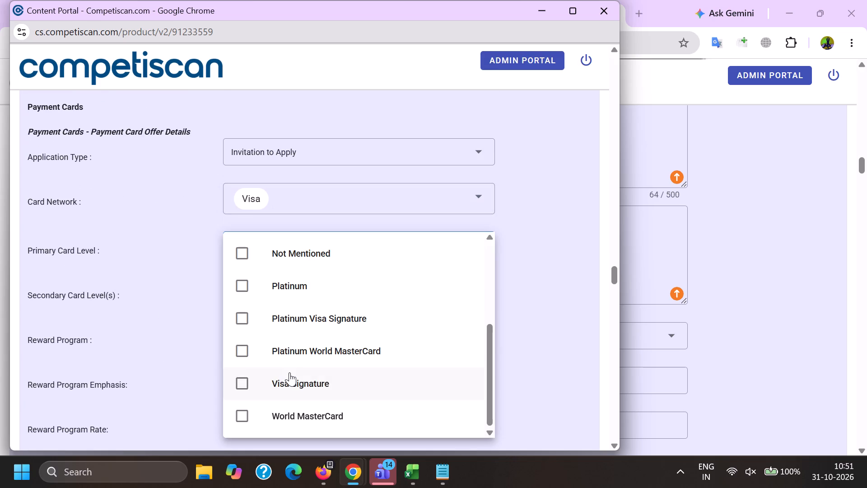
pyautogui.click(289, 372)
pyautogui.moveTo(160, 357); pyautogui.dragTo(165, 357)
pyautogui.click(231, 325)
pyautogui.click(230, 352)
pyautogui.doubleClick(178, 360)
# Mark Credit Card Mentioned in the retail credit section and submit the product form.
pyautogui.press('End')
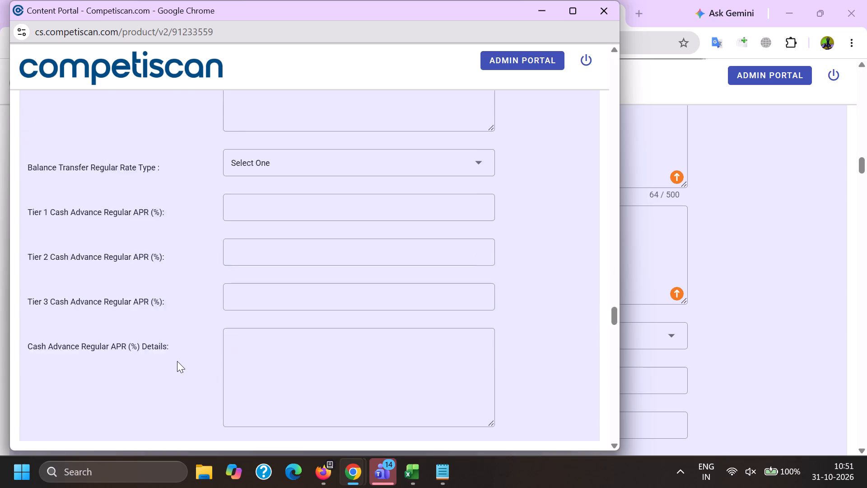
pyautogui.click(233, 225)
pyautogui.click(266, 438)
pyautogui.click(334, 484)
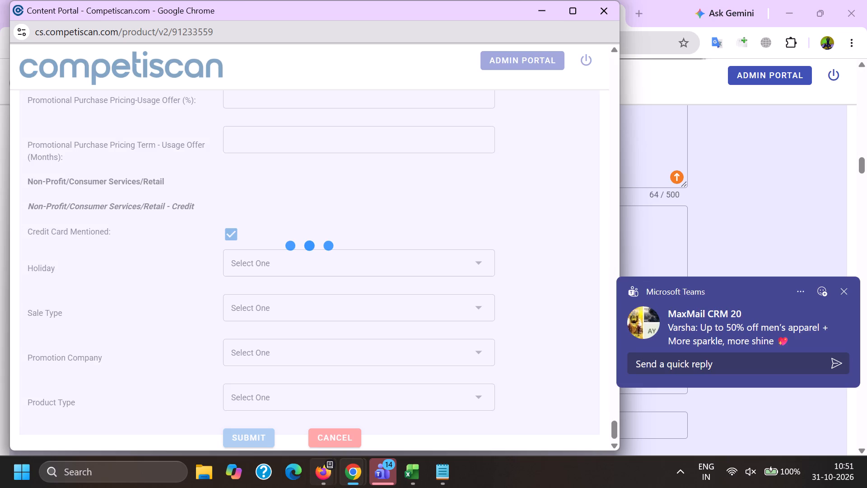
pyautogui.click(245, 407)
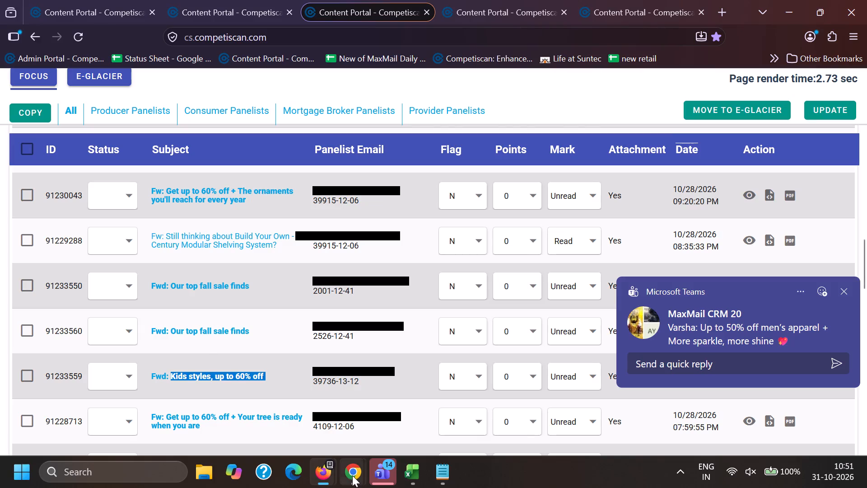
pyautogui.click(353, 475)
pyautogui.click(271, 399)
pyautogui.click(191, 0)
pyautogui.click(248, 0)
pyautogui.doubleClick(258, 42)
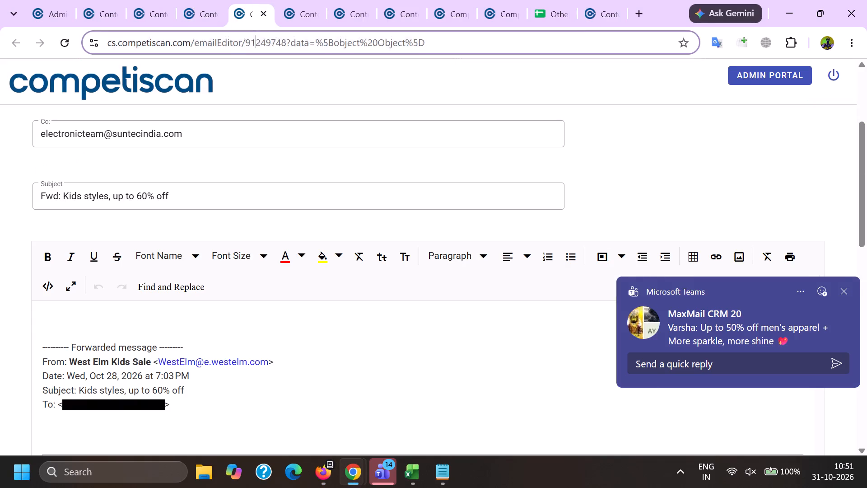
pyautogui.hotkey('ctrl', 'c')
pyautogui.click(417, 470)
pyautogui.click(508, 438)
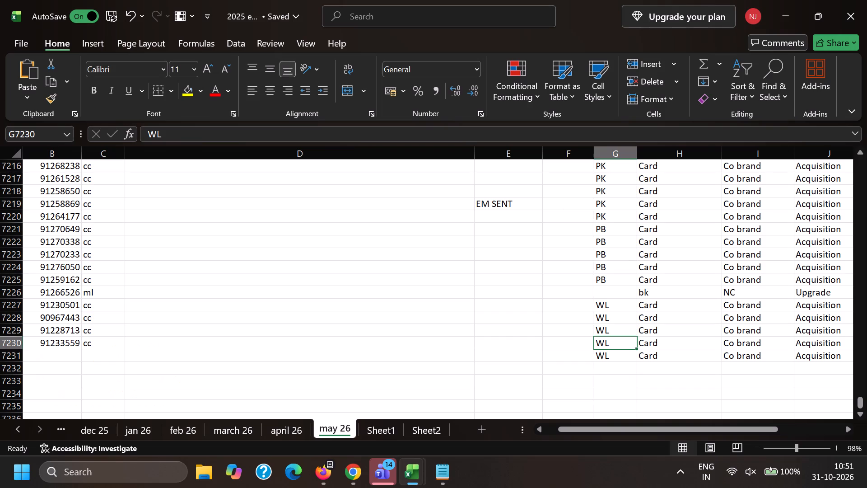
pyautogui.click(70, 357)
pyautogui.hotkey('ctrl', 'v')
pyautogui.click(94, 360)
pyautogui.write('cc')
pyautogui.click(150, 356)
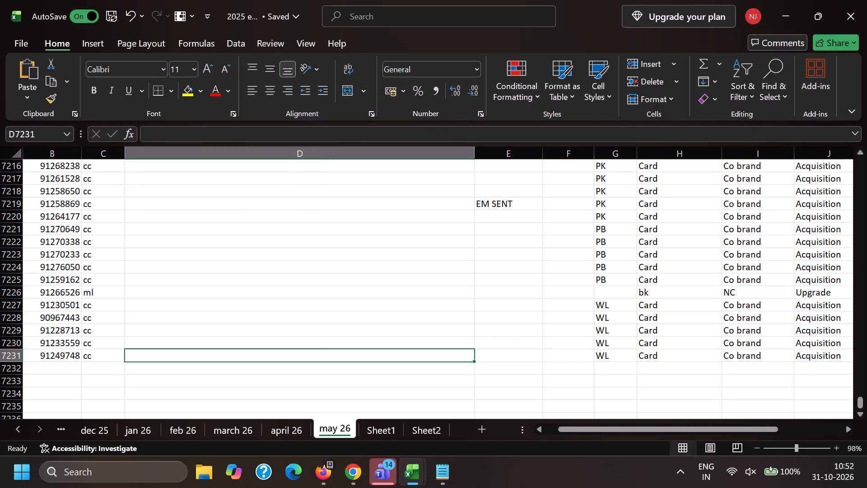
# Copy the EM SENT note from row 7219 into column E of rows 7227 to 7231 in the may 26 sheet.
pyautogui.press('Right')
pyautogui.press('Right')
pyautogui.press('Up')
pyautogui.press('Up')
pyautogui.press('Up')
pyautogui.press('Up')
pyautogui.press('Up')
pyautogui.press('Up')
pyautogui.press('Up')
pyautogui.press('Up')
pyautogui.press('Up')
pyautogui.press('Up')
pyautogui.press('Up')
pyautogui.press('Up')
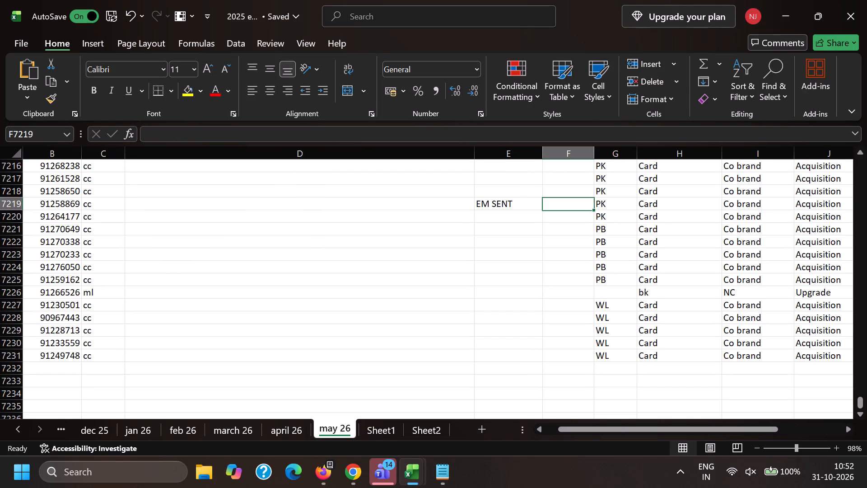
pyautogui.press('Left')
pyautogui.hotkey('ctrl', 'c')
pyautogui.press('Down')
pyautogui.press('Down')
pyautogui.press('Down')
pyautogui.press('Down')
pyautogui.press('Down')
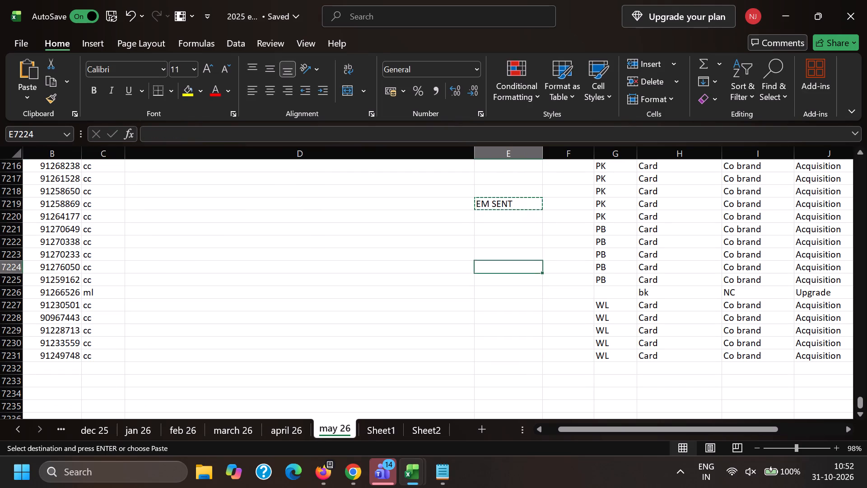
pyautogui.press('Down')
pyautogui.press('Down')
pyautogui.press('Down')
pyautogui.hotkey('shift', 'Down')
pyautogui.hotkey('shift', 'Down')
pyautogui.hotkey('shift', 'Down')
pyautogui.hotkey('shift', 'Down')
pyautogui.hotkey('ctrl', 'v')
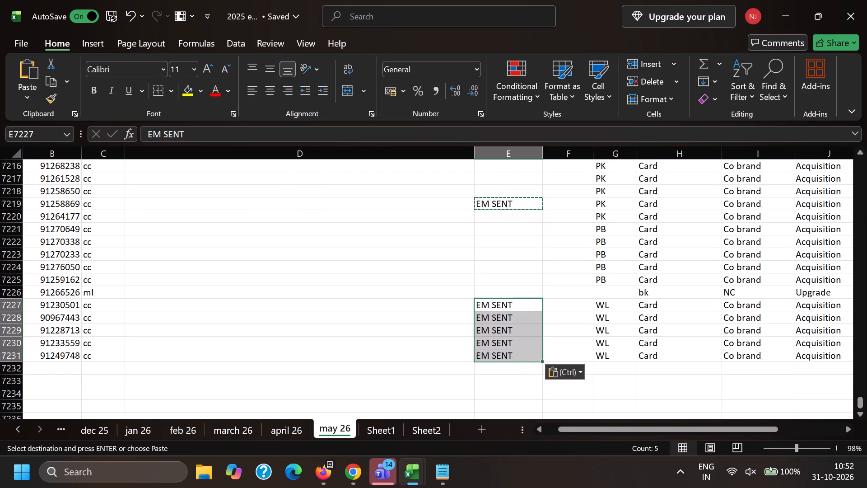
pyautogui.press('Left')
pyautogui.press('Left')
pyautogui.press('Left')
pyautogui.press('Left')
pyautogui.press('Left')
# In the browser, strip the forwarded-message line, sender address and recipient line from the body header of email 91249748.
pyautogui.hotkey('alt', 'Tab')
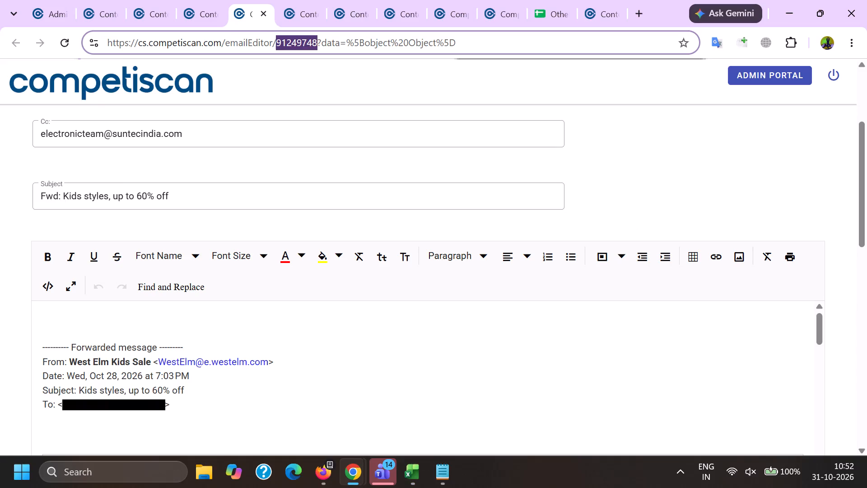
pyautogui.moveTo(232, 349); pyautogui.dragTo(0, 284)
pyautogui.press('BackSpace')
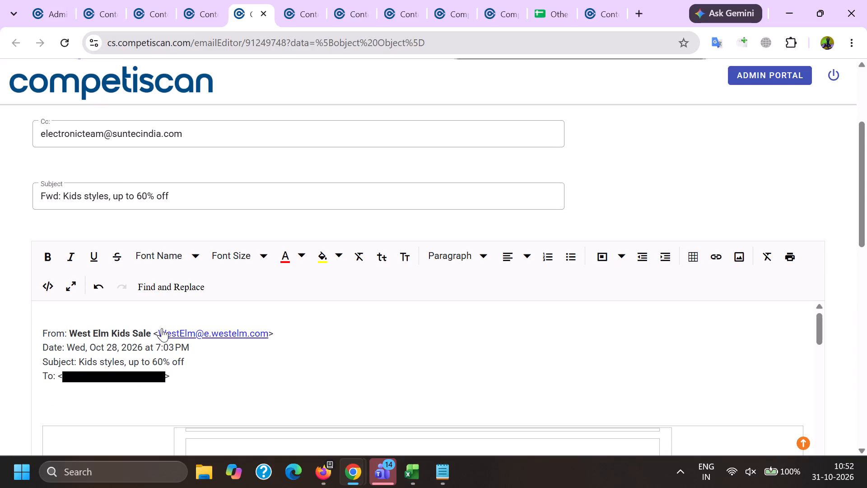
pyautogui.moveTo(156, 333); pyautogui.dragTo(276, 339)
pyautogui.press('BackSpace')
pyautogui.press('BackSpace')
pyautogui.moveTo(255, 383); pyautogui.dragTo(254, 383)
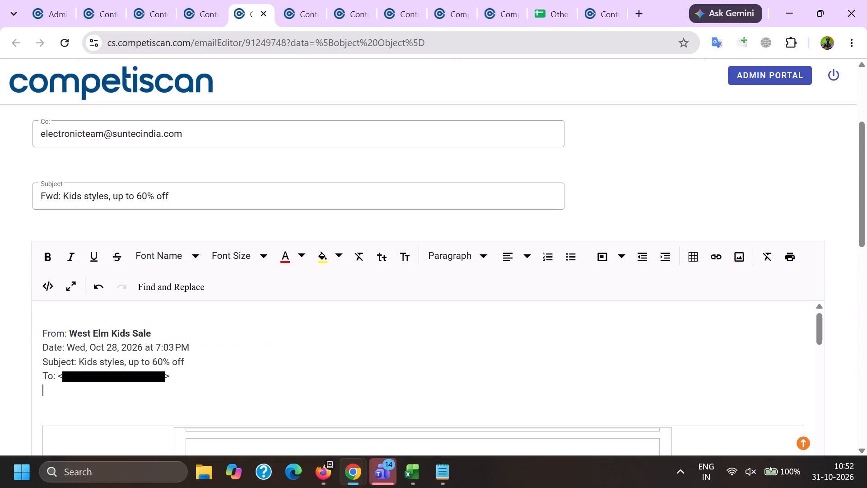
pyautogui.moveTo(254, 383); pyautogui.dragTo(25, 379)
pyautogui.press('BackSpace')
# Unlink the St Louis store phone number in the email body and clean up the App Store banner.
pyautogui.scroll(-20, 298, 212)
pyautogui.scroll(-6, 298, 212)
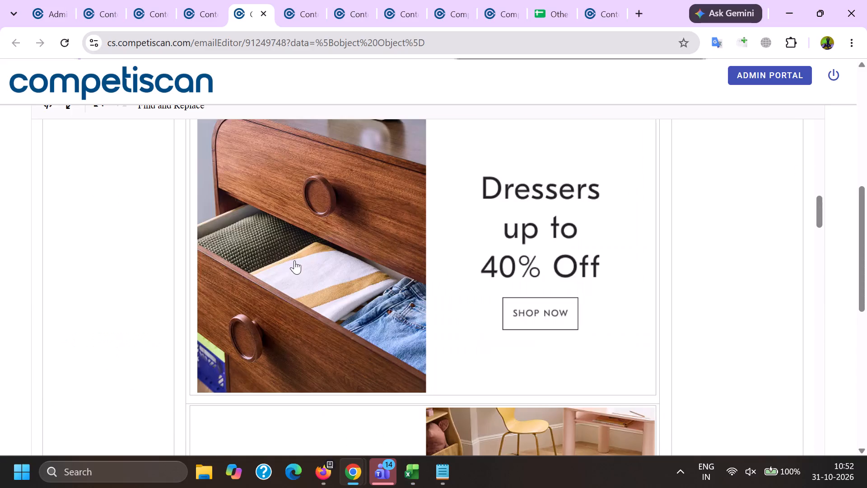
pyautogui.scroll(-20, 294, 260)
pyautogui.scroll(-15, 294, 260)
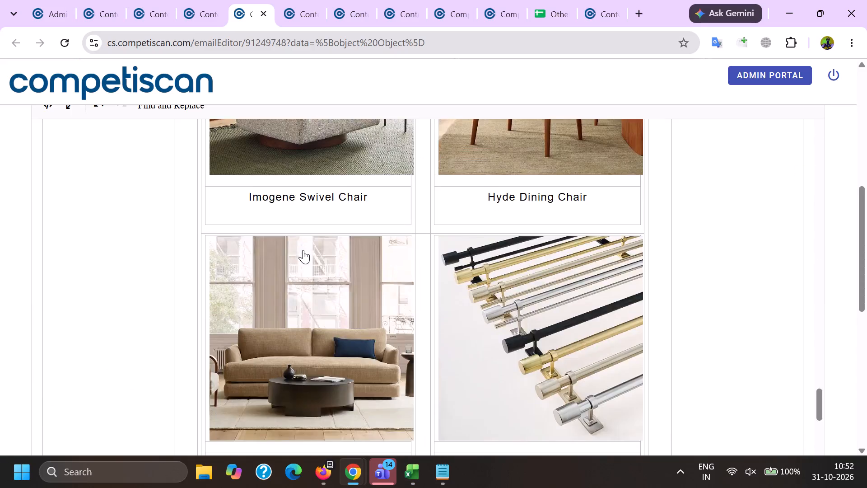
pyautogui.scroll(-6, 303, 250)
pyautogui.scroll(4, 325, 282)
pyautogui.click(445, 270)
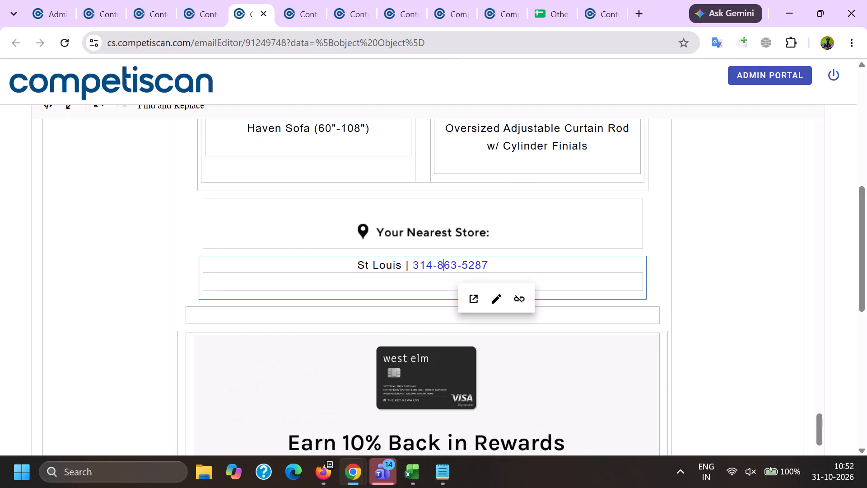
pyautogui.click(523, 294)
pyautogui.scroll(-9, 435, 272)
pyautogui.scroll(4, 314, 366)
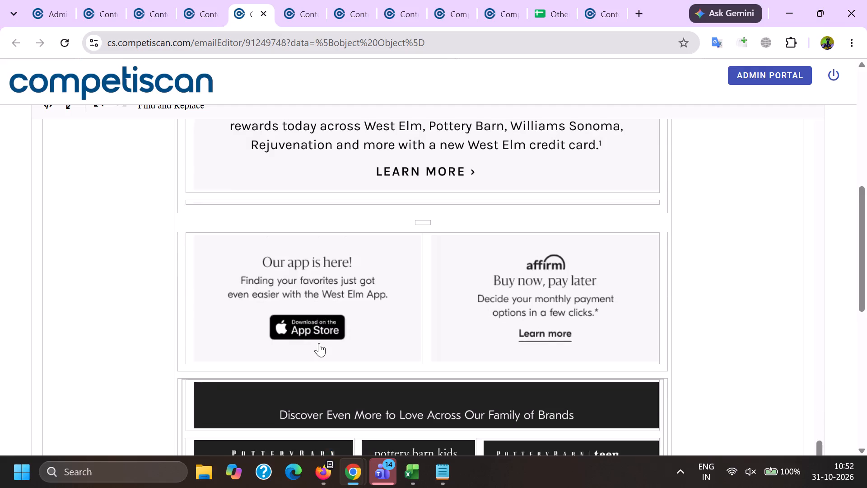
pyautogui.click(319, 328)
pyautogui.click(286, 239)
# Unlink "view this email with images" and the "click here" text for managing email preferences in the footer.
pyautogui.scroll(-9, 286, 248)
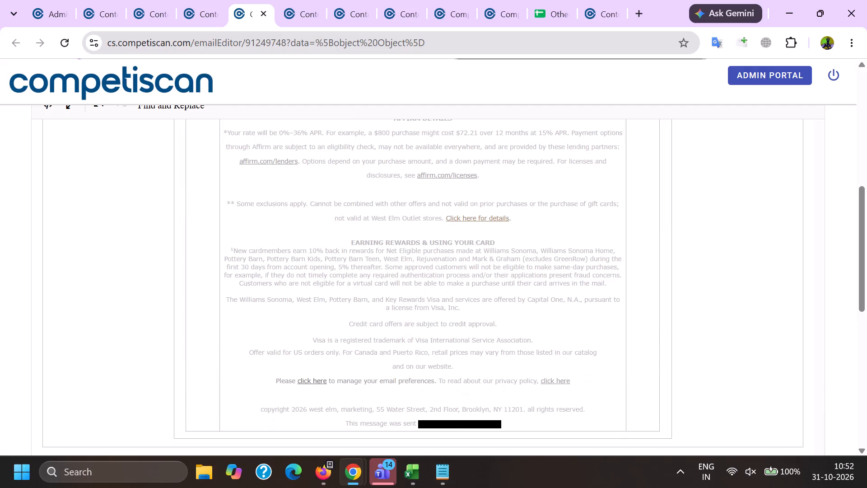
pyautogui.scroll(3, 368, 341)
pyautogui.click(406, 293)
pyautogui.click(496, 314)
pyautogui.click(480, 321)
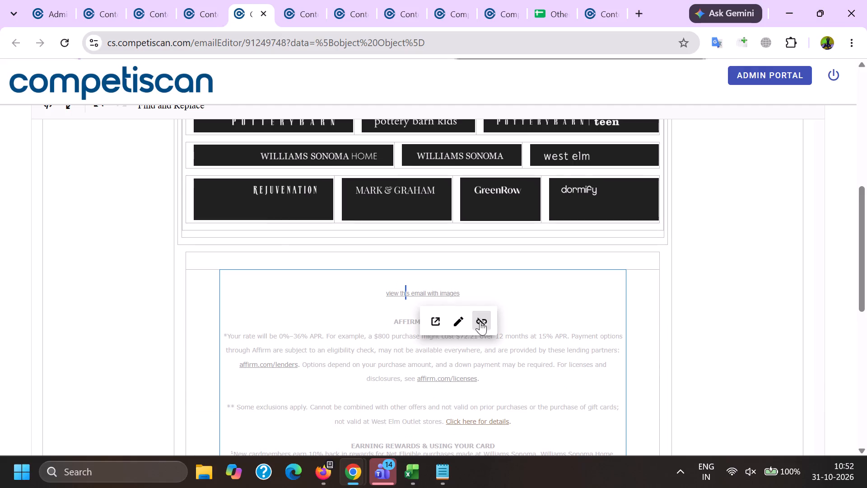
pyautogui.scroll(-4, 401, 267)
pyautogui.click(322, 381)
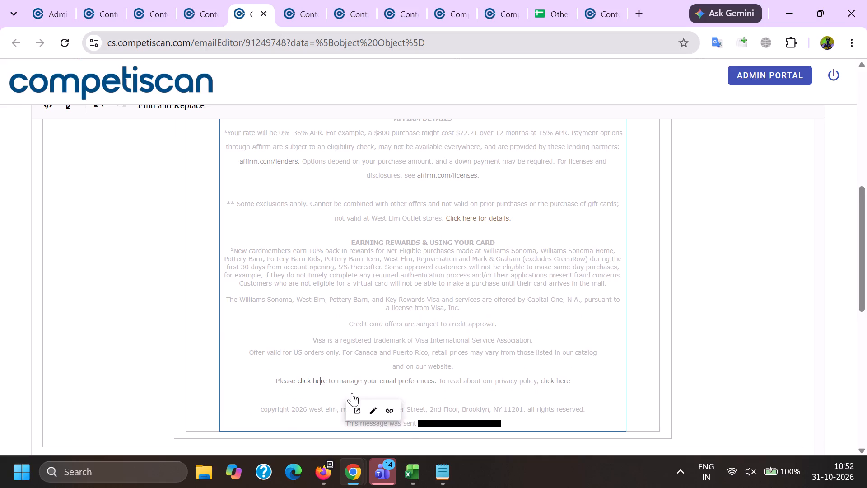
pyautogui.click(383, 405)
pyautogui.click(321, 381)
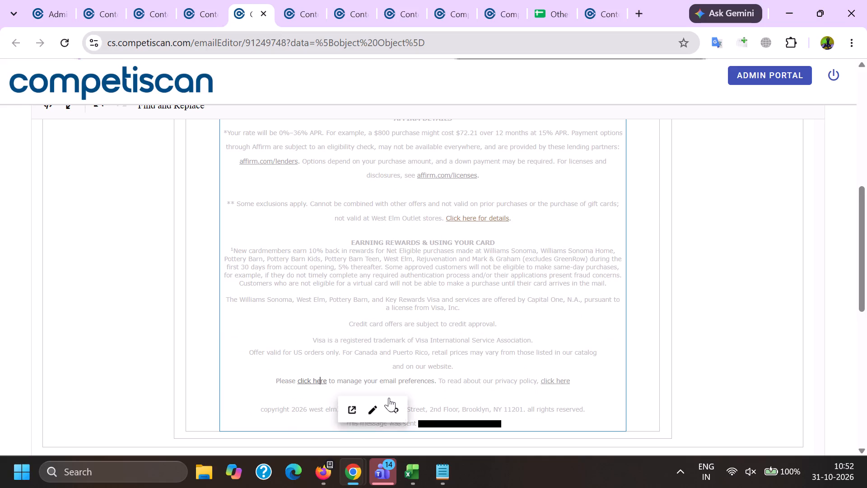
pyautogui.click(390, 401)
# Delete the recipient's address from the "This message was sent" line at the end of the email.
pyautogui.moveTo(429, 421); pyautogui.dragTo(499, 424)
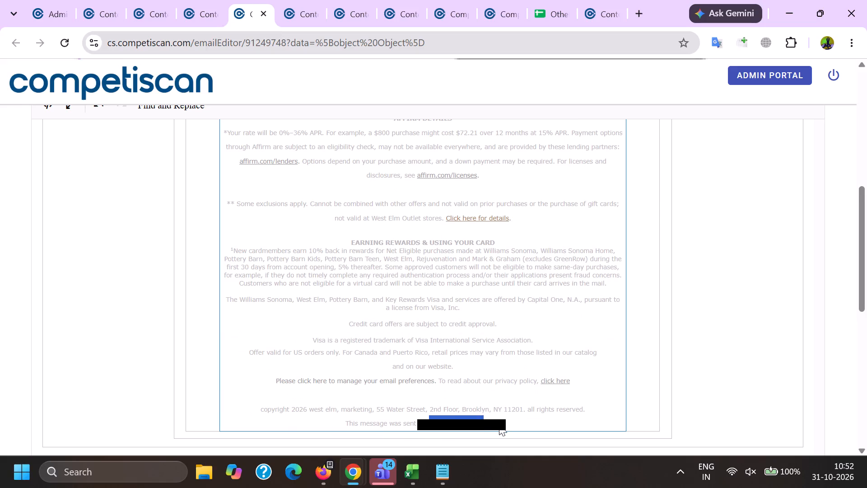
pyautogui.moveTo(499, 424); pyautogui.dragTo(502, 423)
pyautogui.press('BackSpace')
pyautogui.press('BackSpace')
# Save the product info for the cleaned email 91249748.
pyautogui.scroll(-11, 412, 291)
pyautogui.click(330, 340)
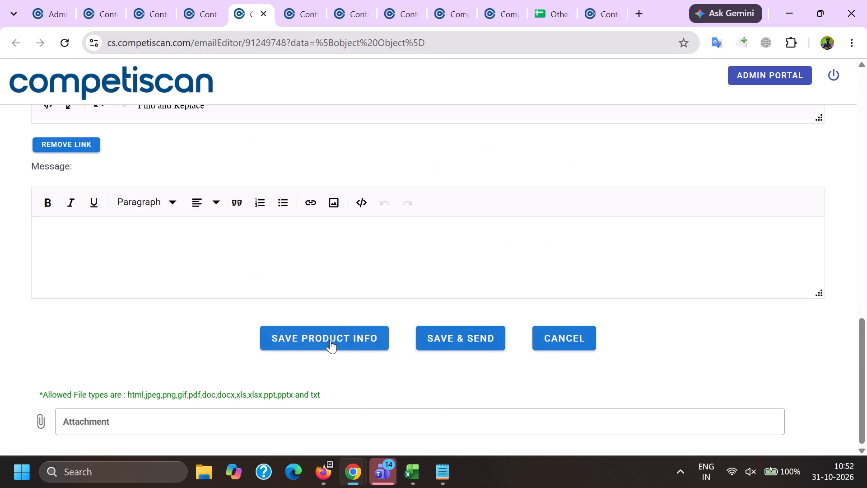
pyautogui.click(423, 294)
pyautogui.click(437, 280)
# Copy the selected Competiscan email address from the Notepad notes and open the product form for email 91249748 in the browser.
pyautogui.click(447, 471)
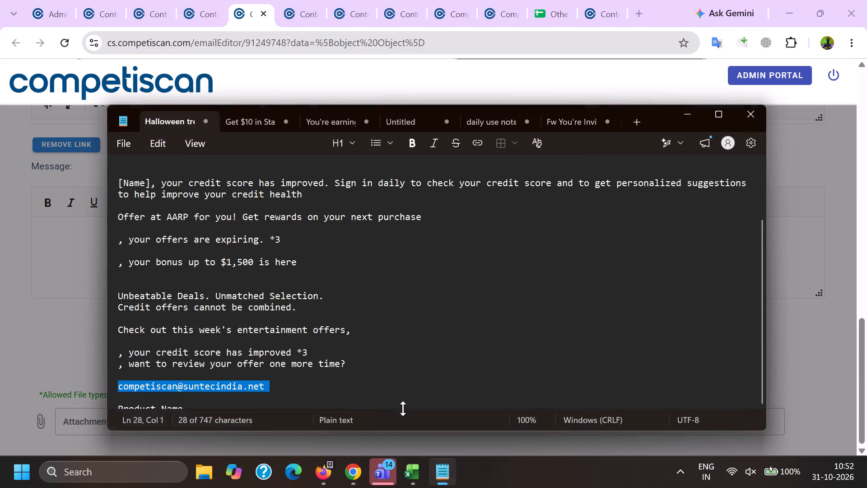
pyautogui.hotkey('ctrl', 'c')
pyautogui.hotkey('ctrl', 'c')
pyautogui.hotkey('alt', 'Tab')
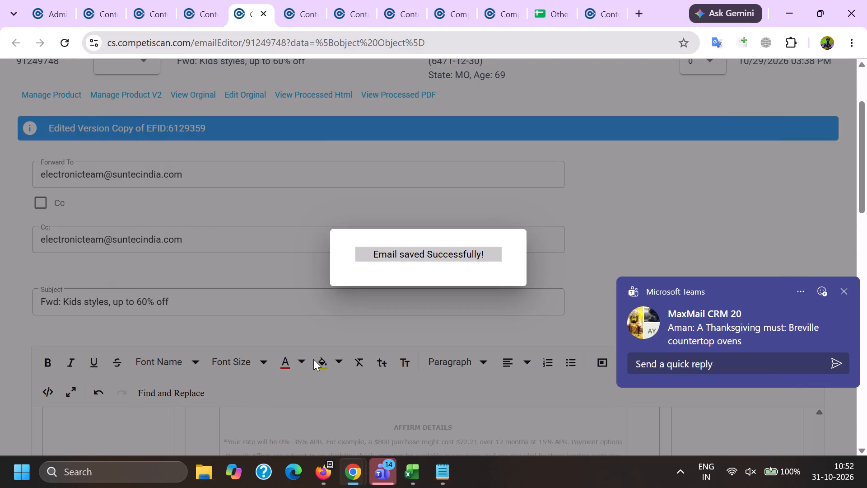
pyautogui.click(0, 259)
pyautogui.click(36, 92)
# In email 91233559, enable Cc and replace both the Forward To and Cc addresses with the copied one.
pyautogui.hotkey('alt', 'Tab')
pyautogui.click(156, 0)
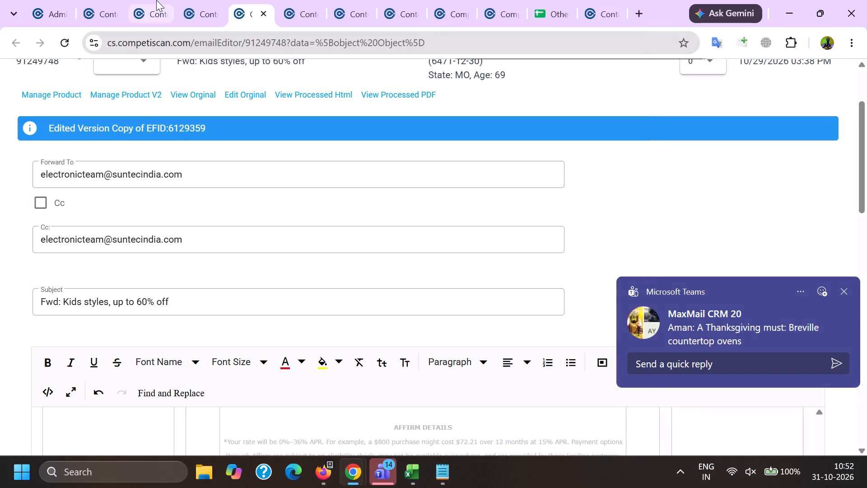
pyautogui.click(201, 0)
pyautogui.scroll(6, 150, 205)
pyautogui.scroll(2, 144, 297)
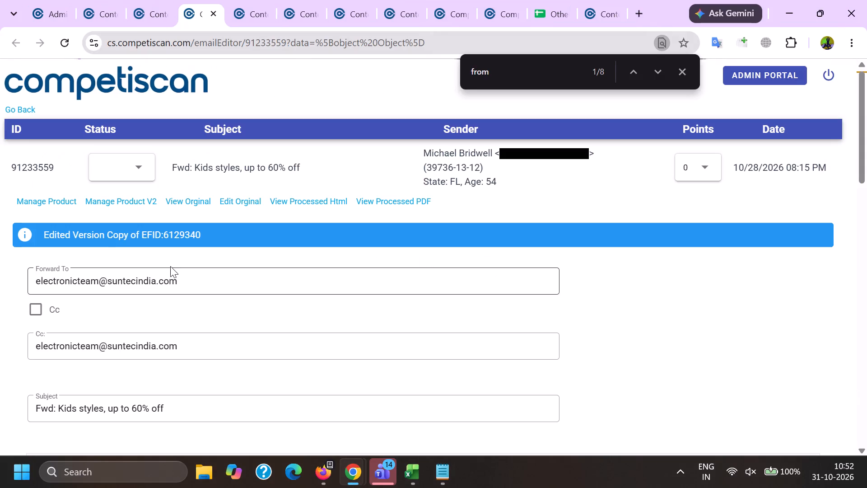
pyautogui.moveTo(191, 275); pyautogui.dragTo(1, 267)
pyautogui.hotkey('ctrl', 'v')
pyautogui.click(36, 308)
pyautogui.moveTo(191, 338); pyautogui.dragTo(0, 319)
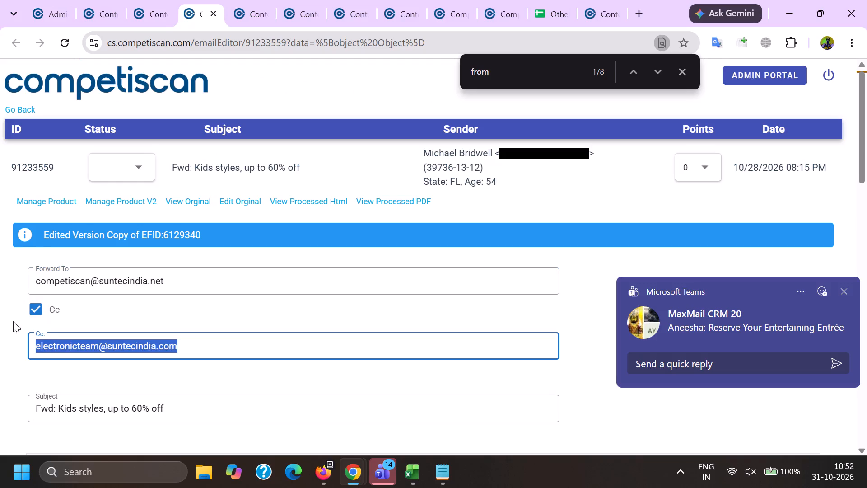
pyautogui.hotkey('ctrl', 'v')
# Copy the words West Elm from the From line of email 91233559.
pyautogui.scroll(-2, 43, 246)
pyautogui.doubleClick(77, 391)
pyautogui.keyDown('shift'); pyautogui.click(101, 388); pyautogui.keyUp('shift')
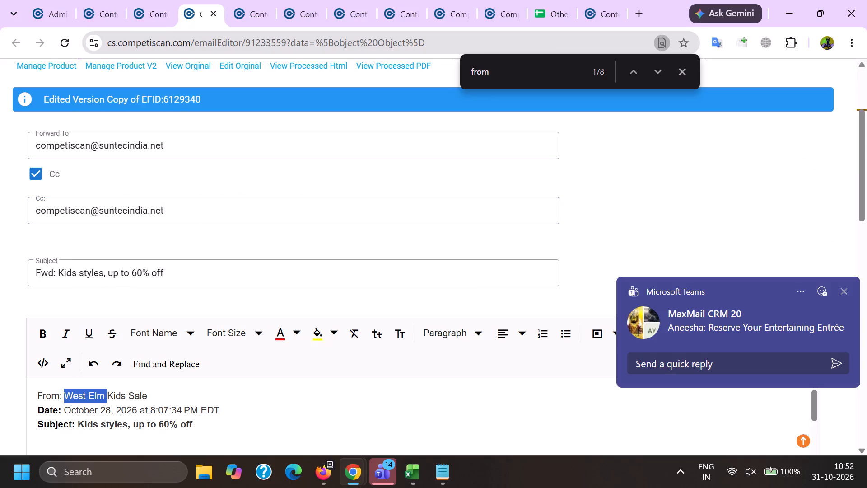
pyautogui.hotkey('ctrl', 'c')
# In the product form for 91249748, apply the product image of the company west elm.
pyautogui.hotkey('alt', 'Tab')
pyautogui.scroll(-4, 250, 171)
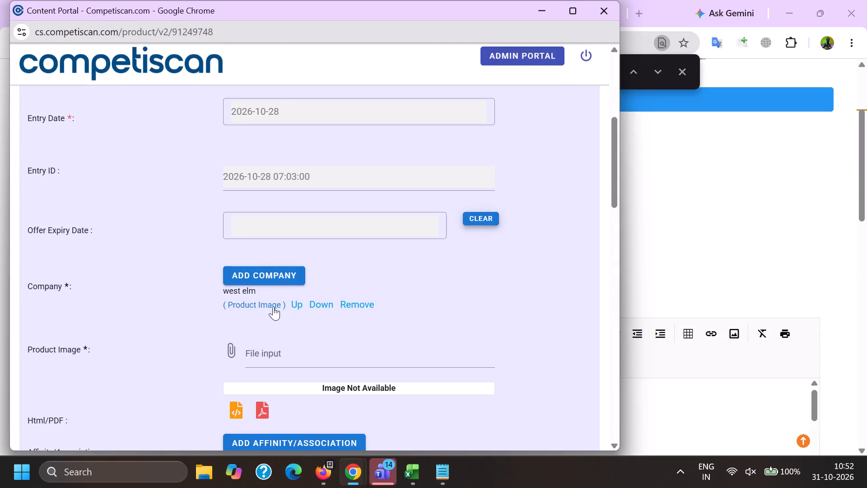
pyautogui.click(273, 305)
# Add Capital One as a company and enter West Elm in the Affinity/Association search.
pyautogui.click(273, 277)
pyautogui.press('c')
pyautogui.write('apita')
pyautogui.write('l')
pyautogui.press('space')
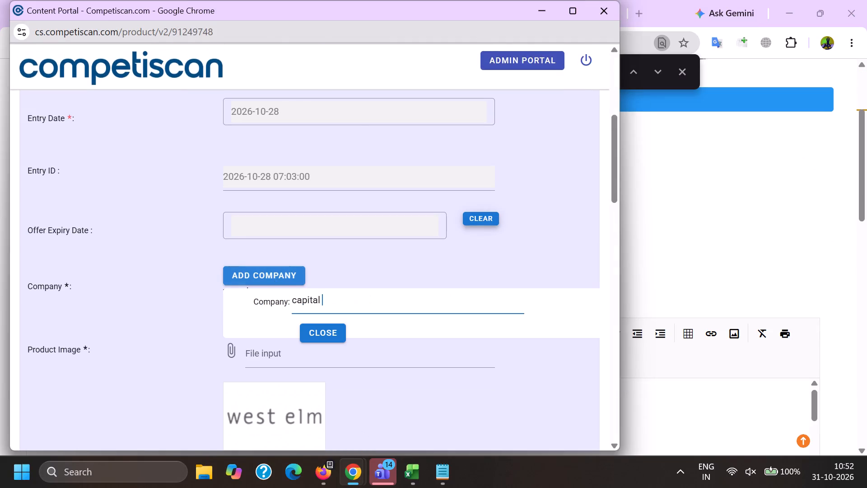
pyautogui.write('one')
pyautogui.scroll(-3, 273, 275)
pyautogui.click(299, 300)
pyautogui.click(341, 308)
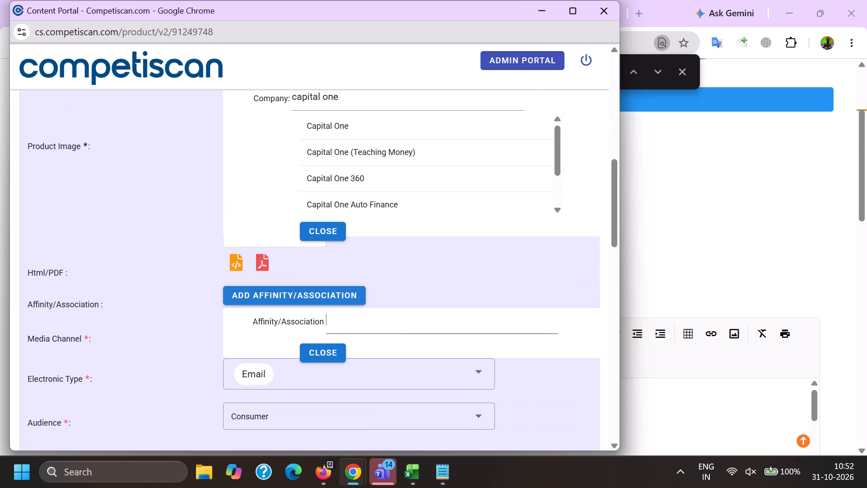
pyautogui.hotkey('ctrl', 'v')
pyautogui.scroll(3, 335, 367)
pyautogui.click(324, 333)
# Reapply west elm's product image and add Affirm as another company.
pyautogui.click(269, 306)
pyautogui.click(281, 275)
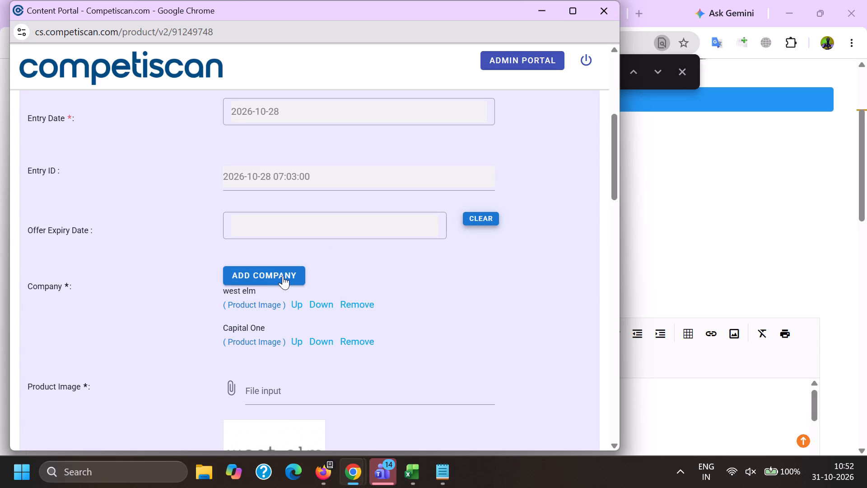
pyautogui.press('a')
pyautogui.press('f')
pyautogui.write('firm')
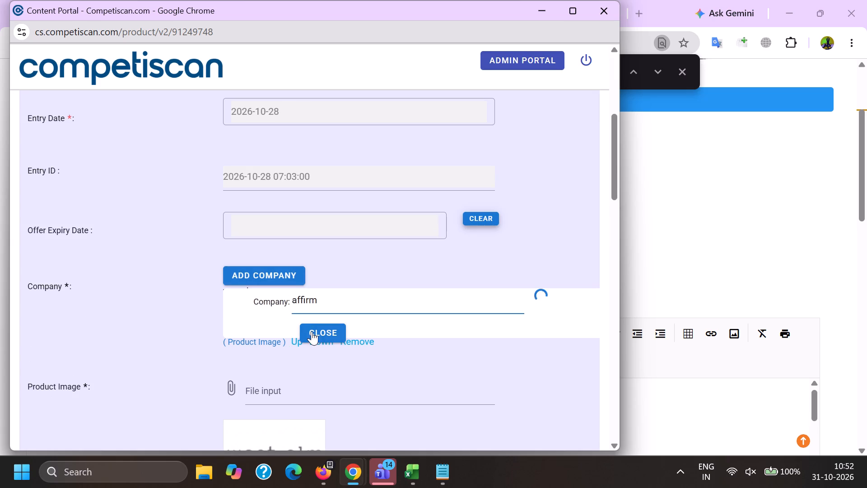
pyautogui.click(312, 331)
# Choose west elm (Retail) as the Affinity/Association.
pyautogui.scroll(-6, 293, 267)
pyautogui.scroll(-2, 308, 322)
pyautogui.scroll(3, 319, 338)
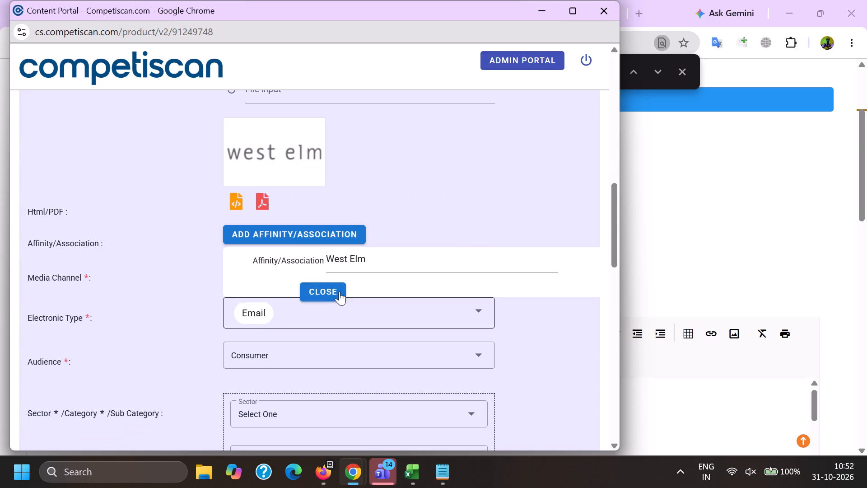
pyautogui.click(401, 256)
pyautogui.press('BackSpace')
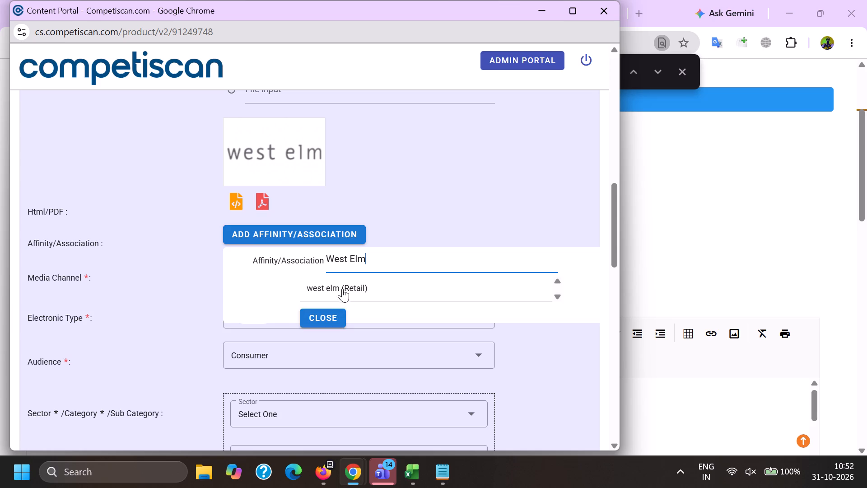
pyautogui.click(342, 287)
# Set the sector of the first classification entry to Retail.
pyautogui.scroll(-3, 313, 237)
pyautogui.click(289, 233)
pyautogui.scroll(-7, 287, 231)
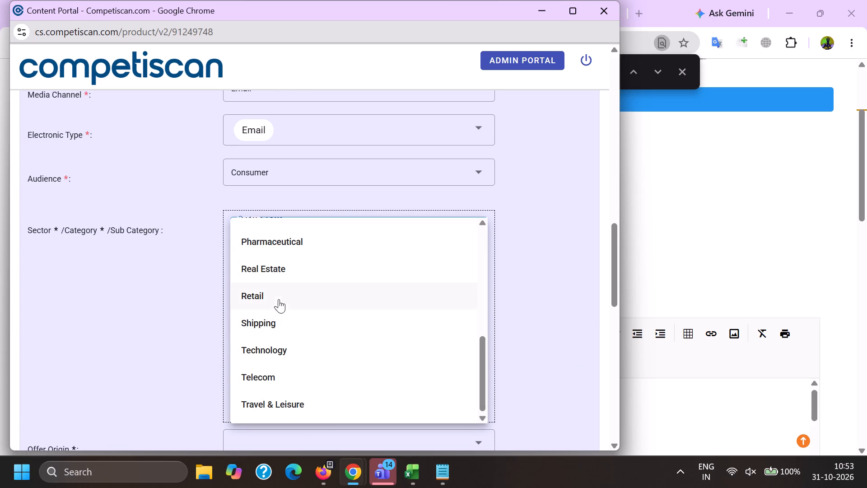
pyautogui.click(276, 404)
pyautogui.moveTo(182, 378); pyautogui.dragTo(196, 373)
pyautogui.click(256, 278)
pyautogui.click(283, 216)
pyautogui.click(283, 235)
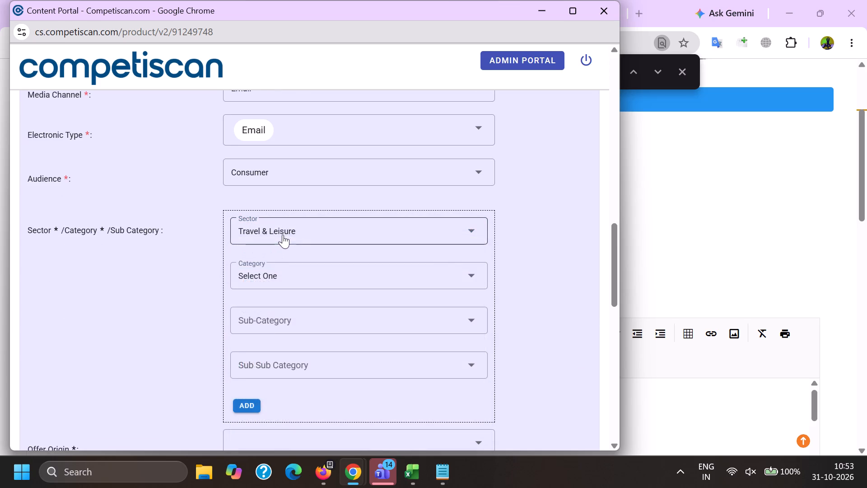
pyautogui.click(267, 295)
pyautogui.moveTo(199, 299); pyautogui.dragTo(219, 298)
# Set the category to Home and the sub-category to Furniture, and add the Retail classification entry.
pyautogui.click(285, 278)
pyautogui.scroll(-5, 285, 278)
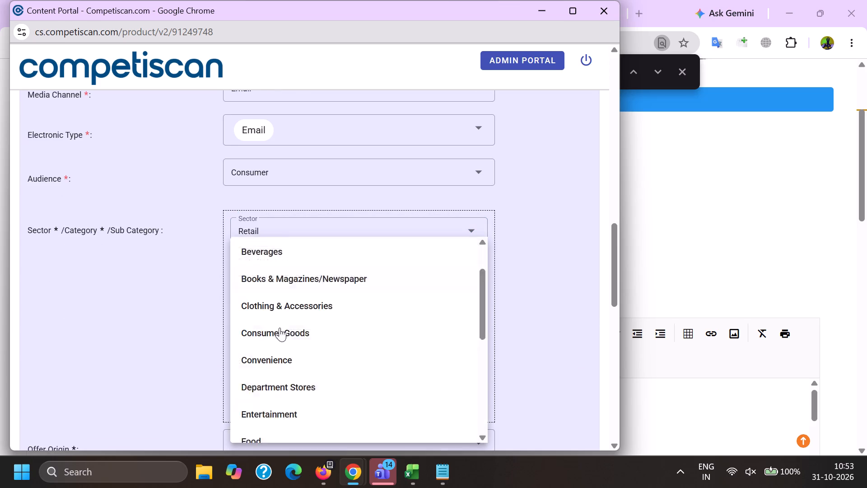
pyautogui.moveTo(274, 271); pyautogui.dragTo(270, 274)
pyautogui.moveTo(182, 280); pyautogui.dragTo(201, 287)
pyautogui.click(248, 318)
pyautogui.scroll(-2, 254, 265)
pyautogui.click(275, 343)
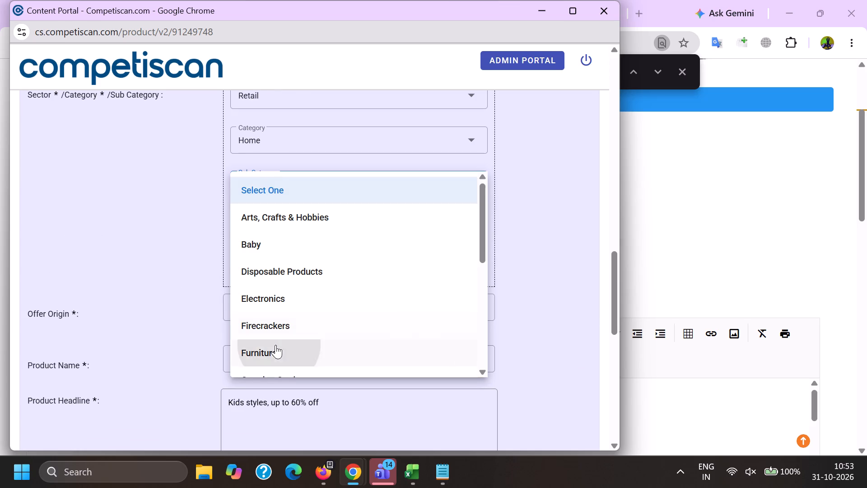
pyautogui.moveTo(192, 337); pyautogui.dragTo(203, 335)
pyautogui.click(251, 264)
# Set the sector of the second classification entry to Credit Cards.
pyautogui.scroll(3, 275, 325)
pyautogui.click(273, 328)
pyautogui.scroll(5, 292, 389)
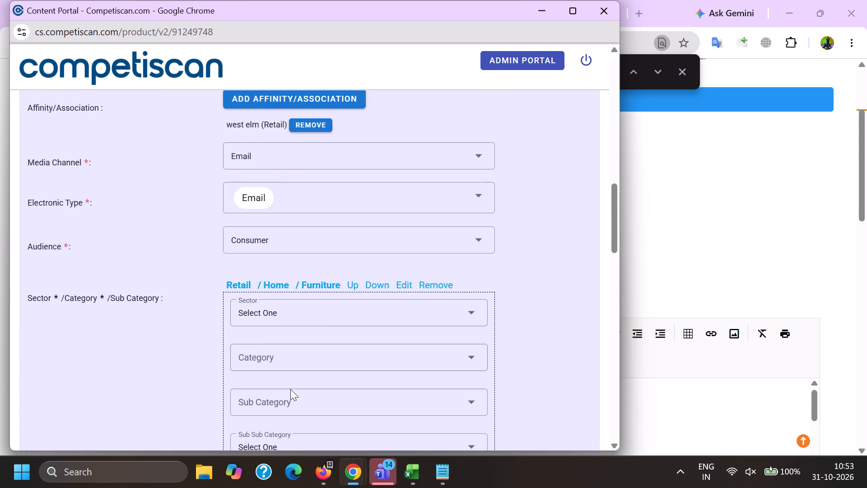
pyautogui.scroll(-5, 277, 306)
pyautogui.click(280, 324)
pyautogui.scroll(7, 248, 395)
pyautogui.click(292, 360)
pyautogui.moveTo(194, 358); pyautogui.dragTo(202, 361)
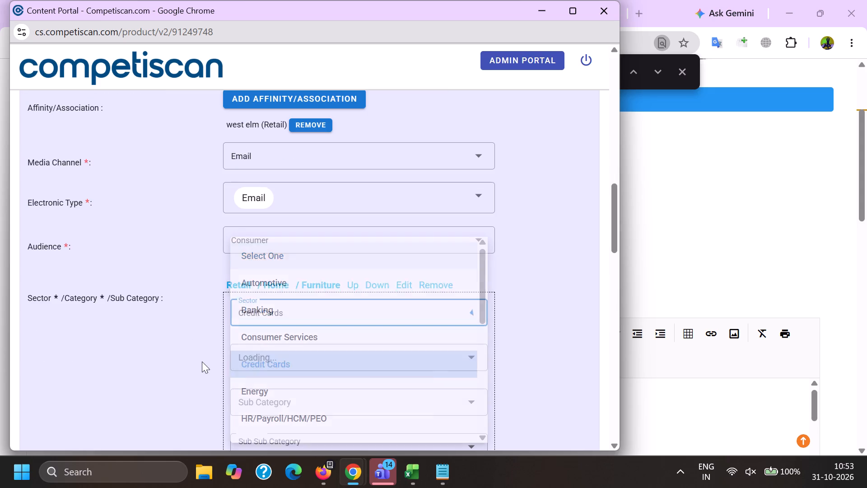
pyautogui.moveTo(202, 361); pyautogui.dragTo(213, 363)
# Set the category to Payment Cards and the sub-category to Credit Cards, and add the classification entry.
pyautogui.click(287, 357)
pyautogui.scroll(-2, 282, 268)
pyautogui.click(289, 289)
pyautogui.click(270, 267)
pyautogui.scroll(-2, 284, 213)
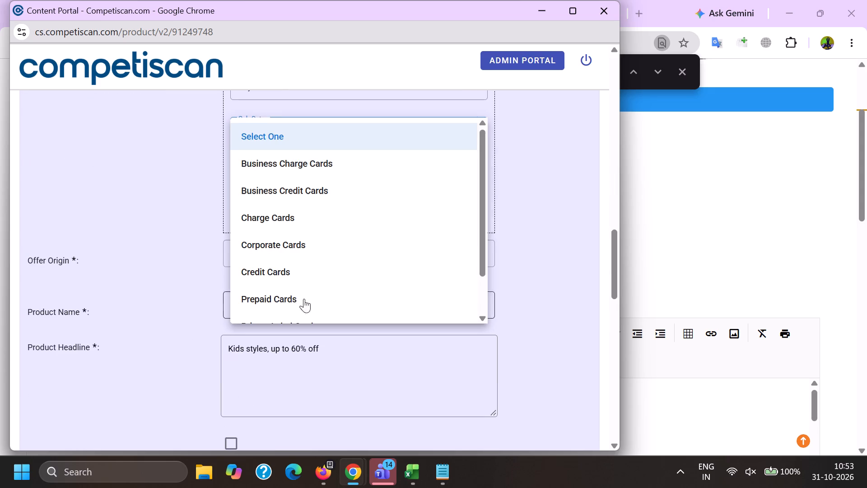
pyautogui.click(304, 258)
pyautogui.moveTo(146, 255); pyautogui.dragTo(157, 256)
pyautogui.click(251, 216)
pyautogui.scroll(3, 271, 289)
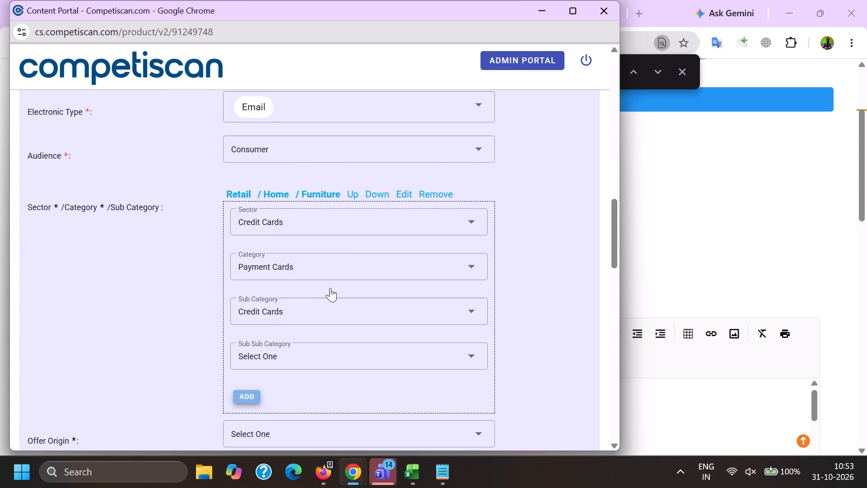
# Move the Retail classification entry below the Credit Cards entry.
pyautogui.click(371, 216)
# Set the sector of the third classification entry to Mortgage & Loan.
pyautogui.click(280, 273)
pyautogui.scroll(1, 282, 277)
pyautogui.scroll(-3, 276, 288)
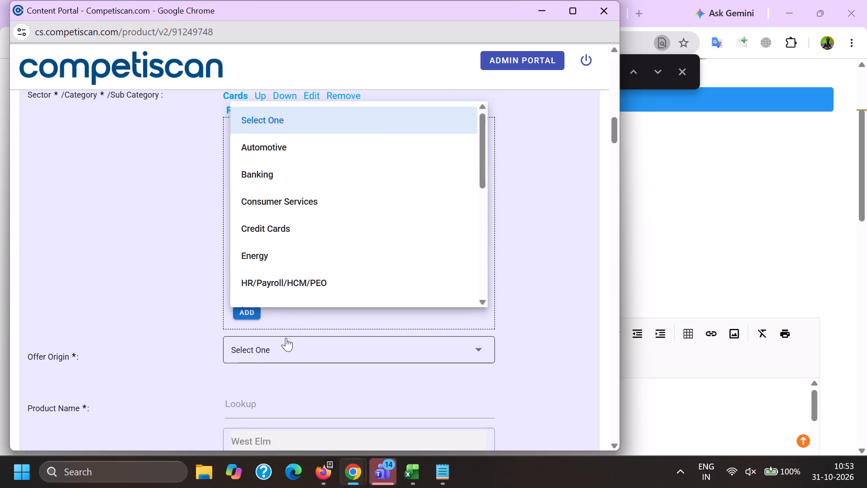
pyautogui.scroll(1, 282, 337)
pyautogui.scroll(-2, 283, 302)
pyautogui.click(292, 293)
pyautogui.moveTo(163, 285); pyautogui.dragTo(177, 285)
# Set the category to Unsecured and the sub-category to Point of Sale Financing/BNPL, and add the classification entry.
pyautogui.click(249, 251)
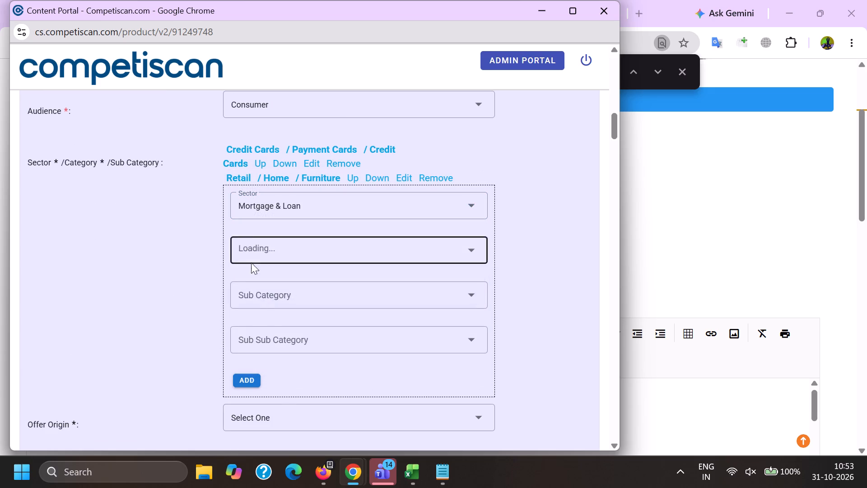
pyautogui.click(268, 319)
pyautogui.click(261, 305)
pyautogui.scroll(-1, 264, 253)
pyautogui.scroll(-6, 282, 304)
pyautogui.moveTo(293, 409); pyautogui.dragTo(288, 406)
pyautogui.click(180, 371)
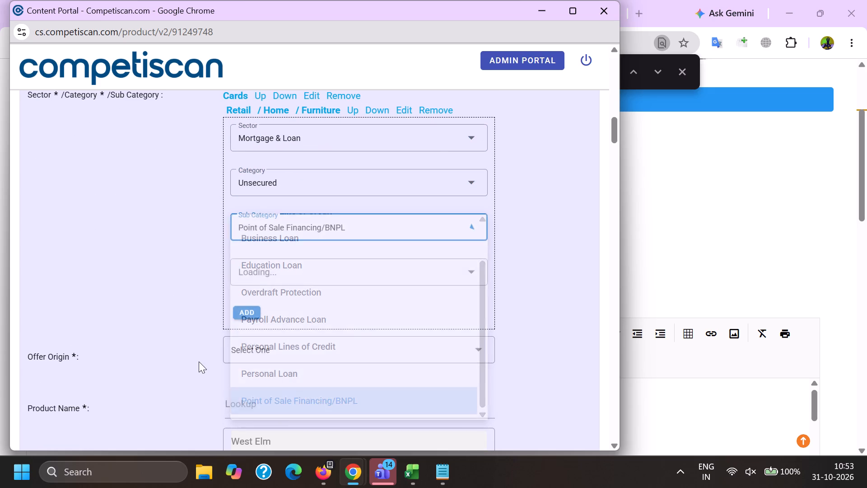
pyautogui.click(242, 308)
# Set the offer origin to Provider/Bank and look up West Elm Key Rewards Visa Card as the product name.
pyautogui.scroll(-3, 259, 258)
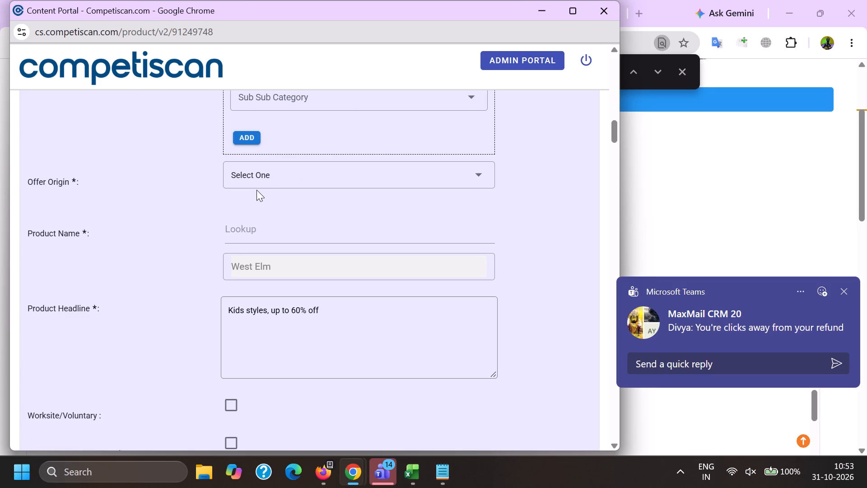
pyautogui.click(255, 177)
pyautogui.click(272, 224)
pyautogui.click(266, 225)
pyautogui.hotkey('ctrl', 'v')
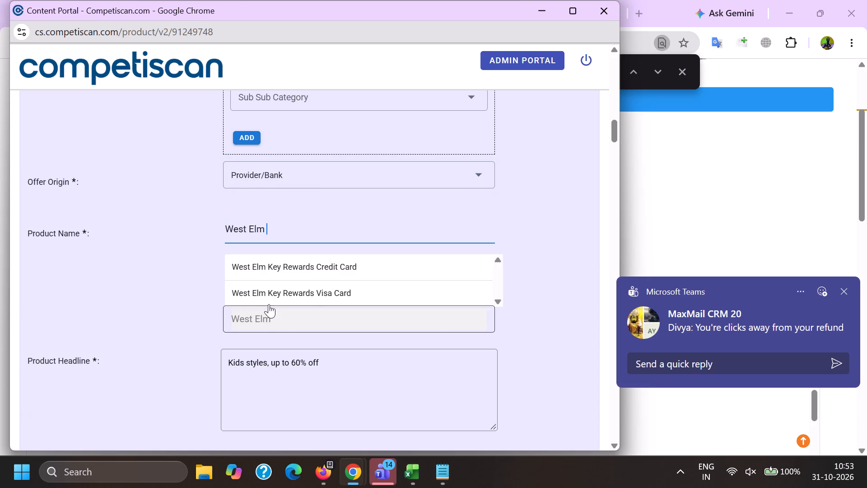
pyautogui.click(269, 304)
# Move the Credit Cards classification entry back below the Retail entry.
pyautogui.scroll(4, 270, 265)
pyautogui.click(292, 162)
# Replace the product headline with the subject copied from the email editor, "Kids styles, up to 60% off".
pyautogui.scroll(-4, 287, 197)
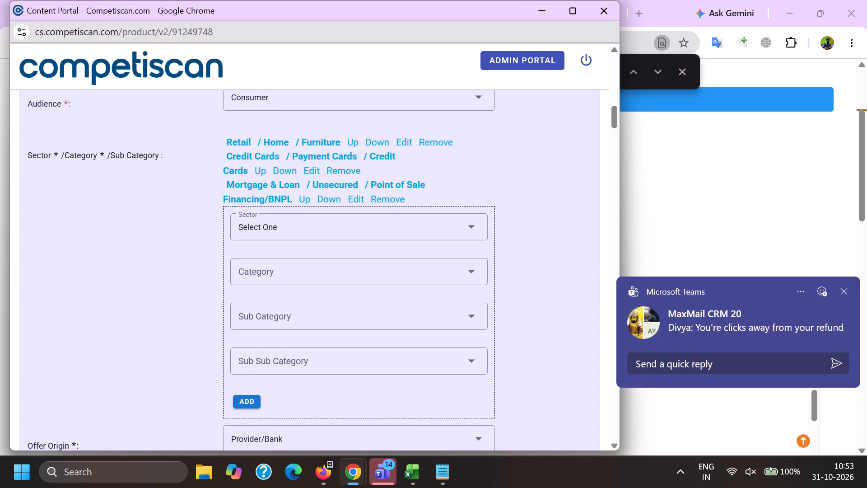
pyautogui.moveTo(400, 296); pyautogui.dragTo(0, 273)
pyautogui.press('BackSpace')
pyautogui.hotkey('alt', 'Tab')
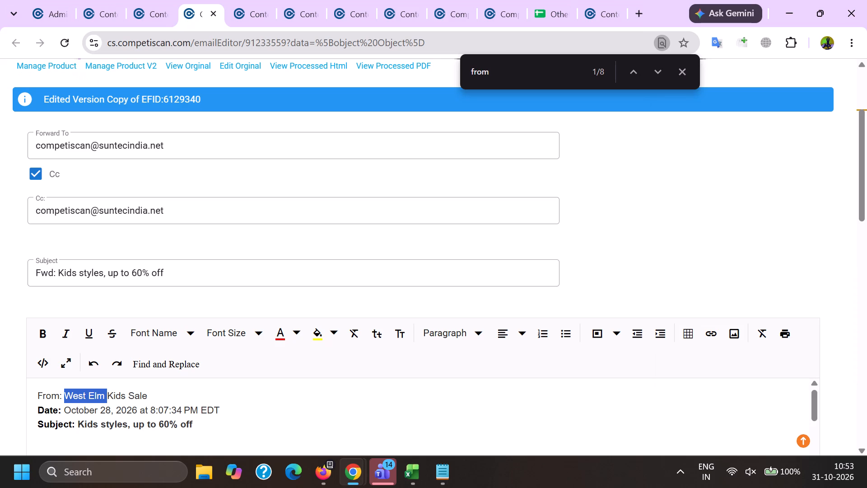
pyautogui.doubleClick(87, 424)
pyautogui.keyDown('shift'); pyautogui.click(189, 424); pyautogui.keyUp('shift')
pyautogui.hotkey('ctrl', 'c')
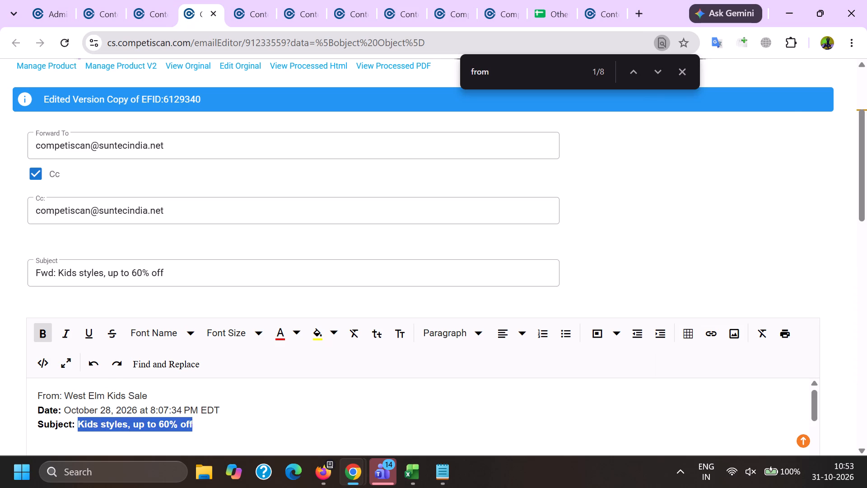
pyautogui.hotkey('alt', 'Tab')
pyautogui.hotkey('ctrl', 'v')
pyautogui.moveTo(409, 108); pyautogui.dragTo(407, 114)
pyautogui.hotkey('ctrl', 'v')
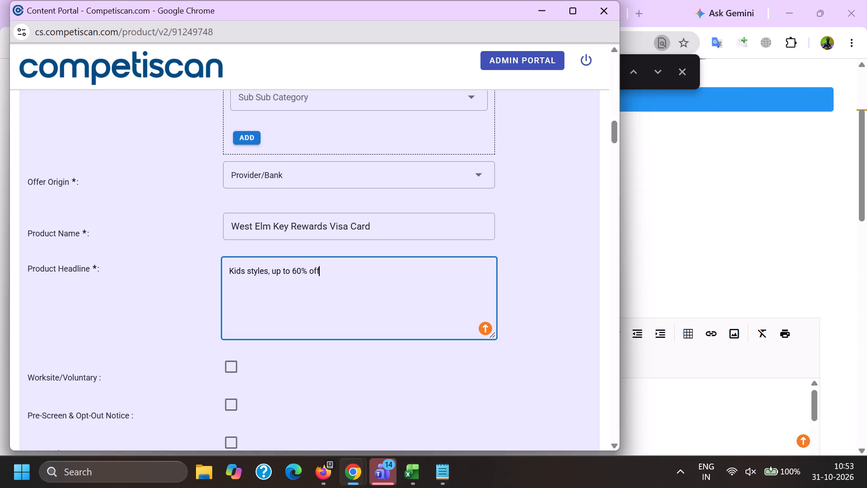
# Append ". Earn 10% Back in Rewards" to the headline, copying the phrase from the earlier West Elm product form.
pyautogui.press('.')
pyautogui.press('space')
pyautogui.hotkey('alt', 'Tab')
pyautogui.click(583, 0)
pyautogui.scroll(2, 522, 284)
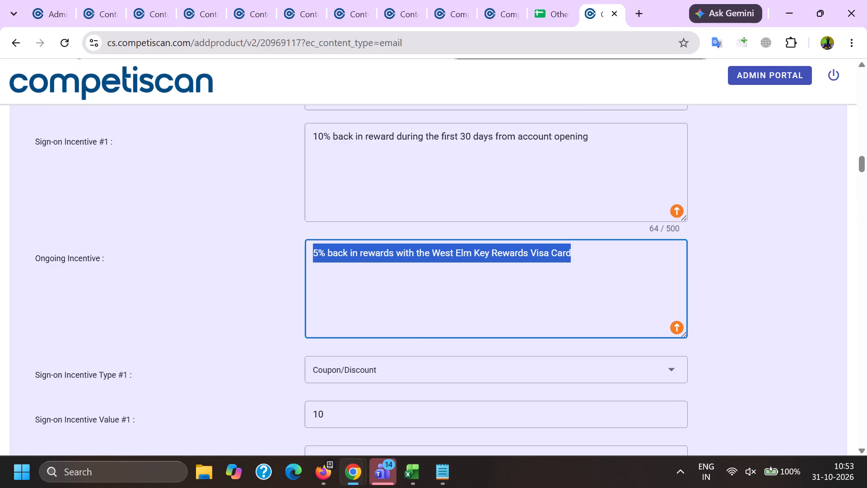
pyautogui.scroll(3, 519, 284)
pyautogui.scroll(3, 483, 260)
pyautogui.scroll(2, 458, 317)
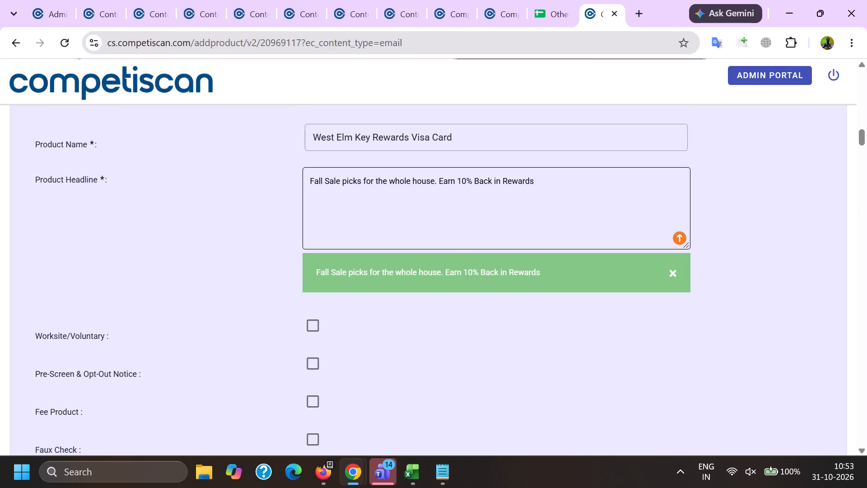
pyautogui.click(445, 176)
pyautogui.moveTo(445, 176); pyautogui.dragTo(455, 181)
pyautogui.keyDown('shift'); pyautogui.click(571, 197); pyautogui.keyUp('shift')
pyautogui.hotkey('ctrl', 'c')
pyautogui.hotkey('alt', 'Tab')
pyautogui.hotkey('ctrl', 'v')
# Choose the applicable channel in the list offering Mobile, QR Code and Social Media, and set the mailing type to Acquisition.
pyautogui.scroll(-3, 312, 275)
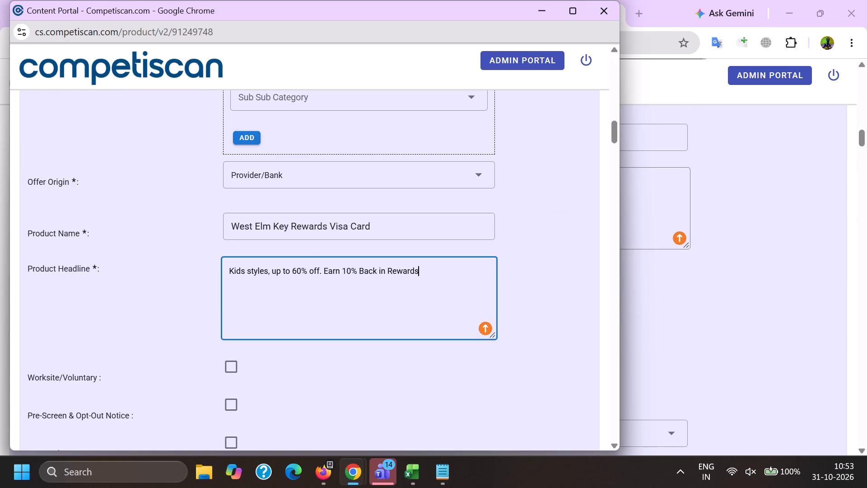
pyautogui.scroll(-2, 310, 277)
pyautogui.click(272, 233)
pyautogui.scroll(-3, 278, 142)
pyautogui.scroll(-6, 275, 232)
pyautogui.scroll(6, 285, 246)
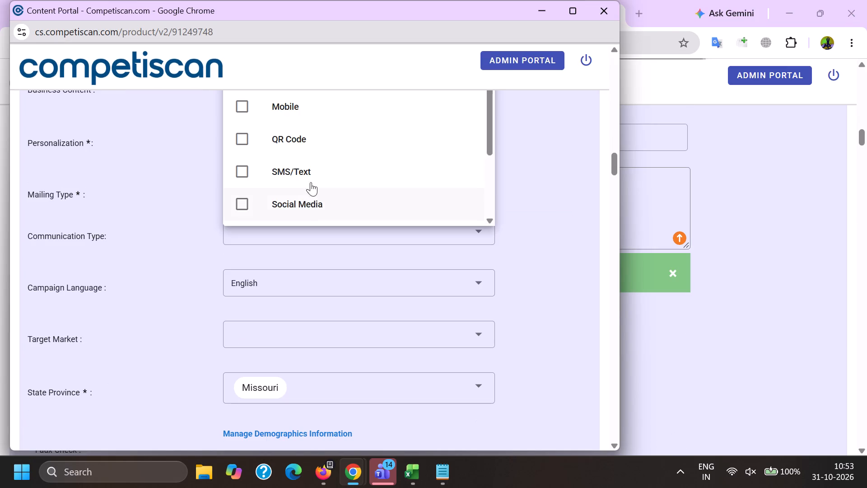
pyautogui.scroll(-6, 306, 168)
pyautogui.moveTo(299, 203); pyautogui.dragTo(293, 202)
pyautogui.moveTo(66, 194); pyautogui.dragTo(98, 198)
pyautogui.click(254, 195)
pyautogui.moveTo(271, 222); pyautogui.dragTo(266, 224)
pyautogui.moveTo(196, 228); pyautogui.dragTo(210, 233)
# Select the communication types, including Co-Brand and Mobile Application.
pyautogui.click(249, 235)
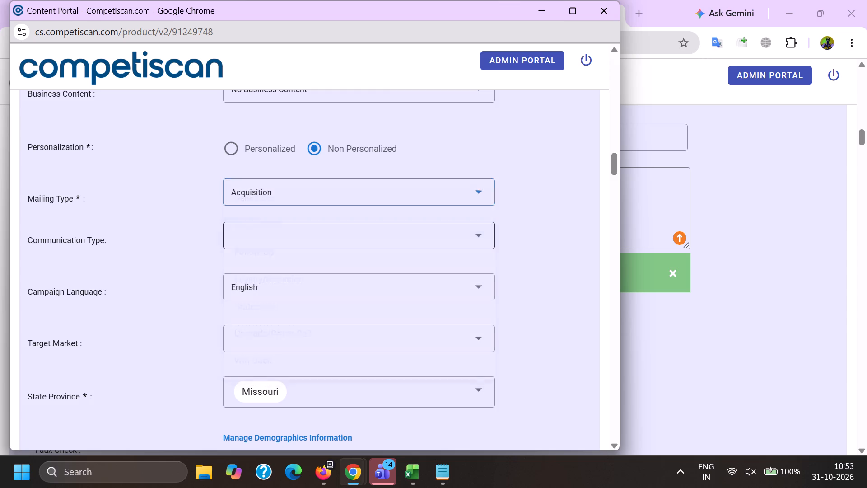
pyautogui.scroll(-2, 247, 154)
pyautogui.click(270, 211)
pyautogui.scroll(-4, 270, 208)
pyautogui.click(281, 198)
pyautogui.scroll(-4, 280, 197)
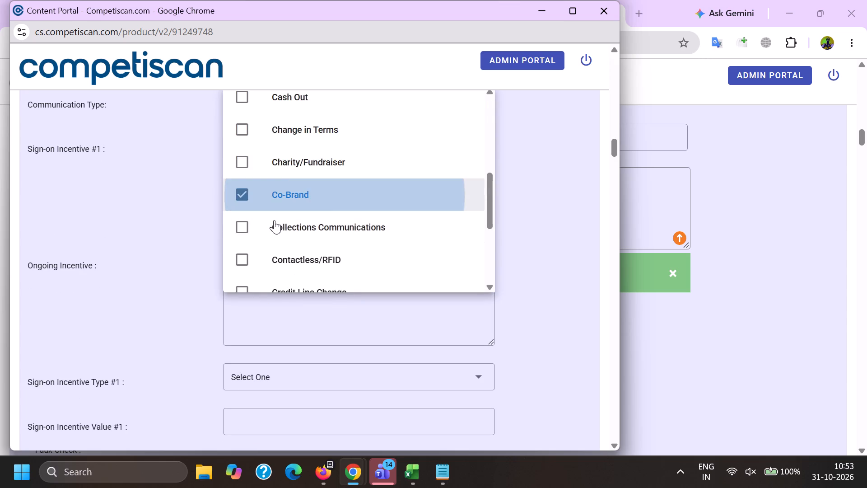
pyautogui.scroll(-6, 274, 220)
pyautogui.moveTo(300, 192); pyautogui.dragTo(296, 193)
pyautogui.moveTo(184, 203); pyautogui.dragTo(196, 210)
# Copy "10% back in reward during the first 30 days from account opening" from the earlier form into Sign-on Incentive #1.
pyautogui.hotkey('alt', 'Tab')
pyautogui.scroll(-10, 637, 241)
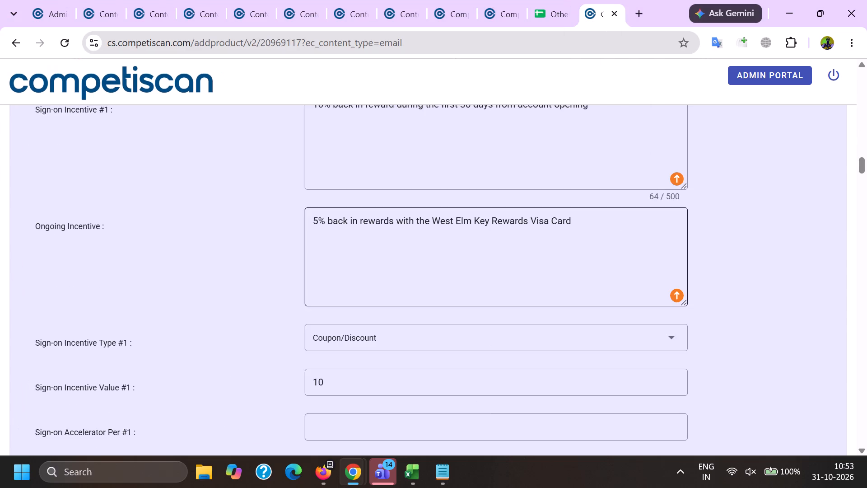
pyautogui.moveTo(636, 160); pyautogui.dragTo(159, 103)
pyautogui.hotkey('ctrl', 'c')
pyautogui.hotkey('alt', 'Tab')
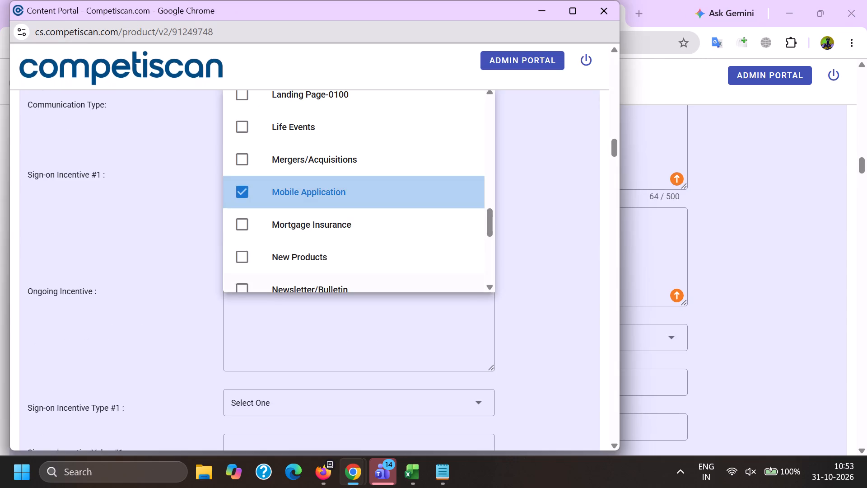
pyautogui.moveTo(163, 224); pyautogui.dragTo(177, 225)
pyautogui.click(281, 206)
pyautogui.hotkey('ctrl', 'v')
# Copy "5% back in rewards with the West Elm Key Rewards Visa Card" from the earlier form into Ongoing Incentive.
pyautogui.keyDown('ctrl'); pyautogui.click(279, 313); pyautogui.keyUp('ctrl')
pyautogui.hotkey('alt', 'Tab')
pyautogui.moveTo(650, 253); pyautogui.dragTo(221, 195)
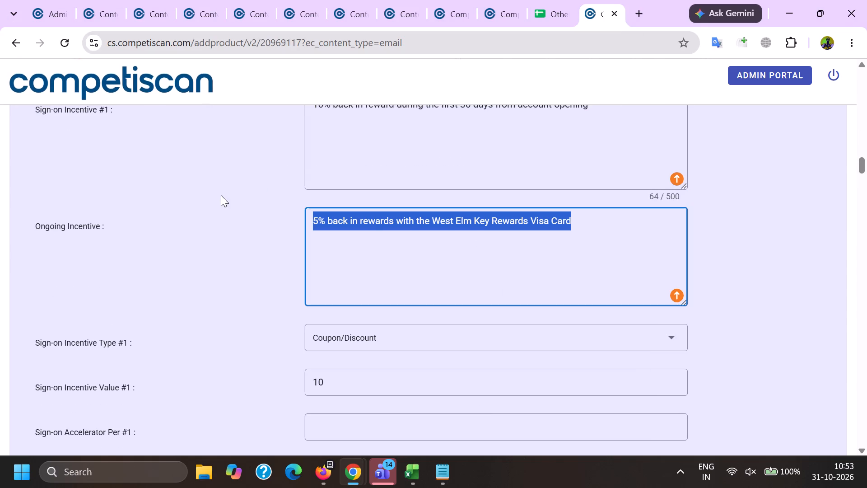
pyautogui.hotkey('ctrl', 'c')
pyautogui.hotkey('alt', 'Tab')
pyautogui.hotkey('ctrl', 'v')
# Set Sign-on Incentive Type #1 to Coupon/Discount, with the incentive value and max award both 10.00.
pyautogui.scroll(-3, 264, 199)
pyautogui.click(255, 198)
pyautogui.scroll(-6, 253, 202)
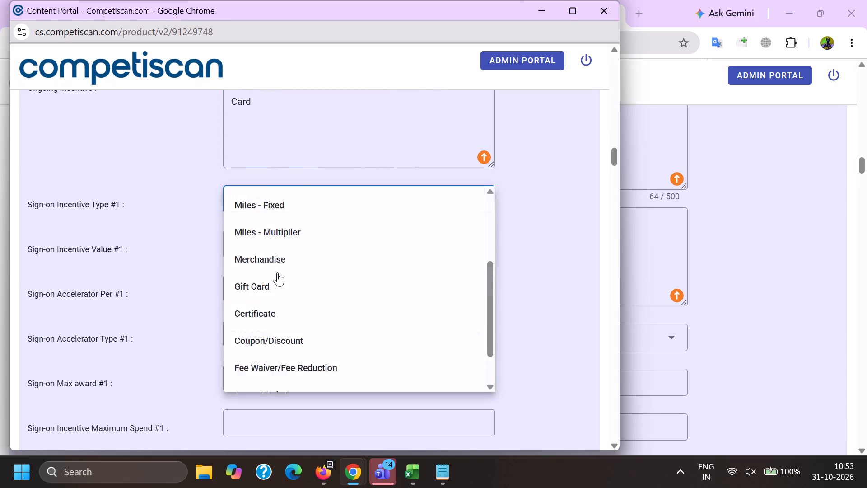
pyautogui.click(293, 285)
pyautogui.moveTo(196, 276); pyautogui.dragTo(202, 276)
pyautogui.click(245, 249)
pyautogui.write('10.00')
pyautogui.press('Tab')
pyautogui.press('Tab')
pyautogui.press('Tab')
pyautogui.write('10.00')
pyautogui.press('Tab')
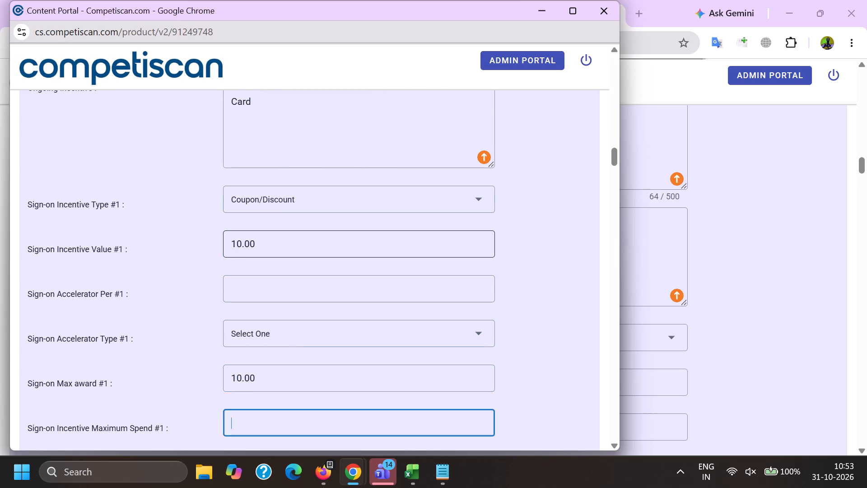
# Enter 1 as the window in months for Sign-on Incentive #1.
pyautogui.press('Tab')
pyautogui.press('Tab')
pyautogui.press('1')
pyautogui.scroll(-2, 245, 249)
pyautogui.click(238, 254)
# Set the Mortgage & Loan application type to Invitation to Apply.
pyautogui.scroll(-20, 238, 252)
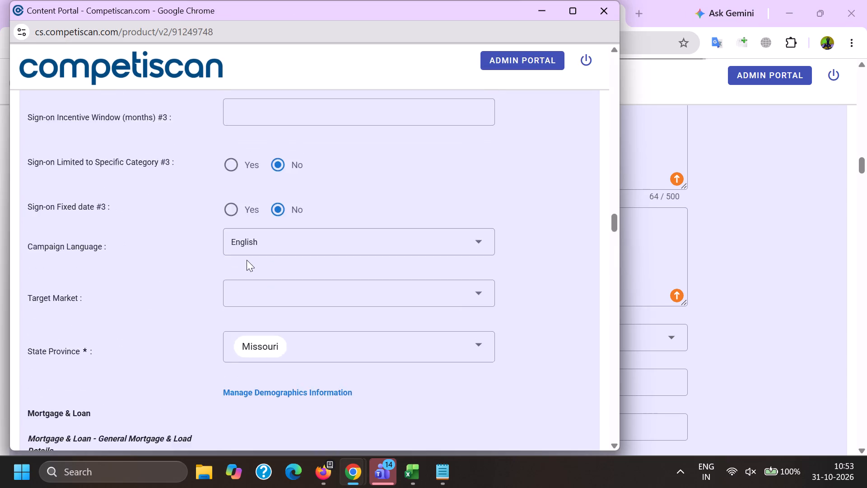
pyautogui.scroll(-3, 261, 250)
pyautogui.click(266, 377)
pyautogui.scroll(-2, 308, 211)
pyautogui.click(307, 214)
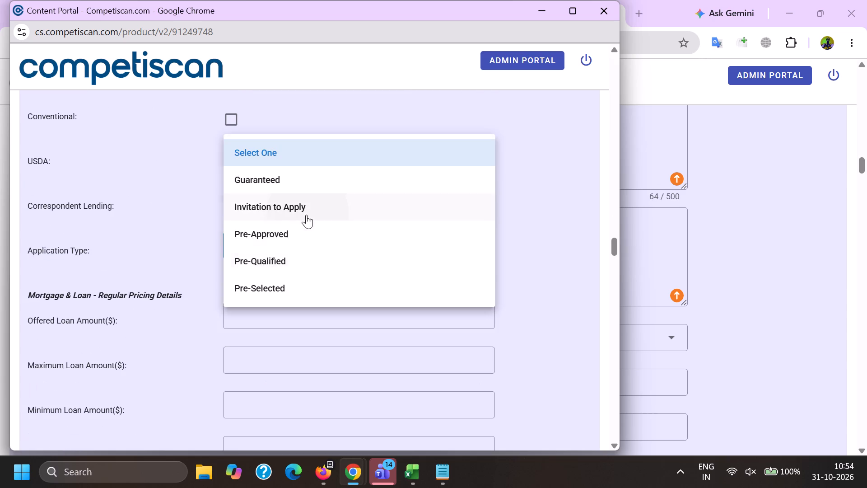
pyautogui.click(153, 204)
# Enter 36 and 0 in the two consecutive Mortgage & Loan pricing fields.
pyautogui.scroll(-3, 215, 201)
pyautogui.click(235, 335)
pyautogui.write('36')
pyautogui.press('Tab')
pyautogui.press('0')
# Set the Payment Cards application type to Invitation to Apply and the card network to Visa.
pyautogui.scroll(-6, 235, 332)
pyautogui.click(270, 215)
pyautogui.click(278, 283)
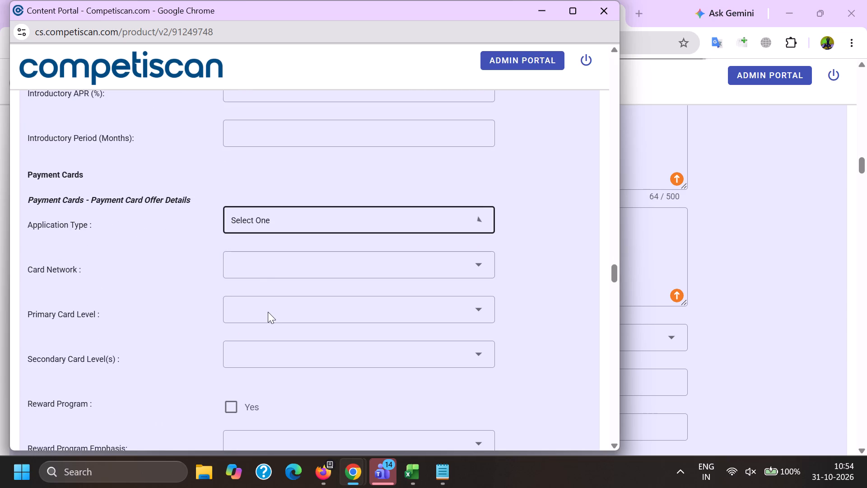
pyautogui.moveTo(124, 295); pyautogui.dragTo(158, 295)
pyautogui.click(261, 269)
pyautogui.scroll(-1, 247, 225)
pyautogui.click(263, 330)
pyautogui.moveTo(147, 312); pyautogui.dragTo(164, 311)
# Set the primary card level to Visa Signature and mark Reward Program as Yes.
pyautogui.click(261, 239)
pyautogui.scroll(-5, 277, 366)
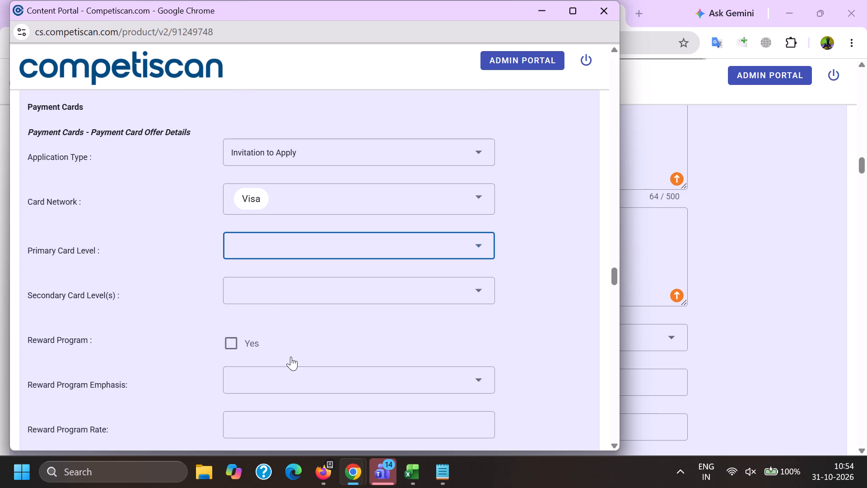
pyautogui.moveTo(303, 381); pyautogui.dragTo(290, 384)
pyautogui.moveTo(108, 381); pyautogui.dragTo(138, 386)
pyautogui.click(246, 347)
pyautogui.doubleClick(158, 373)
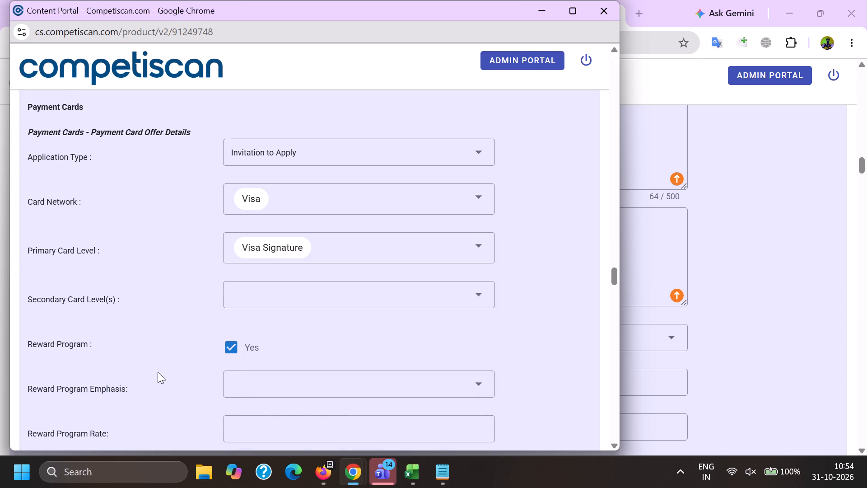
# Finish the remaining fields at the end of the West Elm product form and save it.
pyautogui.press('End')
pyautogui.press('pagedown')
pyautogui.click(235, 236)
pyautogui.click(240, 441)
pyautogui.click(317, 473)
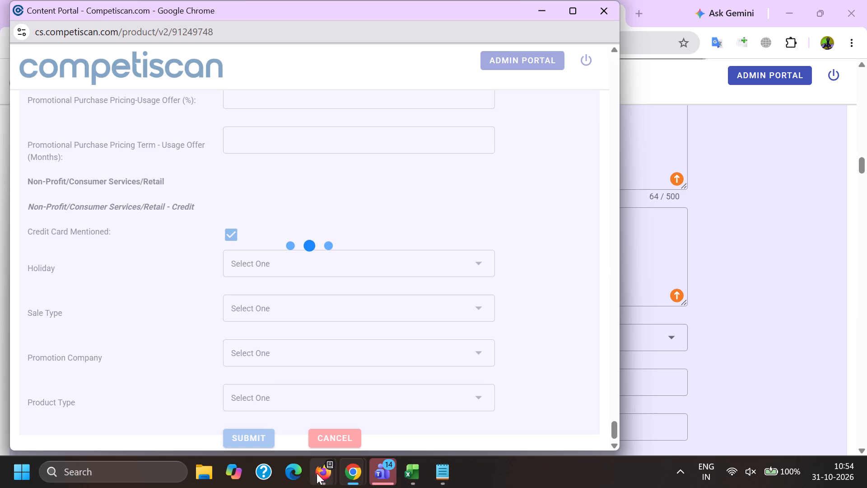
# Switch to Firefox, refresh the email lists, and review the emails matching "Capital one".
pyautogui.click(221, 406)
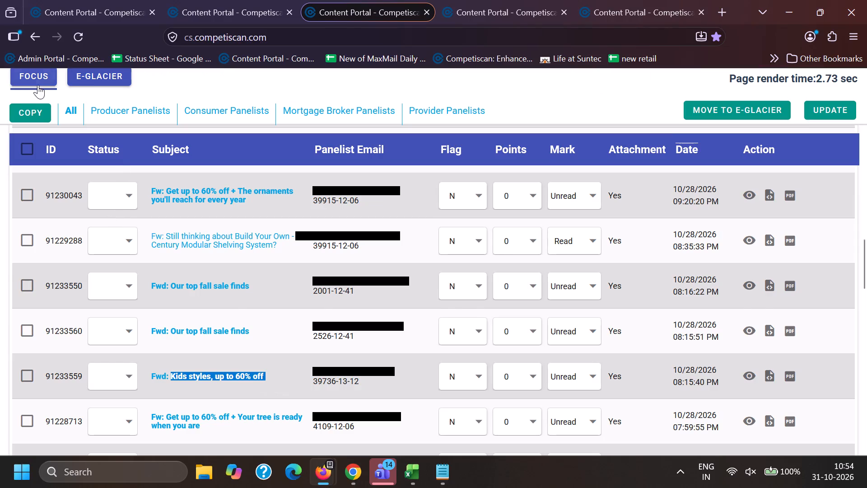
pyautogui.click(38, 84)
pyautogui.click(107, 0)
pyautogui.click(37, 76)
pyautogui.click(198, 0)
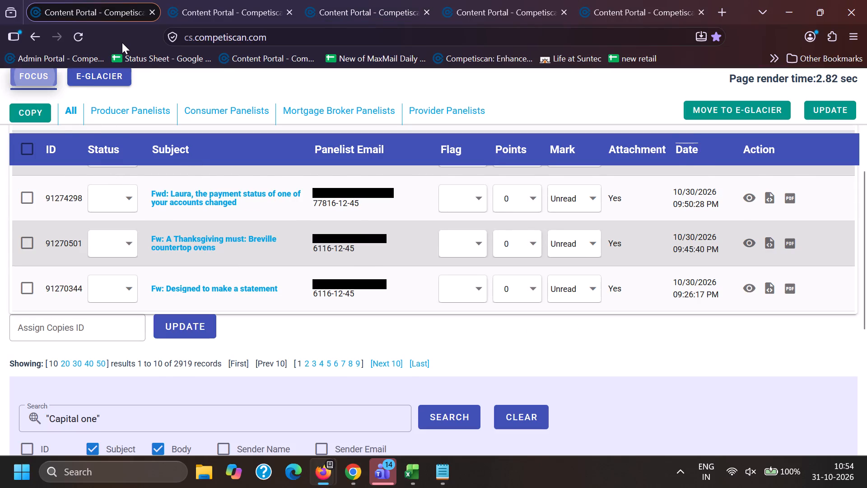
pyautogui.click(434, 279)
pyautogui.click(128, 0)
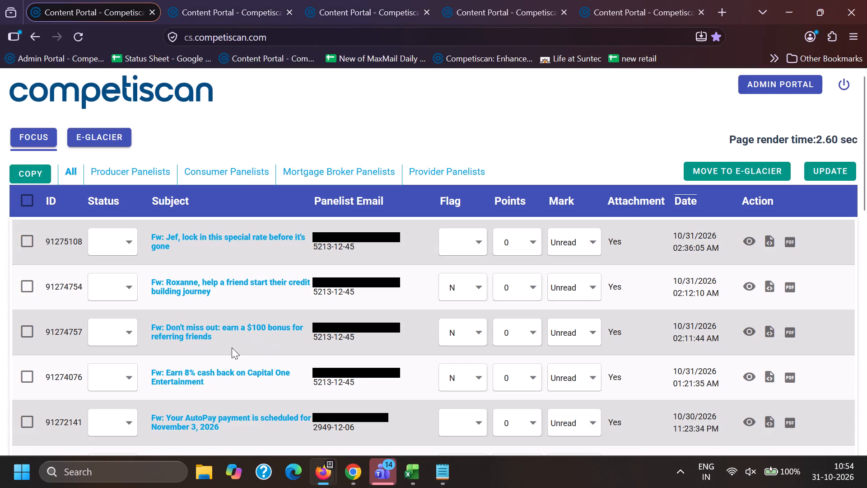
pyautogui.scroll(-2, 235, 348)
pyautogui.scroll(-2, 186, 351)
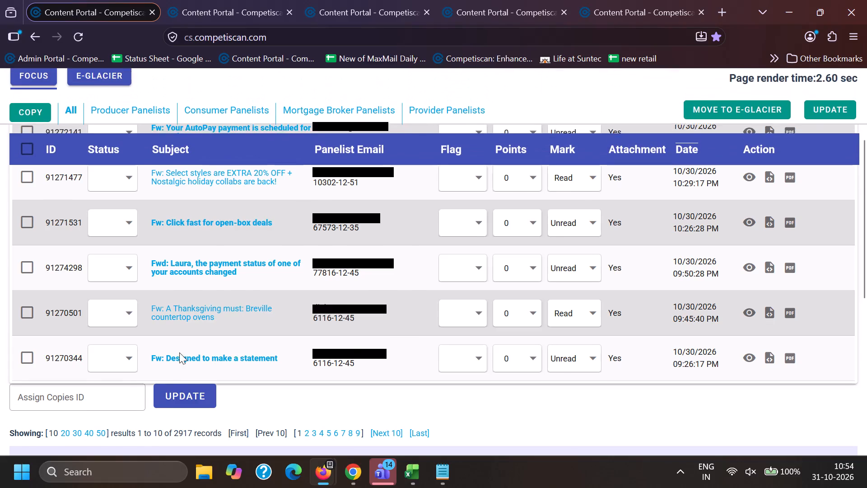
pyautogui.click(101, 291)
# Switch to the Excel strings workbook and copy the LendingTree savings sender address from cell B235 of Sheet1.
pyautogui.click(411, 474)
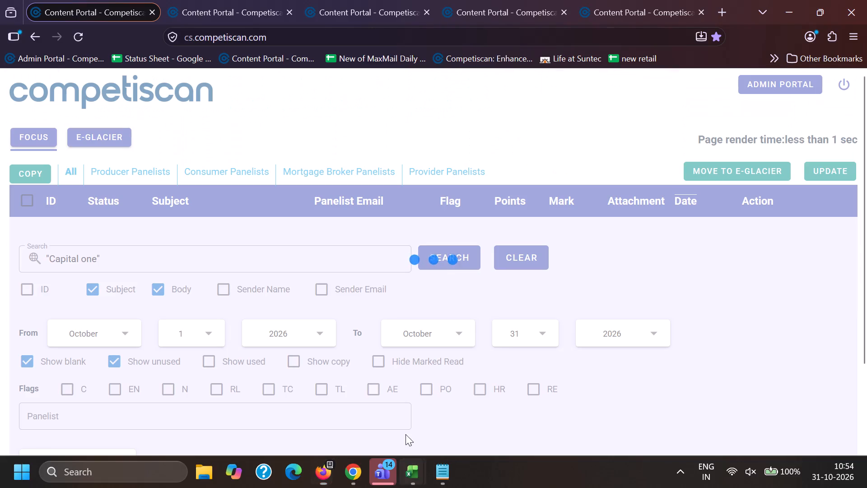
pyautogui.click(401, 413)
pyautogui.scroll(-2, 387, 359)
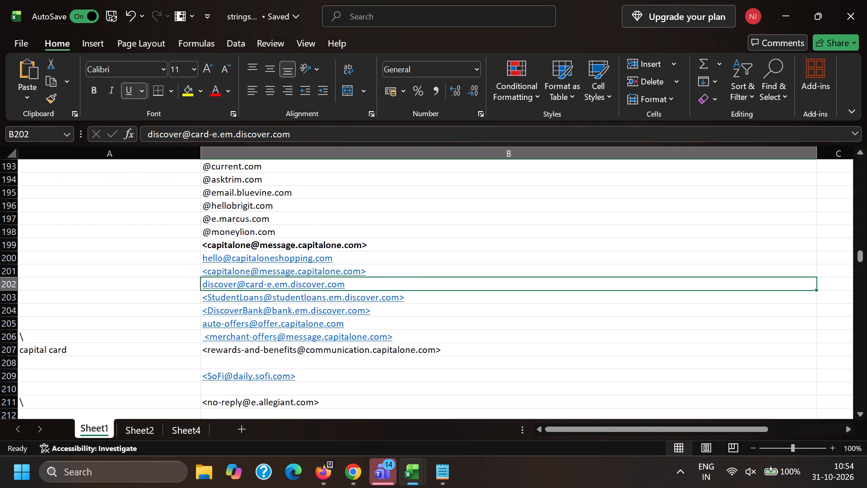
pyautogui.scroll(-7, 352, 346)
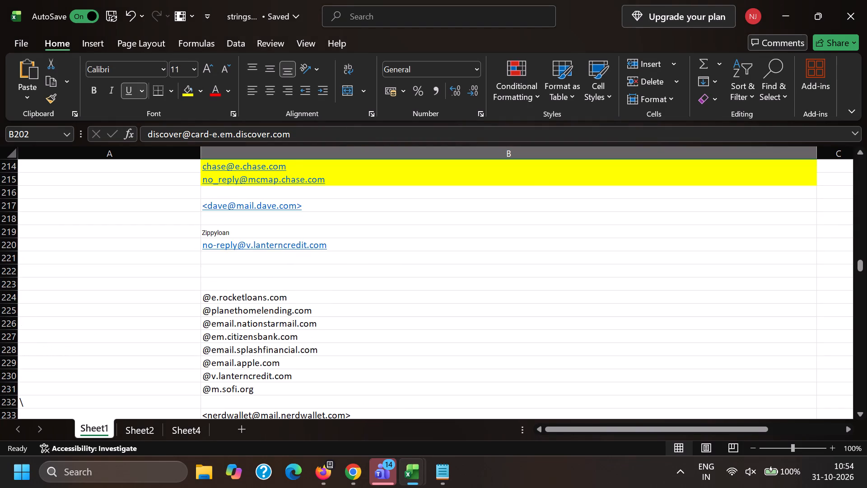
pyautogui.scroll(-4, 348, 350)
pyautogui.click(350, 285)
pyautogui.hotkey('ctrl', 'c')
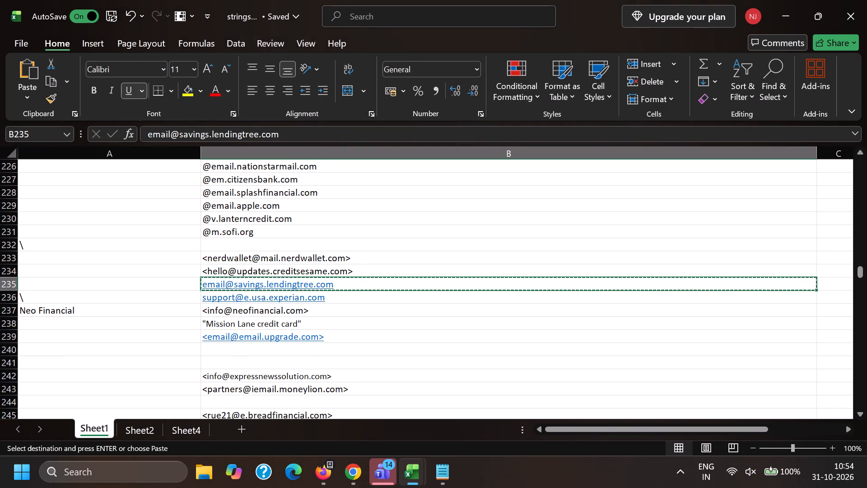
# In Firefox, replace the "United airlines" search with the copied LendingTree sender address in quotation marks, and rerun the search.
pyautogui.hotkey('alt', 'Tab')
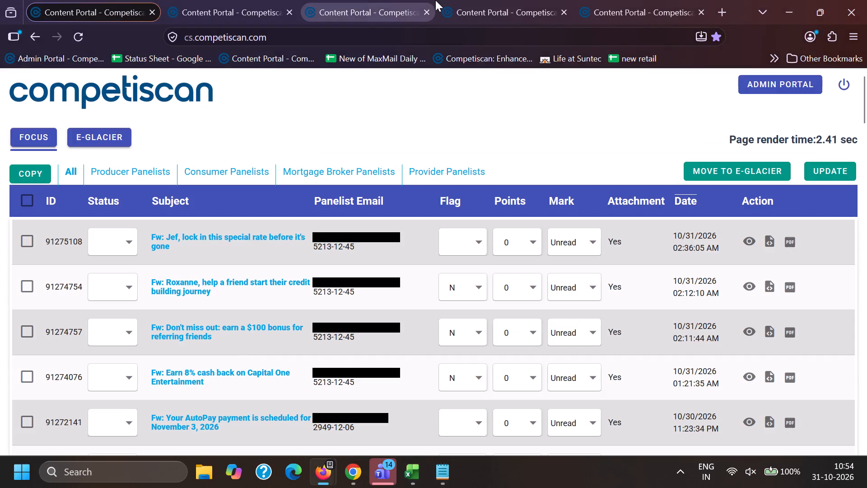
pyautogui.click(435, 0)
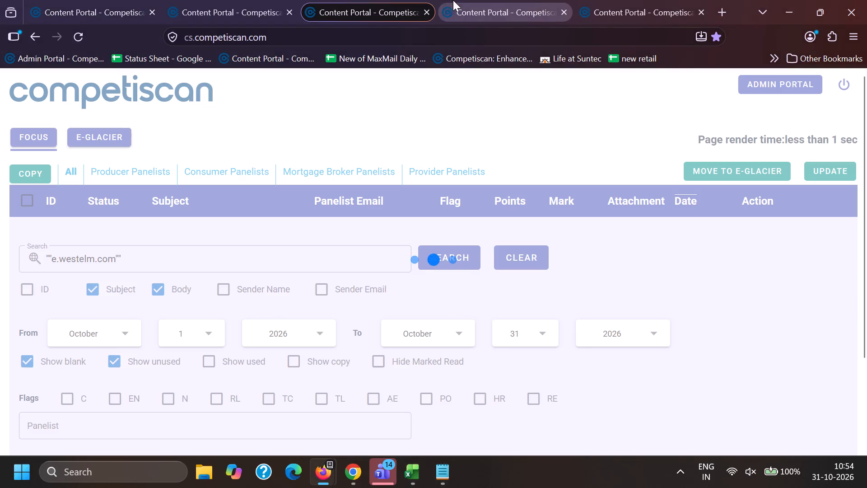
pyautogui.click(453, 0)
pyautogui.scroll(-18, 215, 338)
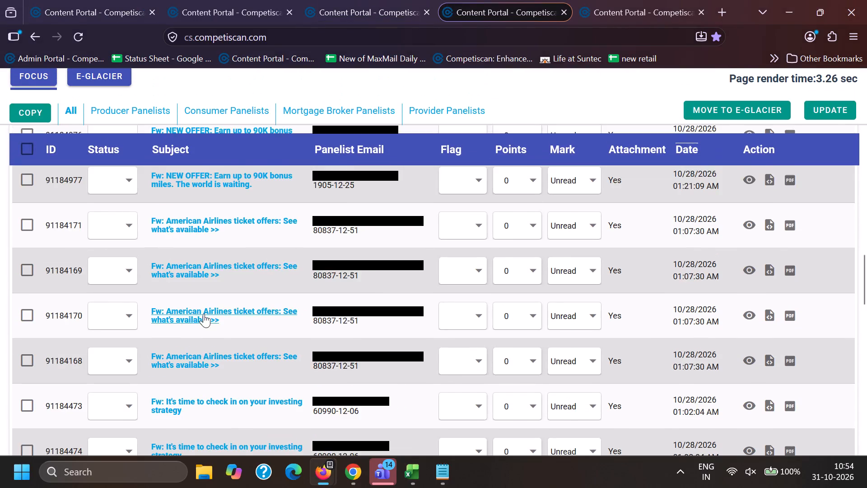
pyautogui.scroll(-8, 203, 314)
pyautogui.scroll(3, 199, 315)
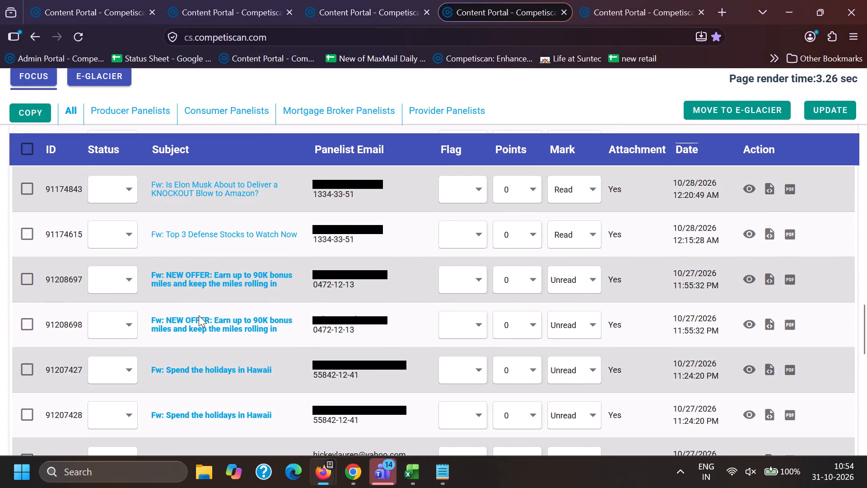
pyautogui.scroll(-6, 199, 315)
pyautogui.moveTo(208, 390); pyautogui.dragTo(0, 380)
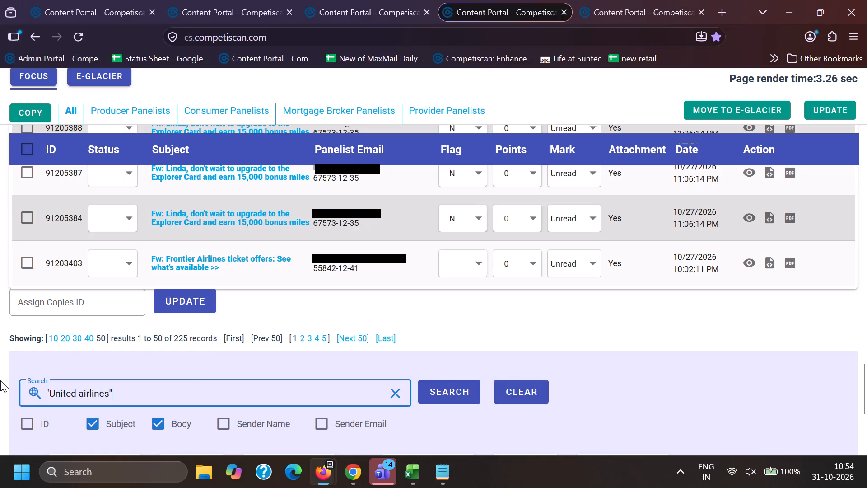
pyautogui.press('BackSpace')
pyautogui.hotkey('shift', '"')
pyautogui.hotkey('ctrl', 'v')
pyautogui.hotkey('shift', '"')
pyautogui.press('Return')
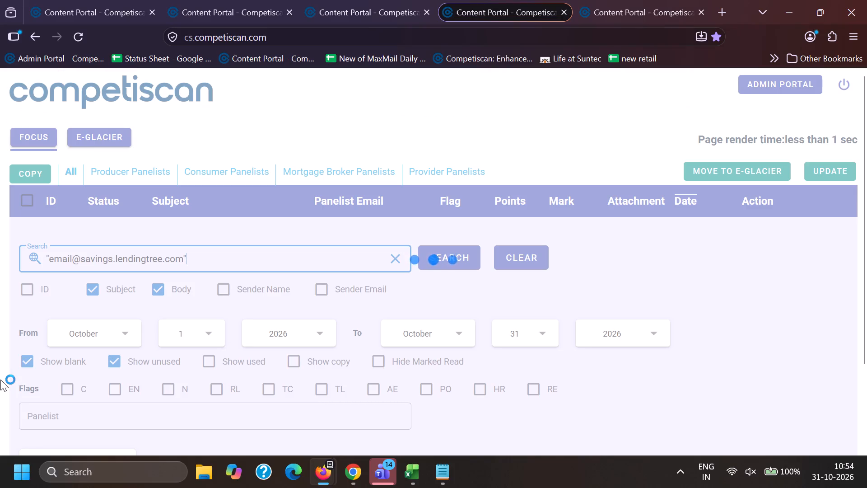
pyautogui.scroll(-2, 113, 292)
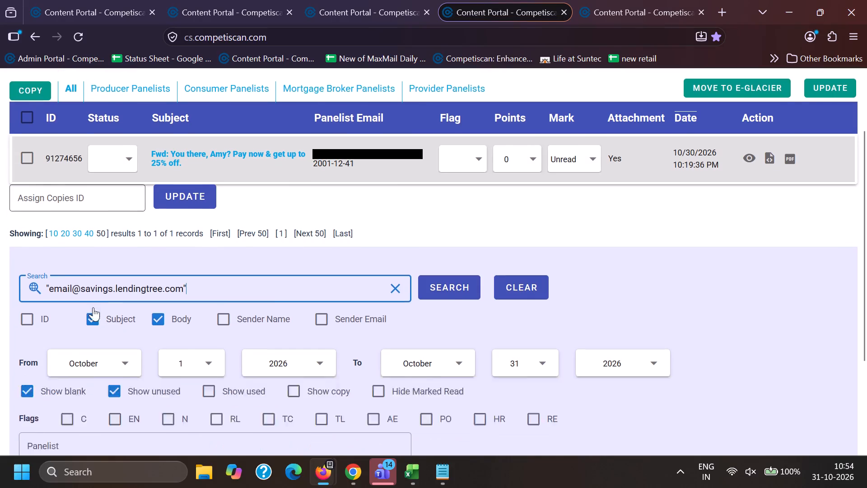
pyautogui.scroll(-2, 148, 340)
pyautogui.click(448, 152)
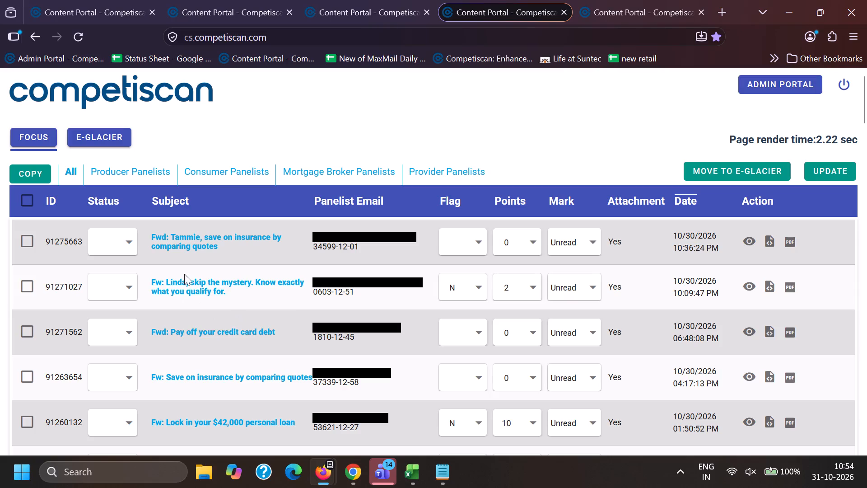
# Copy the subject phrase ", skip the mystery. Know exactly what you qualify for." from email 91271027 and search for it in quotes in Chrome.
pyautogui.moveTo(186, 274); pyautogui.dragTo(270, 293)
pyautogui.hotkey('ctrl', 'c')
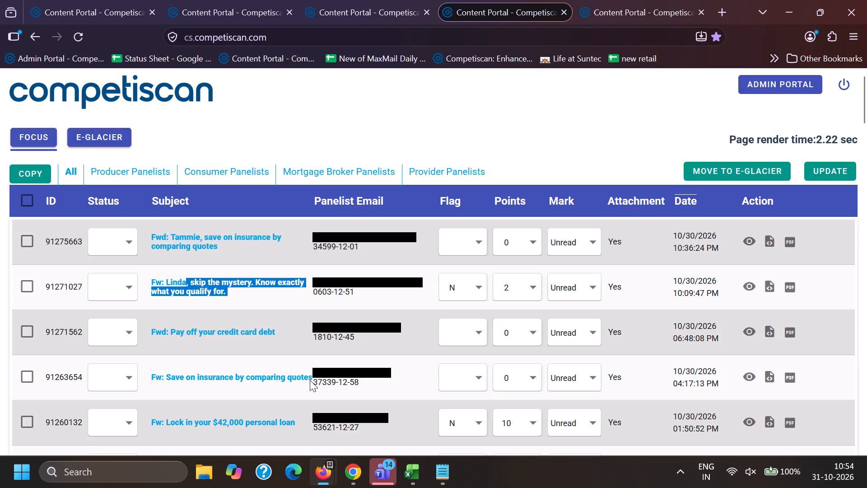
pyautogui.hotkey('ctrl', 'c')
pyautogui.click(352, 477)
pyautogui.click(289, 428)
pyautogui.click(202, 0)
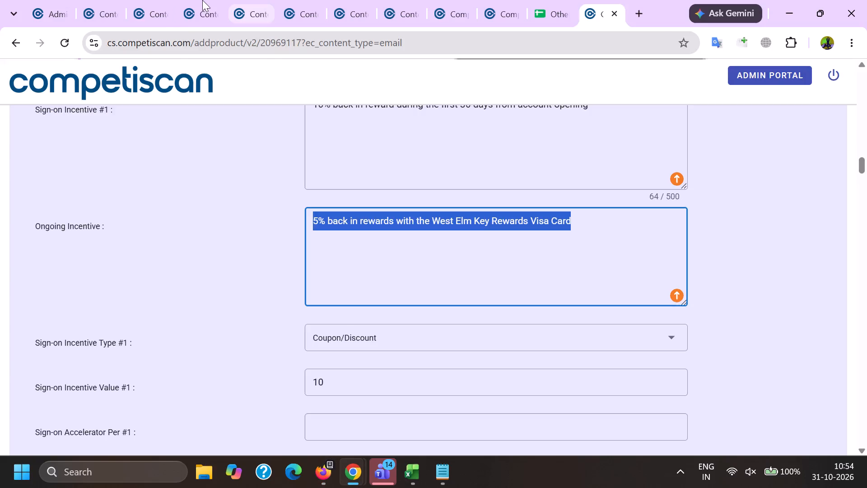
pyautogui.click(149, 0)
pyautogui.scroll(-11, 199, 287)
pyautogui.scroll(1, 210, 319)
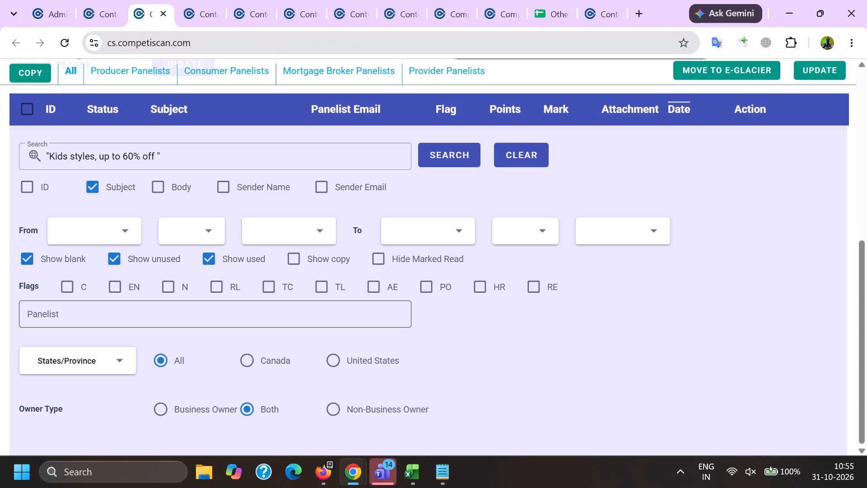
pyautogui.moveTo(247, 224); pyautogui.dragTo(0, 256)
pyautogui.press('BackSpace')
pyautogui.hotkey('shift', '"')
pyautogui.hotkey('ctrl', 'v')
pyautogui.hotkey('shift', '"')
pyautogui.press('Return')
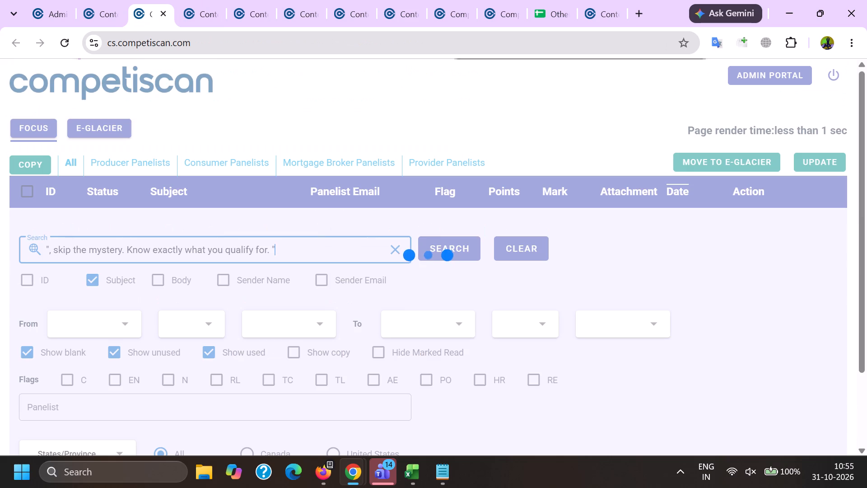
# Open a preview of the used email 90963358 from the matching subject results.
pyautogui.click(199, 0)
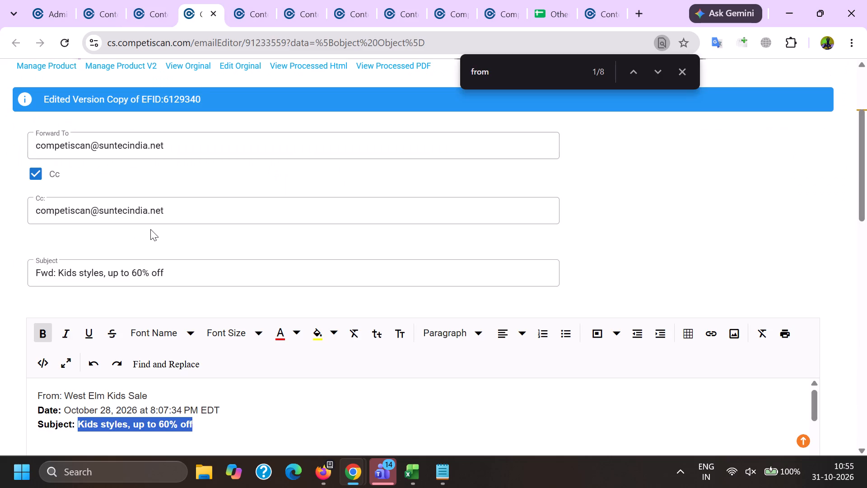
pyautogui.click(161, 0)
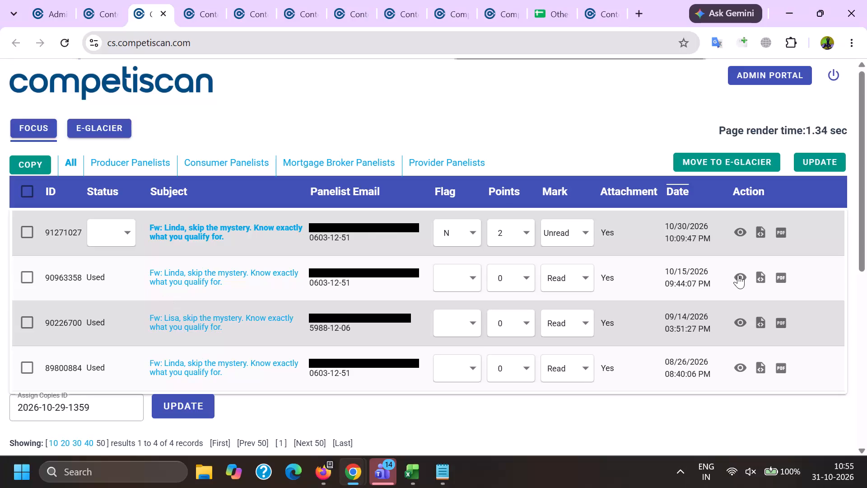
pyautogui.click(738, 274)
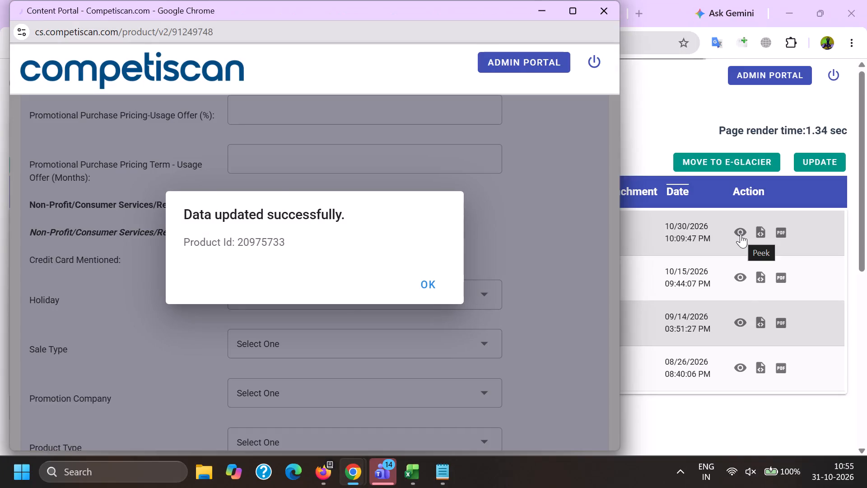
# Examine the previewed LendingTree email and peek at the one dated 10/30/2026 to compare their content.
pyautogui.scroll(-10, 497, 276)
pyautogui.scroll(3, 494, 281)
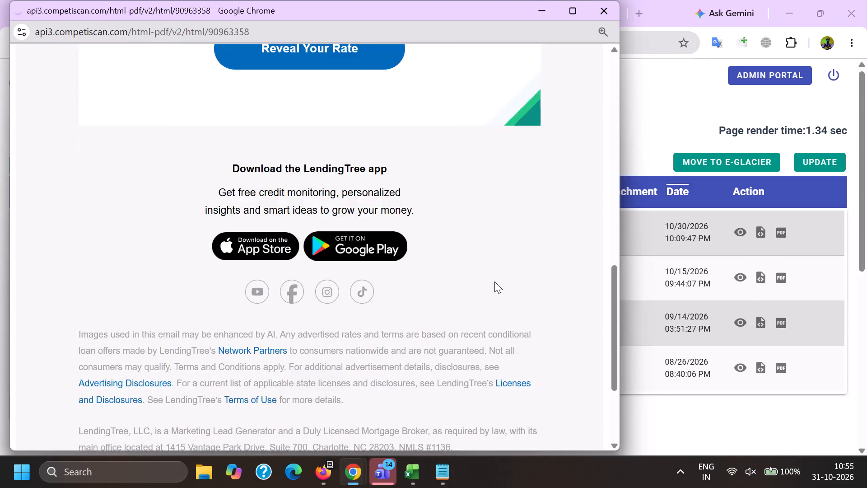
pyautogui.scroll(7, 494, 282)
pyautogui.click(740, 237)
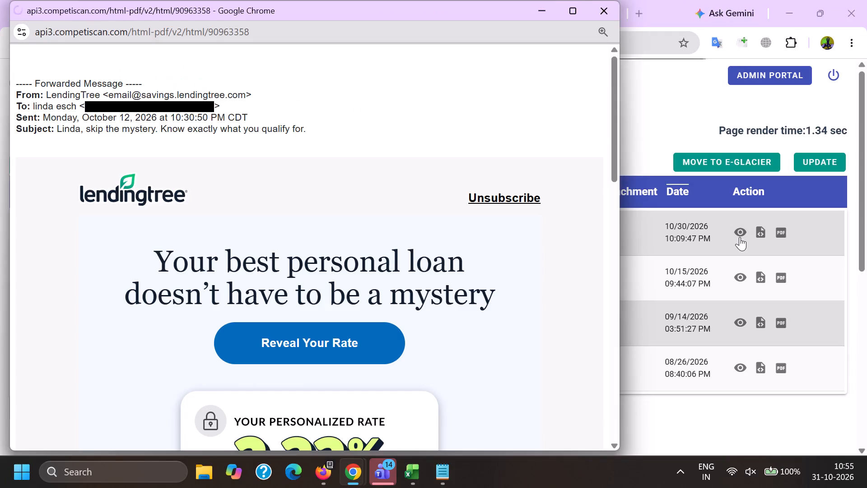
pyautogui.scroll(-12, 464, 253)
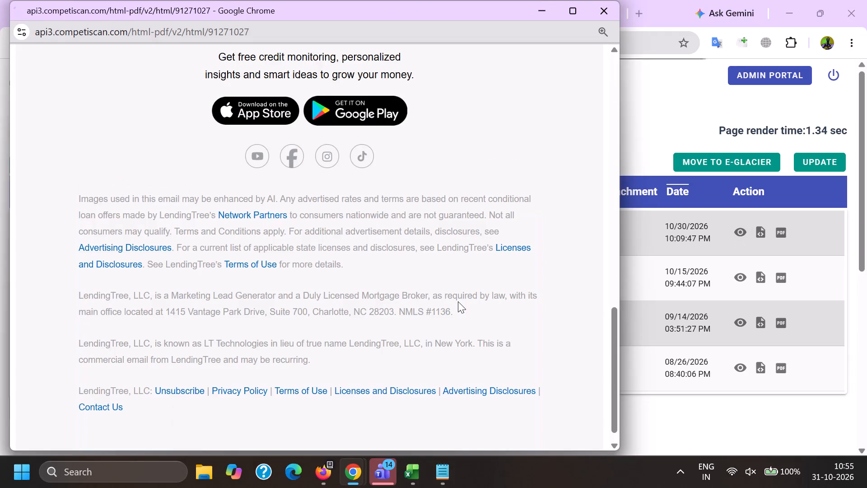
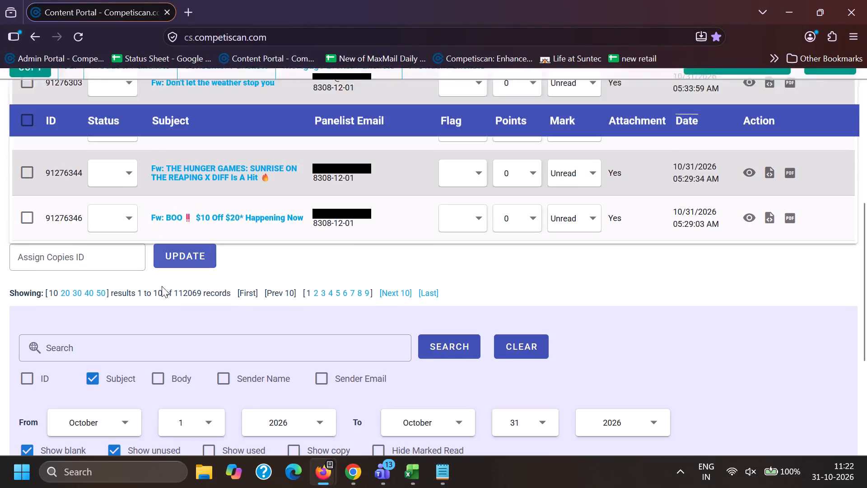
# Extend the email search to the message body and set the States/Province scope to All.
pyautogui.scroll(3, 163, 286)
pyautogui.scroll(-1, 163, 286)
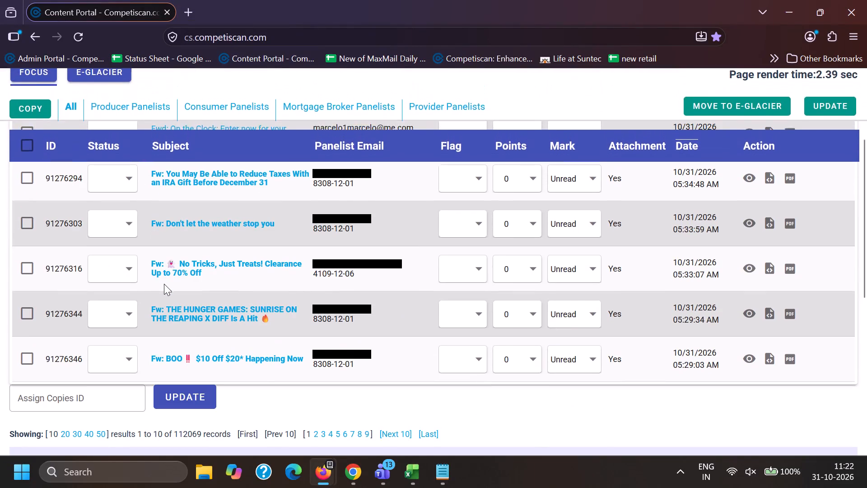
pyautogui.scroll(-4, 215, 277)
pyautogui.click(159, 239)
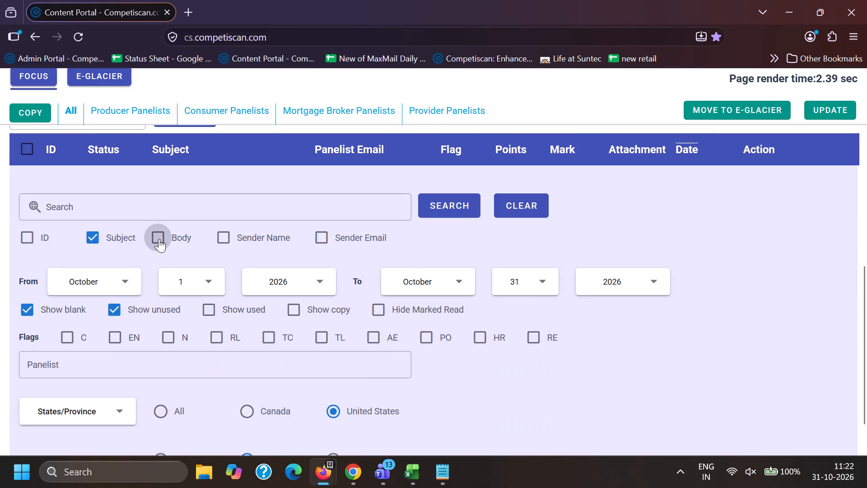
pyautogui.click(162, 413)
# Find the Macy's entry in the strings workbook and copy its address string, 151 West 34th Street, New York, NY 10001.
pyautogui.click(408, 480)
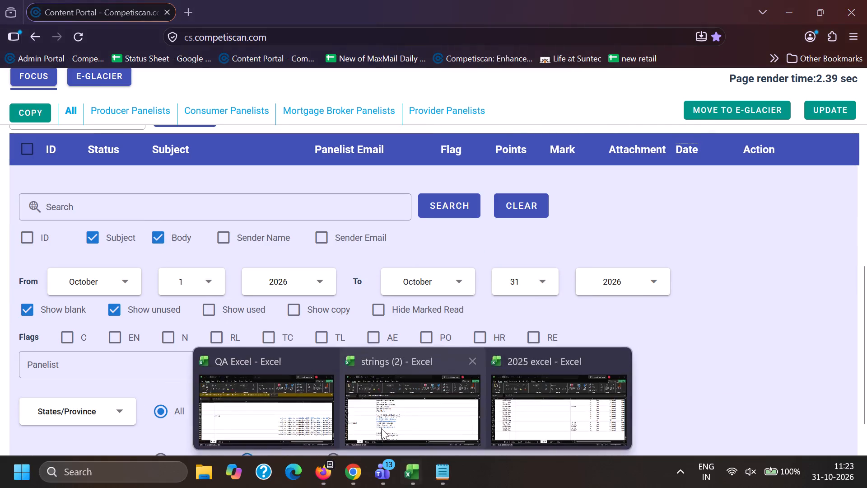
pyautogui.click(372, 422)
pyautogui.click(176, 327)
pyautogui.hotkey('ctrl', 'f')
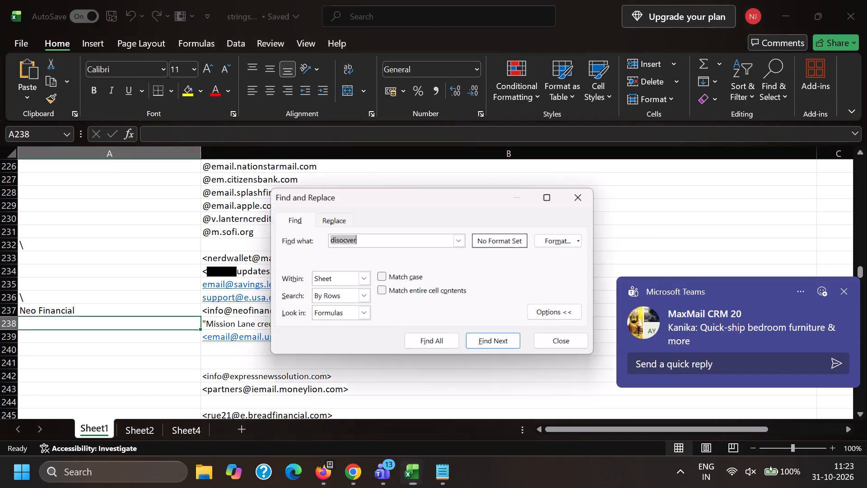
pyautogui.write('macy')
pyautogui.press('Return')
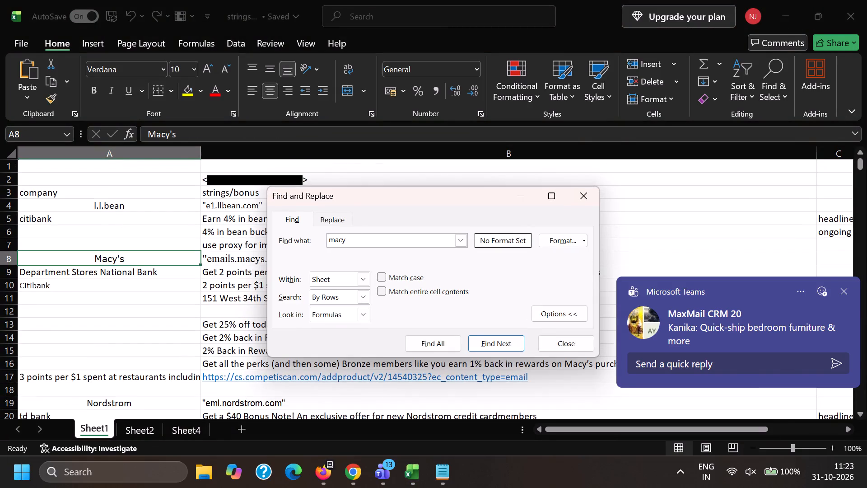
pyautogui.click(557, 342)
pyautogui.click(236, 293)
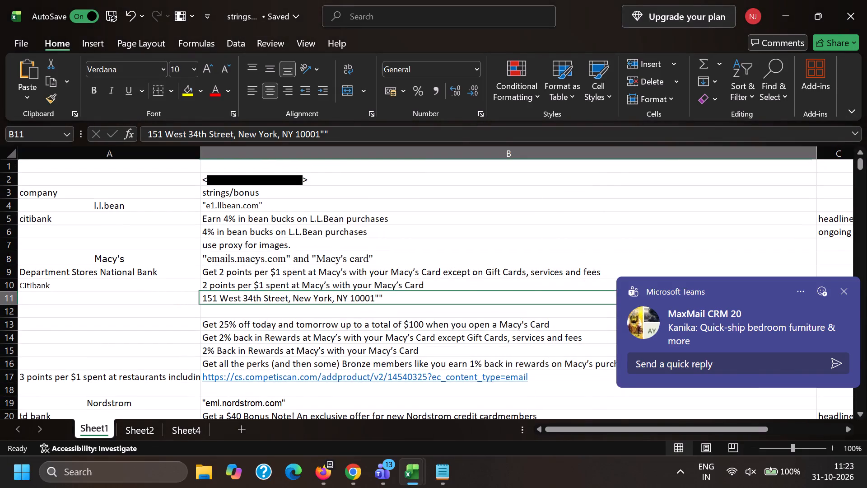
pyautogui.hotkey('ctrl', 'c')
# Search the Content Portal emails for the copied Macy's address, enclosed in quotation marks.
pyautogui.hotkey('alt', 'Tab')
pyautogui.click(136, 198)
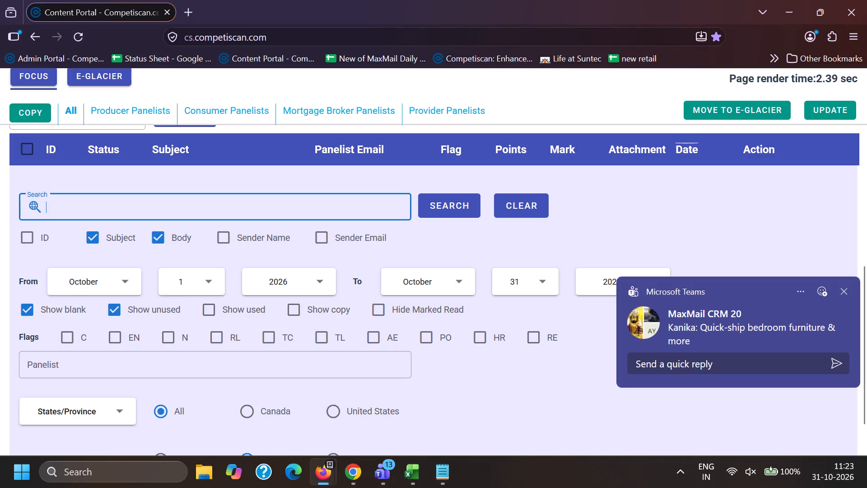
pyautogui.hotkey('shift', '"')
pyautogui.hotkey('ctrl', 'v')
pyautogui.hotkey('shift', '"')
pyautogui.press('Return')
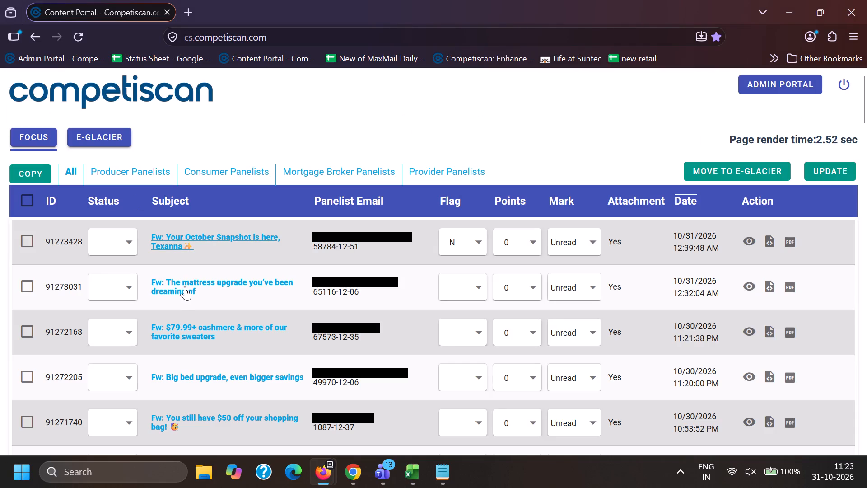
# Restrict the Macy's address search to emails with the N flag and run it again.
pyautogui.scroll(-15, 185, 286)
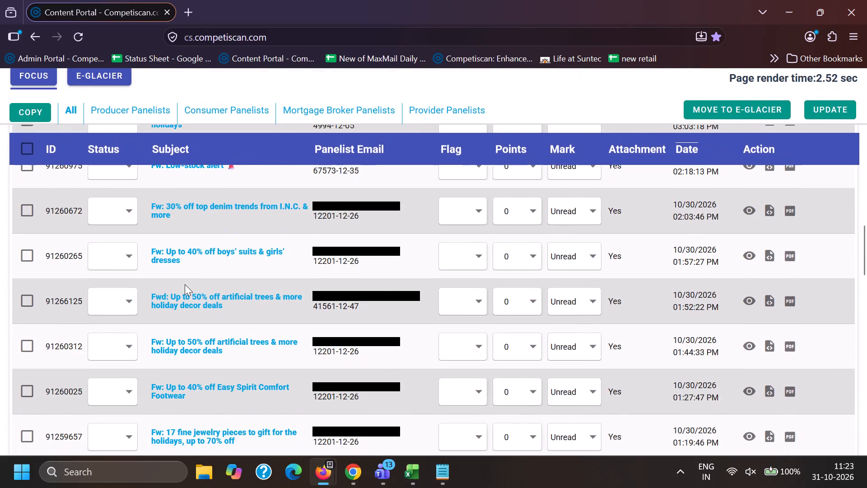
pyautogui.scroll(-7, 185, 284)
pyautogui.scroll(-14, 188, 285)
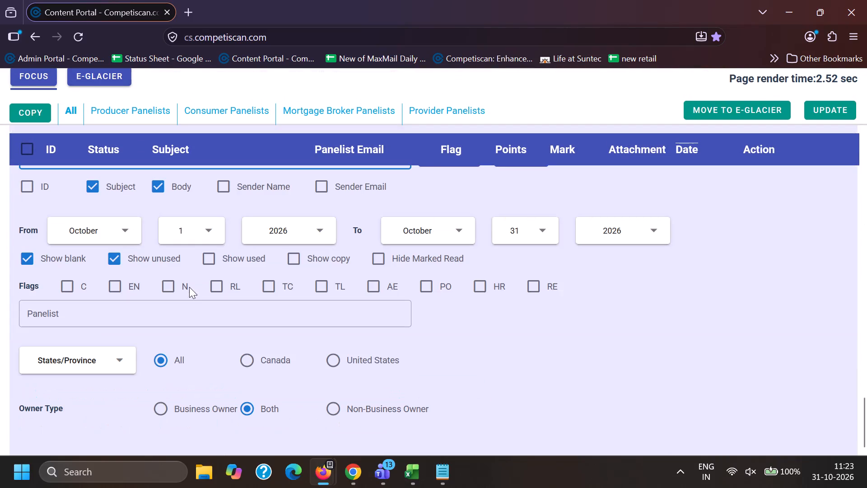
pyautogui.click(168, 291)
pyautogui.scroll(2, 223, 364)
pyautogui.click(445, 294)
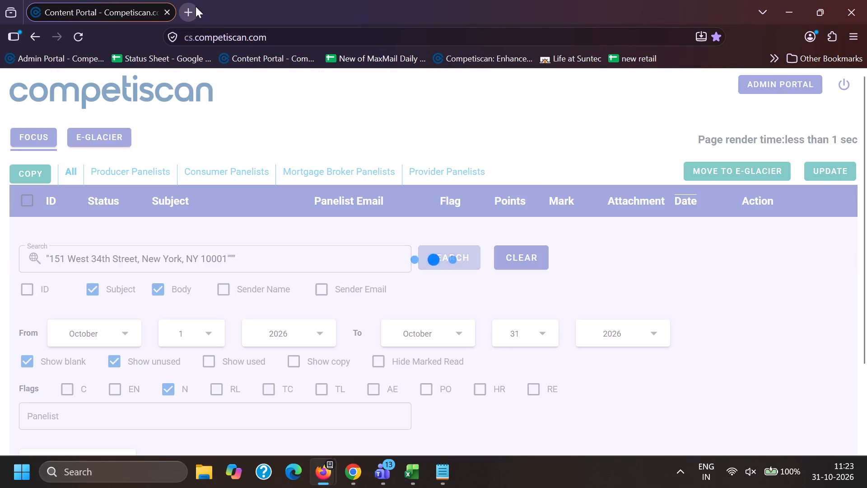
# Open the Content Portal in two additional browser tabs.
pyautogui.click(196, 5)
pyautogui.click(252, 56)
pyautogui.click(335, 12)
pyautogui.click(278, 57)
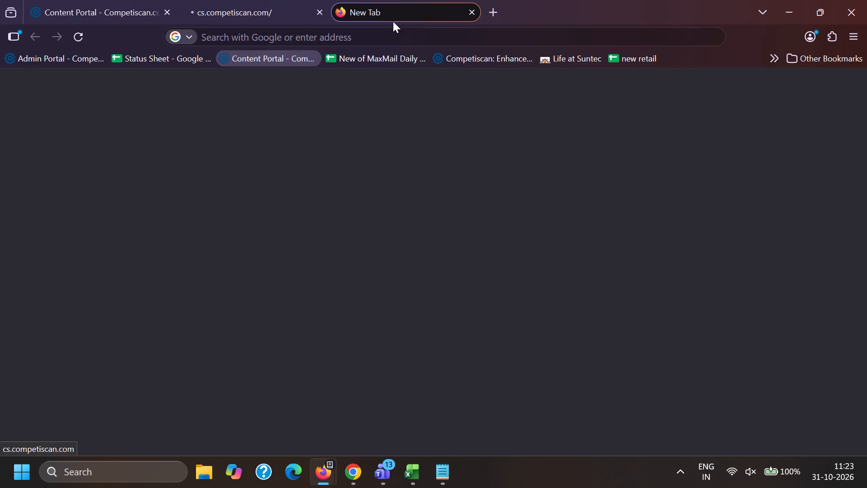
# In the 2025 excel workbook's may 26 sheet, copy serial numbers 1 to 45 from the previous block into the 31-11-2026 block's S. NO. column.
pyautogui.click(416, 467)
pyautogui.click(530, 446)
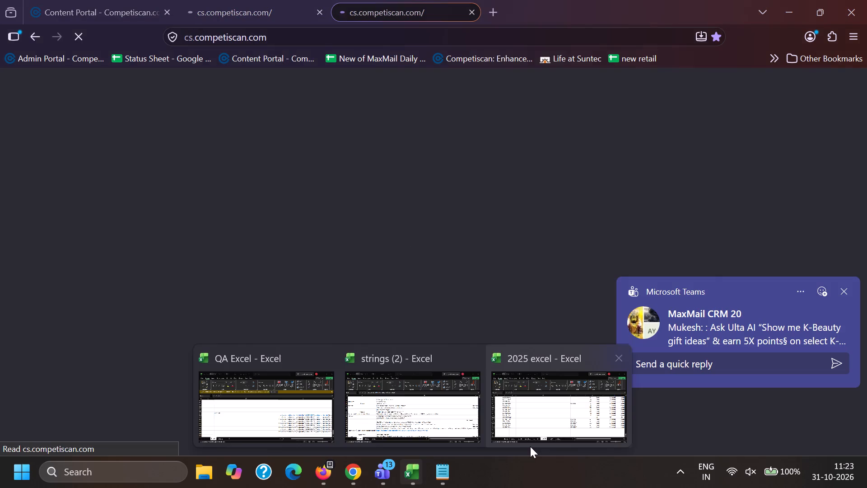
pyautogui.scroll(20, 165, 340)
pyautogui.scroll(2, 165, 340)
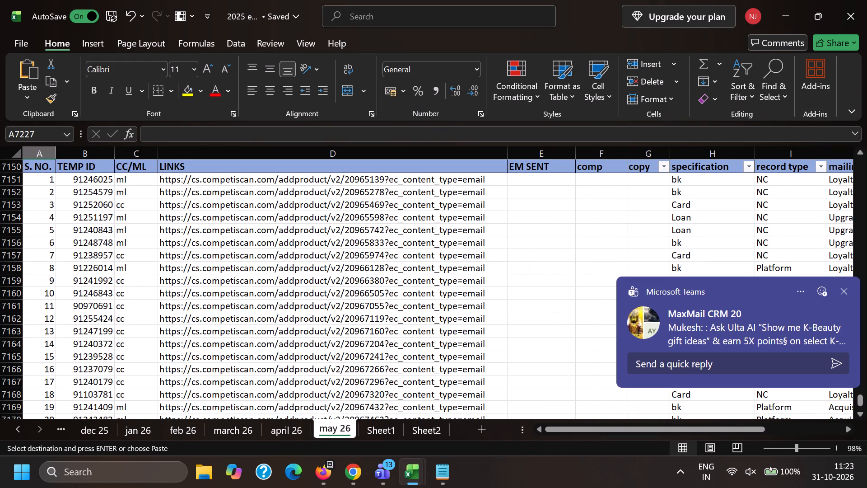
pyautogui.click(37, 182)
pyautogui.hotkey('ctrl', 'shift', 'Down')
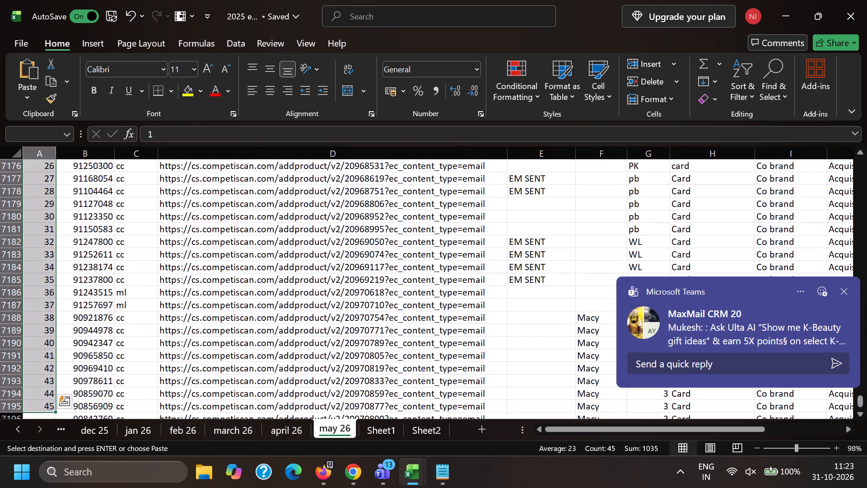
pyautogui.hotkey('ctrl', 'c')
pyautogui.scroll(-8, 43, 185)
pyautogui.click(35, 239)
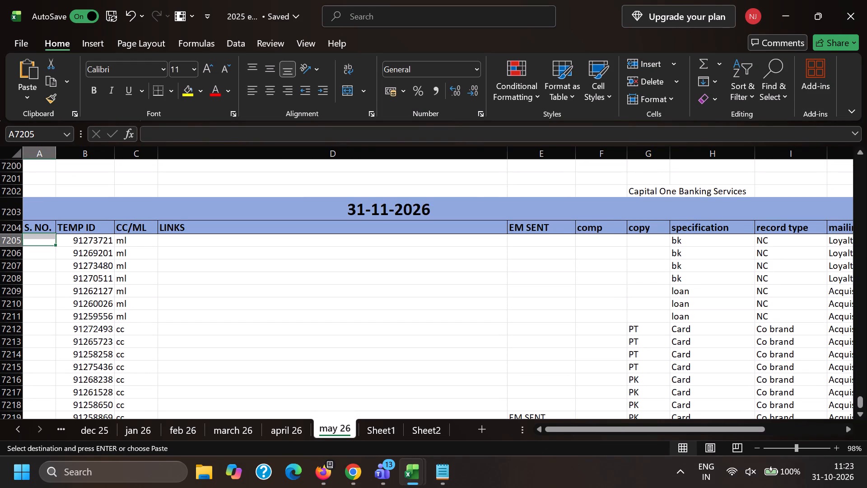
pyautogui.hotkey('ctrl', 'v')
pyautogui.scroll(-6, 116, 239)
pyautogui.click(77, 343)
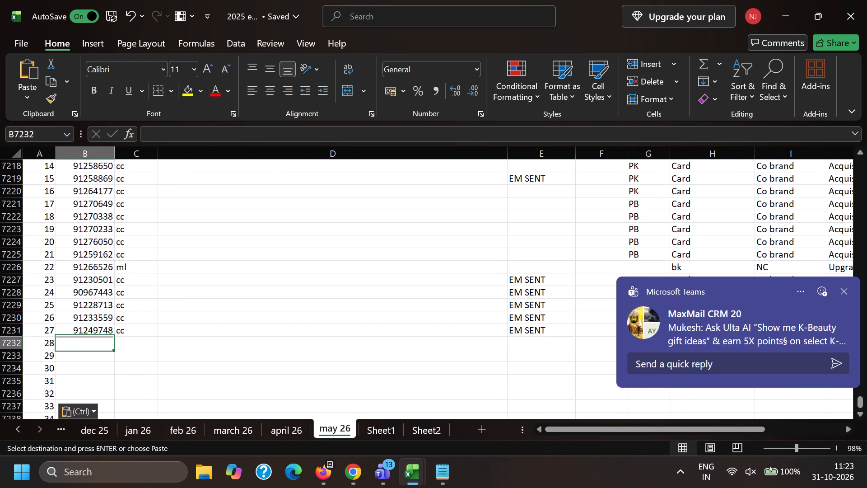
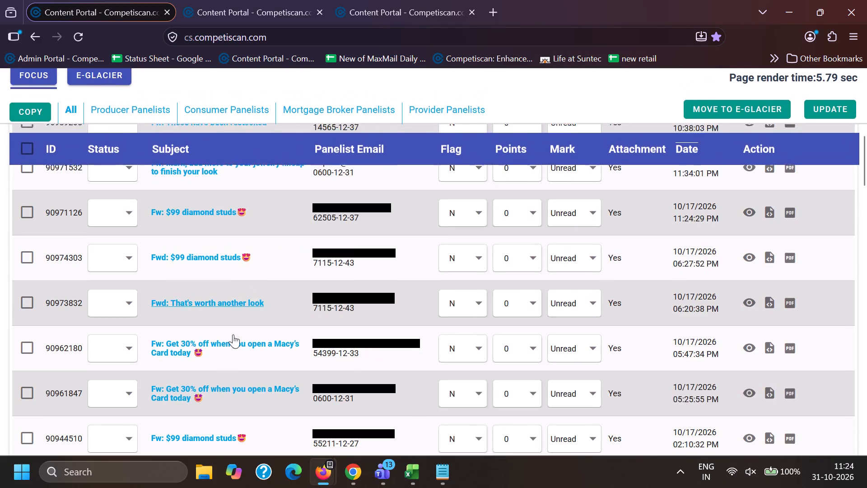
# Copy the subject text "Star Deals Week starts now ⭐ Up to 60% off" from email 90798711, leaving out the Fwd prefix.
pyautogui.scroll(-19, 233, 334)
pyautogui.scroll(-3, 222, 348)
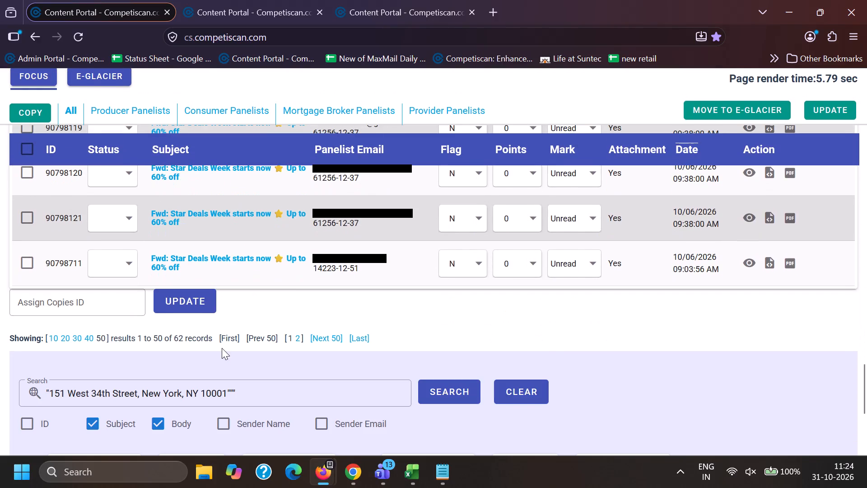
pyautogui.moveTo(171, 249); pyautogui.dragTo(203, 273)
pyautogui.hotkey('ctrl', 'c')
pyautogui.hotkey('ctrl', 'c')
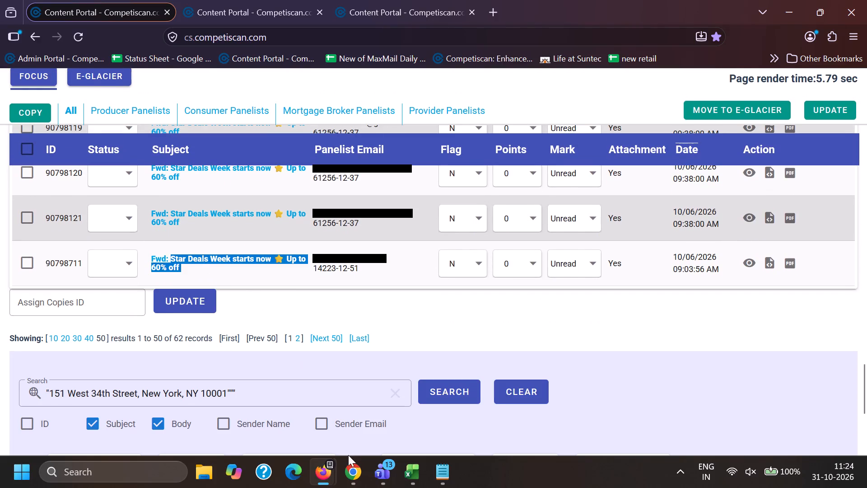
# Switch to the Content Portal email list in Chrome and blank the From month, day and year filters.
pyautogui.click(354, 483)
pyautogui.click(284, 411)
pyautogui.click(94, 0)
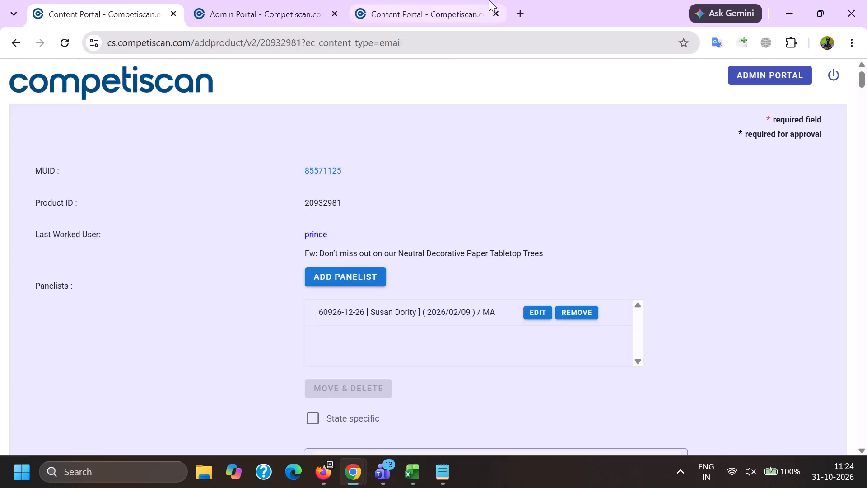
pyautogui.click(489, 0)
pyautogui.scroll(-17, 214, 205)
pyautogui.click(114, 235)
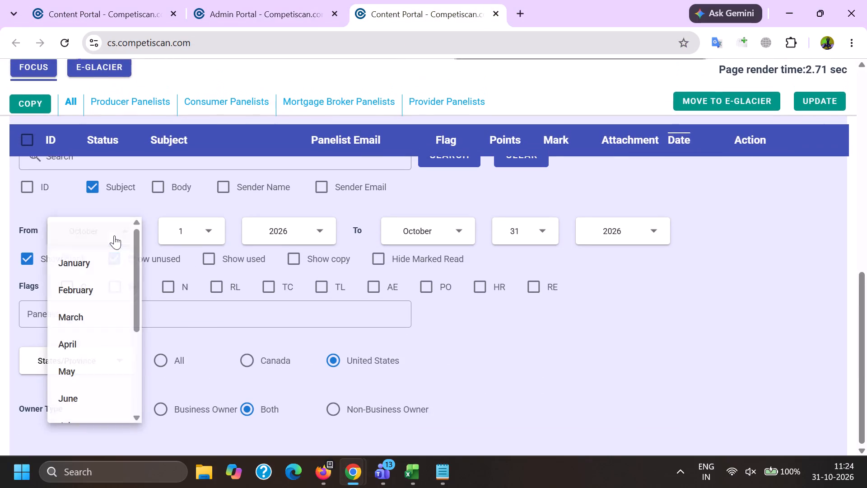
pyautogui.click(114, 235)
pyautogui.doubleClick(169, 229)
pyautogui.doubleClick(290, 231)
pyautogui.scroll(3, 301, 236)
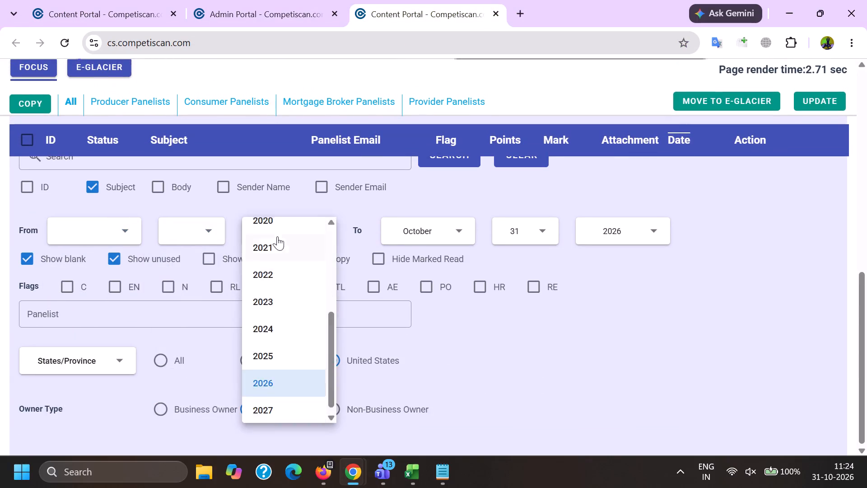
pyautogui.scroll(2, 277, 236)
pyautogui.click(277, 236)
# Blank the To month, day and year filters so the search has no end date.
pyautogui.doubleClick(414, 239)
pyautogui.scroll(5, 415, 239)
pyautogui.click(414, 238)
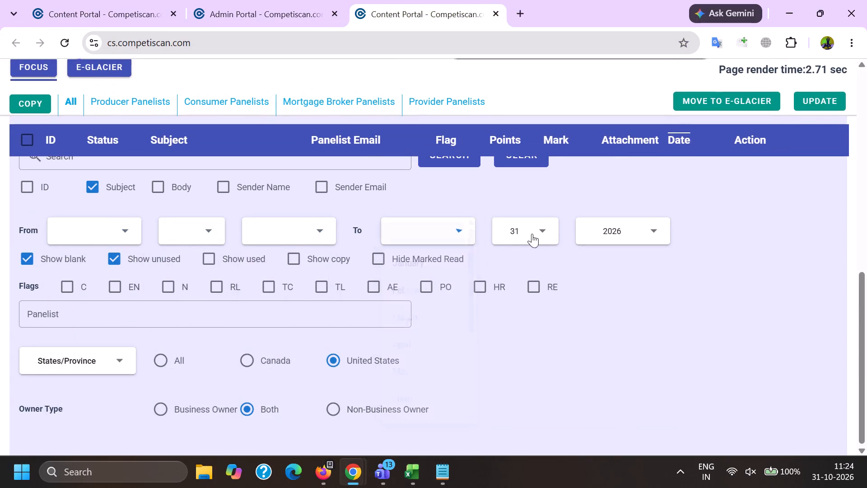
pyautogui.click(536, 233)
pyautogui.scroll(1, 538, 233)
pyautogui.click(538, 233)
pyautogui.doubleClick(516, 295)
pyautogui.click(516, 293)
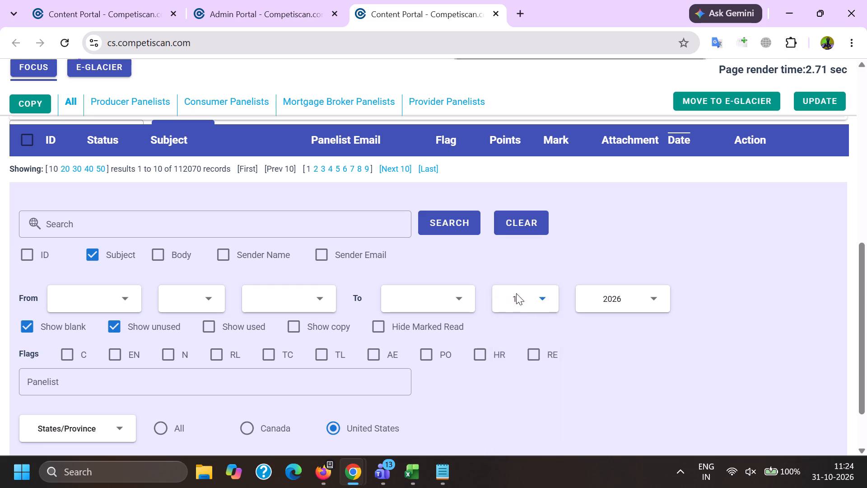
pyautogui.click(507, 259)
pyautogui.click(621, 304)
pyautogui.click(611, 265)
# Set the country filter to All and include used emails in the search.
pyautogui.scroll(-2, 518, 216)
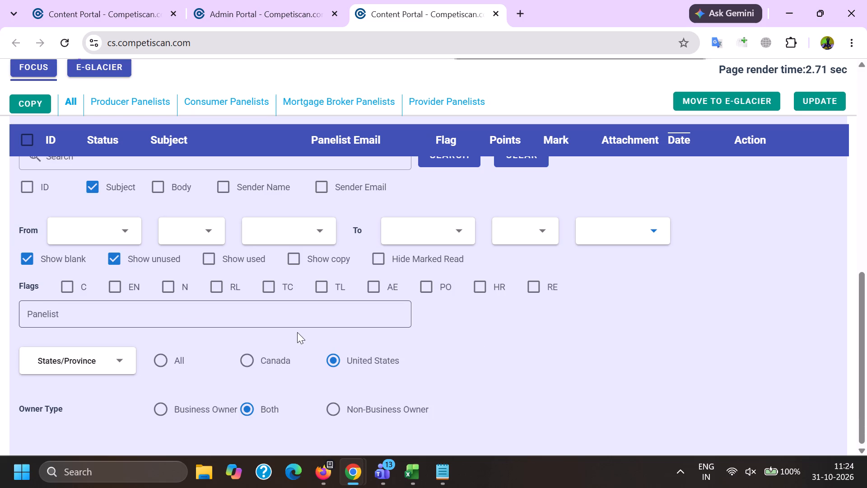
pyautogui.moveTo(177, 361); pyautogui.dragTo(173, 361)
pyautogui.click(204, 252)
# Search the email subjects for the copied "Star Deals Week starts now ⭐ Up to 60% off" text, enclosed in quotation marks.
pyautogui.scroll(2, 182, 356)
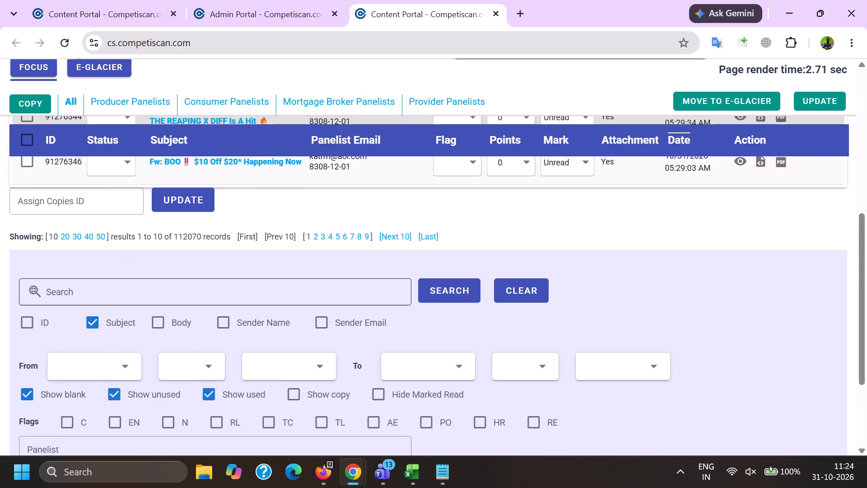
pyautogui.click(182, 295)
pyautogui.hotkey('shift', '"')
pyautogui.hotkey('ctrl', 'v')
pyautogui.hotkey('ctrl', 'shift', "'")
pyautogui.press('Return')
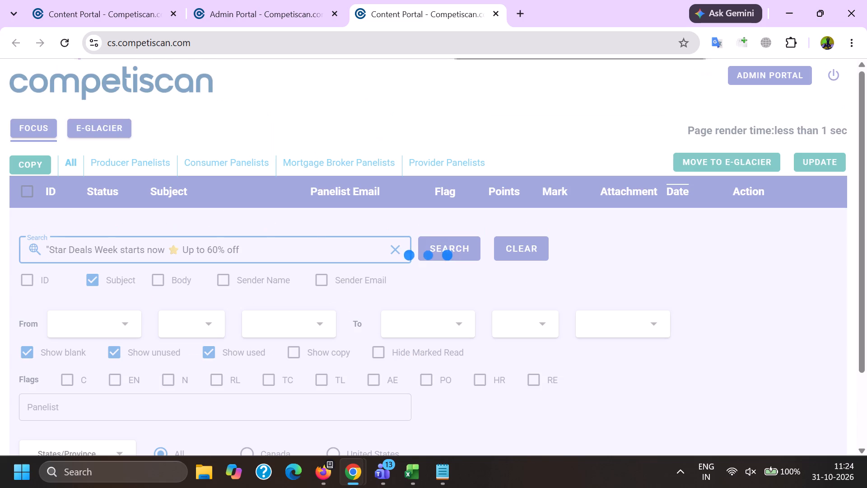
pyautogui.hotkey('shift', '"')
pyautogui.press('Return')
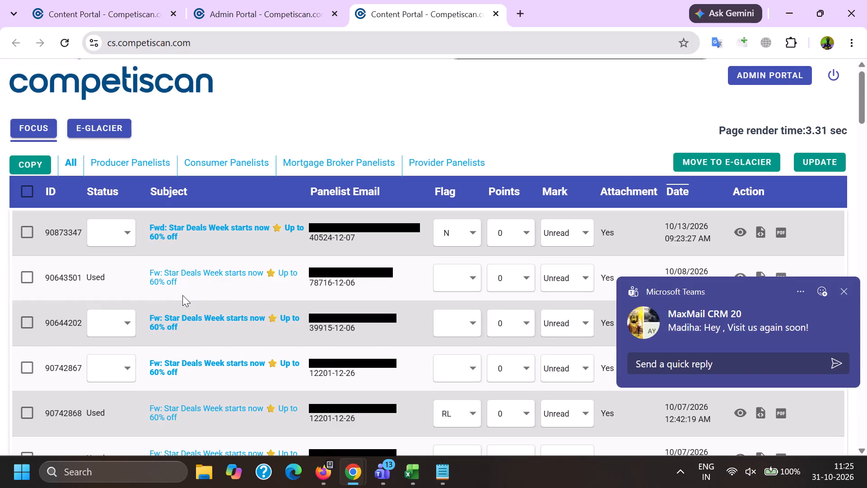
# Look through the Star Deals Week results, examining each email's status, flag and date.
pyautogui.scroll(-5, 187, 292)
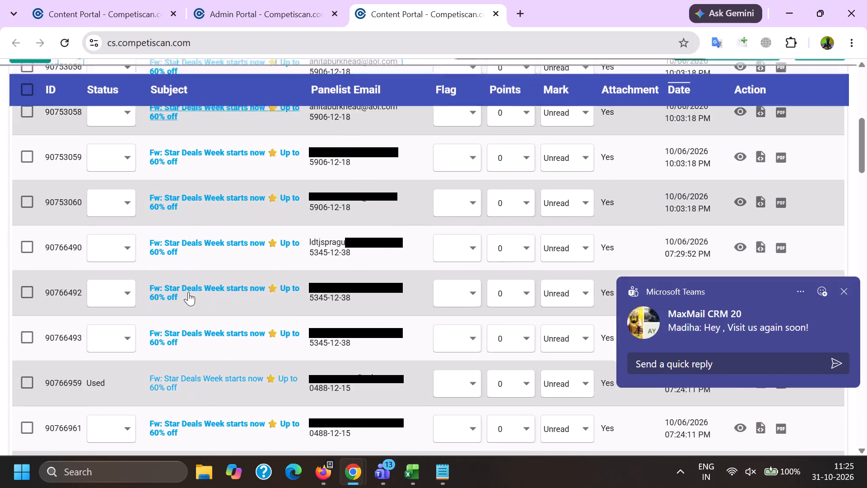
pyautogui.scroll(-3, 188, 292)
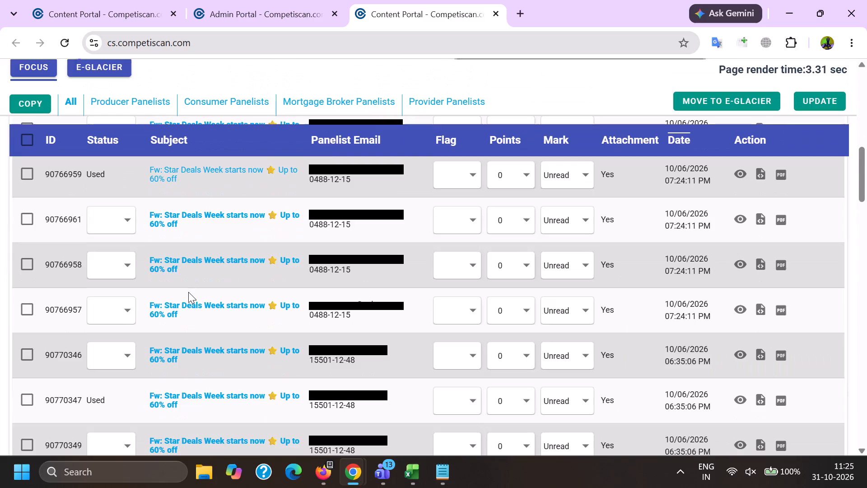
pyautogui.scroll(-11, 188, 292)
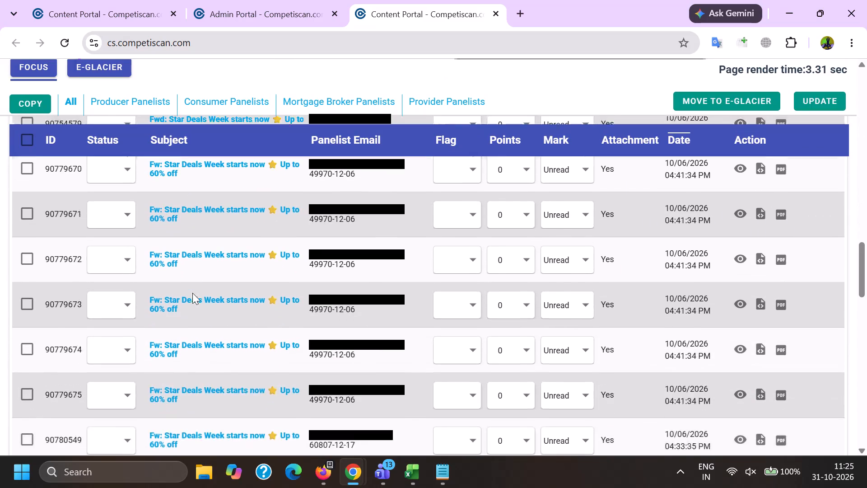
pyautogui.scroll(-6, 192, 293)
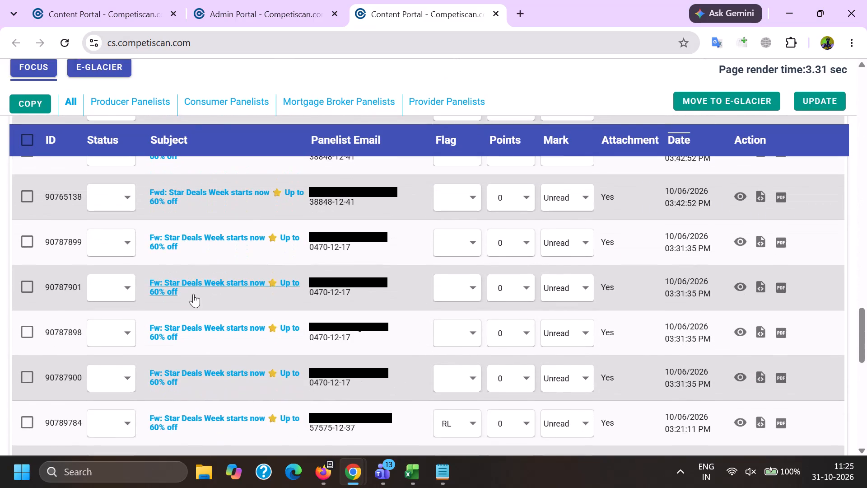
pyautogui.scroll(-10, 193, 294)
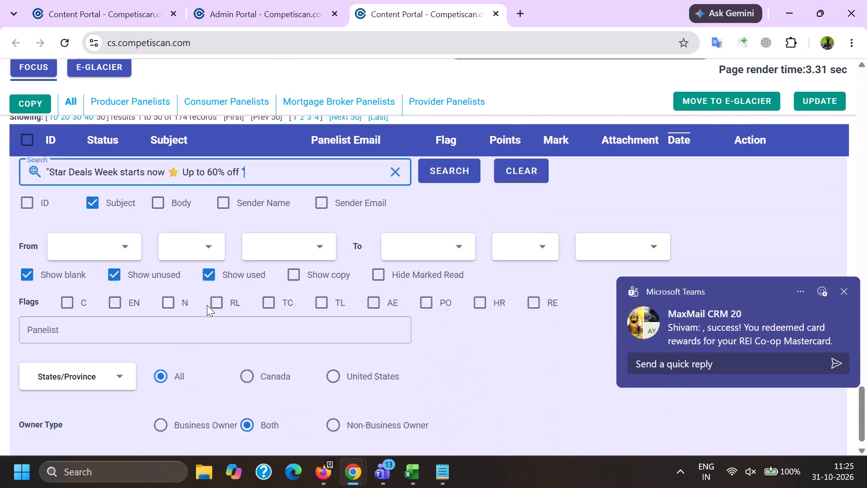
# Restrict the Star Deals Week subject search to emails with the N flag and run it again.
pyautogui.click(165, 281)
pyautogui.scroll(1, 423, 238)
pyautogui.click(451, 214)
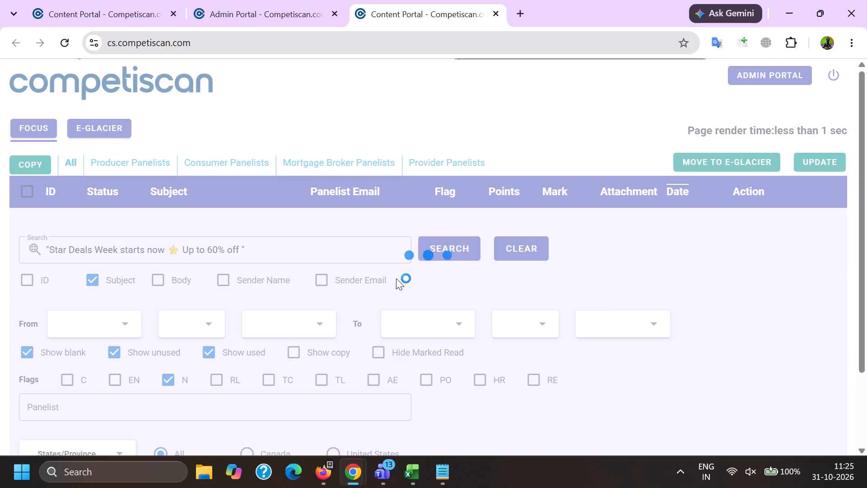
# Examine the N-flagged Star Deals Week emails for their IDs and status.
pyautogui.scroll(-8, 388, 281)
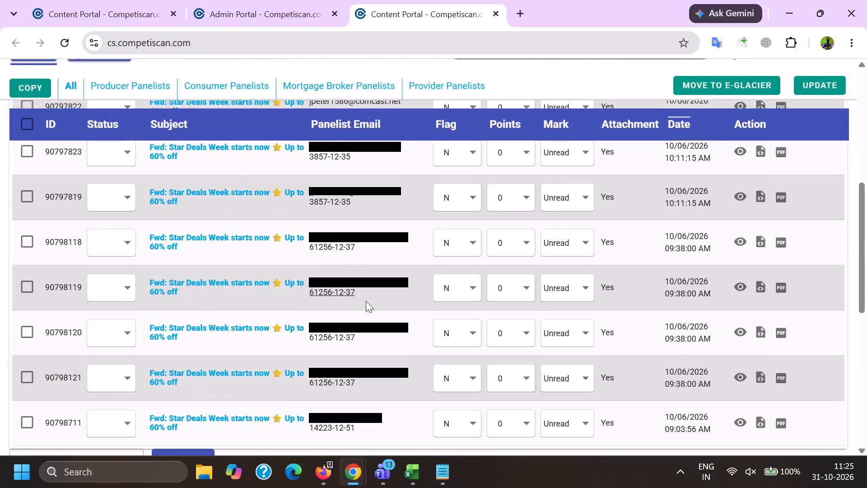
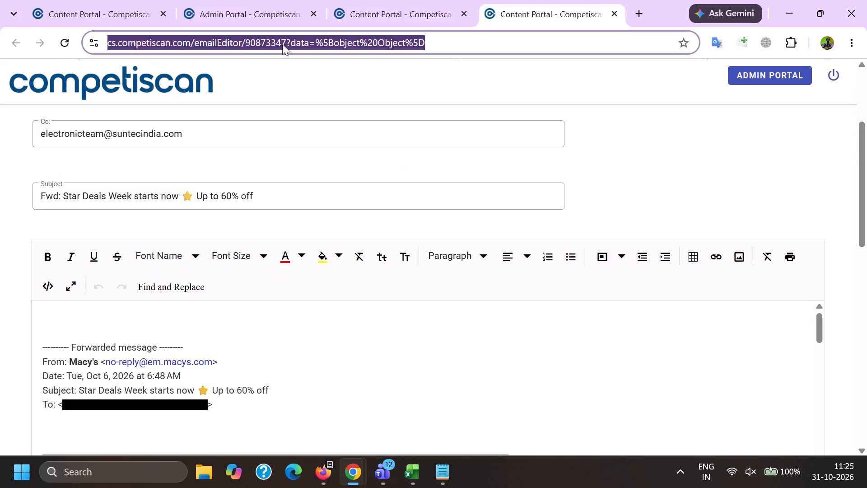
pyautogui.click(282, 44)
pyautogui.click(282, 44)
pyautogui.hotkey('ctrl', 'c')
pyautogui.click(425, 487)
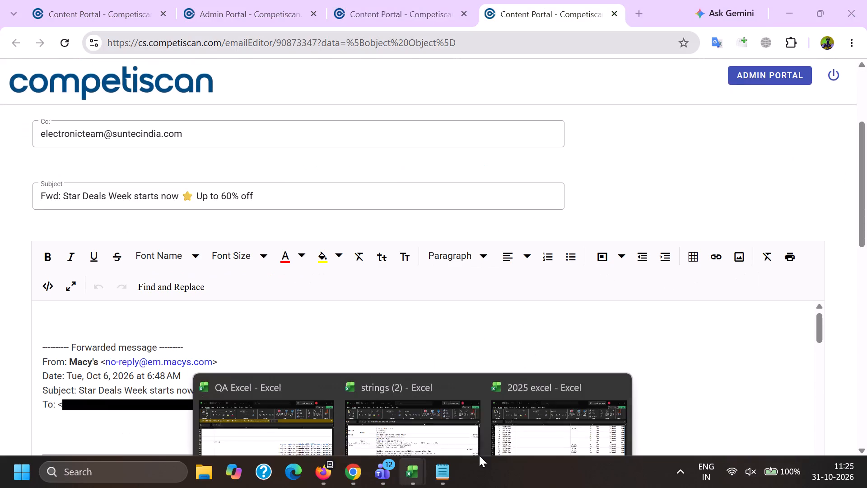
pyautogui.moveTo(564, 411); pyautogui.dragTo(557, 411)
pyautogui.hotkey('ctrl', 'v')
# Fill in entry 28 with cc in column C, Macy in column F, then Card, Co brand and acquisition in columns H to J.
pyautogui.keyDown('ctrl'); pyautogui.click(137, 343); pyautogui.keyUp('ctrl')
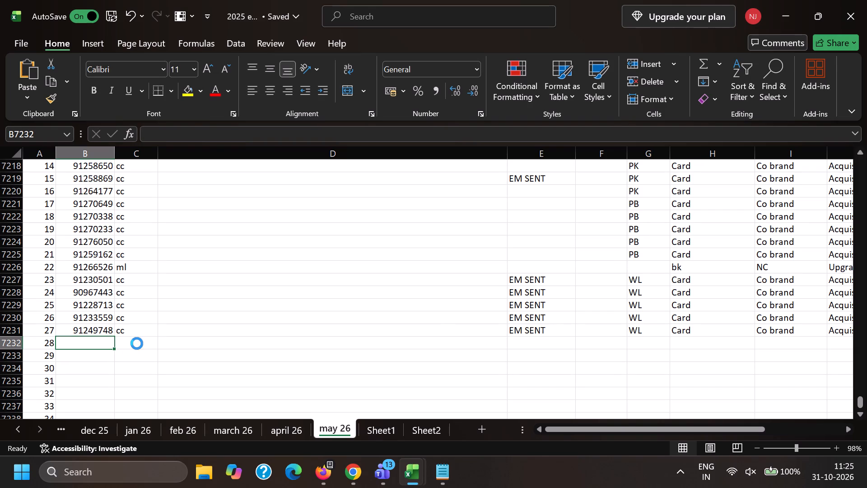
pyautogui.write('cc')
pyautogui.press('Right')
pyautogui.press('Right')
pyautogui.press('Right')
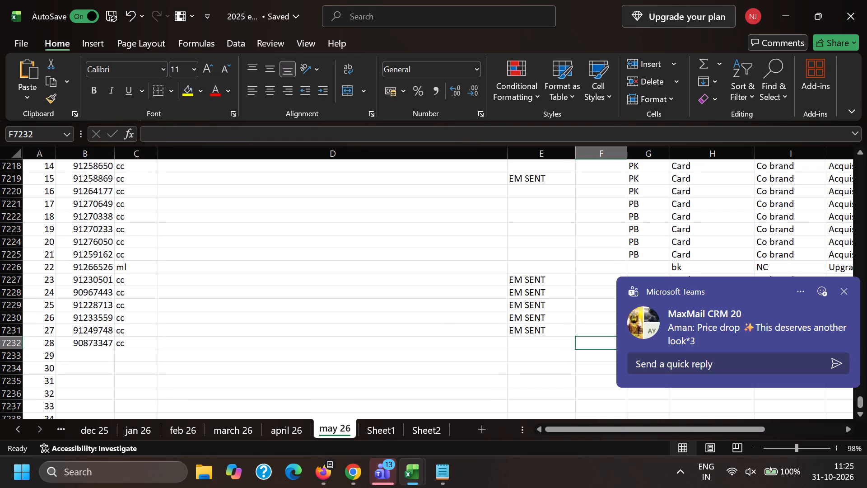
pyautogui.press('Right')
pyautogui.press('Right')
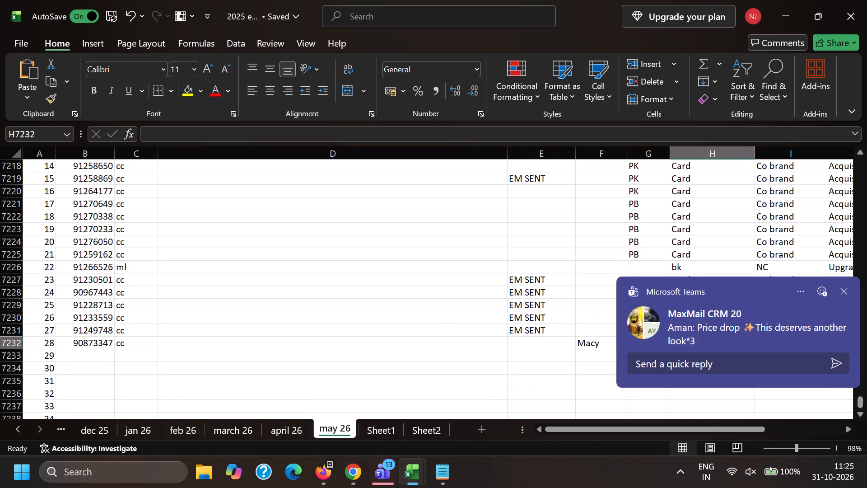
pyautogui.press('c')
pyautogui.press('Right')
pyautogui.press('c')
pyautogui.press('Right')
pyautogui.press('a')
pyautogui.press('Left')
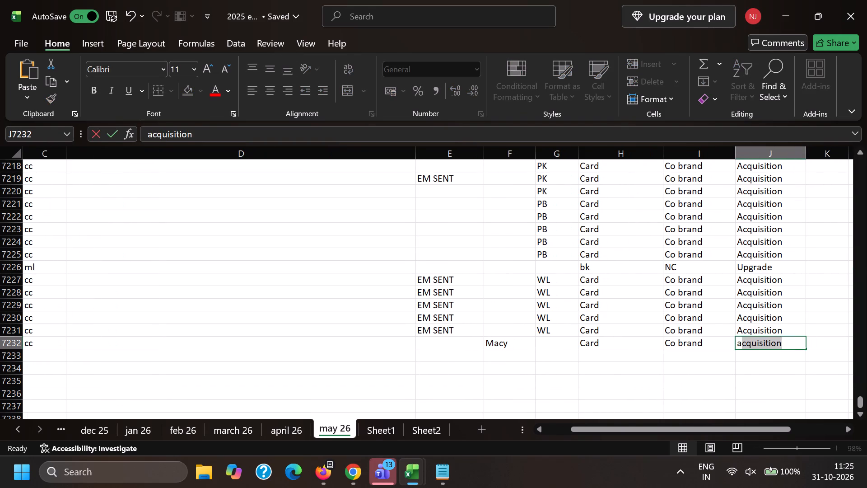
# Switch back to the Macy's Star Deals Week email in Chrome and look through its body content.
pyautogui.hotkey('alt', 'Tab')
pyautogui.scroll(-6, 256, 259)
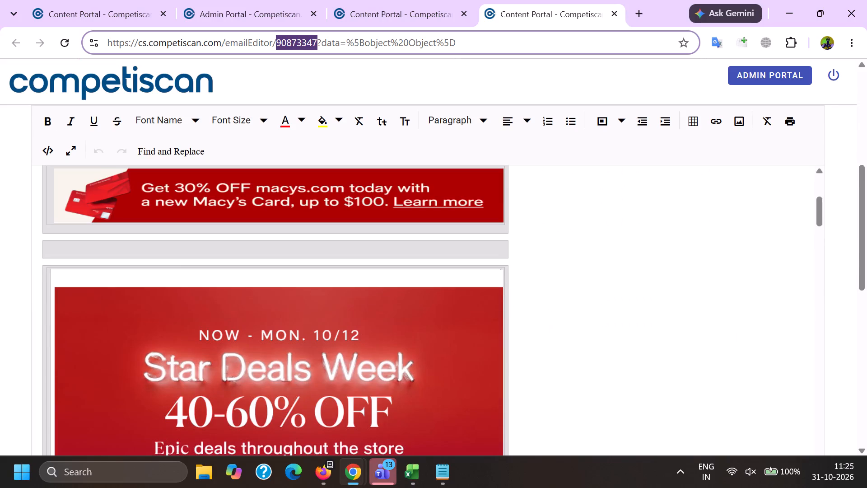
# Switch to the Excel tracker, copy the Macy product link for 20970877 from the may 26 sheet, and open it in a new Chrome tab.
pyautogui.click(413, 475)
pyautogui.click(577, 407)
pyautogui.scroll(15, 430, 374)
pyautogui.scroll(-3, 438, 326)
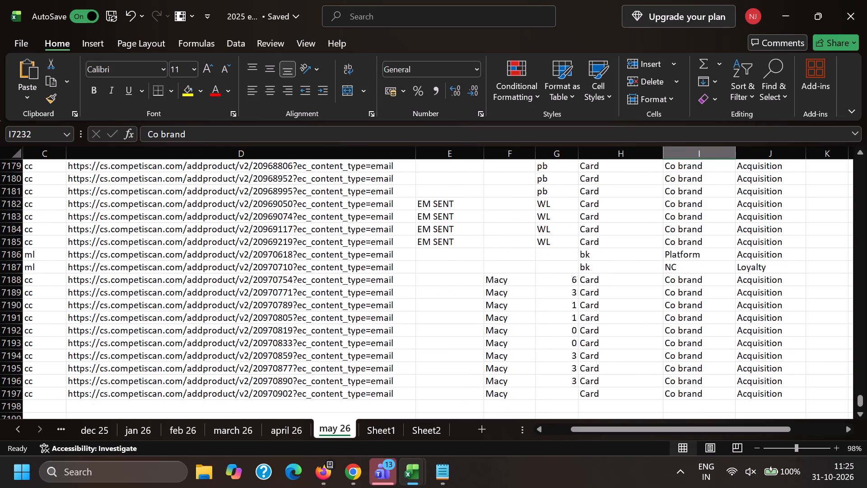
pyautogui.click(406, 327)
pyautogui.hotkey('ctrl', 'c')
pyautogui.hotkey('alt', 'Tab')
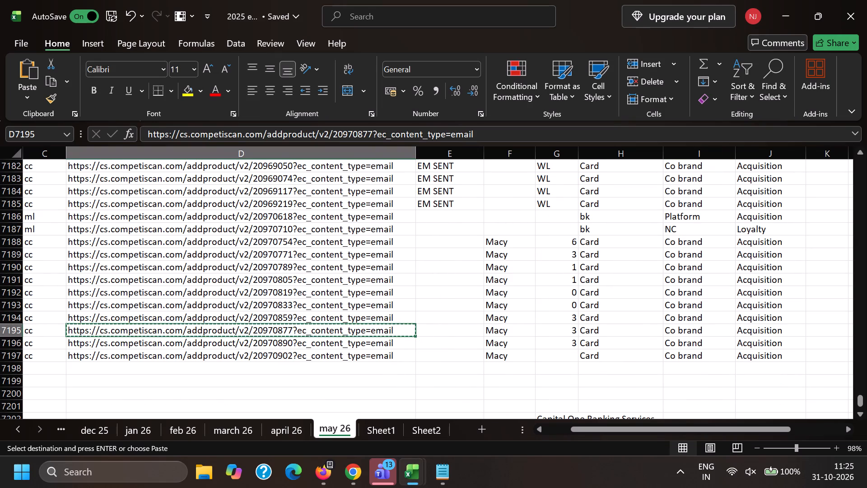
pyautogui.click(629, 6)
pyautogui.click(636, 15)
pyautogui.hotkey('ctrl', 'v')
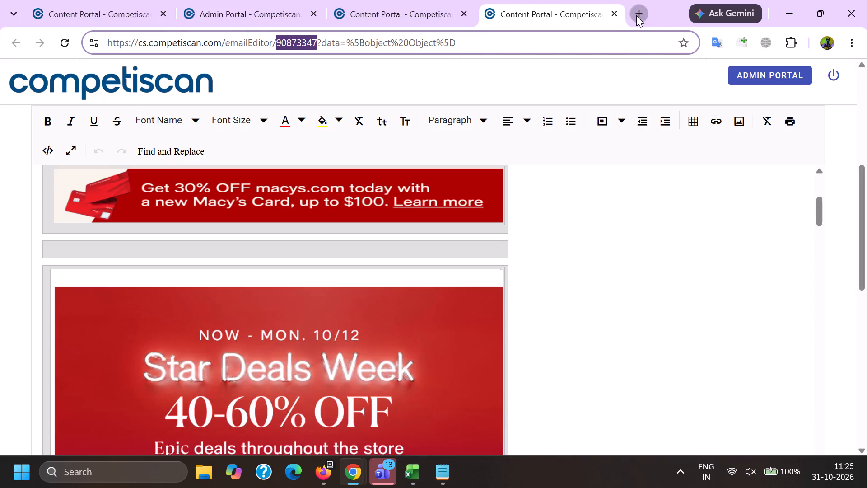
pyautogui.press('Return')
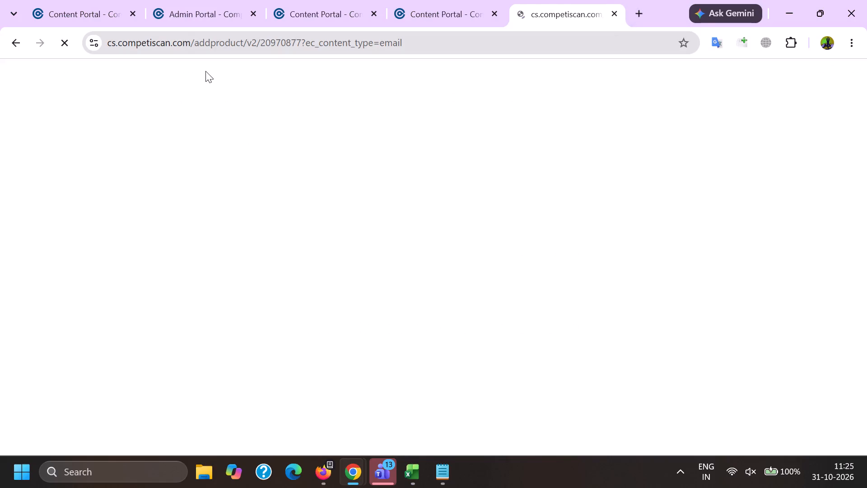
# Return to the Star Deals Week email 90873347 in the email editor and examine its content.
pyautogui.click(228, 0)
pyautogui.click(310, 0)
pyautogui.click(433, 0)
pyautogui.scroll(1, 222, 286)
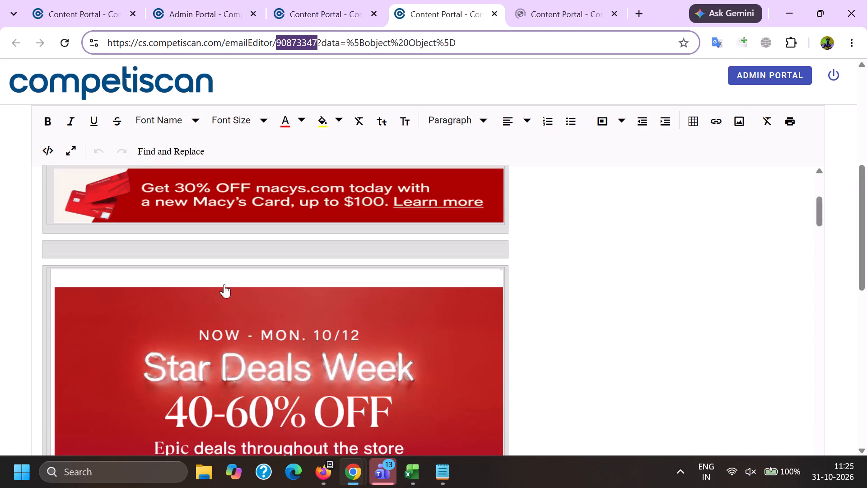
# Delete the line above From and the sender's address after Macy's in the header of the Star Deals Week email.
pyautogui.scroll(6, 224, 284)
pyautogui.scroll(-3, 177, 262)
pyautogui.moveTo(205, 219); pyautogui.dragTo(0, 209)
pyautogui.moveTo(33, 209); pyautogui.dragTo(212, 207)
pyautogui.press('BackSpace')
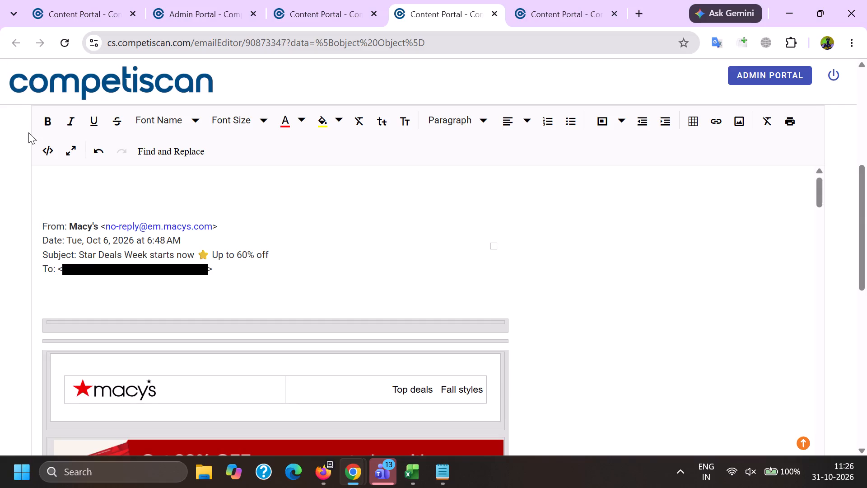
pyautogui.moveTo(99, 230); pyautogui.dragTo(300, 229)
pyautogui.press('BackSpace')
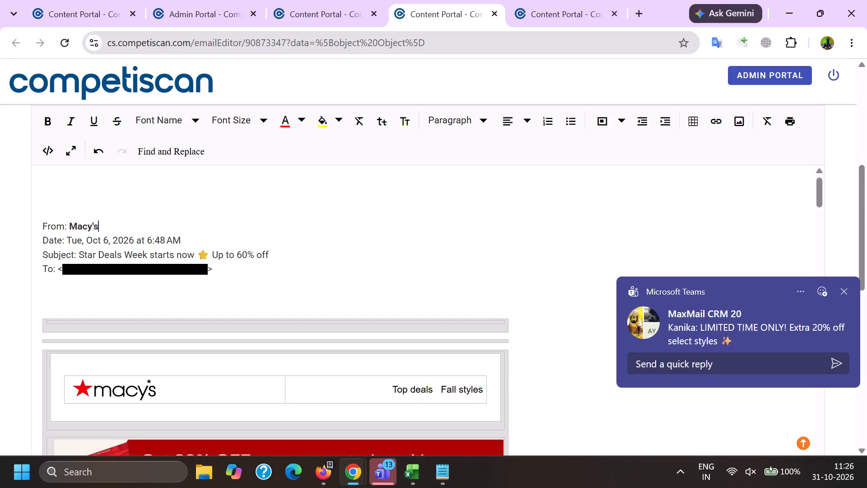
# Select the entire To line with the recipient address in the email header.
pyautogui.moveTo(299, 282); pyautogui.dragTo(6, 275)
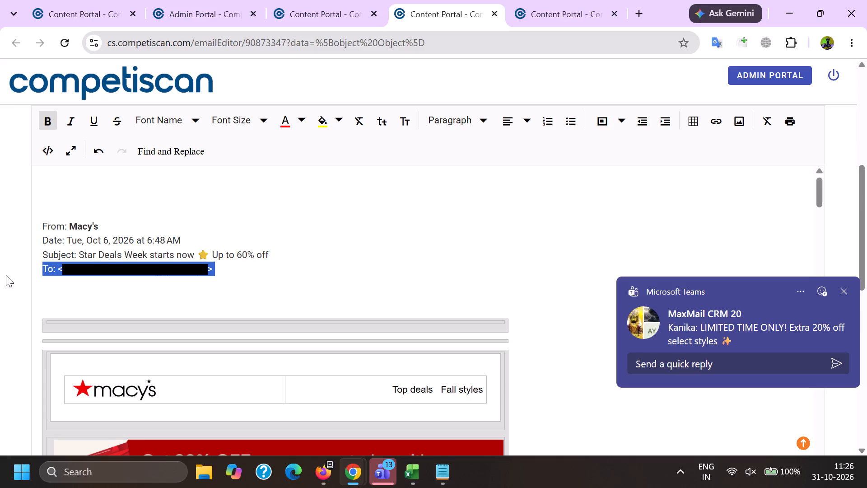
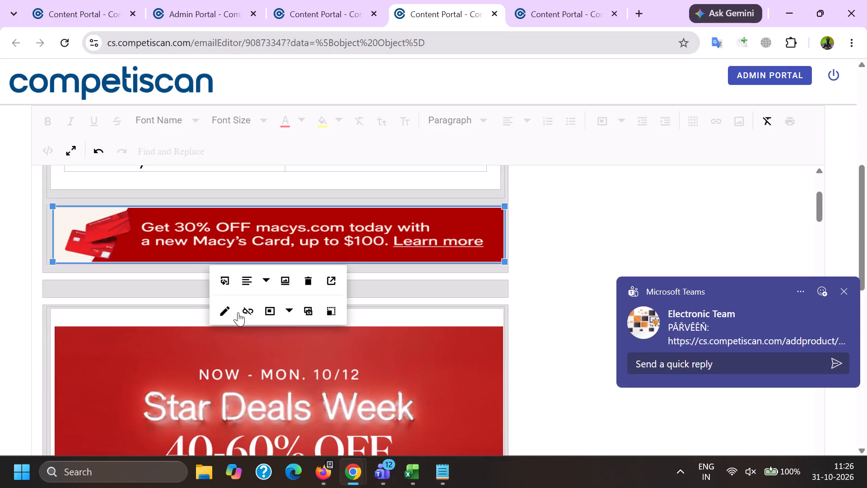
# Go back from email 90873347 to the Star Deals Week results list and preview the content of email 90798711.
pyautogui.scroll(-20, 238, 315)
pyautogui.scroll(-20, 238, 315)
pyautogui.scroll(-11, 238, 315)
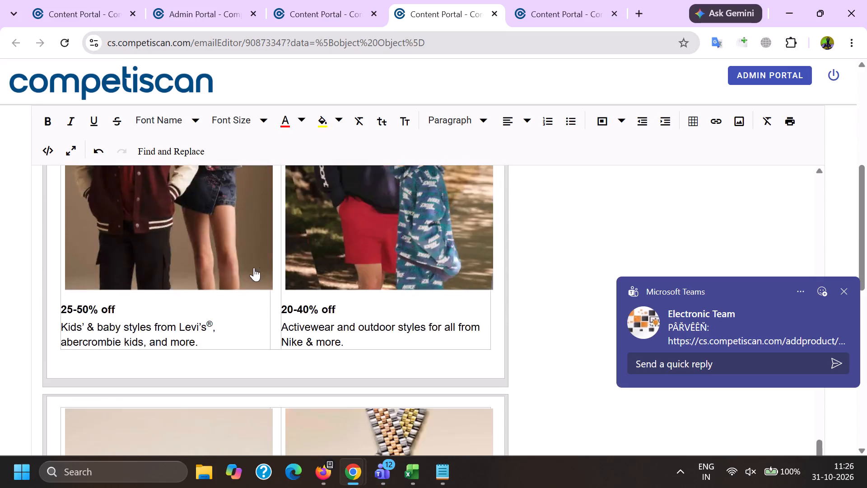
pyautogui.scroll(-20, 254, 267)
pyautogui.scroll(-10, 254, 267)
pyautogui.scroll(-4, 256, 350)
pyautogui.scroll(-5, 267, 290)
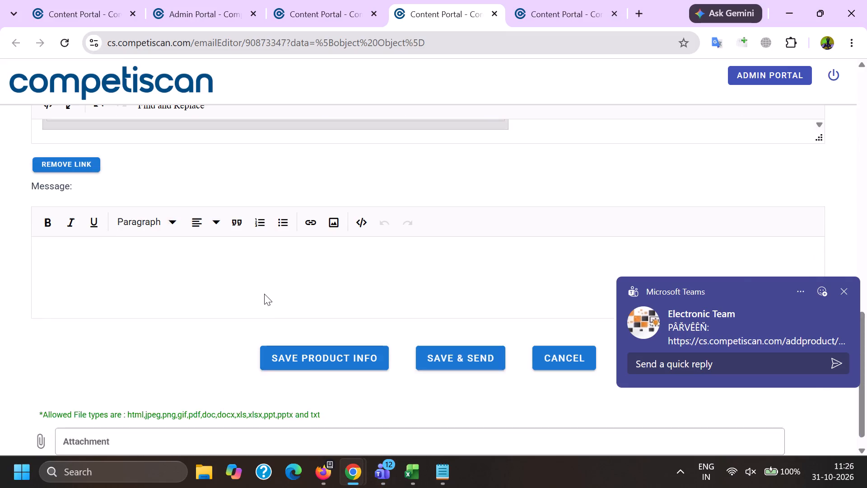
pyautogui.click(386, 0)
pyautogui.scroll(-1, 469, 228)
pyautogui.scroll(-4, 655, 282)
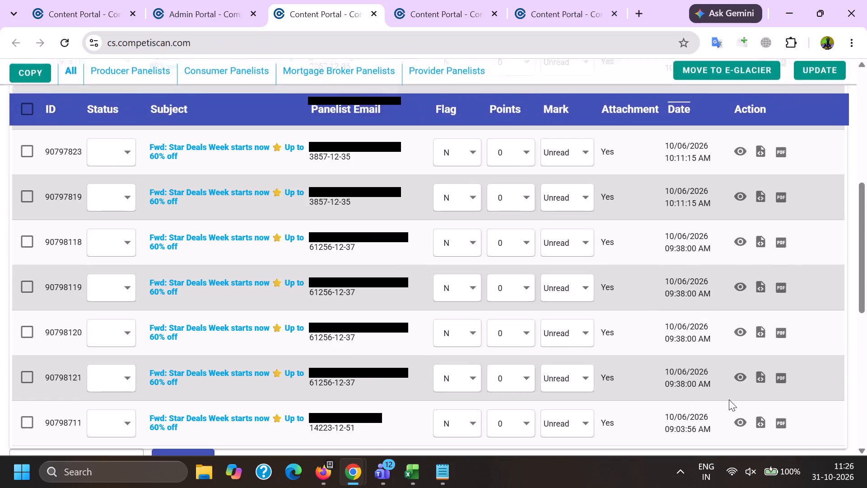
pyautogui.scroll(-4, 728, 399)
pyautogui.scroll(2, 718, 343)
pyautogui.click(742, 287)
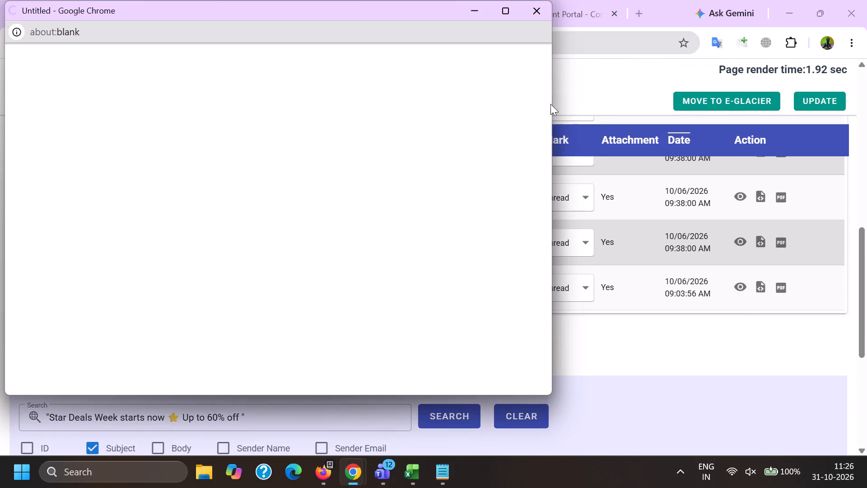
pyautogui.moveTo(546, 59); pyautogui.dragTo(535, 487)
pyautogui.scroll(-20, 361, 272)
pyautogui.scroll(-1, 361, 272)
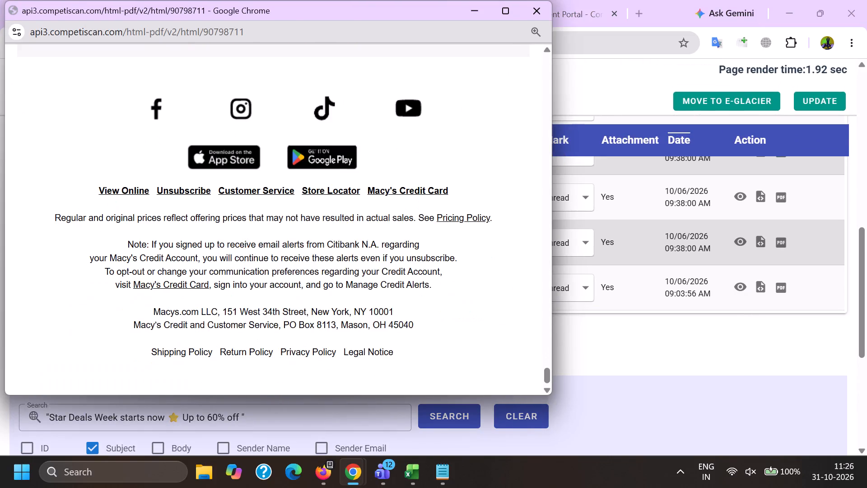
# Open email 90798711 from the results list in the email editor.
pyautogui.hotkey('alt', 'Tab')
pyautogui.keyDown('ctrl'); pyautogui.click(174, 291); pyautogui.keyUp('ctrl')
pyautogui.click(373, 0)
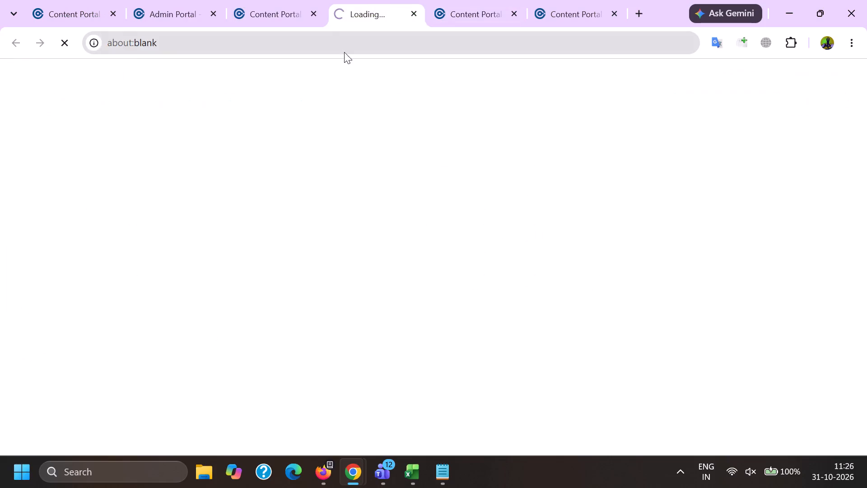
pyautogui.doubleClick(283, 43)
pyautogui.hotkey('ctrl', 'c')
pyautogui.click(421, 487)
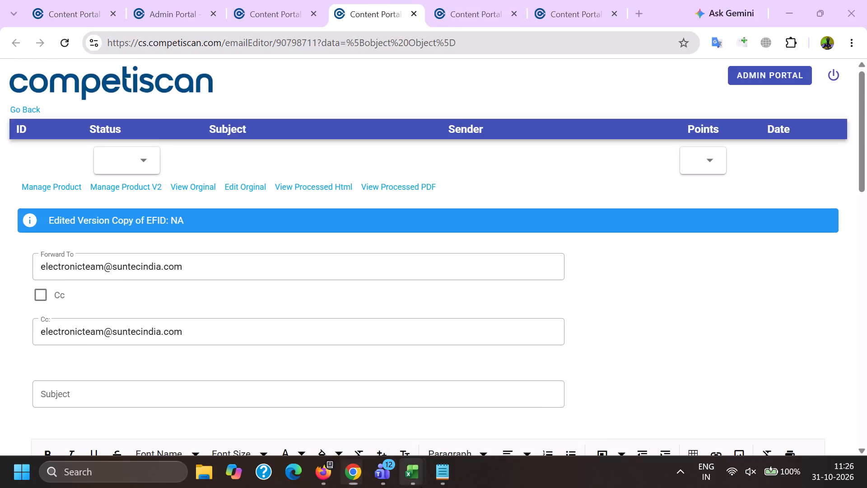
pyautogui.click(589, 413)
pyautogui.scroll(-14, 63, 356)
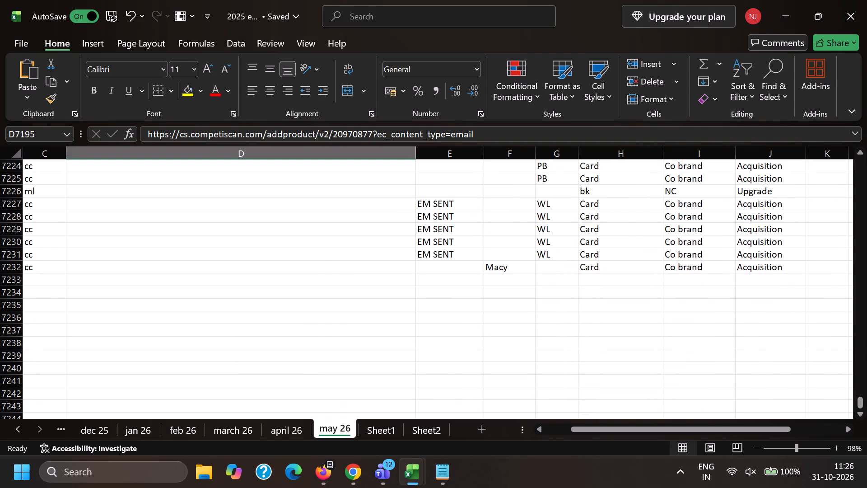
pyautogui.click(45, 282)
pyautogui.press('Left')
pyautogui.press('Left')
pyautogui.press('Left')
pyautogui.press('Right')
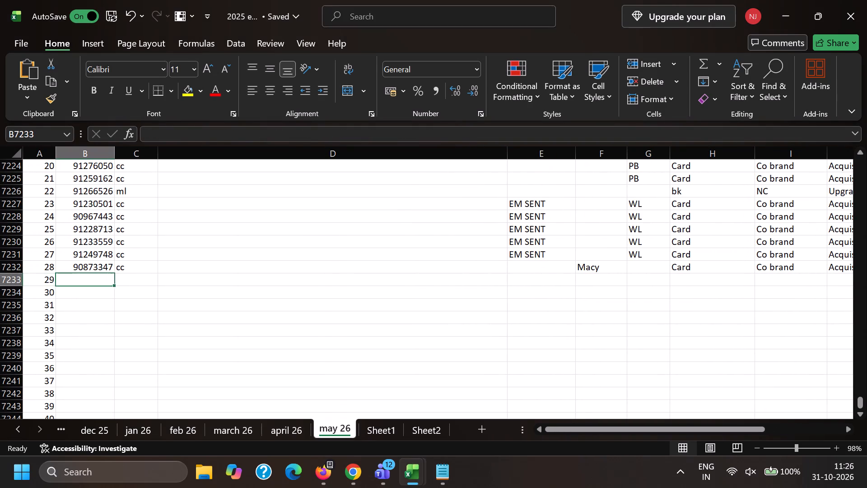
pyautogui.press('Up')
pyautogui.hotkey('ctrl', 'v')
pyautogui.press('Down')
pyautogui.hotkey('alt', 'Tab')
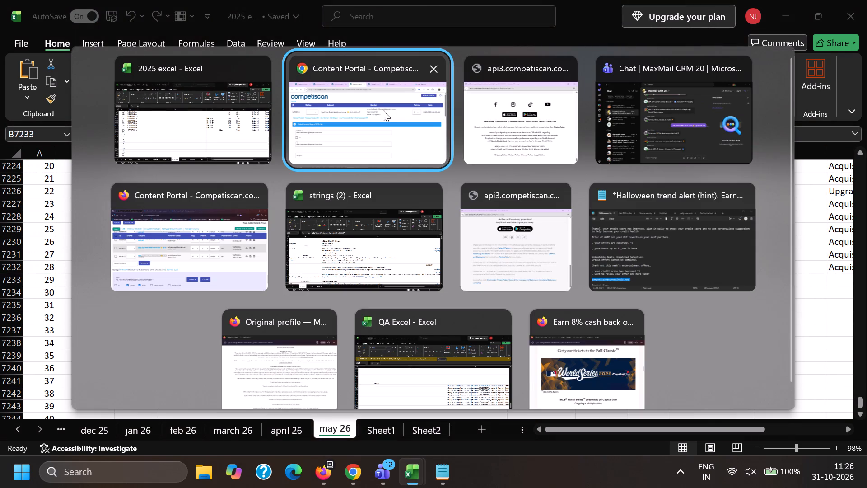
# Return to email 90798711 in Chrome and delete the forwarded-message line, the sender's address and the recipient line from its header.
pyautogui.click(351, 119)
pyautogui.click(573, 0)
pyautogui.click(378, 0)
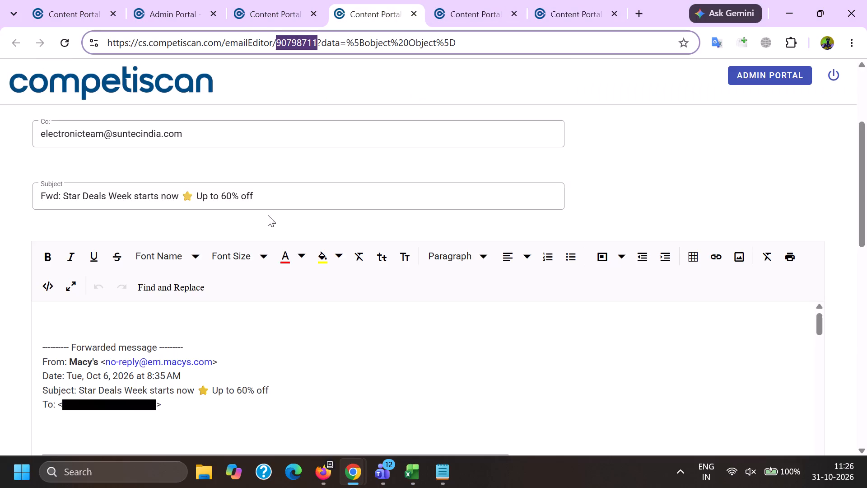
pyautogui.scroll(-2, 201, 198)
pyautogui.moveTo(214, 209); pyautogui.dragTo(0, 208)
pyautogui.press('BackSpace')
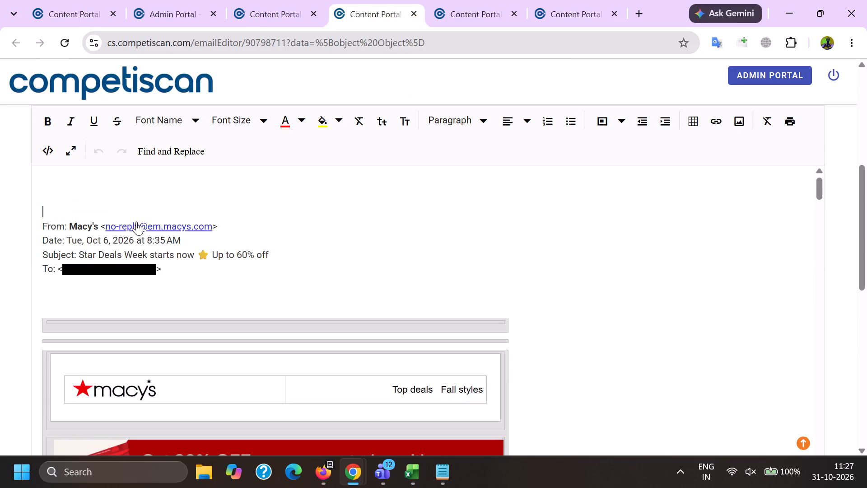
pyautogui.moveTo(97, 226); pyautogui.dragTo(242, 225)
pyautogui.press('BackSpace')
pyautogui.moveTo(205, 275); pyautogui.dragTo(7, 279)
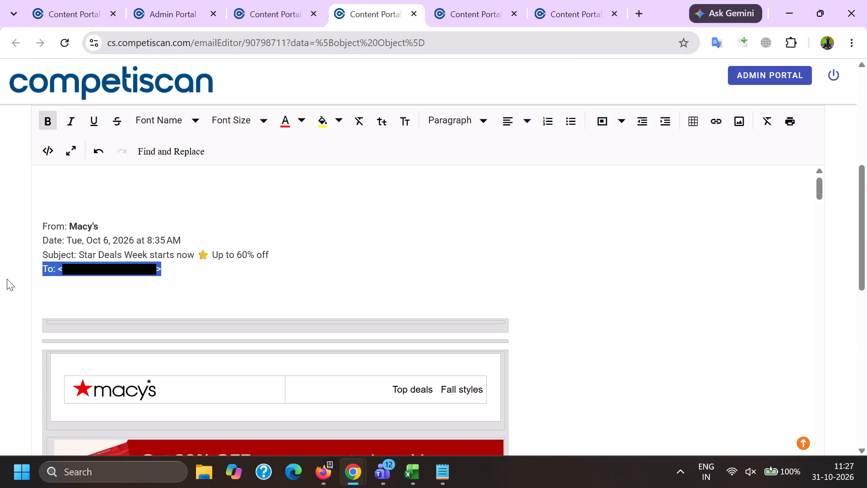
pyautogui.moveTo(7, 279); pyautogui.dragTo(5, 266)
pyautogui.press('BackSpace')
# Remove the link from the Macy's Card banner image near the top of the email.
pyautogui.scroll(-15, 189, 292)
pyautogui.scroll(5, 205, 305)
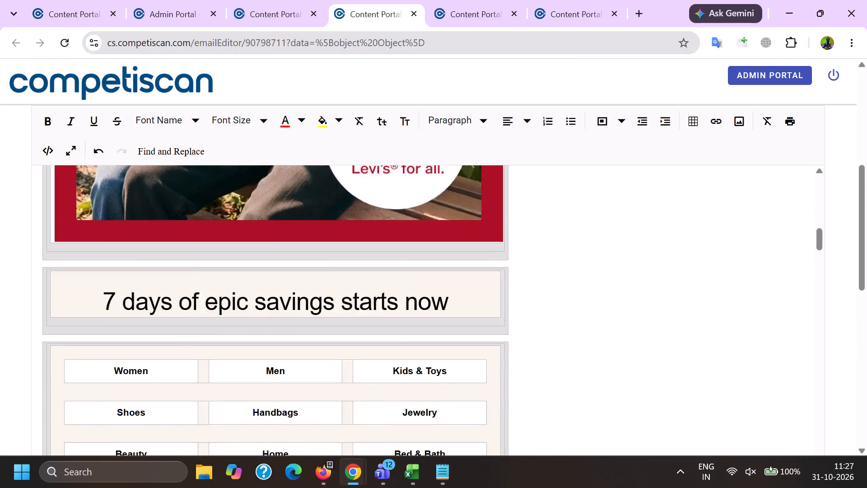
pyautogui.scroll(8, 203, 305)
pyautogui.click(220, 321)
pyautogui.click(243, 287)
# Remove the links from the Facebook, Instagram, TikTok, YouTube, Google Play and App Store images in the email footer.
pyautogui.scroll(-9, 242, 285)
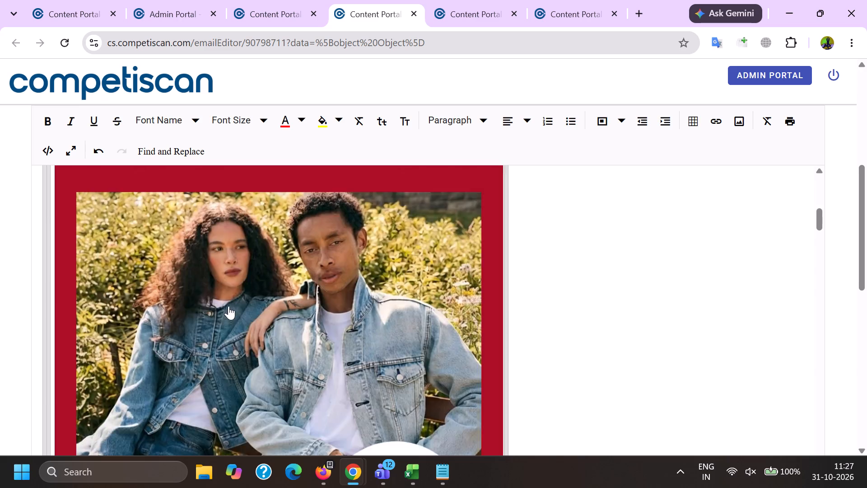
pyautogui.scroll(-20, 228, 306)
pyautogui.scroll(-20, 228, 306)
pyautogui.scroll(-20, 228, 306)
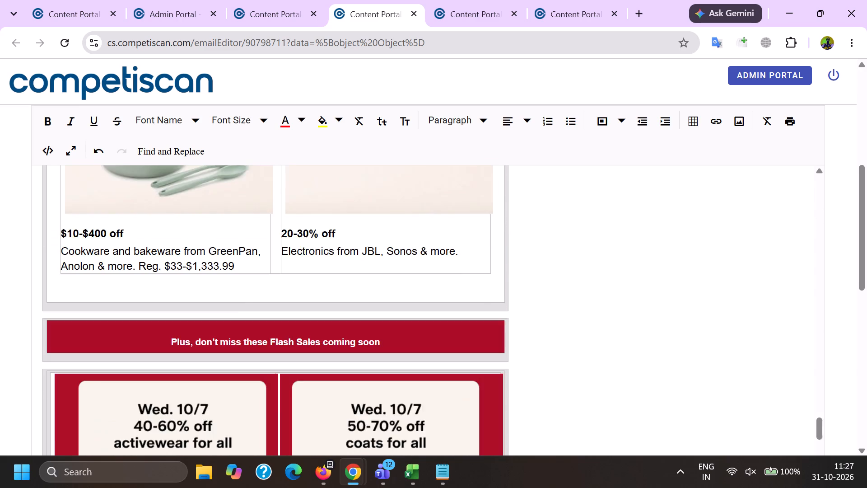
pyautogui.scroll(-19, 273, 283)
pyautogui.scroll(-14, 263, 320)
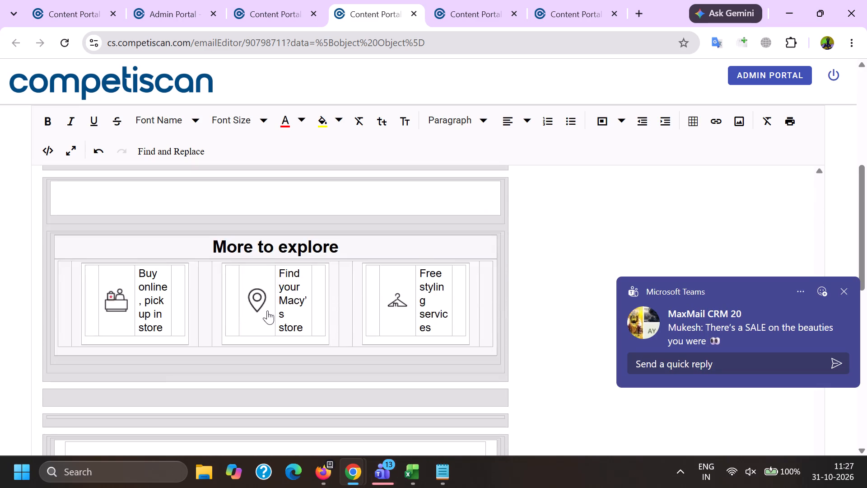
pyautogui.scroll(-3, 267, 310)
pyautogui.click(211, 260)
pyautogui.click(225, 223)
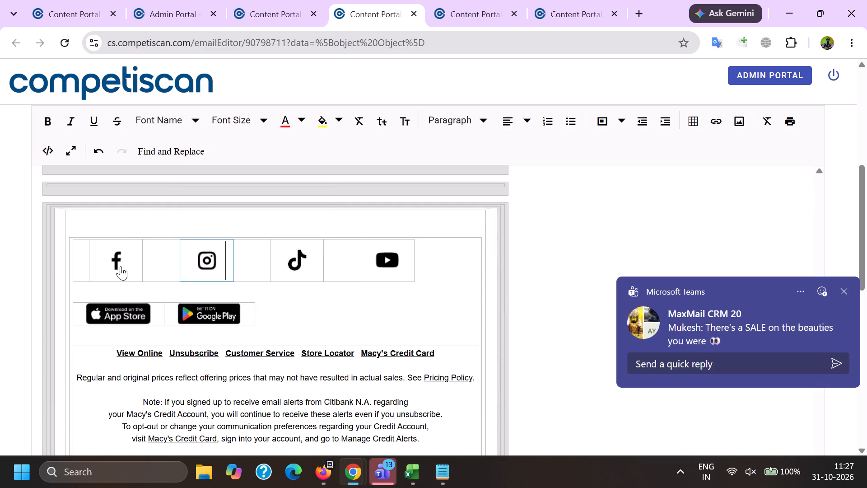
pyautogui.click(120, 266)
pyautogui.click(138, 225)
pyautogui.click(284, 261)
pyautogui.click(316, 227)
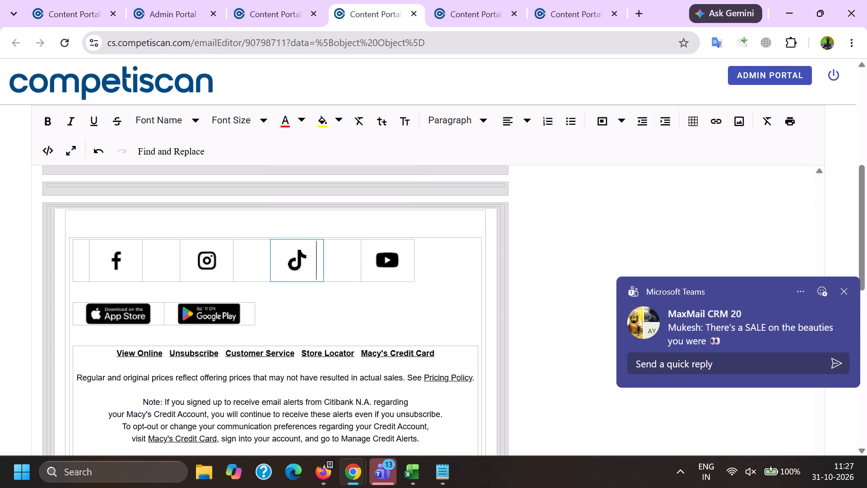
pyautogui.click(380, 263)
pyautogui.click(409, 225)
pyautogui.click(219, 309)
pyautogui.click(216, 281)
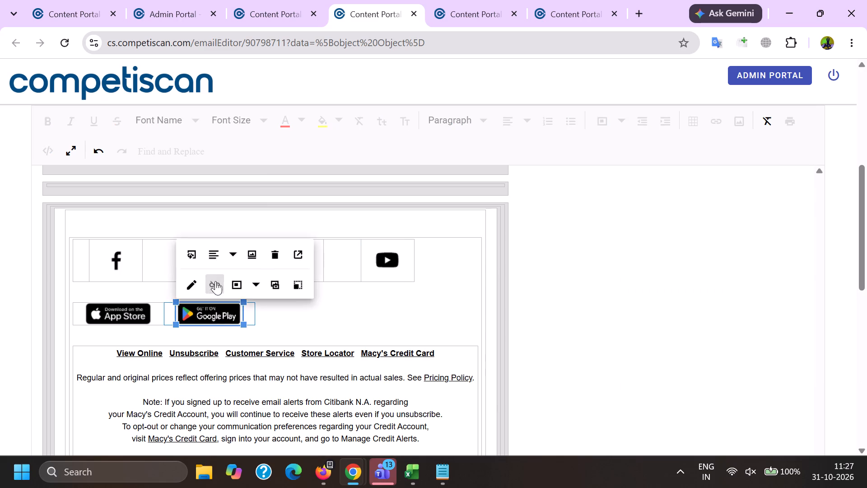
pyautogui.click(85, 311)
pyautogui.click(130, 280)
# Remove the links from View Online, Unsubscribe and Macy's Credit Card in the footer's link row.
pyautogui.click(142, 368)
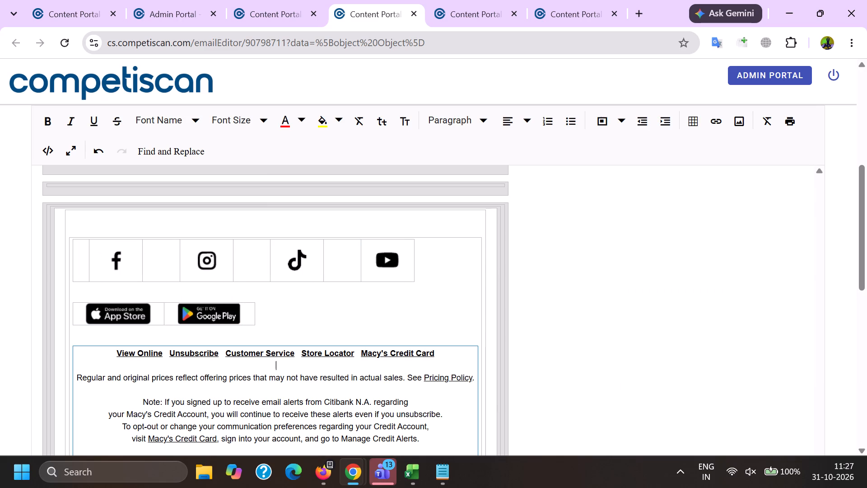
pyautogui.click(127, 356)
pyautogui.click(201, 382)
pyautogui.click(191, 351)
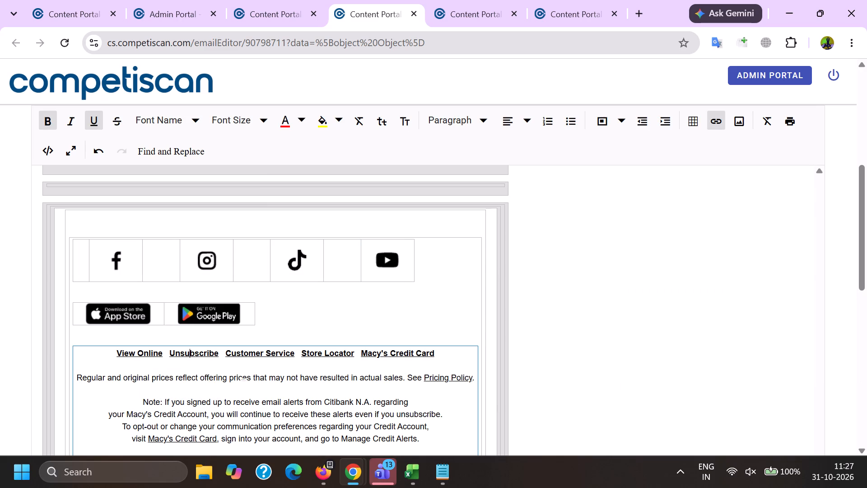
pyautogui.click(268, 376)
pyautogui.click(384, 352)
pyautogui.click(453, 376)
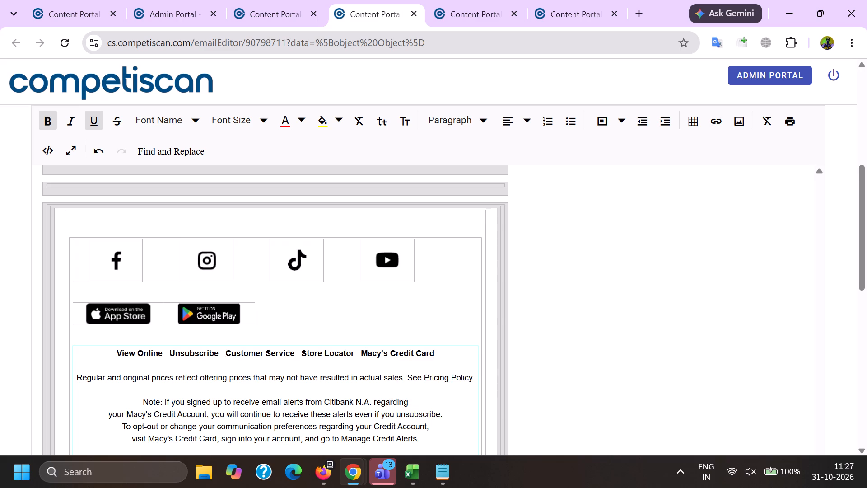
# Remove the link from the Macy's Credit Card text in the footer's note about credit alerts.
pyautogui.scroll(2, 266, 320)
pyautogui.scroll(-4, 244, 311)
pyautogui.scroll(-3, 210, 332)
pyautogui.scroll(3, 194, 274)
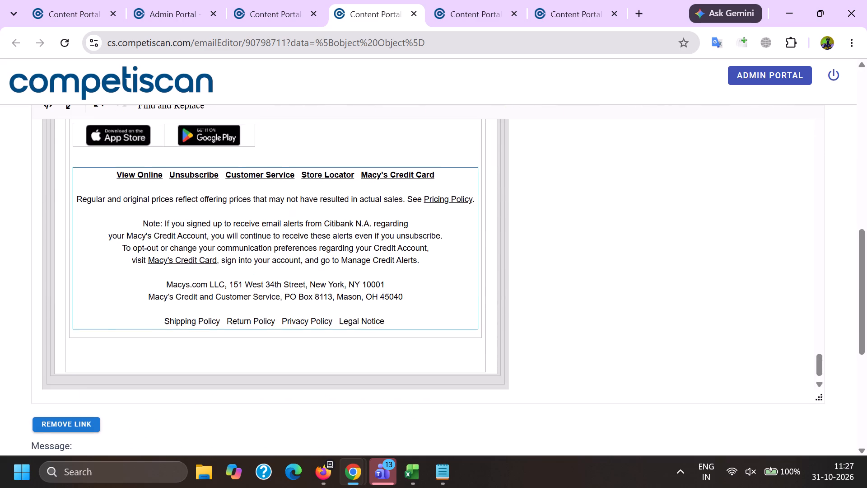
pyautogui.click(199, 316)
pyautogui.click(132, 312)
pyautogui.scroll(-2, 126, 248)
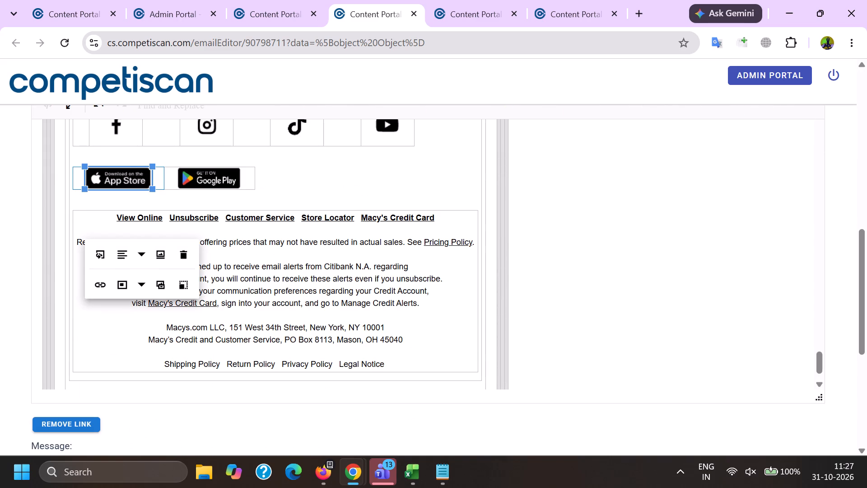
pyautogui.click(205, 304)
pyautogui.click(281, 328)
# Save the cleaned email's product info.
pyautogui.scroll(-11, 352, 323)
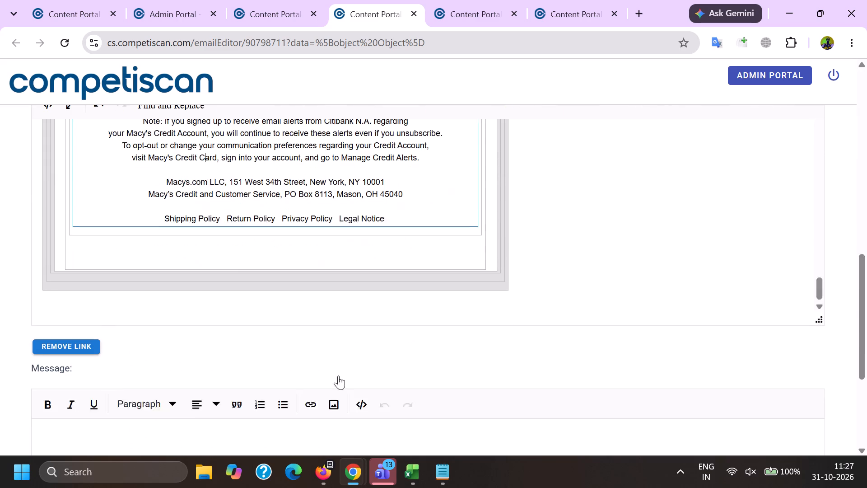
pyautogui.click(343, 336)
pyautogui.click(443, 270)
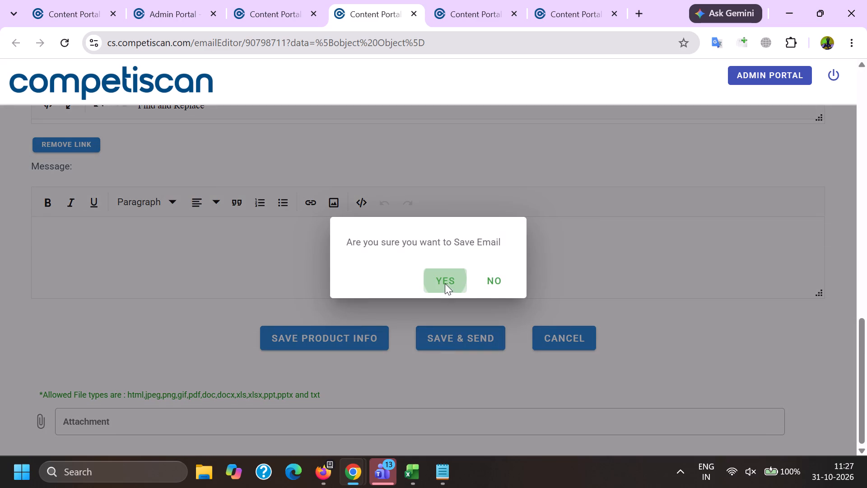
pyautogui.click(0, 255)
# Open the product management form for email 90798711.
pyautogui.scroll(5, 0, 256)
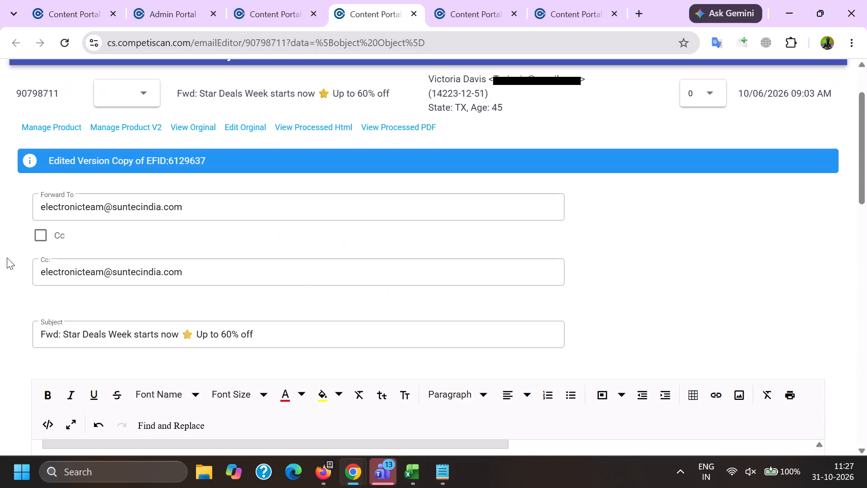
pyautogui.click(47, 131)
# Go back to the email body and copy the sender name Macy's from the header.
pyautogui.click(710, 258)
pyautogui.scroll(-4, 289, 203)
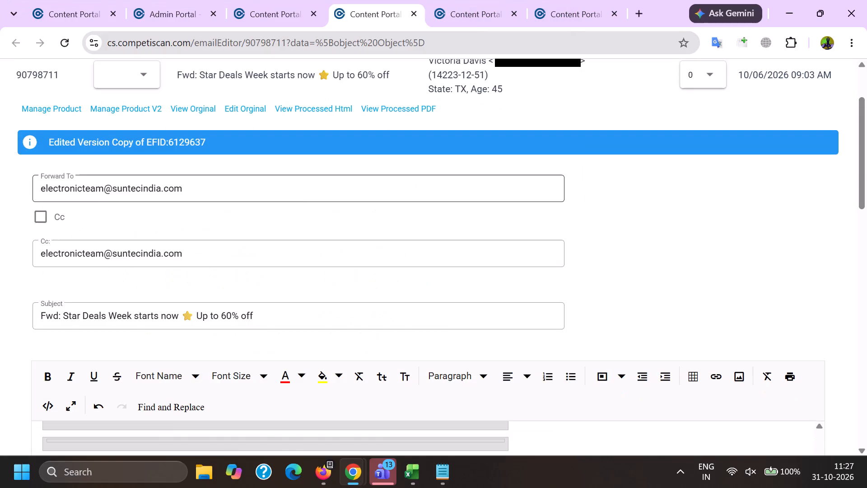
pyautogui.click(84, 324)
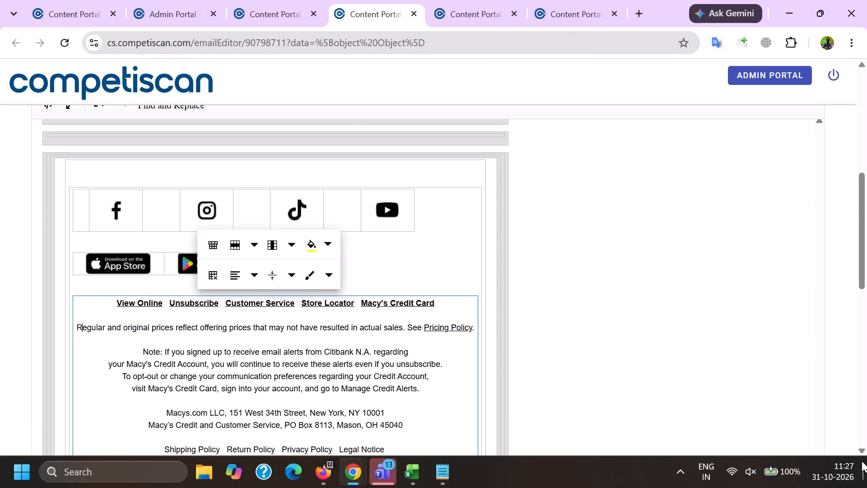
pyautogui.press('pageup')
pyautogui.press('pageup')
pyautogui.press('pageup')
pyautogui.press('pageup')
pyautogui.press('pageup')
pyautogui.press('pageup')
pyautogui.press('pageup')
pyautogui.press('pageup')
pyautogui.press('pageup')
pyautogui.press('pageup')
pyautogui.press('pageup')
pyautogui.press('pageup')
pyautogui.press('pageup')
pyautogui.press('pageup')
pyautogui.press('pageup')
pyautogui.press('pageup')
pyautogui.press('pageup')
pyautogui.press('pageup')
pyautogui.press('pageup')
pyautogui.press('pageup')
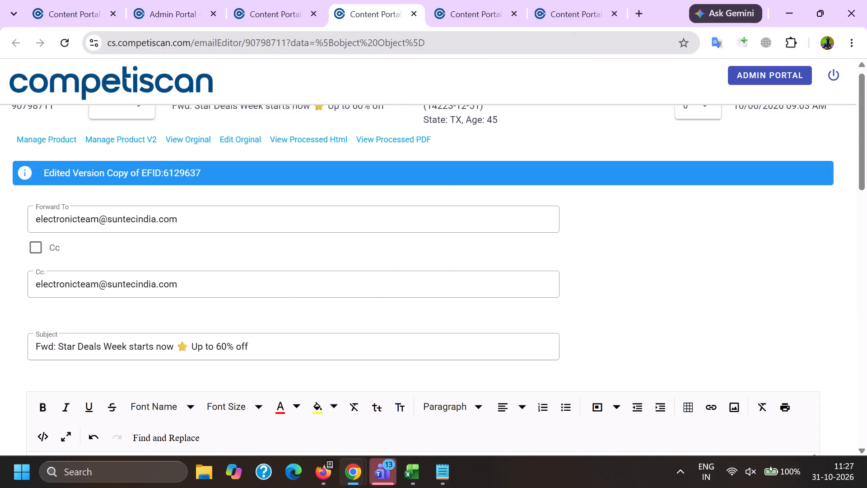
pyautogui.scroll(-5, 124, 229)
pyautogui.doubleClick(75, 178)
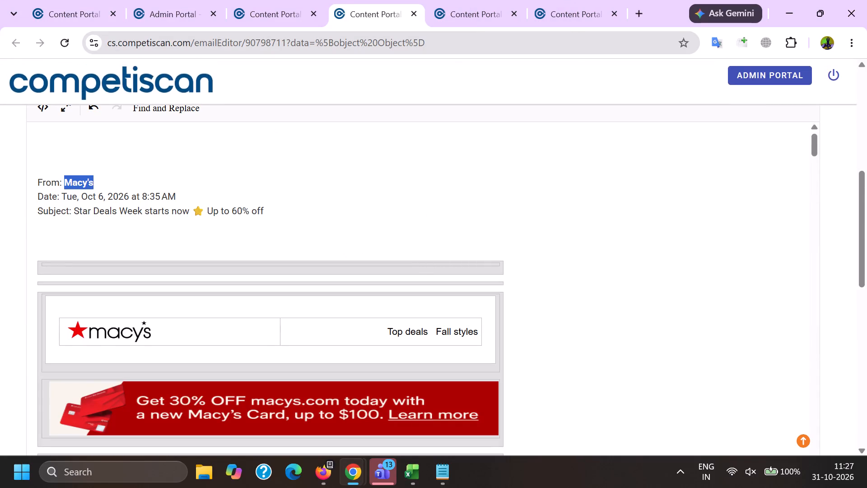
pyautogui.hotkey('ctrl', 'c')
# On the product form, replace the company apc-na with Macy's and enter Macy's in the affinity/association search.
pyautogui.hotkey('alt', 'Tab')
pyautogui.scroll(-6, 177, 197)
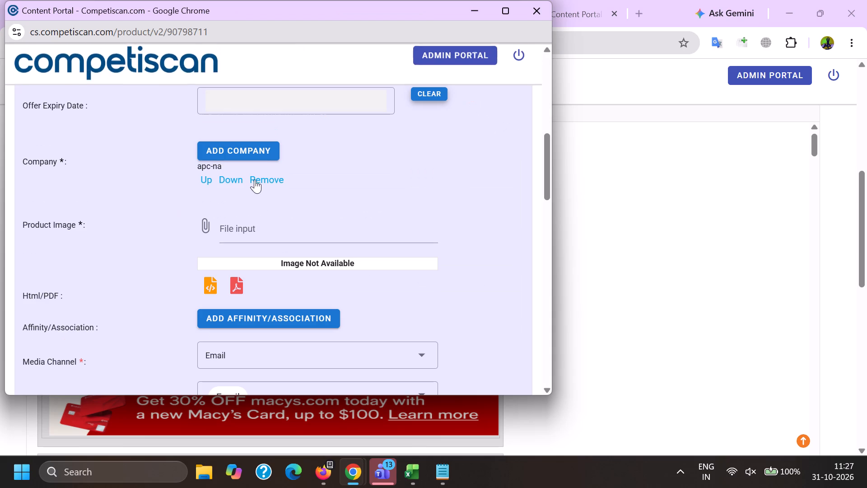
pyautogui.click(254, 179)
pyautogui.click(242, 147)
pyautogui.hotkey('ctrl', 'v')
pyautogui.click(255, 286)
pyautogui.click(305, 315)
pyautogui.hotkey('ctrl', 'v')
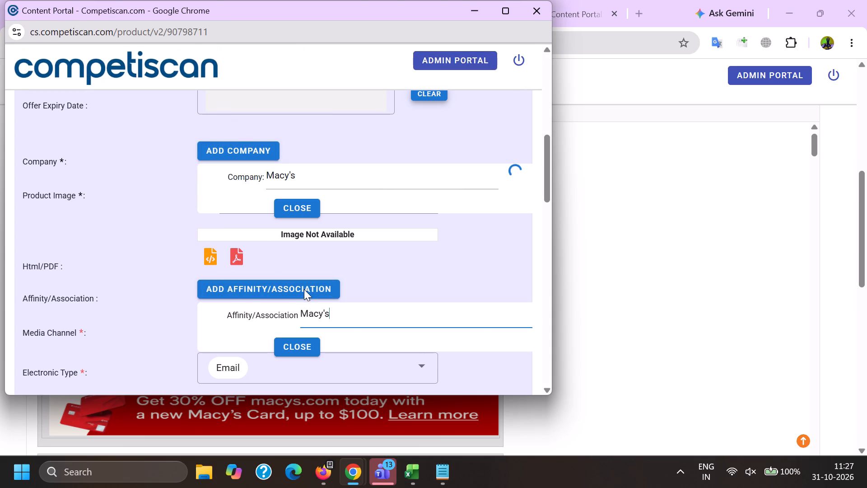
pyautogui.click(287, 195)
pyautogui.click(289, 207)
# Add Macy's as the company on the product form and search for citibank to add it as a second company.
pyautogui.click(250, 179)
pyautogui.click(241, 152)
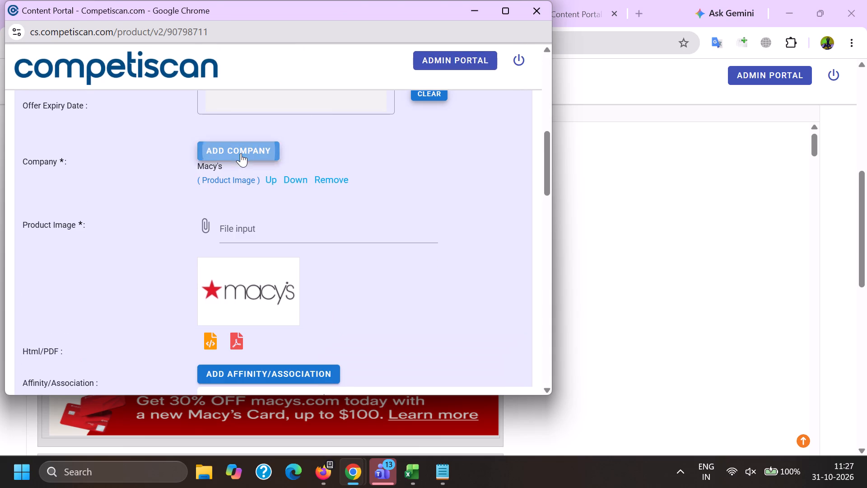
pyautogui.press('c')
pyautogui.press('i')
pyautogui.press('t')
pyautogui.press('i')
pyautogui.press('b')
pyautogui.press('a')
pyautogui.write('nk')
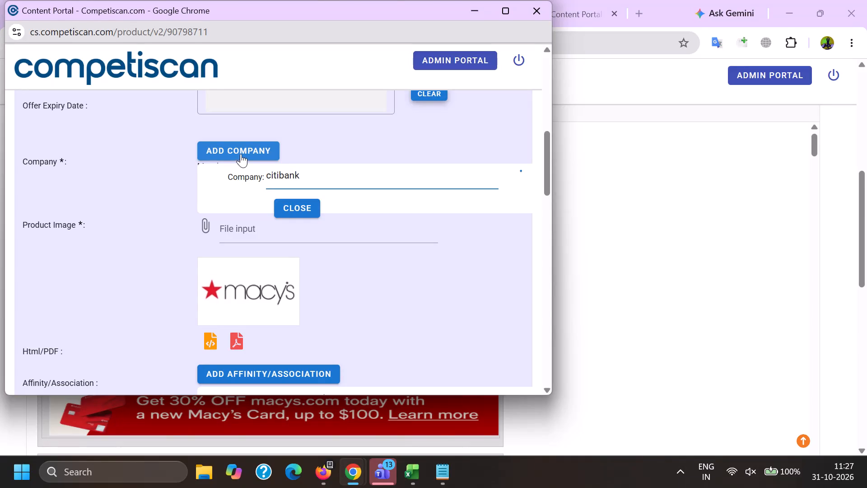
pyautogui.click(289, 207)
# Select Macy's (Retail) as the affinity/association.
pyautogui.scroll(-3, 280, 163)
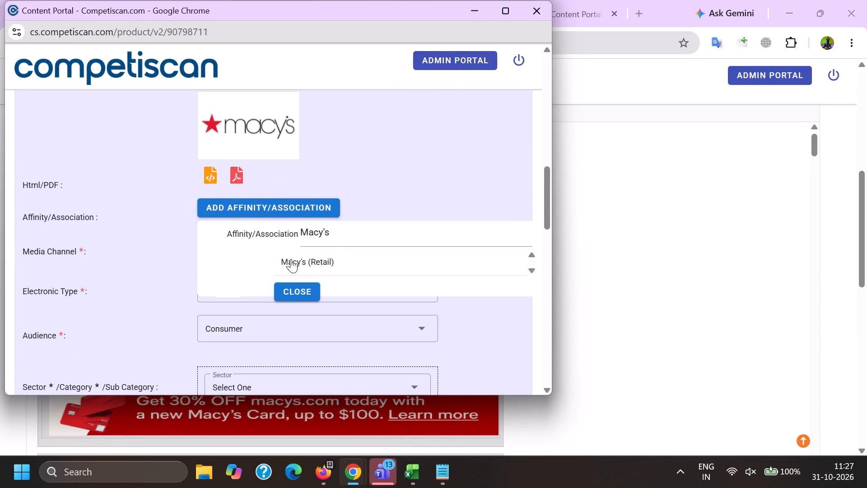
pyautogui.click(293, 262)
# Set the sector to Retail.
pyautogui.scroll(-3, 289, 190)
pyautogui.click(274, 209)
pyautogui.scroll(-6, 264, 196)
pyautogui.click(242, 252)
pyautogui.moveTo(196, 250); pyautogui.dragTo(201, 250)
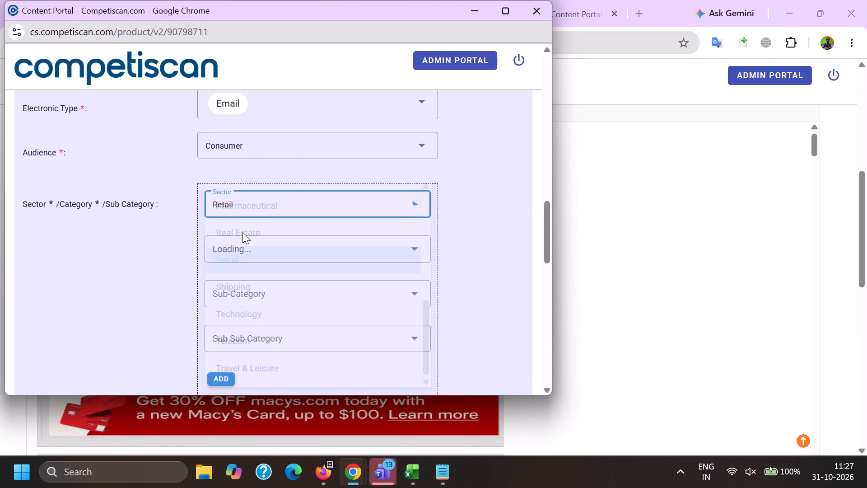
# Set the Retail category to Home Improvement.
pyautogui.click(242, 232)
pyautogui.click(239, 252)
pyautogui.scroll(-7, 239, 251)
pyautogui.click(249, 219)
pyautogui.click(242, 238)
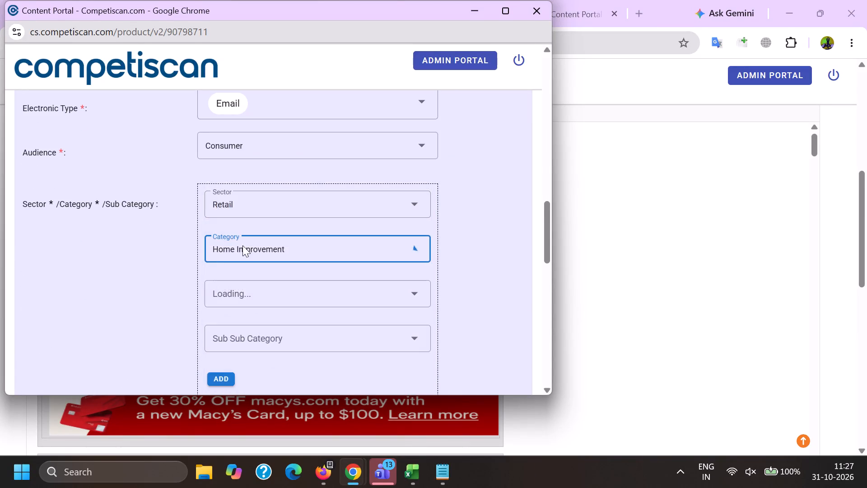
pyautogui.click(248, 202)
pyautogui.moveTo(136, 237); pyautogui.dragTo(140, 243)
# Check the email's merchandise, set the Retail category to Clothing & Accessories and add the sector entry.
pyautogui.hotkey('alt', 'Tab')
pyautogui.scroll(-20, 226, 249)
pyautogui.hotkey('alt', 'Tab')
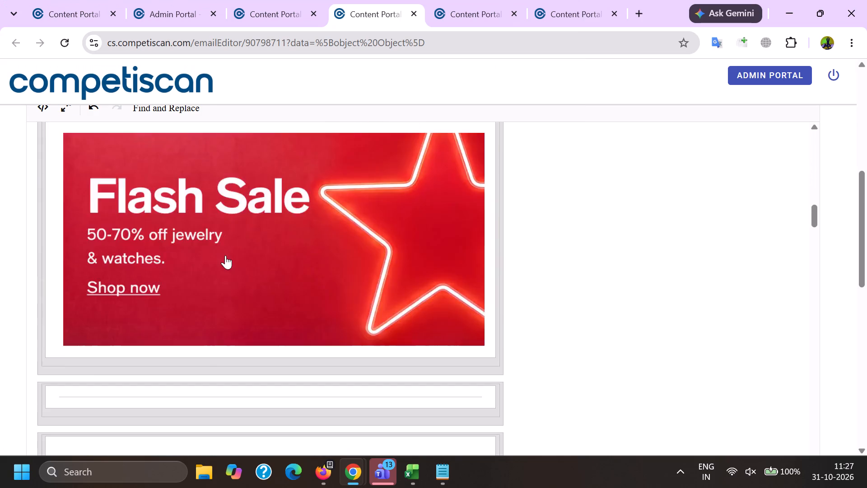
pyautogui.click(231, 247)
pyautogui.scroll(6, 241, 276)
pyautogui.click(288, 300)
pyautogui.moveTo(130, 311); pyautogui.dragTo(143, 316)
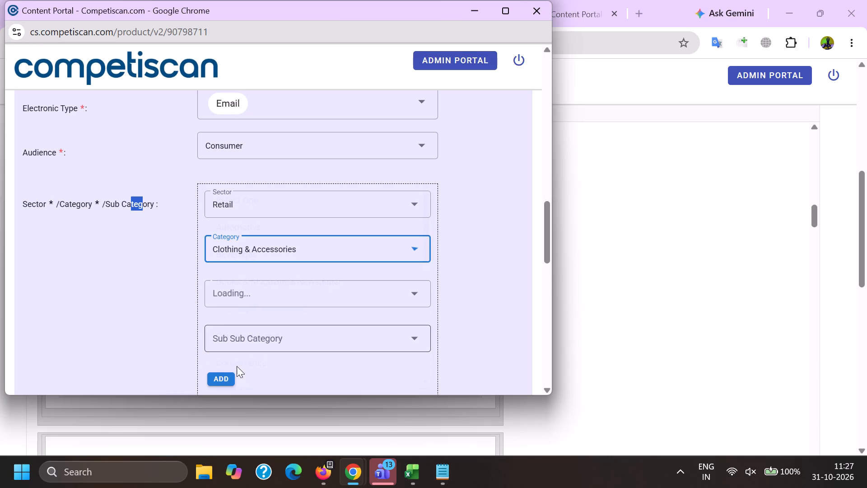
pyautogui.click(221, 378)
# Add a second sector entry with sector Credit Cards, category Payment Cards and sub category Private Label Cards.
pyautogui.click(238, 222)
pyautogui.scroll(6, 238, 304)
pyautogui.click(243, 315)
pyautogui.moveTo(186, 300); pyautogui.dragTo(210, 297)
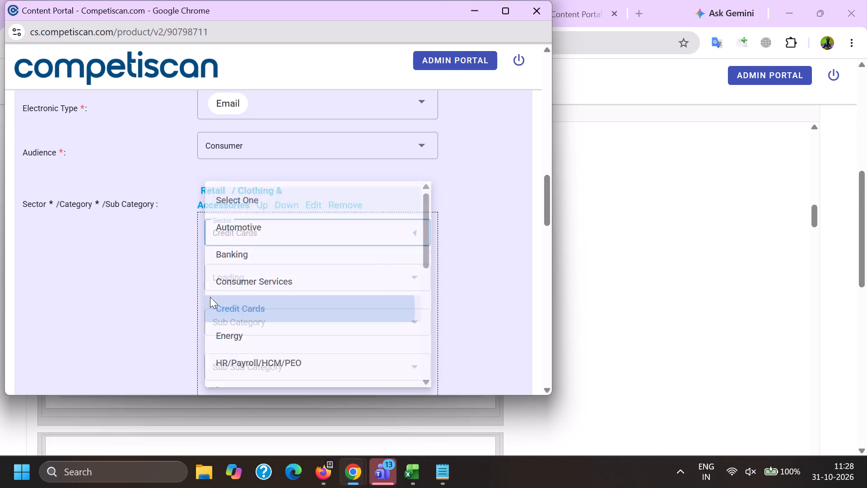
pyautogui.moveTo(210, 297); pyautogui.dragTo(196, 300)
pyautogui.click(232, 287)
pyautogui.scroll(-1, 245, 209)
pyautogui.click(242, 266)
pyautogui.click(229, 252)
pyautogui.scroll(-2, 244, 201)
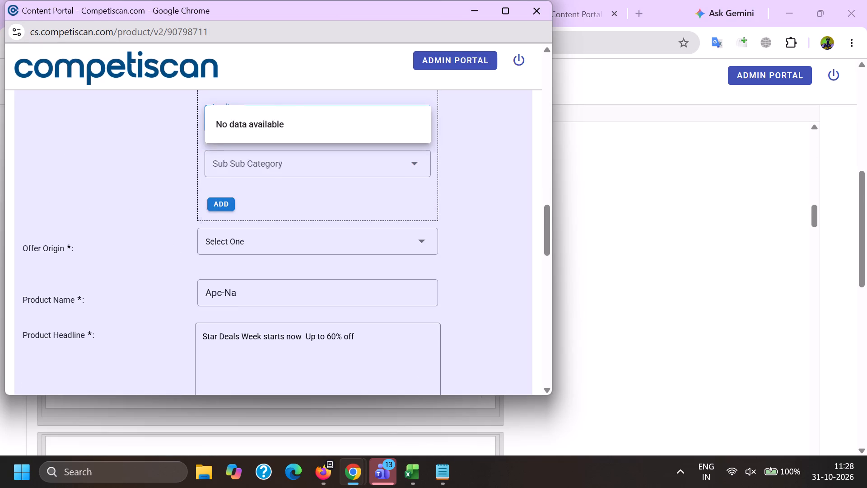
pyautogui.scroll(-6, 263, 230)
pyautogui.click(259, 266)
pyautogui.moveTo(152, 241); pyautogui.dragTo(162, 241)
pyautogui.click(222, 201)
# Move the Retail / Clothing & Accessories entry down below the Credit Cards entry.
pyautogui.scroll(4, 245, 253)
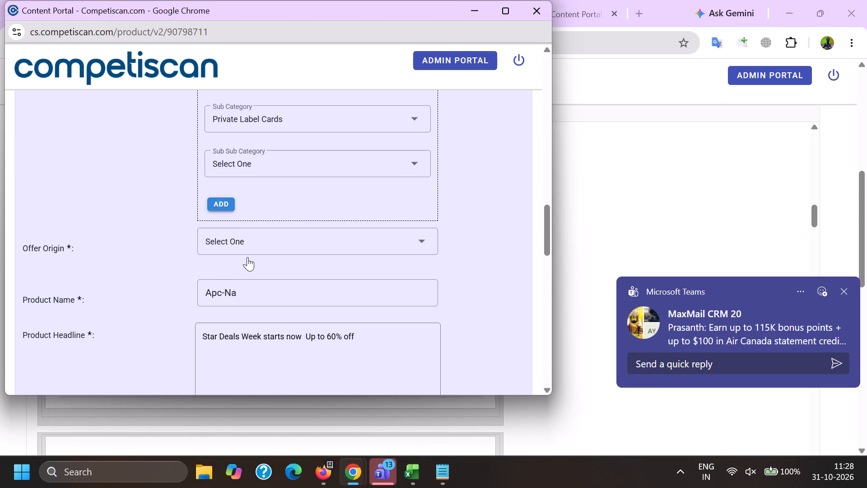
pyautogui.click(281, 268)
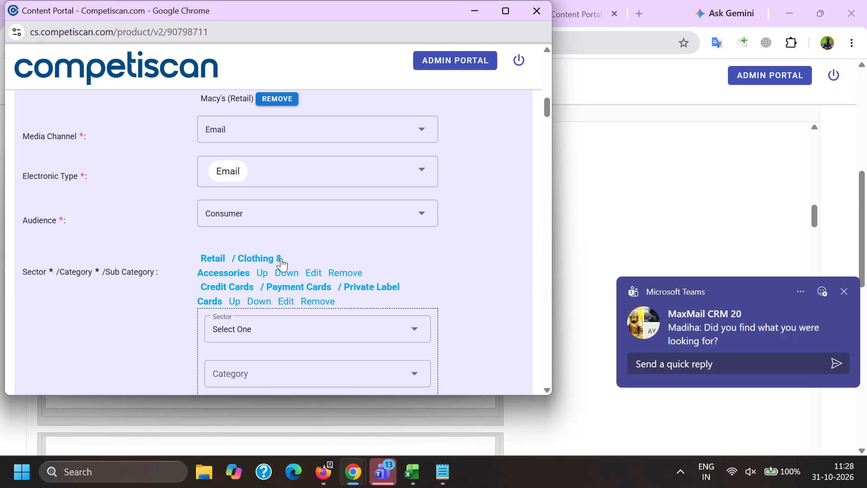
# Set the offer origin to Provider/Bank and the product name to Macy's Card.
pyautogui.scroll(-4, 275, 237)
pyautogui.click(238, 277)
pyautogui.click(232, 321)
pyautogui.click(232, 324)
pyautogui.hotkey('ctrl', 'v')
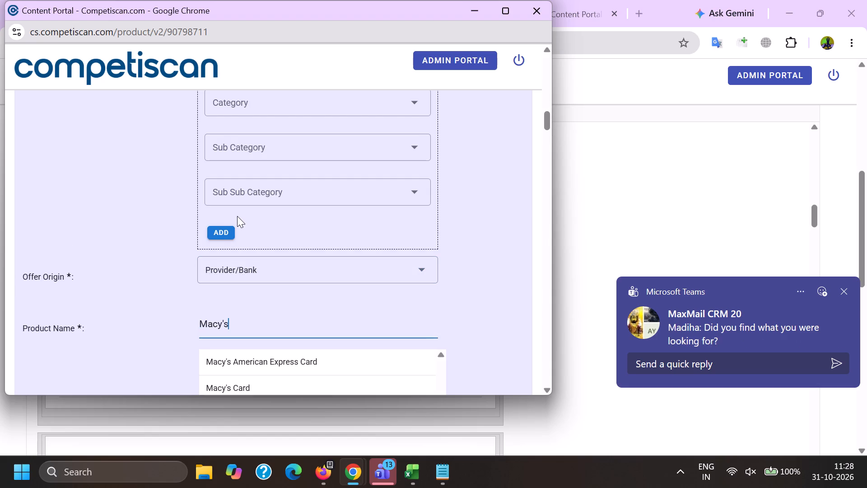
pyautogui.scroll(-2, 233, 204)
pyautogui.click(233, 255)
pyautogui.scroll(4, 233, 255)
pyautogui.click(254, 139)
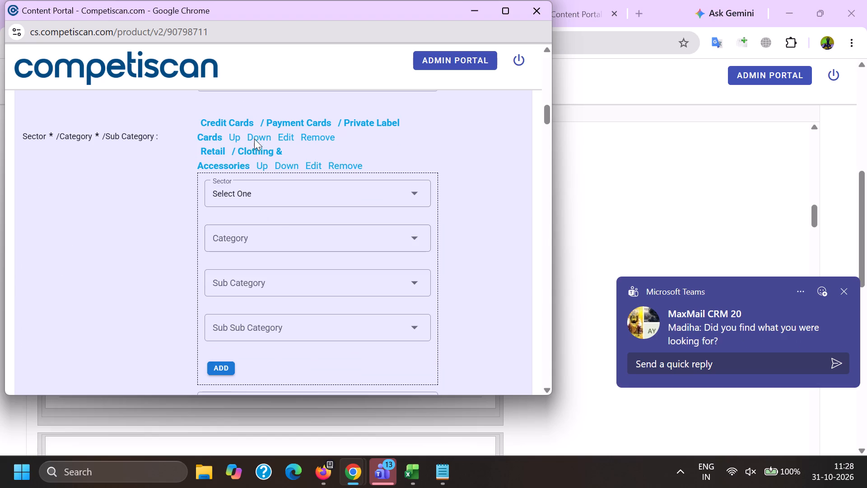
# Clear the existing text from the product headline.
pyautogui.scroll(-5, 251, 155)
pyautogui.moveTo(418, 174); pyautogui.dragTo(0, 166)
pyautogui.press('F12')
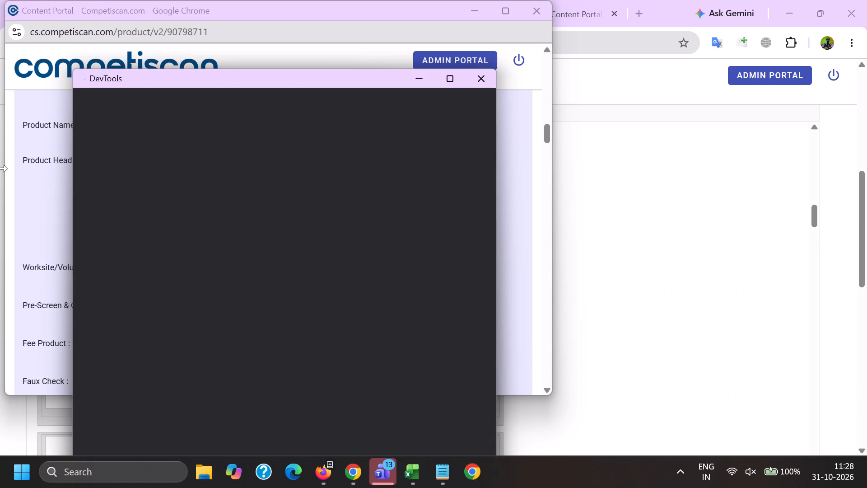
pyautogui.click(481, 77)
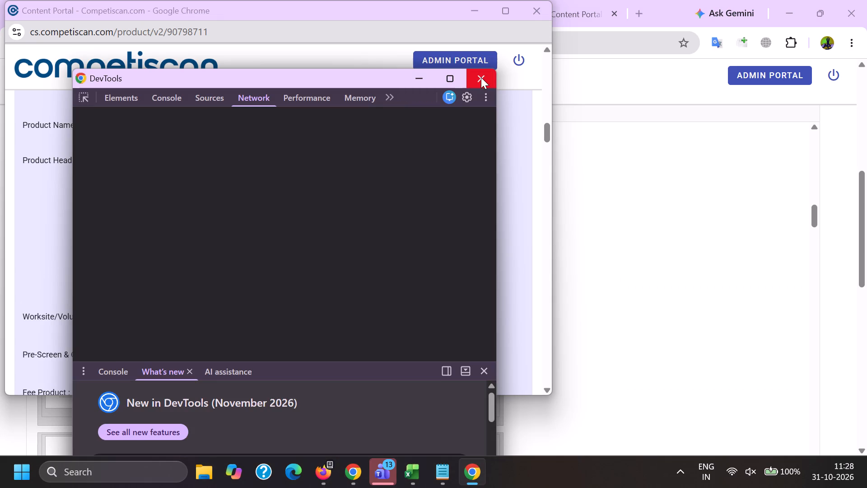
pyautogui.press('BackSpace')
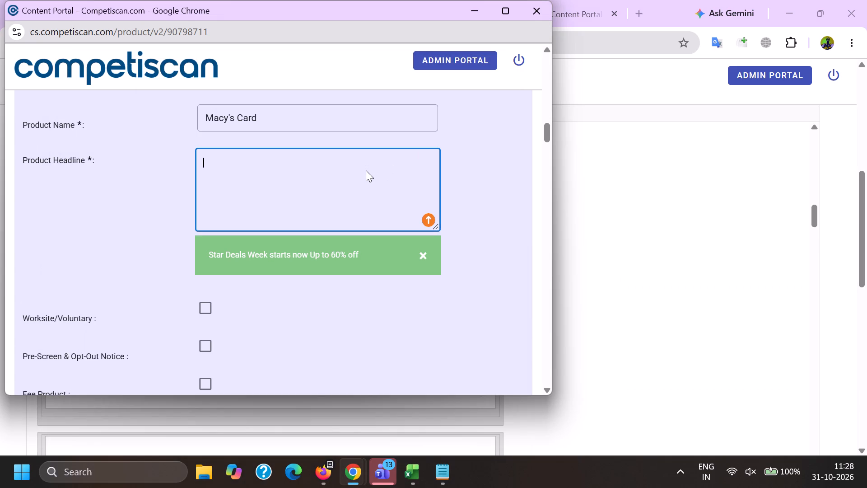
# Copy the subject text "Star Deals Week starts now ⭐ Up to 60% off" from the email into the product headline.
pyautogui.hotkey('alt', 'Tab')
pyautogui.scroll(11, 83, 206)
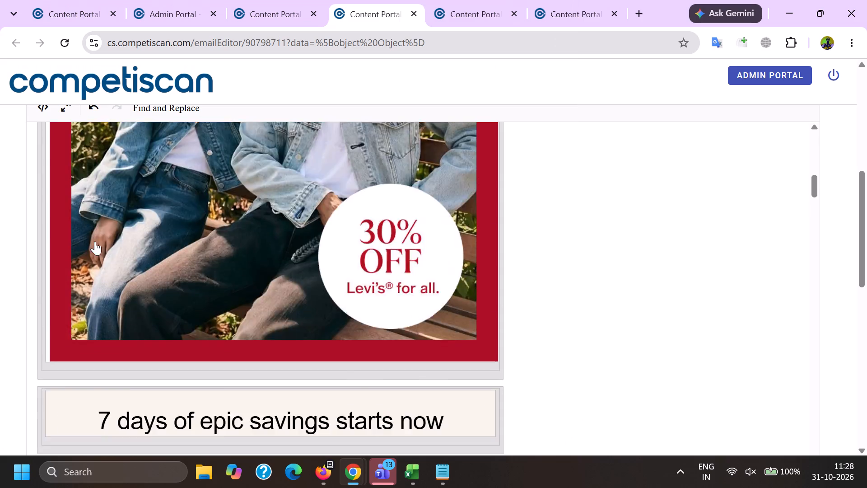
pyautogui.scroll(8, 94, 230)
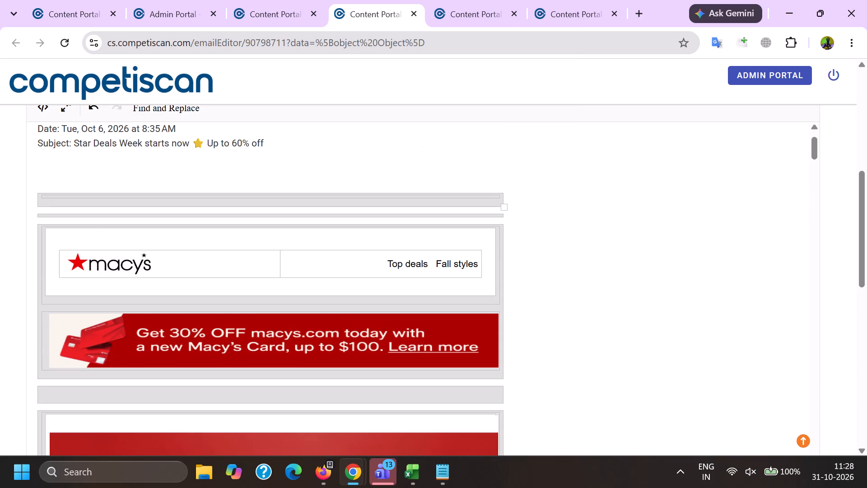
pyautogui.moveTo(77, 141); pyautogui.dragTo(277, 149)
pyautogui.doubleClick(84, 142)
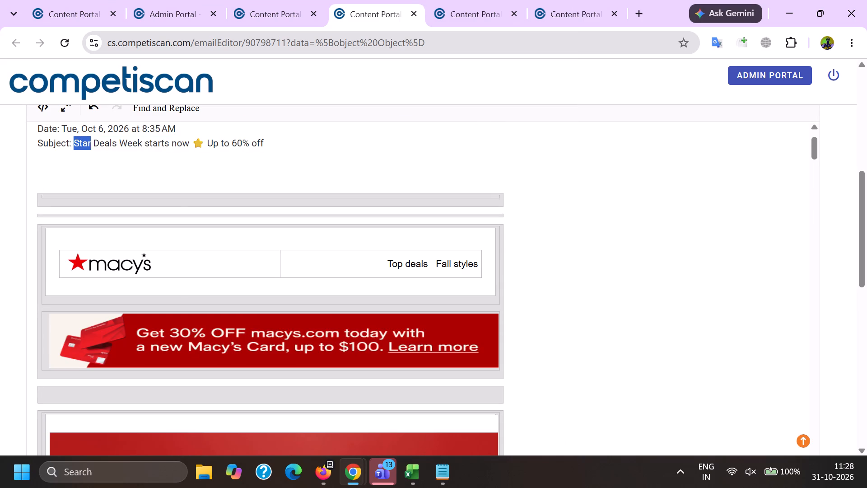
pyautogui.keyDown('shift'); pyautogui.click(310, 142); pyautogui.keyUp('shift')
pyautogui.hotkey('ctrl', 'c')
pyautogui.hotkey('alt', 'Tab')
pyautogui.hotkey('ctrl', 'v')
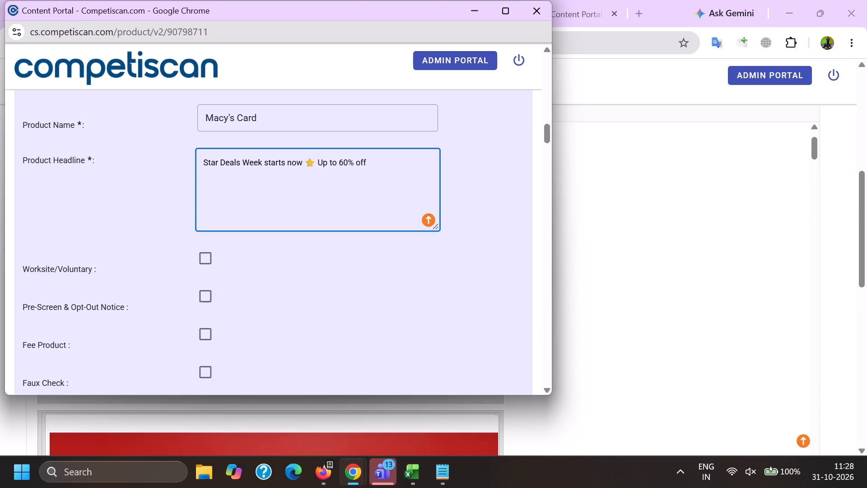
# End the product headline with a period and a space, and remove the star emoji from it.
pyautogui.press('BackSpace')
pyautogui.write('.')
pyautogui.press('space')
pyautogui.press('Up')
pyautogui.press('Down')
pyautogui.click(320, 161)
pyautogui.press('BackSpace')
pyautogui.press('BackSpace')
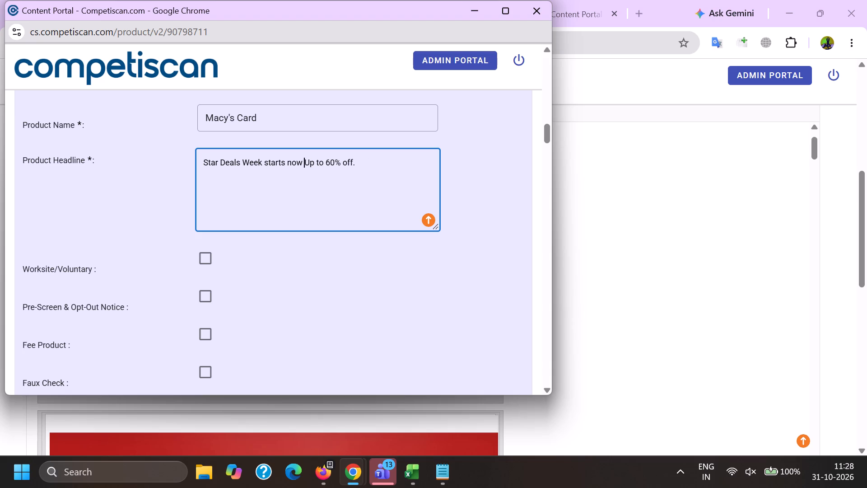
pyautogui.click(388, 169)
# Append "Get 30% OFF macys.com today with a new Macy's Card, up to $100" to the headline, copied from product 20970877's form.
pyautogui.hotkey('alt', 'Tab')
pyautogui.click(606, 0)
pyautogui.scroll(1, 514, 248)
pyautogui.scroll(-2, 506, 259)
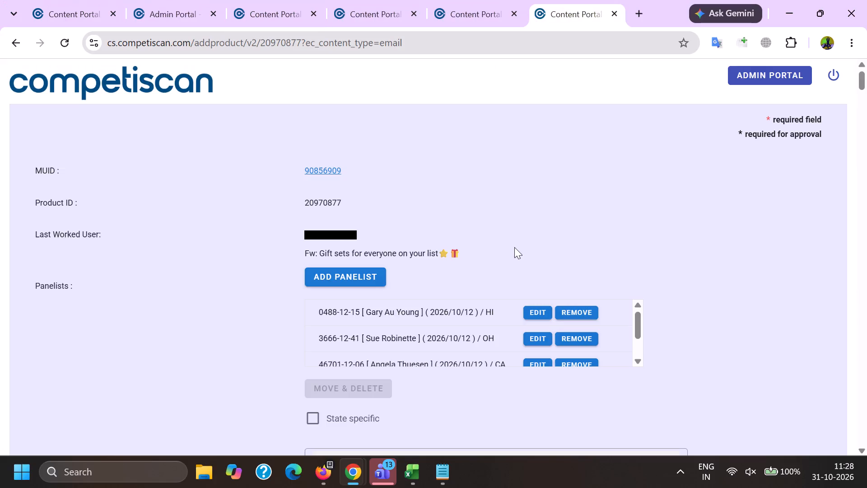
pyautogui.scroll(-18, 514, 247)
pyautogui.scroll(1, 505, 247)
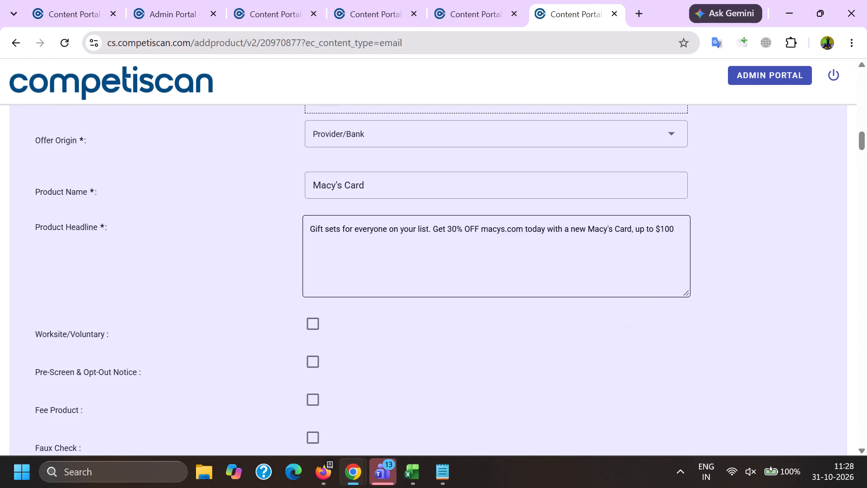
pyautogui.doubleClick(441, 233)
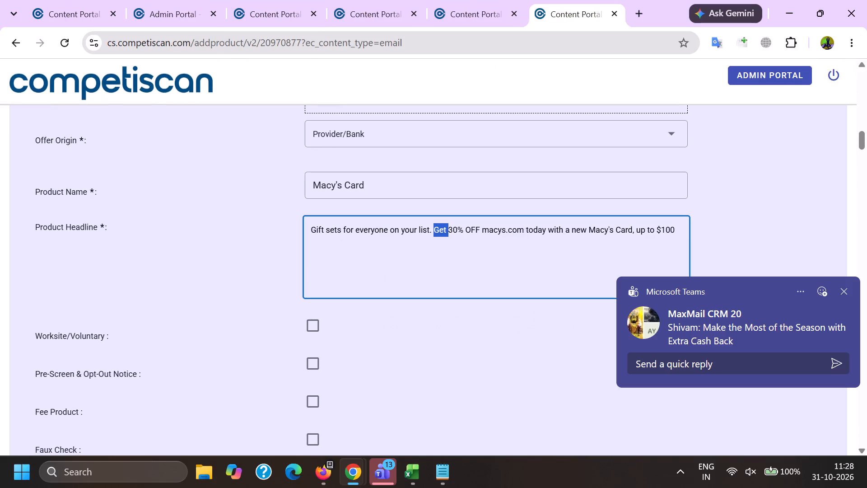
pyautogui.keyDown('shift'); pyautogui.click(679, 232); pyautogui.keyUp('shift')
pyautogui.hotkey('ctrl', 'c')
pyautogui.hotkey('alt', 'Tab')
pyautogui.hotkey('ctrl', 'v')
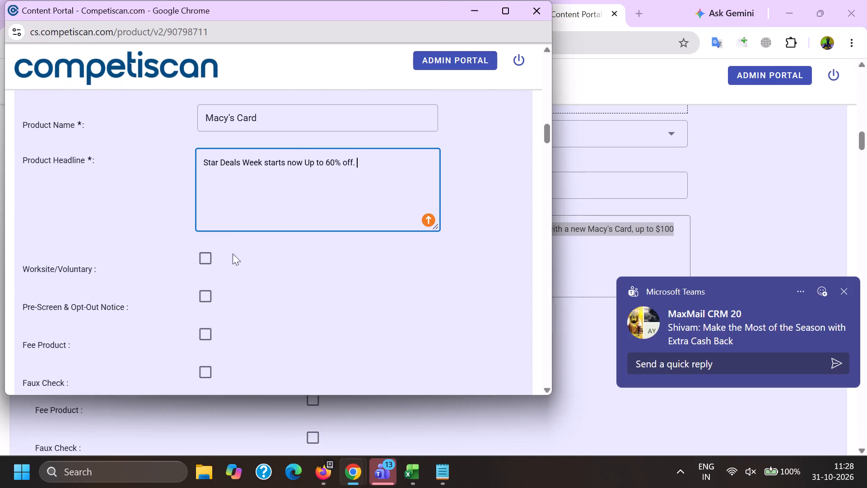
# Select URL/Website as the response mechanism.
pyautogui.scroll(-4, 209, 215)
pyautogui.click(237, 194)
pyautogui.scroll(-6, 238, 98)
pyautogui.click(254, 287)
pyautogui.click(141, 283)
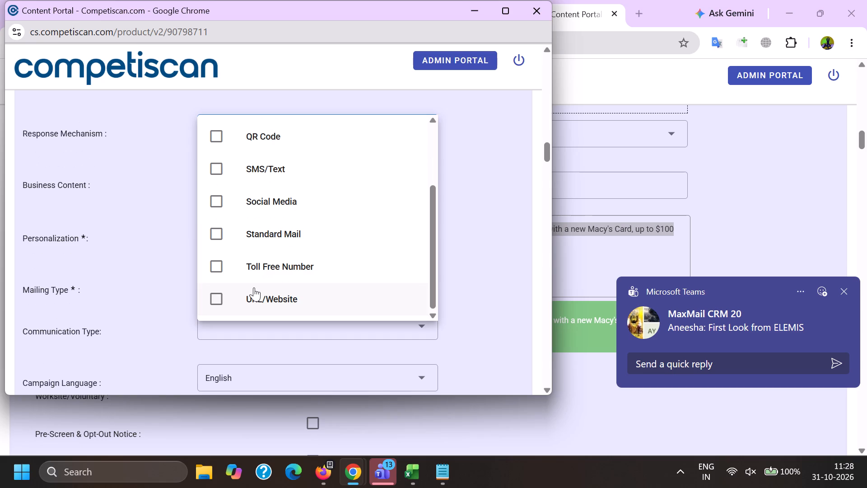
# Set the mailing type to Acquisition.
pyautogui.click(211, 275)
pyautogui.click(248, 234)
pyautogui.moveTo(149, 248); pyautogui.dragTo(154, 249)
# Set the communication types to Bonuses/Contests/Incentives, Co-Brand and Mobile Application.
pyautogui.scroll(-2, 229, 216)
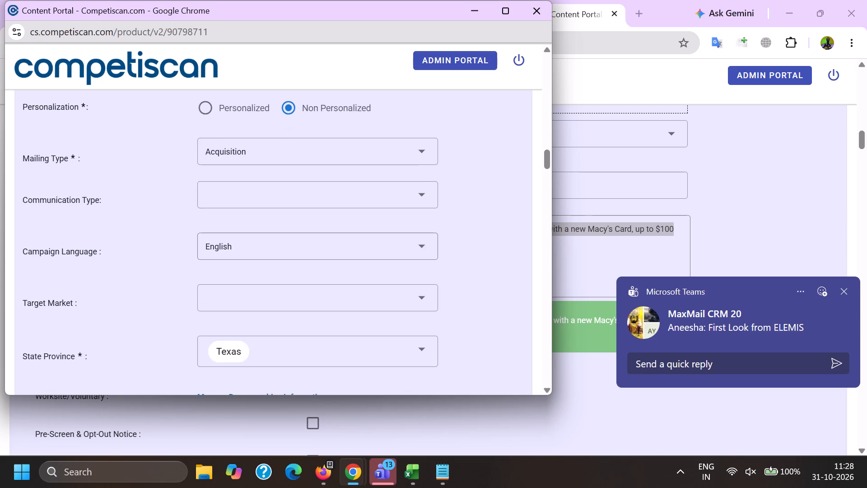
pyautogui.click(231, 197)
pyautogui.scroll(-1, 233, 150)
pyautogui.click(248, 223)
pyautogui.scroll(-5, 248, 222)
pyautogui.click(267, 161)
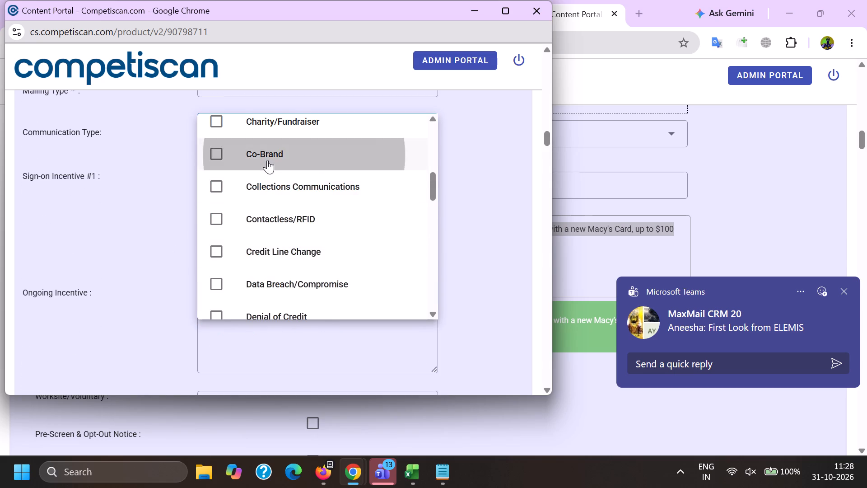
pyautogui.scroll(-12, 265, 164)
pyautogui.scroll(3, 253, 272)
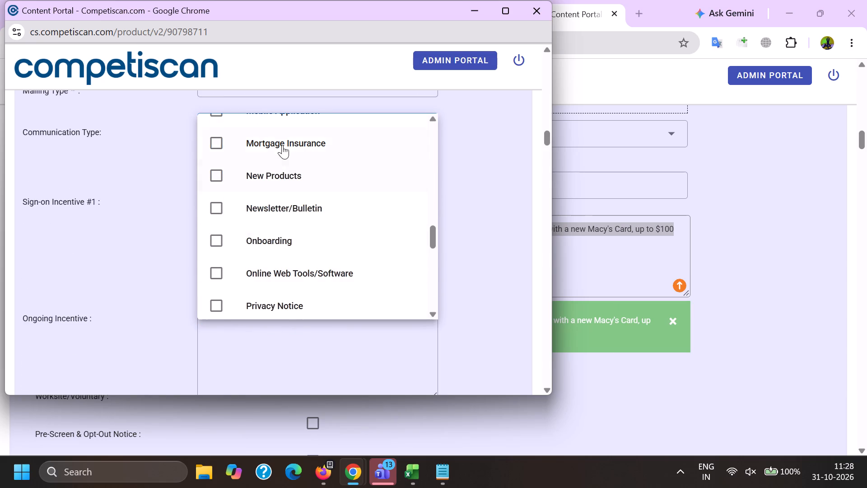
pyautogui.scroll(1, 263, 231)
pyautogui.click(285, 174)
pyautogui.click(135, 180)
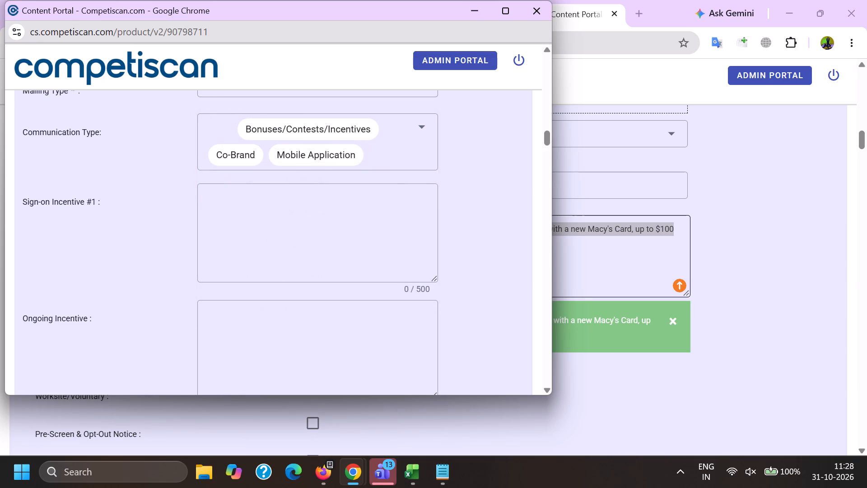
# Copy "30% OFF macys.com today with a new Macy's Card, up to $100" from product 20970877's form into Sign-on Incentive #1.
pyautogui.hotkey('alt', 'Tab')
pyautogui.scroll(-10, 631, 231)
pyautogui.moveTo(640, 199); pyautogui.dragTo(176, 137)
pyautogui.hotkey('ctrl', 'c')
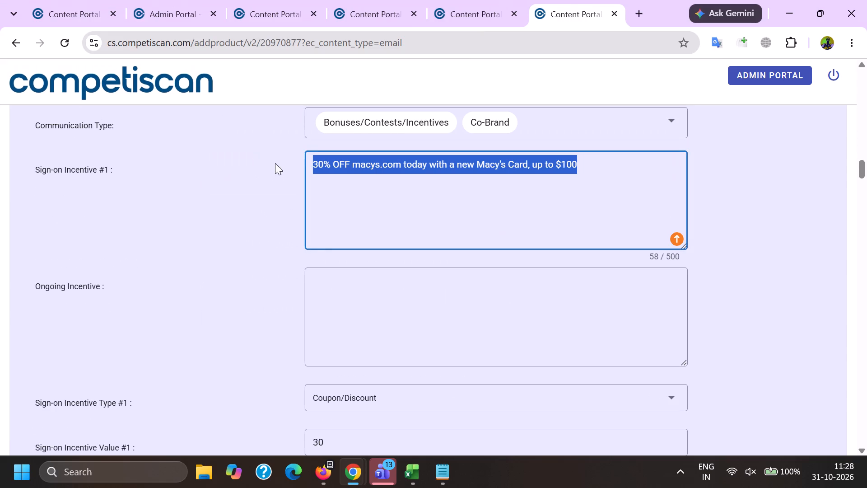
pyautogui.hotkey('alt', 'Tab')
pyautogui.click(314, 238)
pyautogui.hotkey('ctrl', 'v')
# Set Sign-on Incentive Type #1 to Coupon/Discount.
pyautogui.scroll(-3, 268, 217)
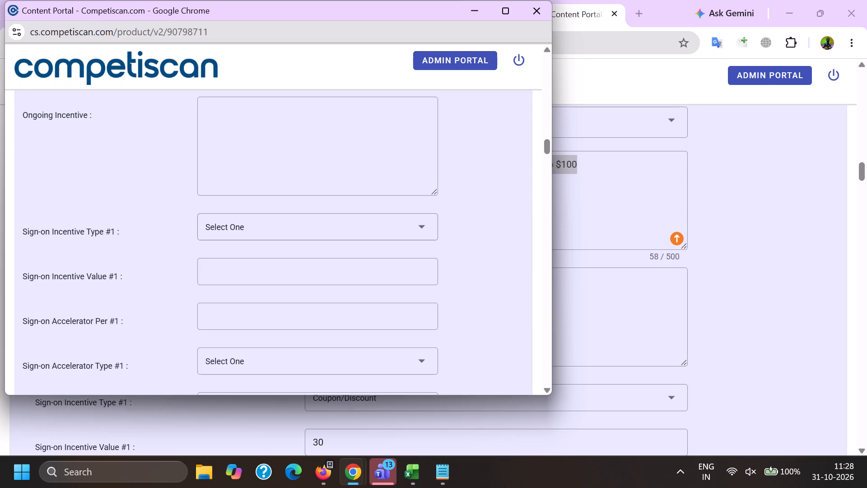
pyautogui.click(257, 221)
pyautogui.scroll(-6, 256, 220)
pyautogui.click(259, 289)
pyautogui.moveTo(178, 272); pyautogui.dragTo(183, 273)
# Choose Coupon/Discount as Sign-on Incentive Type #1 and set Sign-on Incentive Value #1 to 30.00.
pyautogui.click(285, 256)
pyautogui.click(289, 274)
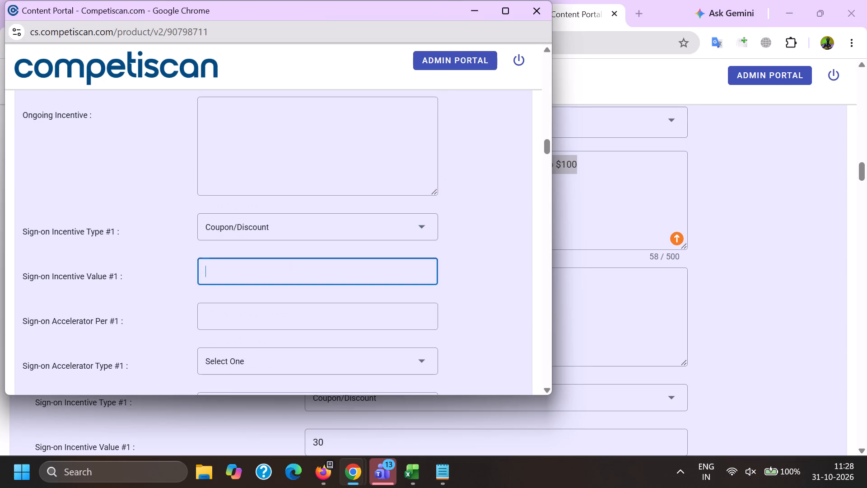
pyautogui.press('3')
pyautogui.press('0')
pyautogui.press('.')
pyautogui.press('0')
pyautogui.press('0')
# Enter 30.00 in the form field directly following Sign-on Accelerator Type #1.
pyautogui.press('Tab')
pyautogui.press('Tab')
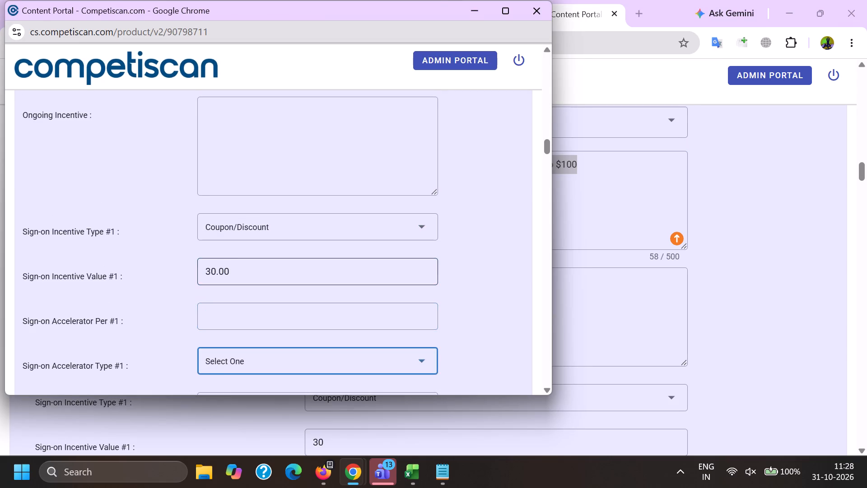
pyautogui.press('Tab')
pyautogui.write('30.')
pyautogui.press('0')
pyautogui.press('0')
pyautogui.press('Tab')
pyautogui.press('Tab')
pyautogui.press('Tab')
pyautogui.scroll(-9, 288, 266)
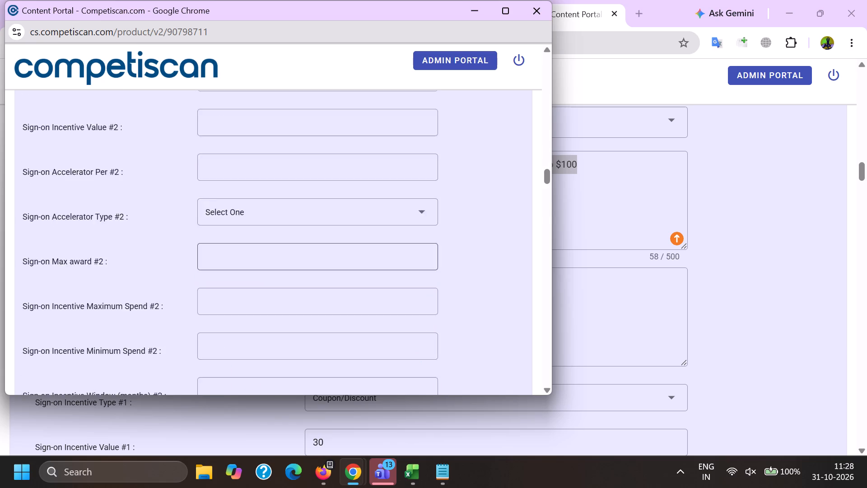
# Set the Application Type in product 90798711's Payment Card Offer Details to Invitation to Apply.
pyautogui.scroll(-20, 270, 254)
pyautogui.scroll(4, 252, 238)
pyautogui.scroll(2, 195, 287)
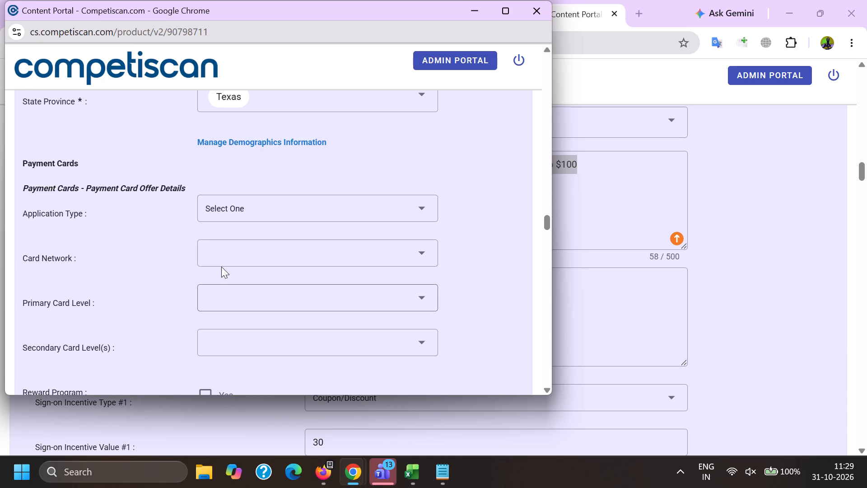
pyautogui.click(231, 209)
pyautogui.scroll(-1, 273, 70)
pyautogui.click(267, 194)
pyautogui.click(116, 191)
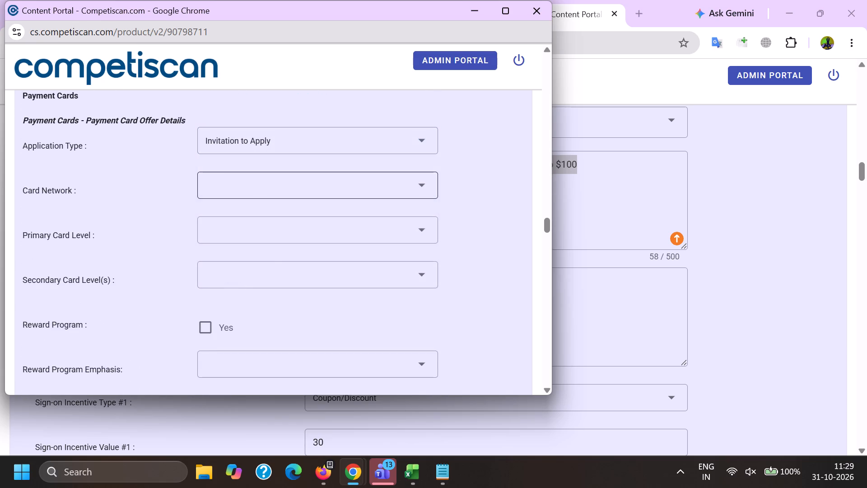
# Set the Primary Card Level to Not Mentioned, leaving Card Network empty.
pyautogui.click(216, 181)
pyautogui.scroll(-1, 217, 155)
pyautogui.click(173, 219)
pyautogui.click(221, 178)
pyautogui.click(226, 160)
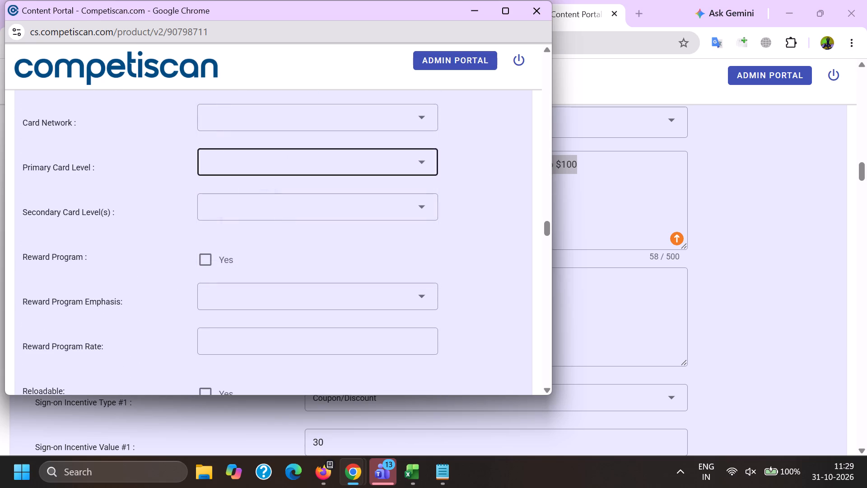
pyautogui.click(257, 326)
pyautogui.click(172, 305)
# Mark Reward Program as Yes and choose Points as the Reward Program Emphasis.
pyautogui.click(204, 268)
pyautogui.click(217, 311)
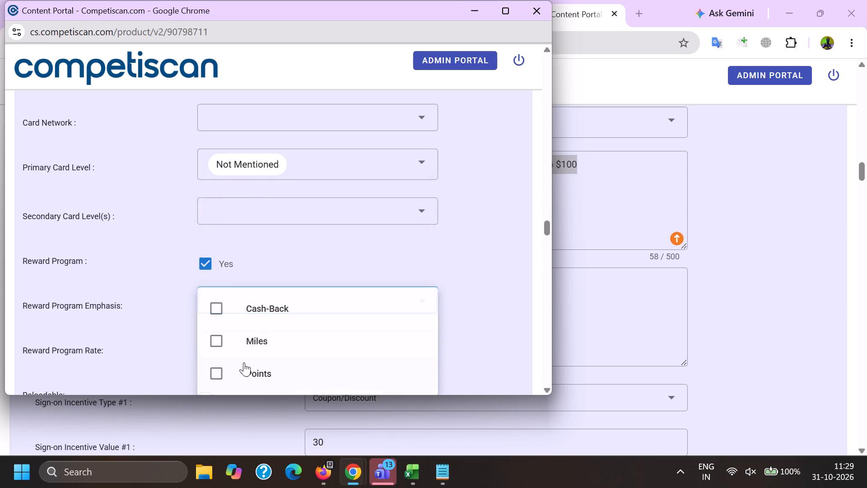
pyautogui.click(252, 372)
pyautogui.doubleClick(171, 370)
# Mark Credit Card Mentioned in the Non-Profit/Consumer Services/Retail credit section and submit the product form.
pyautogui.press('End')
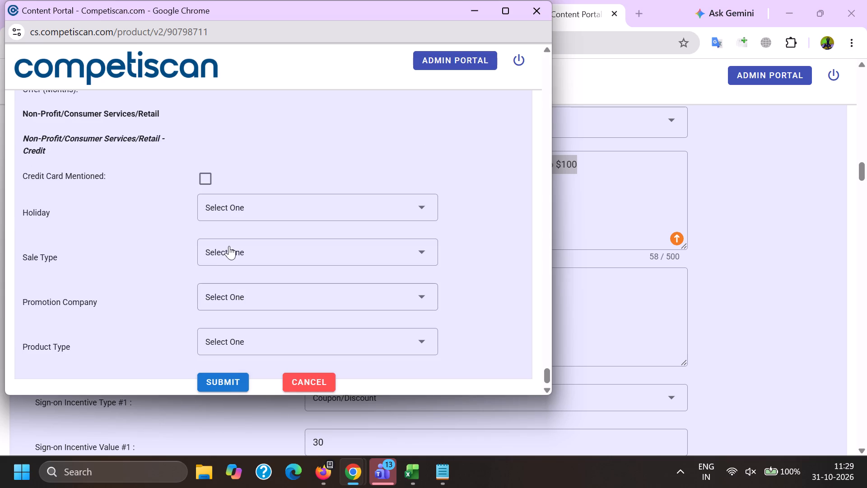
pyautogui.click(209, 178)
pyautogui.click(225, 388)
# Rerun the subject search for "Star Deals Week starts now ⭐ Up to 60% off" in the Chrome email list.
pyautogui.click(326, 468)
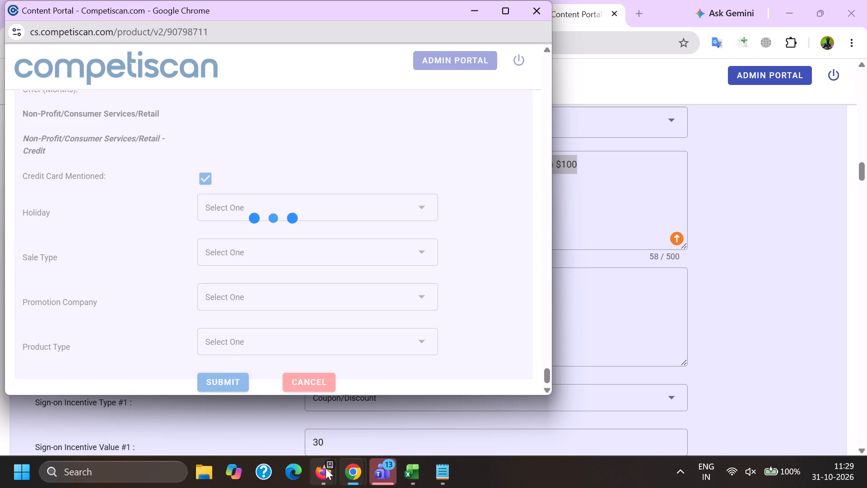
pyautogui.click(242, 399)
pyautogui.click(361, 484)
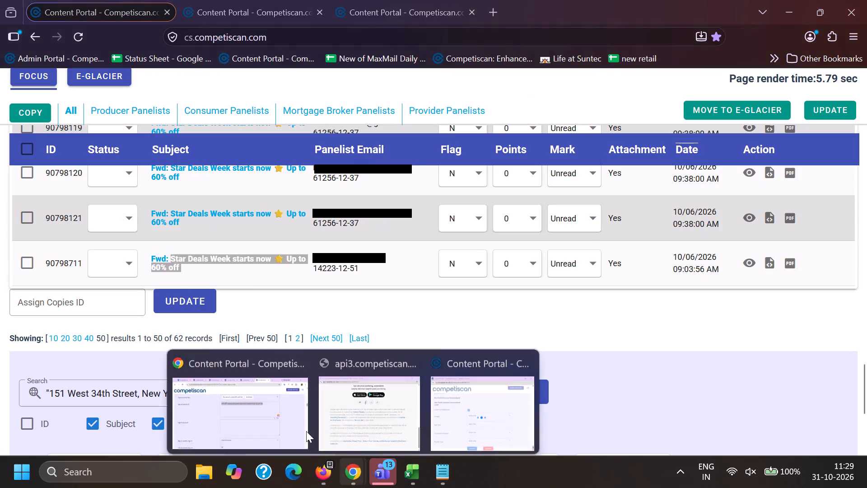
pyautogui.click(248, 402)
pyautogui.click(238, 0)
pyautogui.scroll(-2, 258, 304)
pyautogui.click(440, 272)
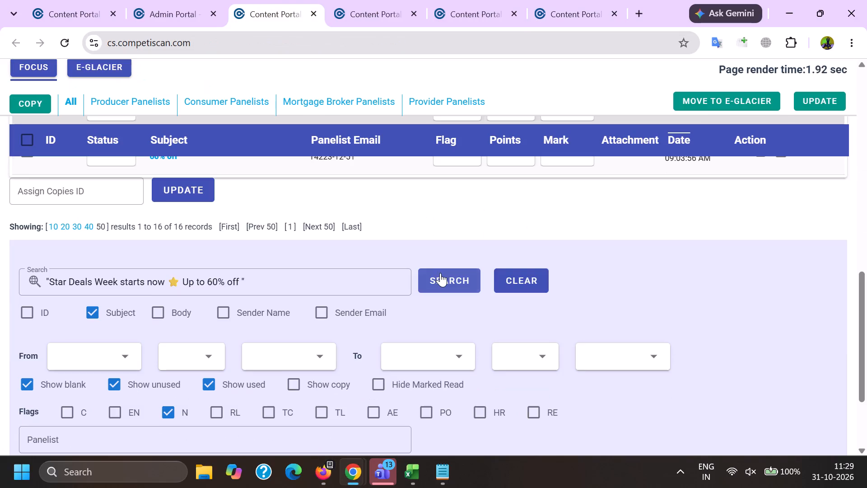
pyautogui.click(371, 0)
pyautogui.scroll(11, 0, 215)
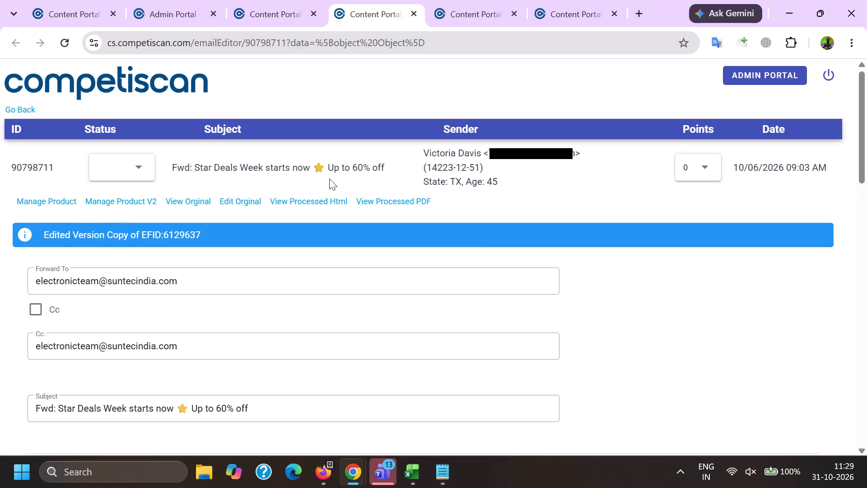
pyautogui.keyDown('ctrl'); pyautogui.click(368, 197); pyautogui.keyUp('ctrl')
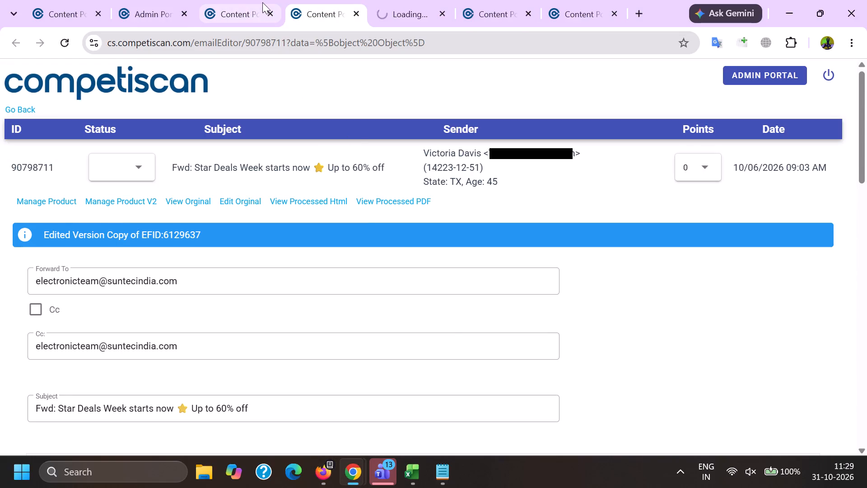
# Assign all listed Star Deals Week emails except 90798711 as copies of ID 90798711 and apply the update.
pyautogui.click(262, 1)
pyautogui.scroll(-2, 205, 217)
pyautogui.scroll(-2, 141, 337)
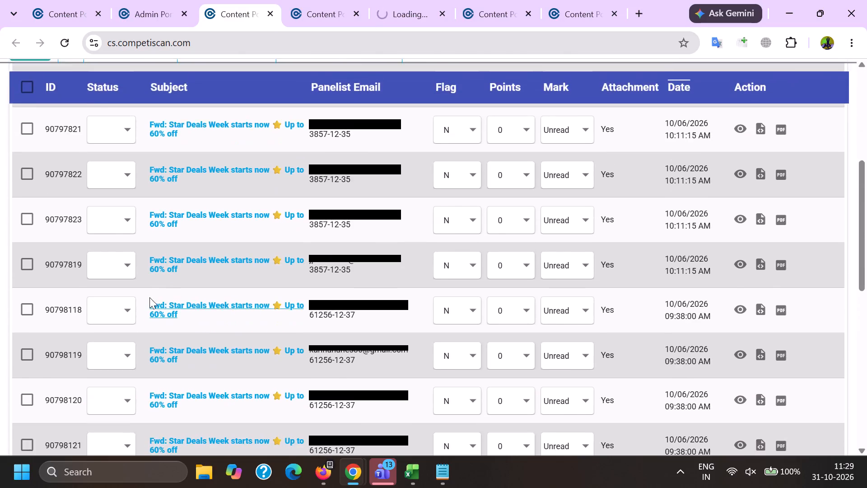
pyautogui.scroll(-4, 125, 336)
pyautogui.tripleClick(62, 218)
pyautogui.doubleClick(62, 219)
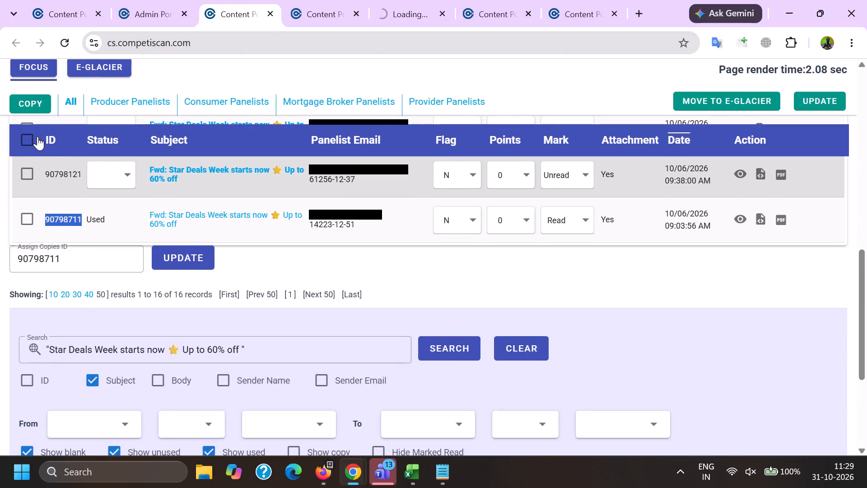
pyautogui.click(33, 134)
pyautogui.click(24, 210)
pyautogui.click(188, 250)
pyautogui.click(408, 474)
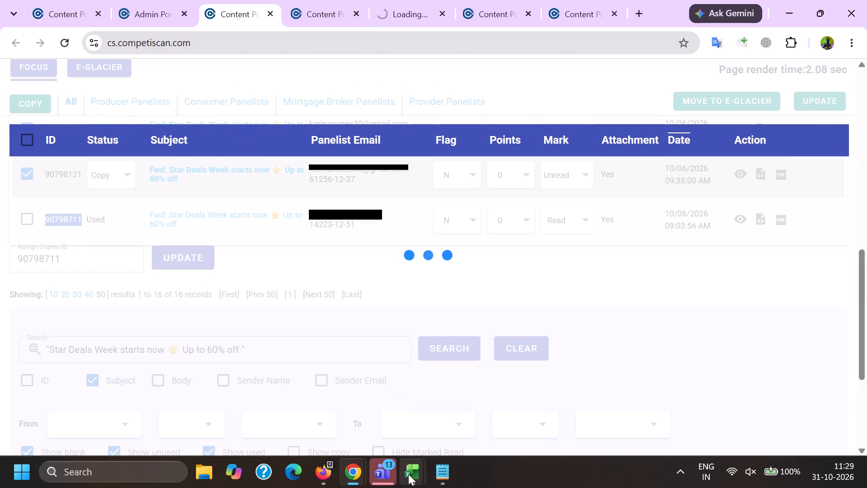
pyautogui.click(493, 440)
pyautogui.click(637, 268)
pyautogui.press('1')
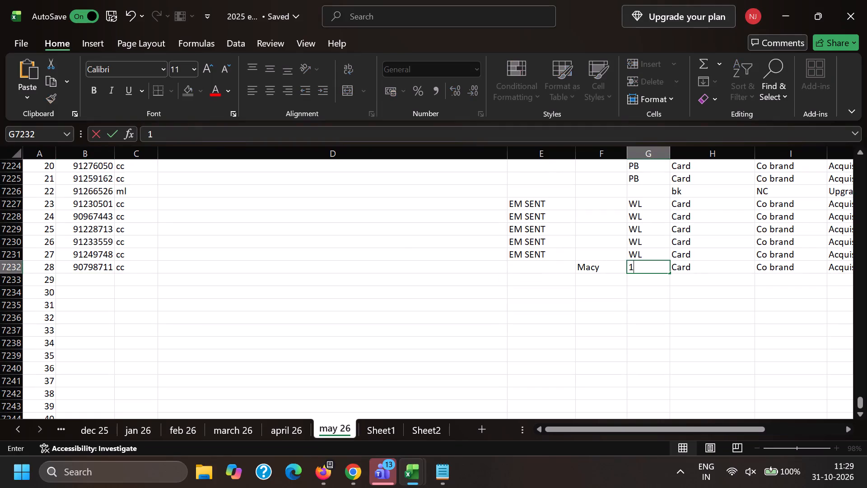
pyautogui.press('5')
pyautogui.click(443, 360)
# Switch to the Content Portal email list in Firefox.
pyautogui.click(324, 479)
pyautogui.click(211, 413)
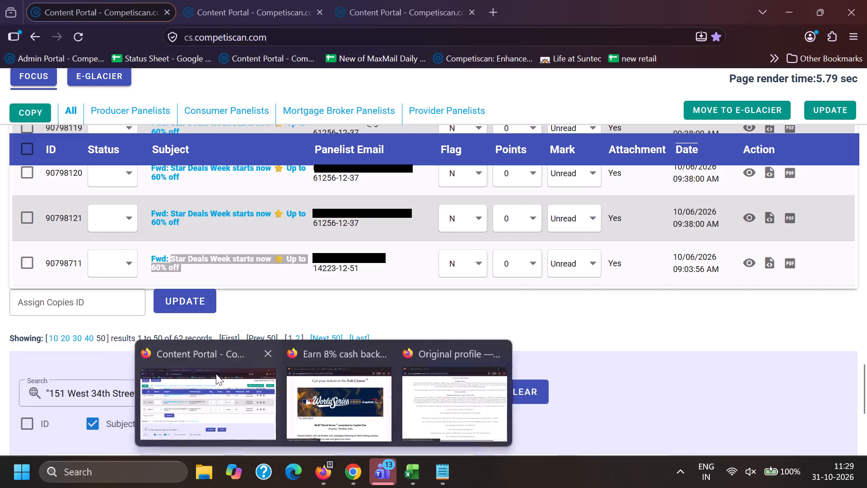
# Switch to the portal's unfiltered email list in Firefox and search subjects and bodies for "Capital one".
pyautogui.click(462, 393)
pyautogui.click(265, 0)
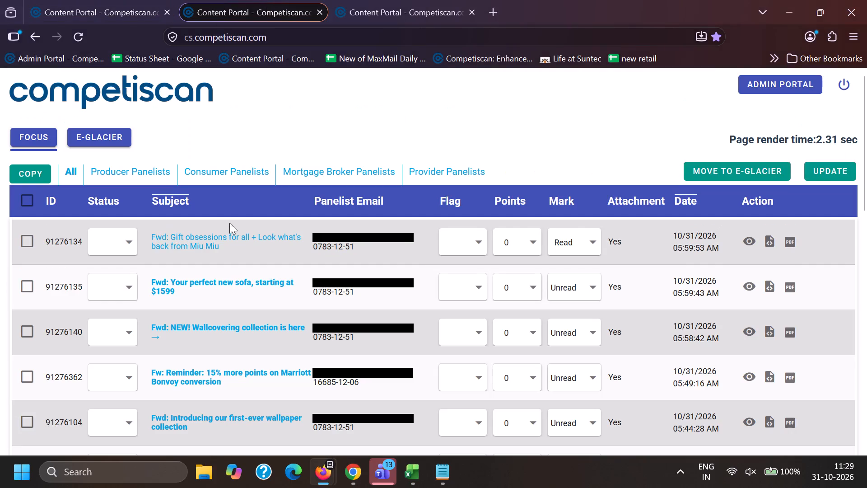
pyautogui.scroll(-4, 116, 297)
pyautogui.scroll(4, 180, 293)
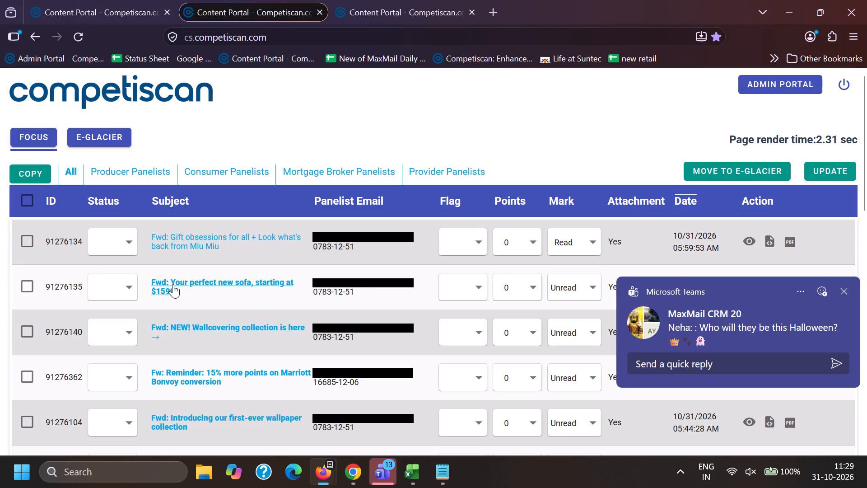
pyautogui.scroll(-5, 173, 284)
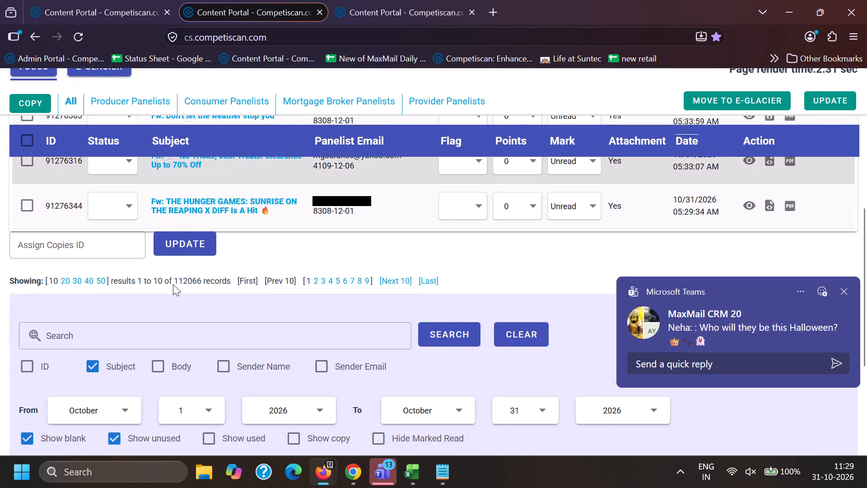
pyautogui.click(160, 305)
pyautogui.scroll(-3, 160, 300)
pyautogui.click(161, 360)
pyautogui.scroll(2, 161, 359)
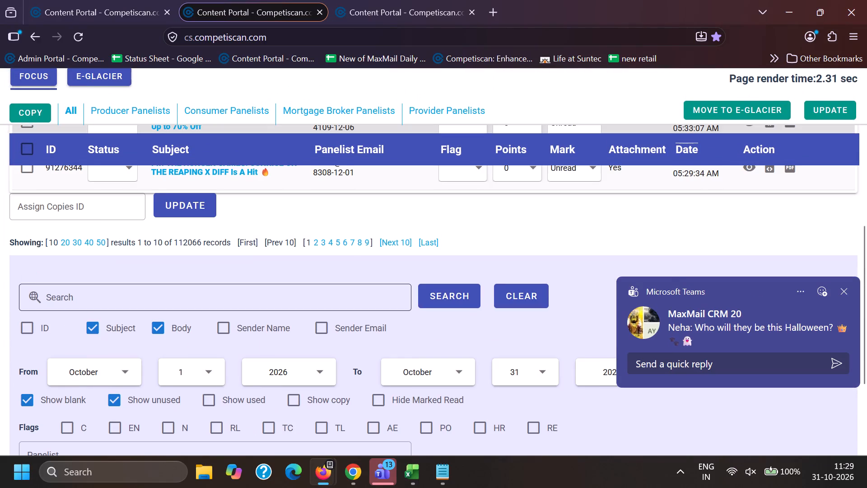
pyautogui.click(154, 298)
pyautogui.write('pi')
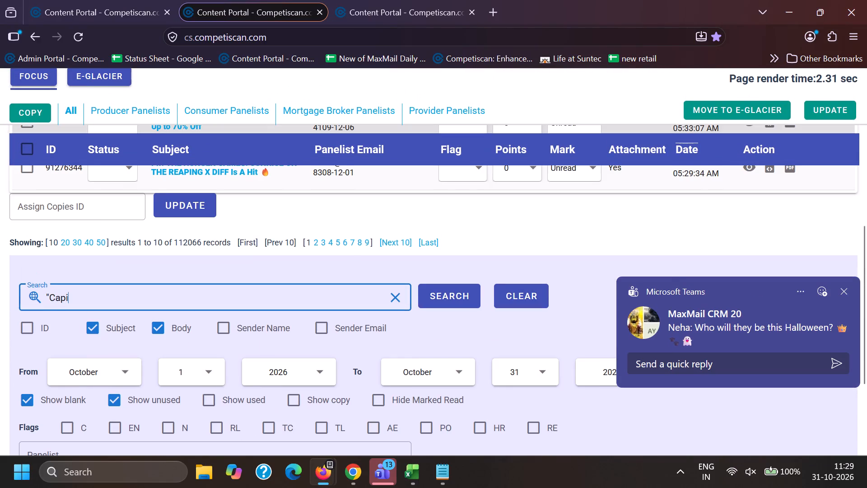
pyautogui.press('t')
pyautogui.press('a')
pyautogui.press('l')
pyautogui.press('space')
pyautogui.press('o')
pyautogui.press('n')
pyautogui.press('e')
pyautogui.hotkey('shift', '"')
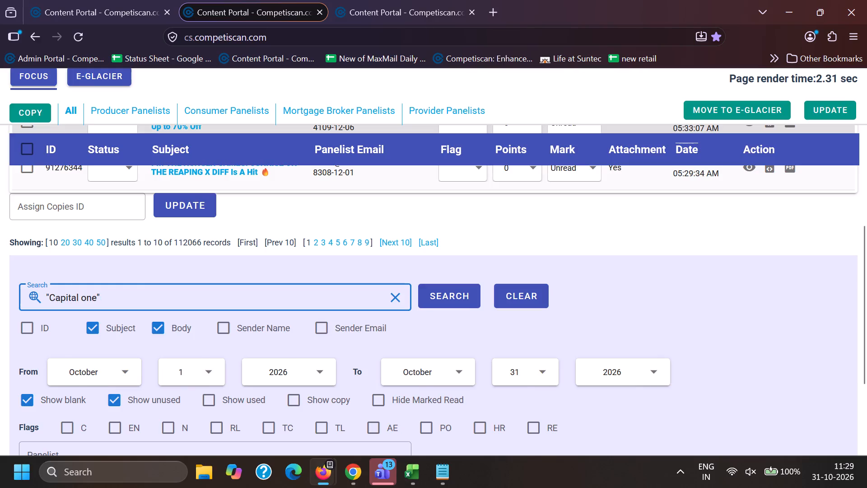
pyautogui.press('Return')
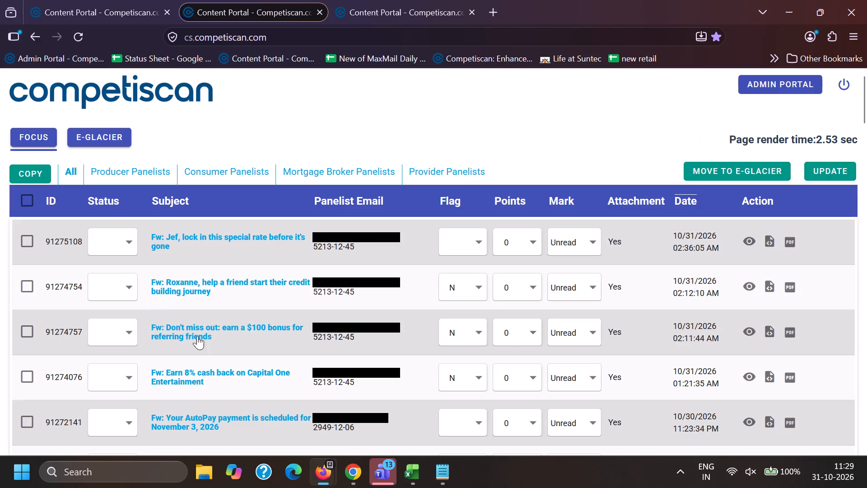
# Examine the subjects, flags and read marks of the emails in the "Capital one" search results.
pyautogui.scroll(-2, 213, 349)
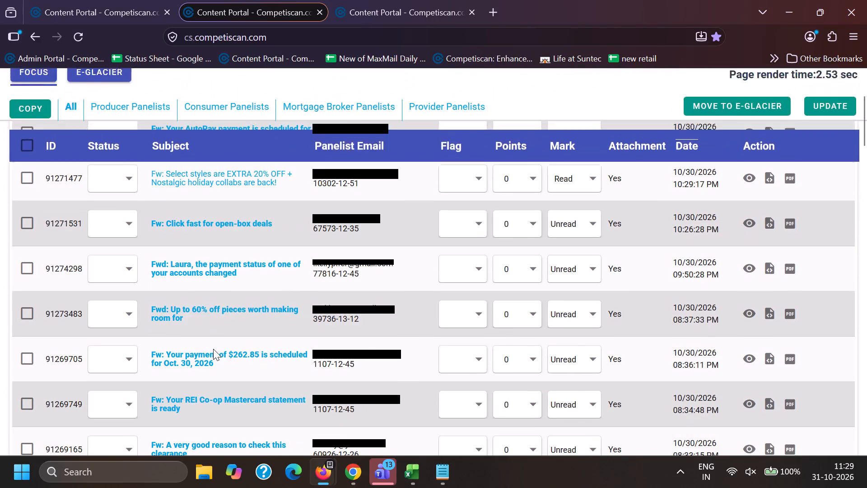
pyautogui.scroll(-4, 213, 349)
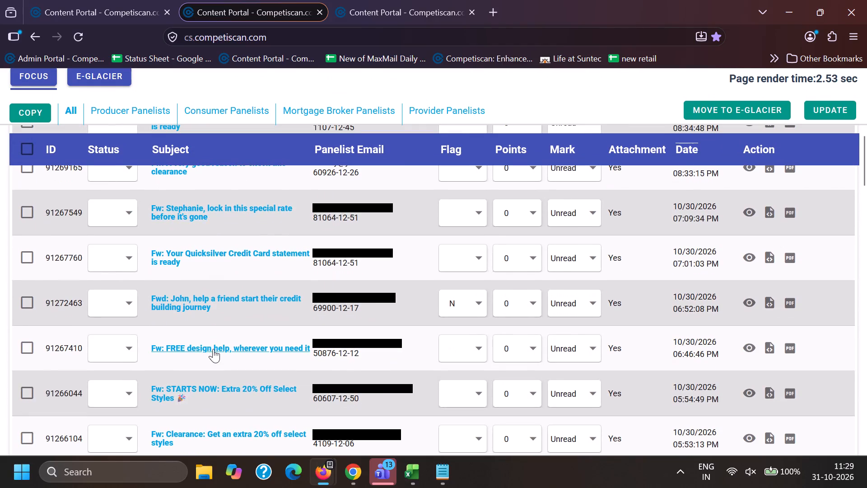
pyautogui.scroll(-3, 213, 349)
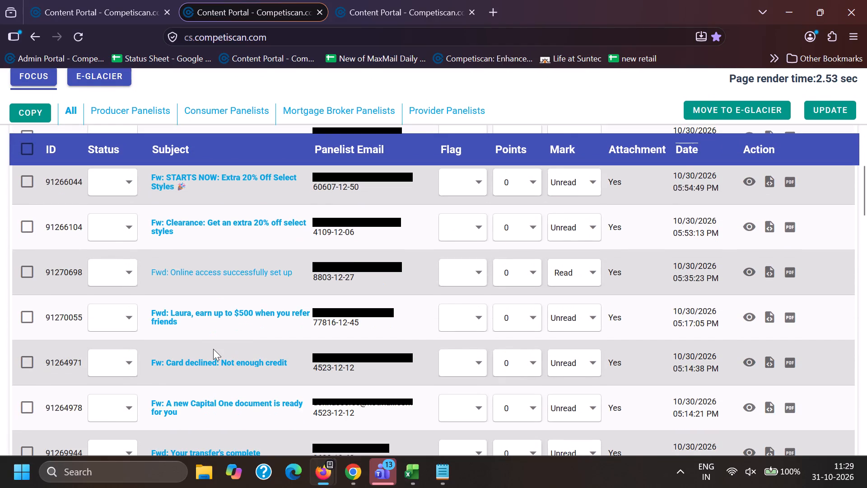
pyautogui.scroll(-3, 213, 349)
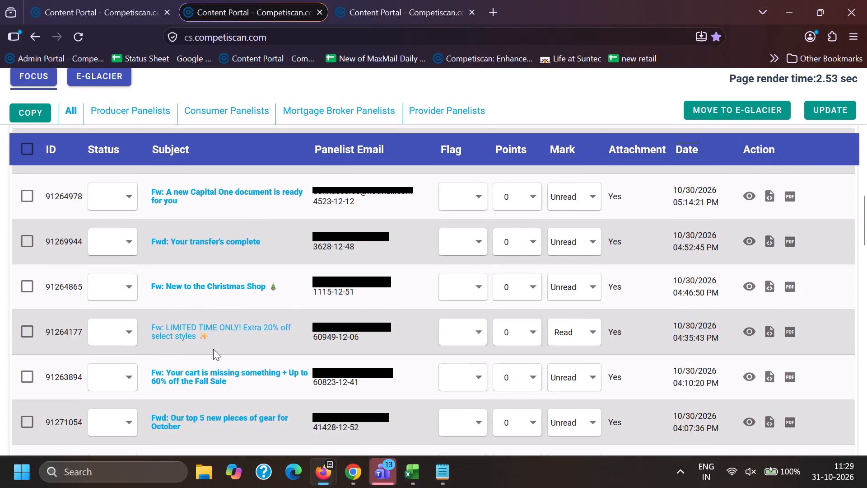
pyautogui.scroll(-3, 213, 349)
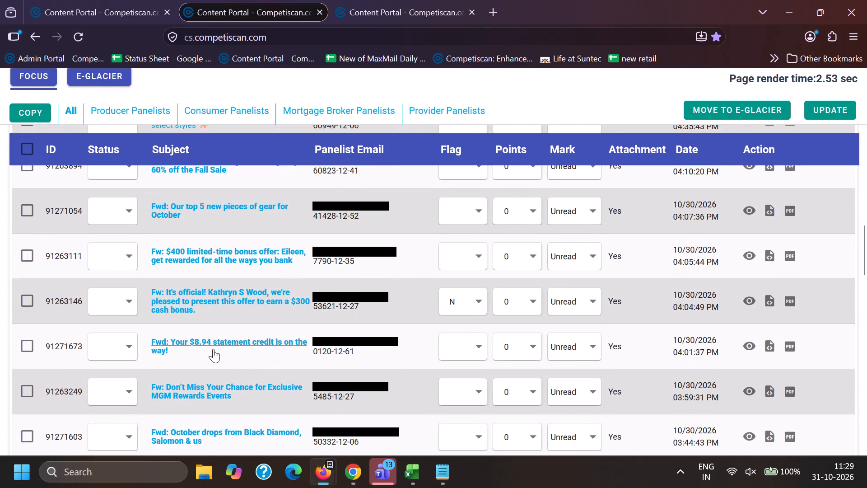
pyautogui.scroll(-2, 213, 349)
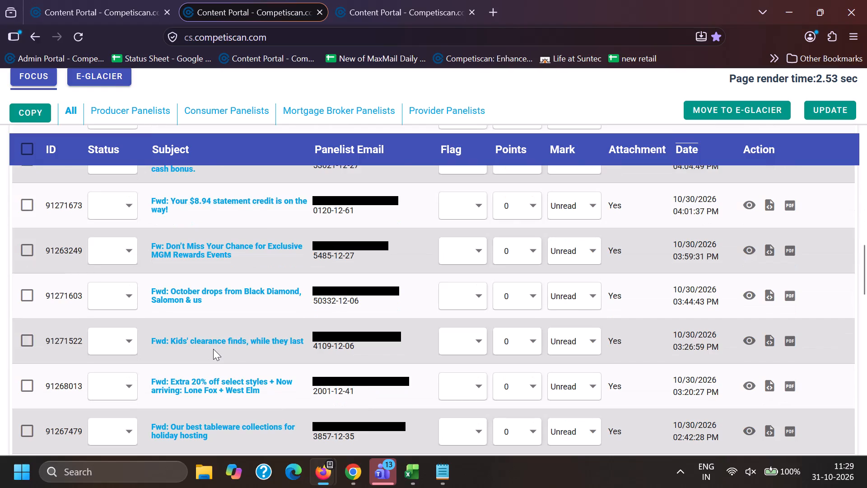
pyautogui.scroll(-2, 213, 349)
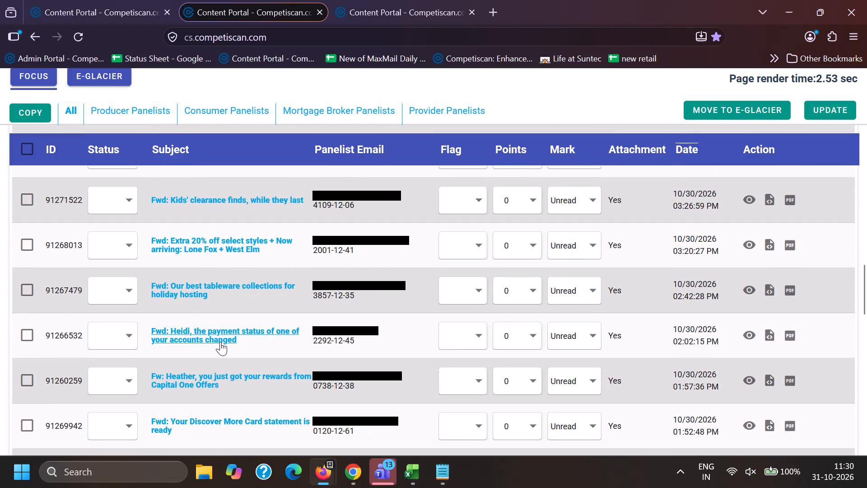
pyautogui.scroll(-2, 231, 329)
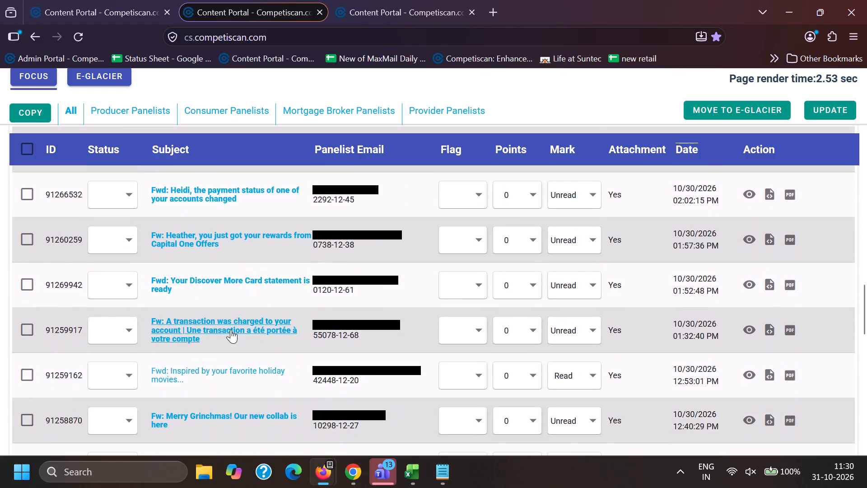
pyautogui.scroll(-7, 231, 329)
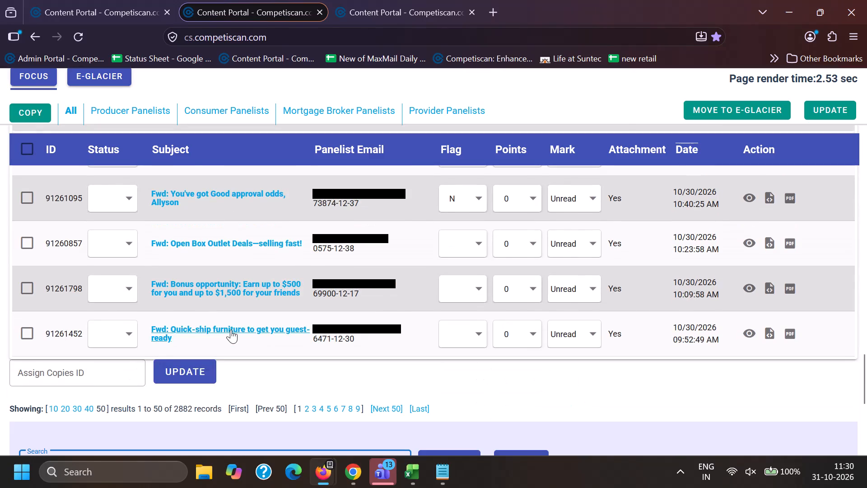
# In the Macy's address search results, copy the subject "Exclusive 50% off home finds" of email 90827169.
pyautogui.click(105, 0)
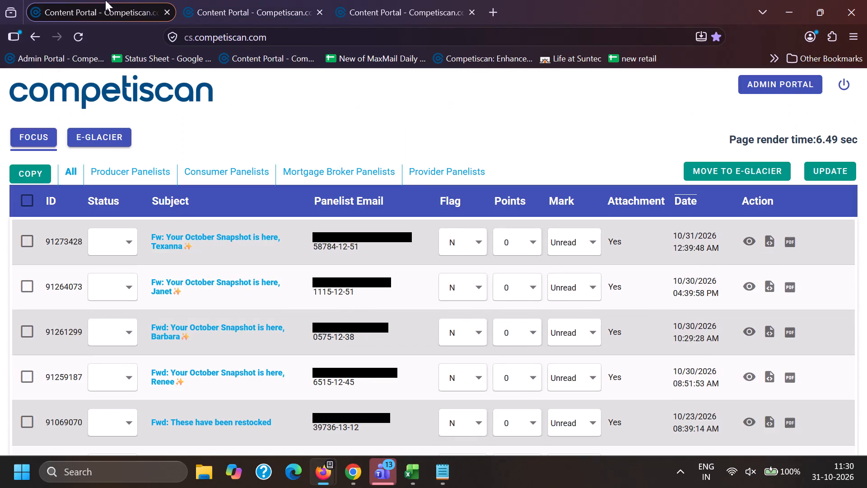
pyautogui.scroll(-16, 191, 307)
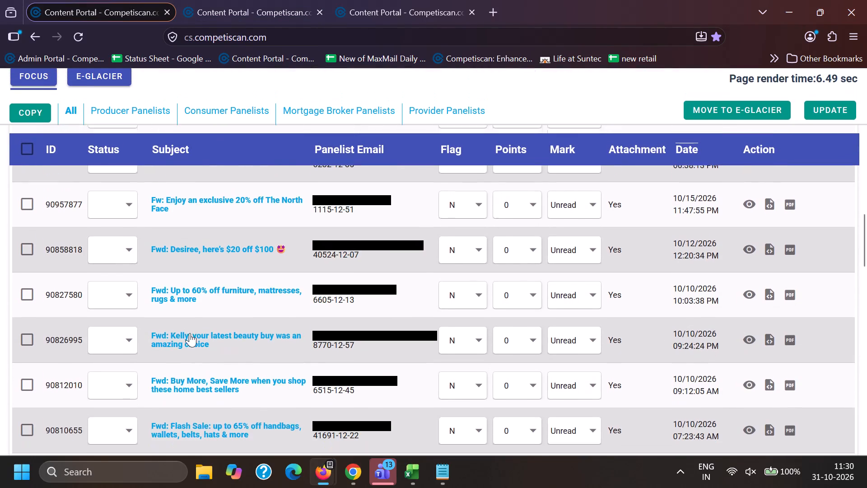
pyautogui.scroll(-4, 190, 333)
pyautogui.scroll(-7, 171, 295)
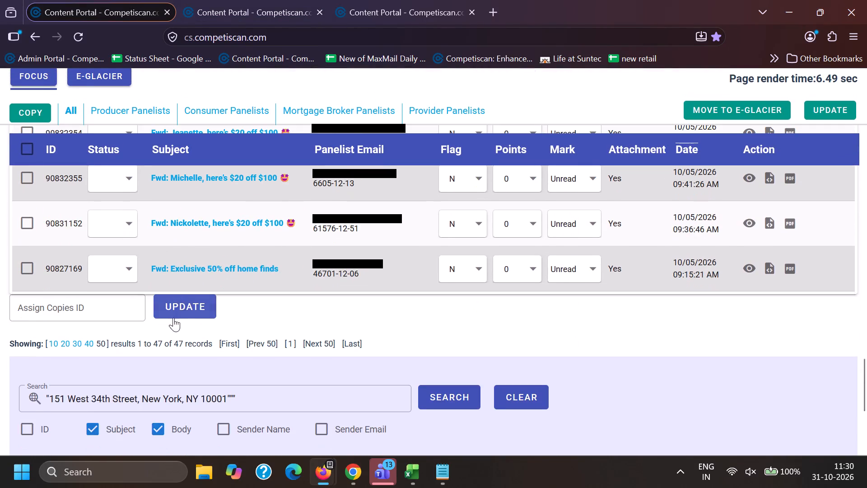
pyautogui.moveTo(172, 265); pyautogui.dragTo(290, 264)
pyautogui.hotkey('ctrl', 'c')
pyautogui.hotkey('ctrl', 'c')
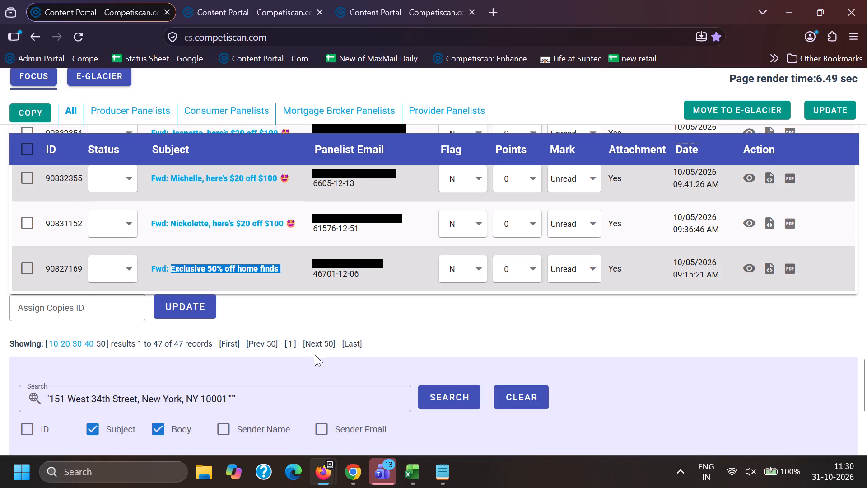
# Switch to the email list in Chrome and search subjects for the copied text "Exclusive 50% off home finds".
pyautogui.click(345, 473)
pyautogui.click(203, 413)
pyautogui.scroll(-1, 224, 236)
pyautogui.click(227, 382)
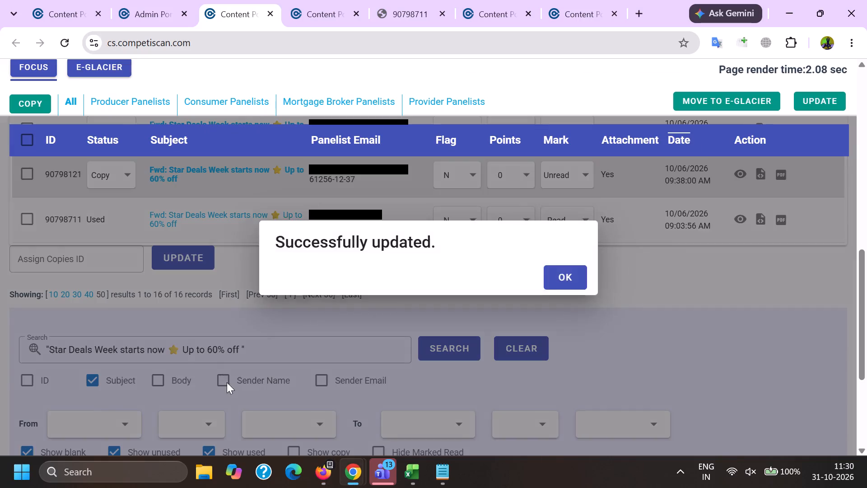
pyautogui.moveTo(248, 349); pyautogui.dragTo(49, 367)
pyautogui.press('BackSpace')
pyautogui.hotkey('shift', '"')
pyautogui.hotkey('ctrl', 'v')
pyautogui.hotkey('shift', '"')
pyautogui.press('Return')
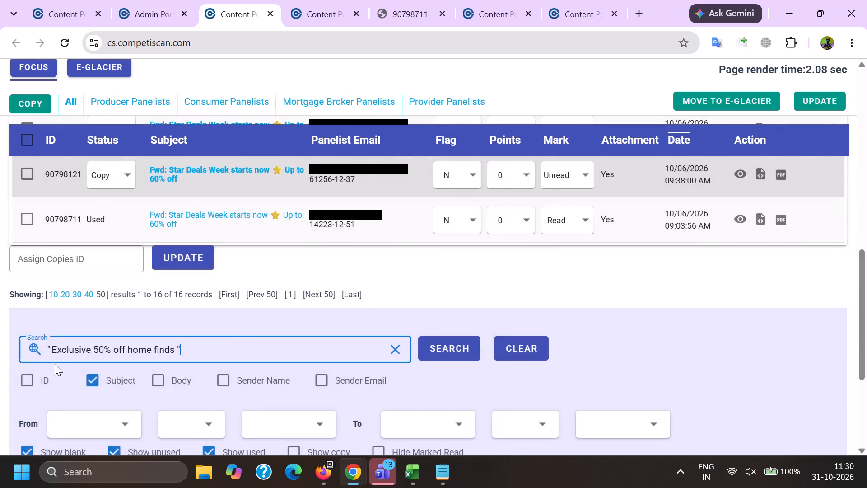
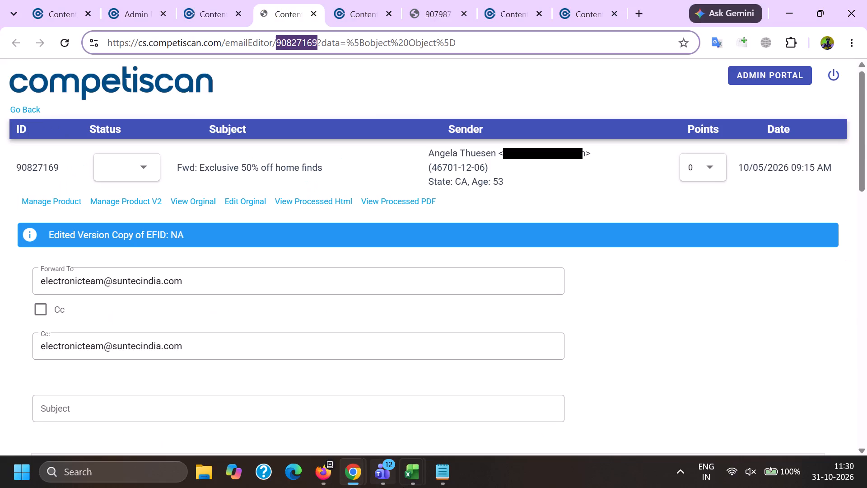
# In the Excel tracker's may 26 sheet, log email ID 90827169 with the code cc in row 7233.
pyautogui.click(84, 282)
pyautogui.hotkey('ctrl', 'v')
pyautogui.click(134, 279)
pyautogui.press('c')
pyautogui.press('c')
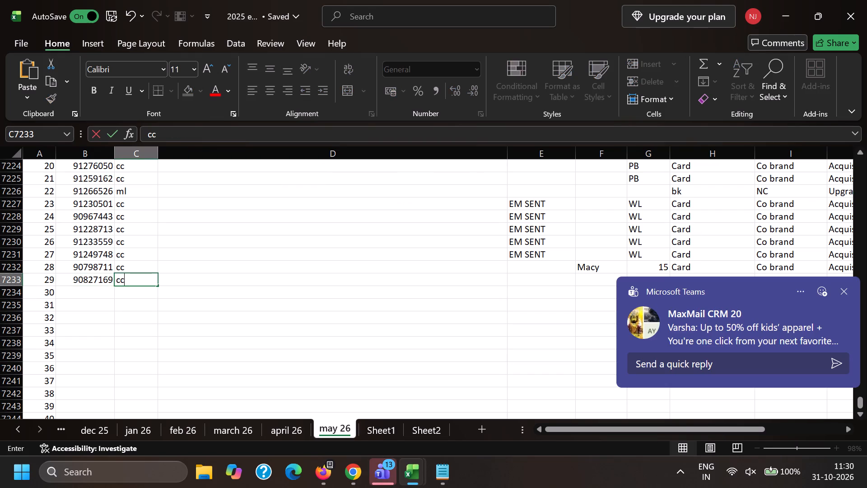
pyautogui.press('Right')
# Copy the Macy, 15, Card, Co brand and Acquisition entries from row 7232 into row 7233.
pyautogui.press('Right')
pyautogui.press('Right')
pyautogui.press('Right')
pyautogui.press('Left')
pyautogui.press('Up')
pyautogui.hotkey('shift', 'Right')
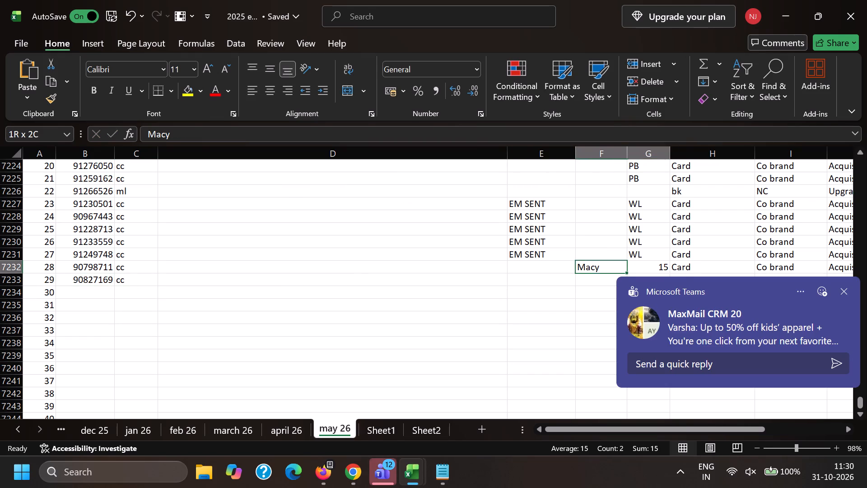
pyautogui.hotkey('shift', 'Right')
pyautogui.hotkey('shift', 'Right')
pyautogui.hotkey('shift', 'Right')
pyautogui.hotkey('ctrl', 'c')
pyautogui.press('Down')
pyautogui.hotkey('ctrl', 'v')
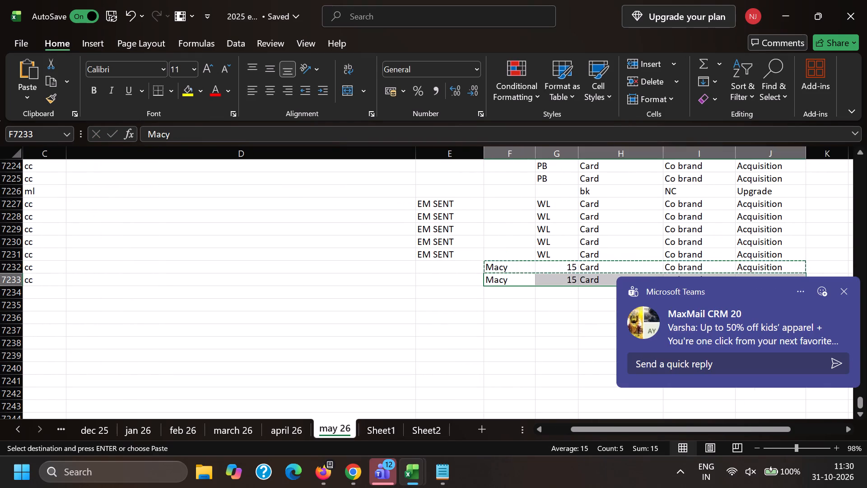
# Set the column G value in row 7233 to 0.
pyautogui.press('Right')
pyautogui.press('BackSpace')
pyautogui.press('0')
pyautogui.press('Return')
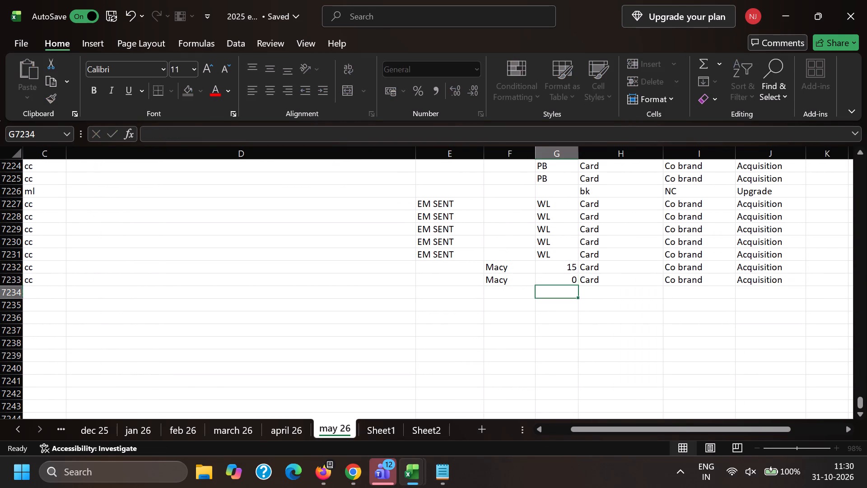
# Switch back to Chrome and delete the forwarder's name and the "Begin forwarded message" line above the email's From line.
pyautogui.hotkey('alt', 'Tab')
pyautogui.scroll(-2, 128, 238)
pyautogui.scroll(-2, 178, 290)
pyautogui.scroll(3, 191, 337)
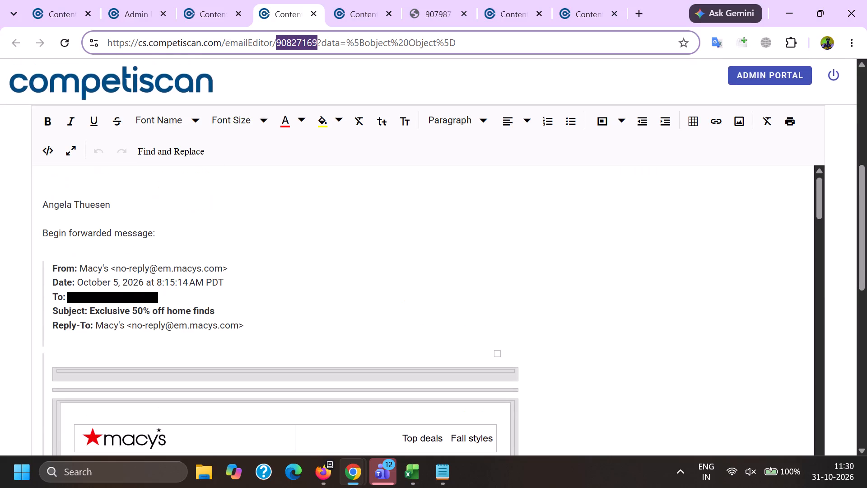
pyautogui.moveTo(191, 244); pyautogui.dragTo(7, 97)
pyautogui.press('BackSpace')
pyautogui.click(47, 202)
pyautogui.press('BackSpace')
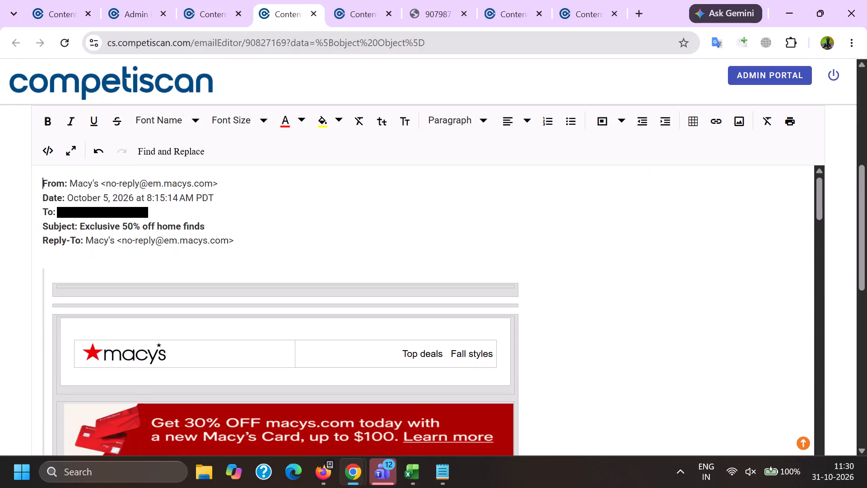
# Remove the To line, the sender's e-mail address after Macy's, and the Reply-To line from the email header.
pyautogui.moveTo(40, 216); pyautogui.dragTo(160, 209)
pyautogui.press('BackSpace')
pyautogui.press('BackSpace')
pyautogui.moveTo(104, 185); pyautogui.dragTo(224, 176)
pyautogui.press('BackSpace')
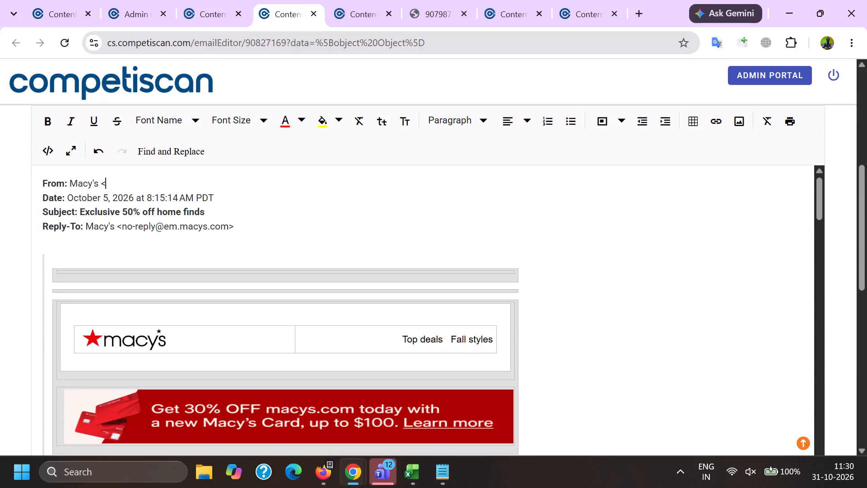
pyautogui.press('BackSpace')
pyautogui.moveTo(240, 235); pyautogui.dragTo(17, 220)
pyautogui.press('BackSpace')
# Remove the link from the red Macy's Card 30% off banner in the email body.
pyautogui.scroll(-3, 289, 278)
pyautogui.click(210, 222)
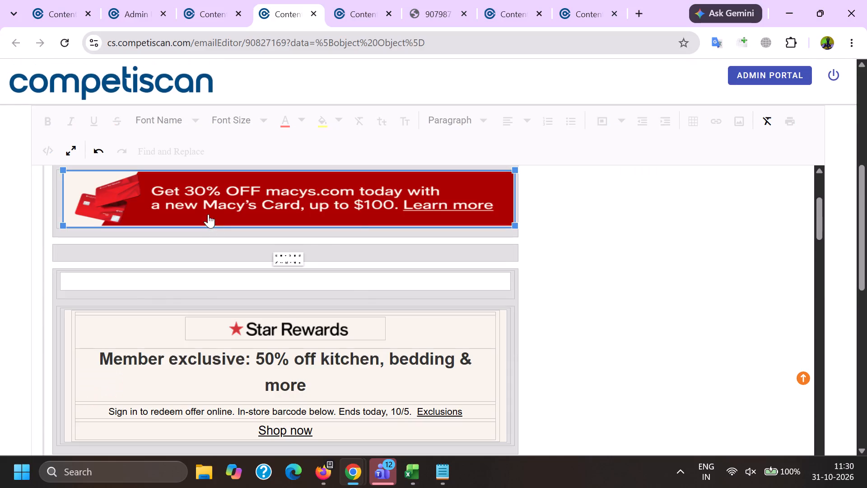
pyautogui.click(262, 280)
pyautogui.scroll(-8, 262, 277)
pyautogui.scroll(4, 250, 282)
pyautogui.scroll(2, 163, 282)
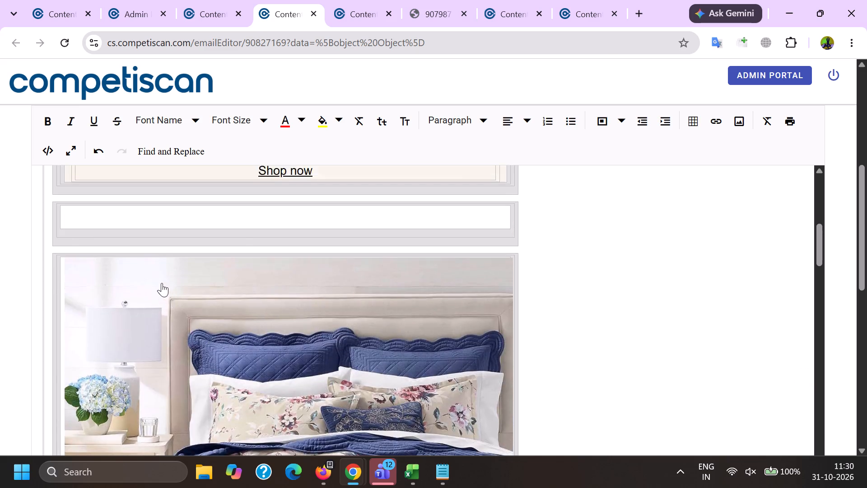
pyautogui.scroll(1, 162, 283)
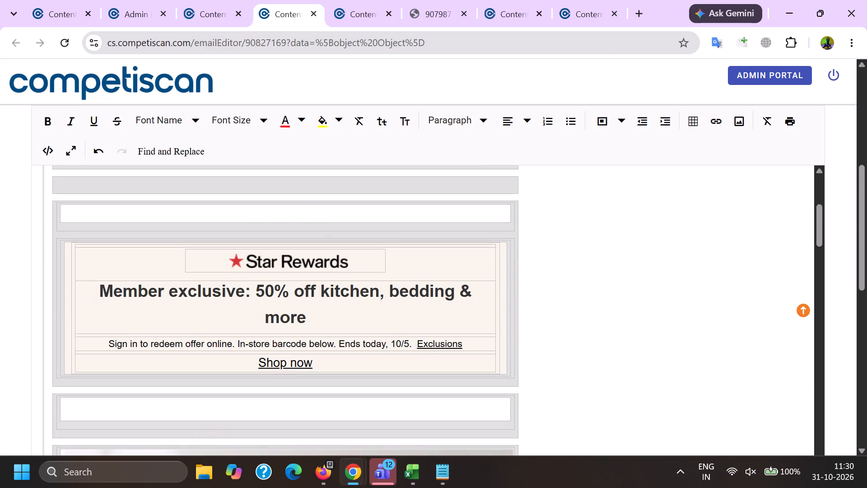
pyautogui.click(308, 343)
pyautogui.click(270, 354)
# Delete the barcode image beside the "Show this barcode in store to use your special offer" text.
pyautogui.scroll(-20, 242, 381)
pyautogui.scroll(-9, 242, 381)
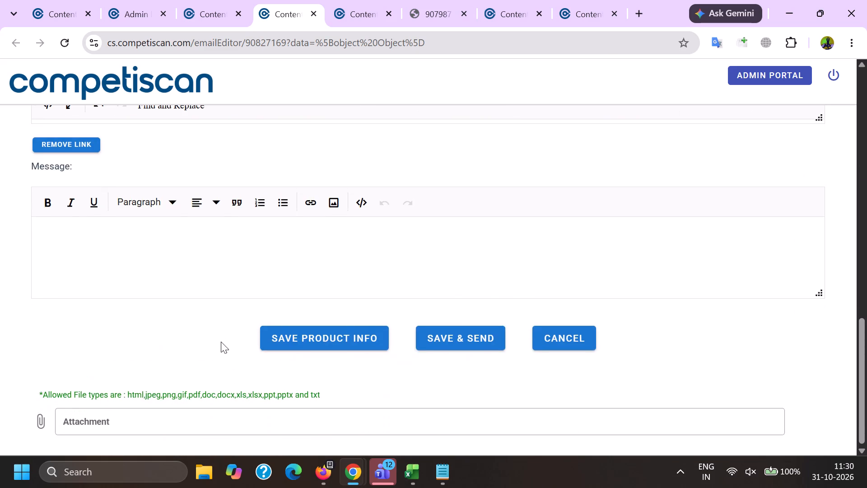
pyautogui.scroll(6, 220, 339)
pyautogui.scroll(-20, 214, 329)
pyautogui.scroll(-20, 214, 329)
pyautogui.scroll(-2, 214, 329)
pyautogui.scroll(5, 296, 302)
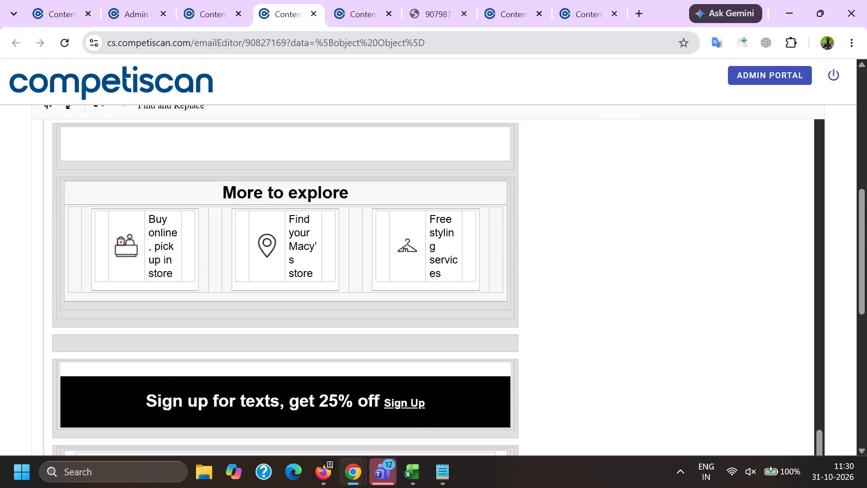
pyautogui.scroll(3, 457, 315)
pyautogui.doubleClick(439, 223)
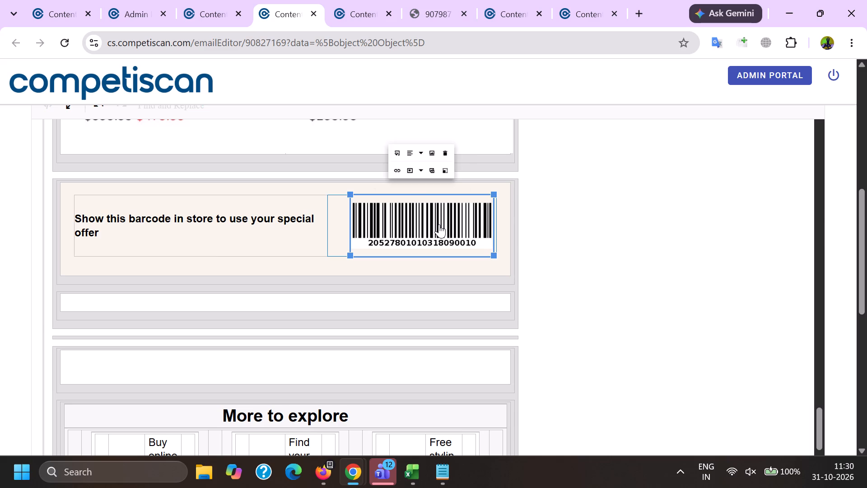
pyautogui.press('Delete')
# Remove the Sign Up link from the black "Sign up for texts, get 25% off" banner.
pyautogui.scroll(-4, 249, 253)
pyautogui.click(392, 322)
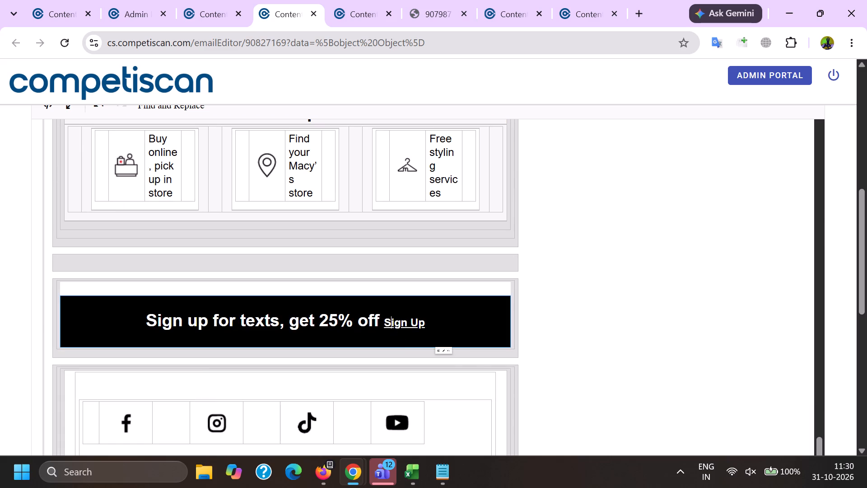
pyautogui.click(461, 352)
# Remove the links from the Facebook, Instagram, TikTok and YouTube icons in the email footer.
pyautogui.scroll(-1, 369, 286)
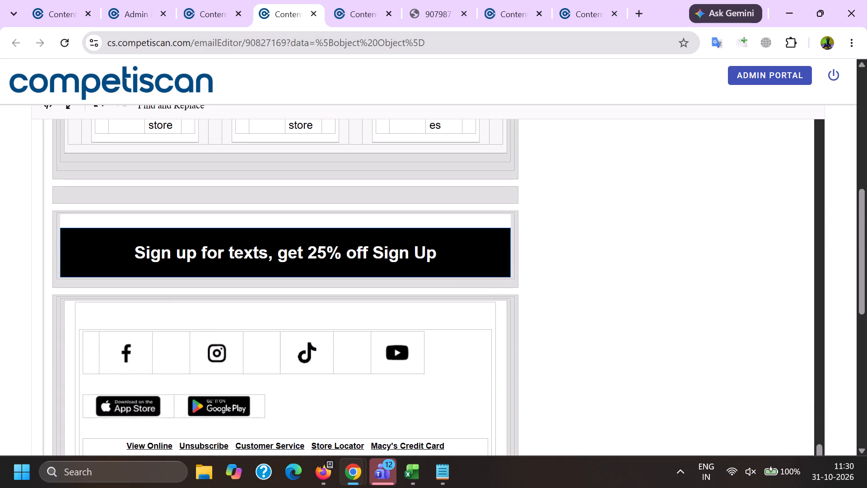
pyautogui.click(132, 357)
pyautogui.click(154, 321)
pyautogui.click(207, 346)
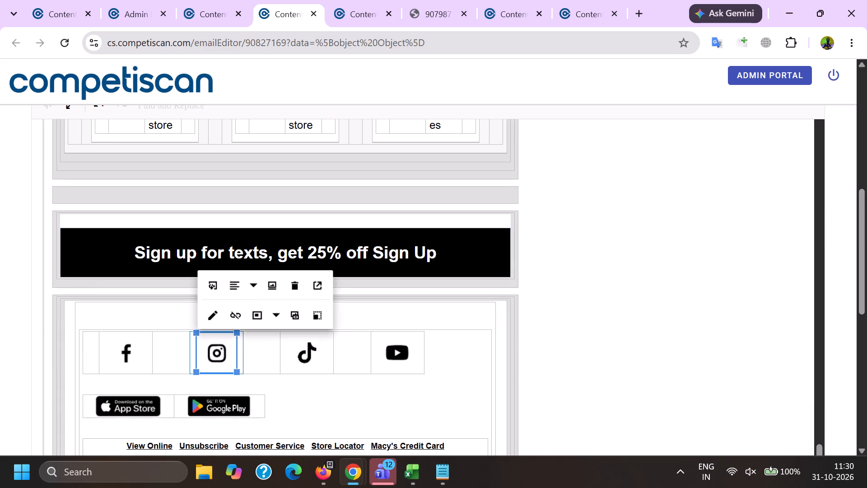
pyautogui.click(240, 327)
pyautogui.click(318, 354)
pyautogui.click(331, 316)
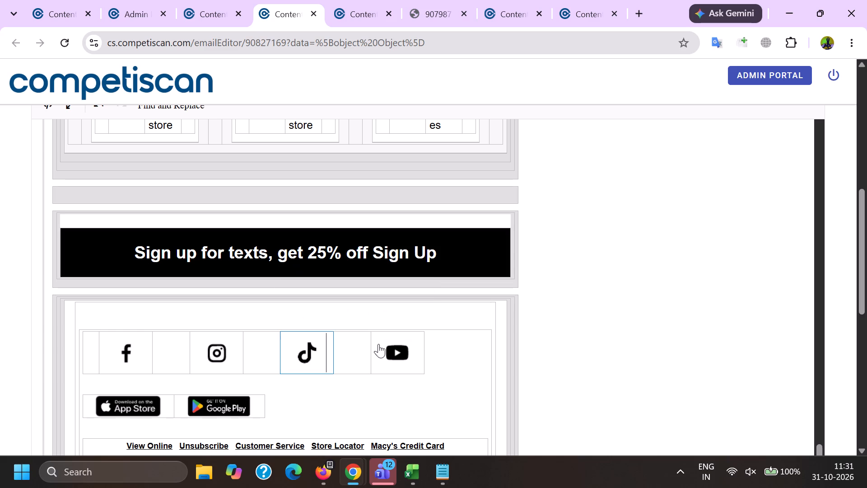
pyautogui.click(378, 344)
pyautogui.click(415, 320)
# Remove the links from the App Store and Google Play badges in the email footer.
pyautogui.click(128, 411)
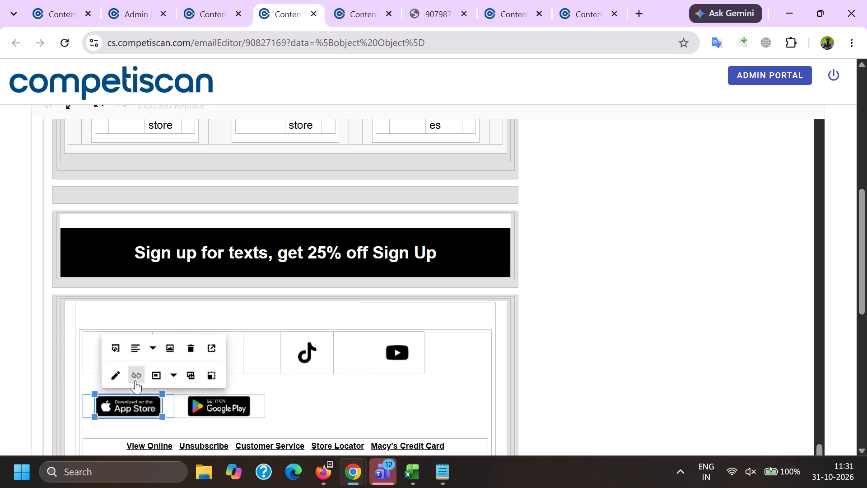
pyautogui.click(135, 380)
pyautogui.click(223, 405)
pyautogui.click(229, 372)
# Remove the links from View Online, Unsubscribe and both Macy's Credit Card mentions in the footer text.
pyautogui.scroll(-3, 291, 277)
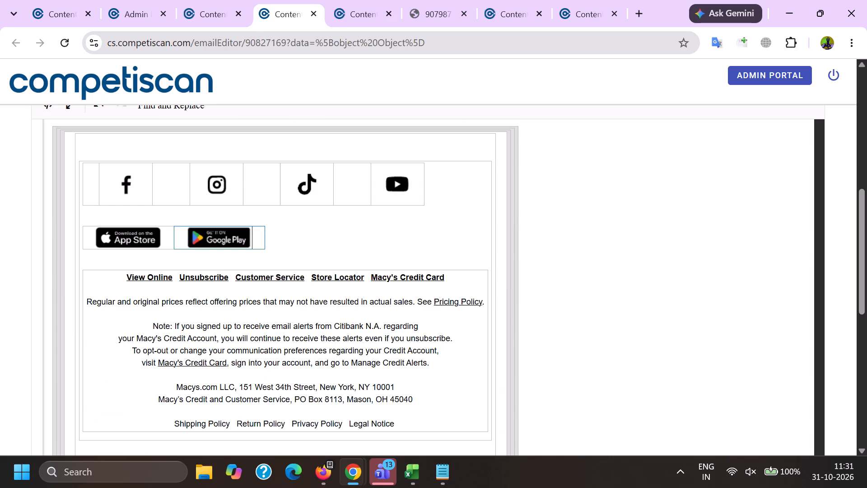
pyautogui.click(154, 274)
pyautogui.click(228, 306)
pyautogui.click(196, 277)
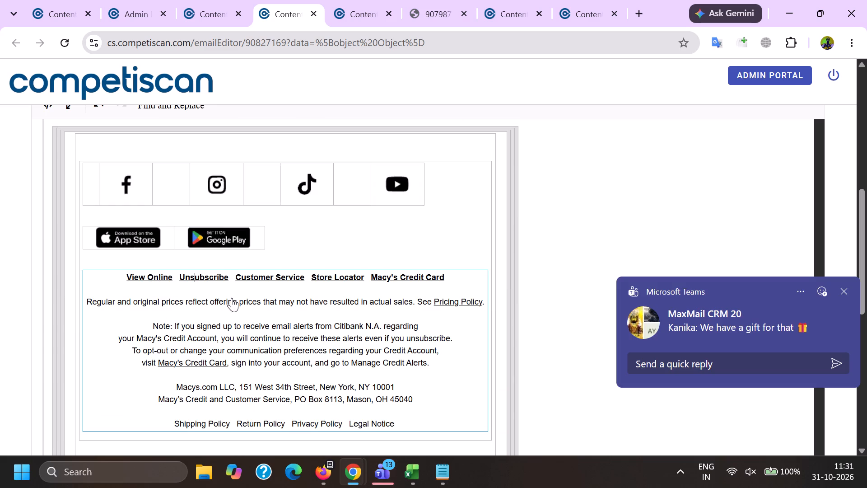
pyautogui.click(269, 309)
pyautogui.click(390, 277)
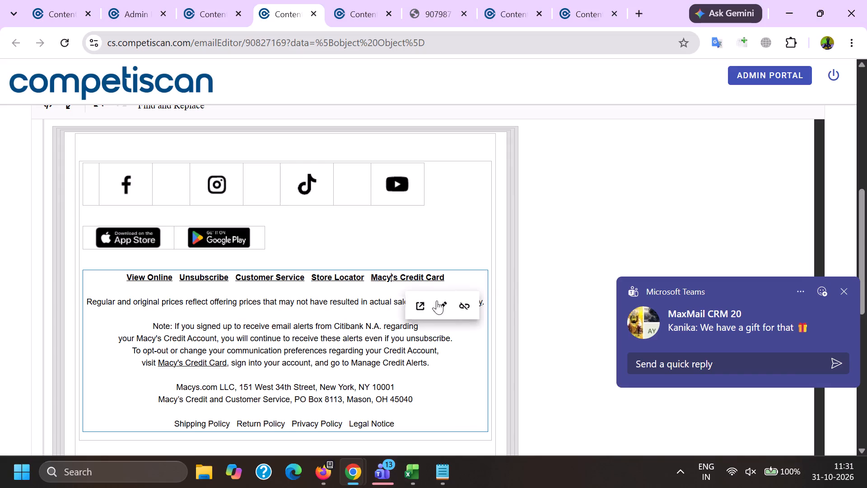
pyautogui.click(461, 308)
pyautogui.scroll(-2, 254, 254)
pyautogui.click(193, 223)
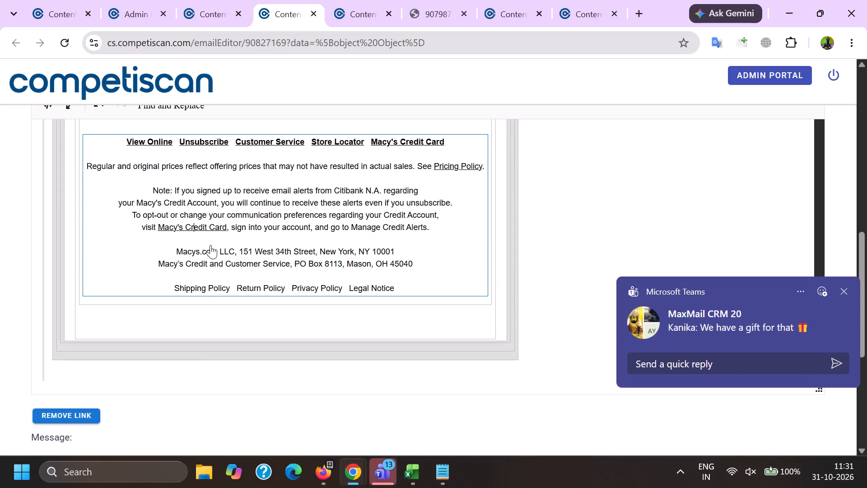
pyautogui.click(279, 246)
# Save the product info of the edited email and confirm the save.
pyautogui.scroll(-11, 279, 247)
pyautogui.click(301, 343)
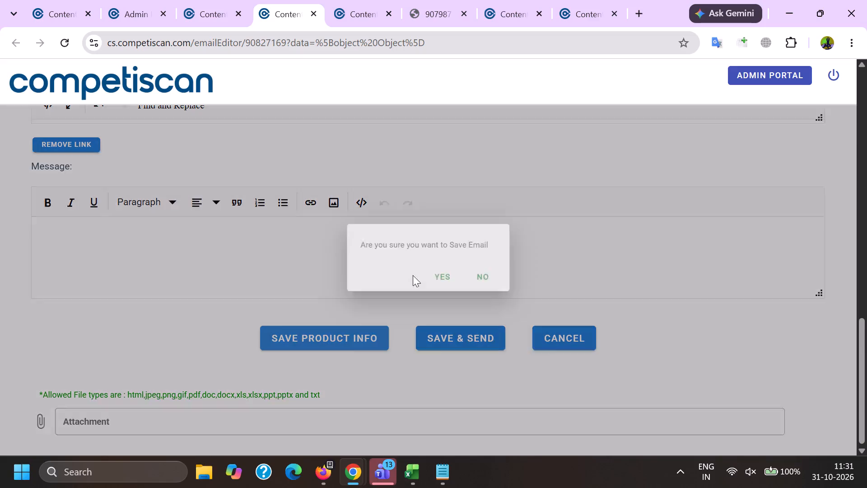
pyautogui.click(452, 284)
# Close the editor and PDF browser tabs of email 90798711.
pyautogui.click(382, 0)
pyautogui.click(427, 0)
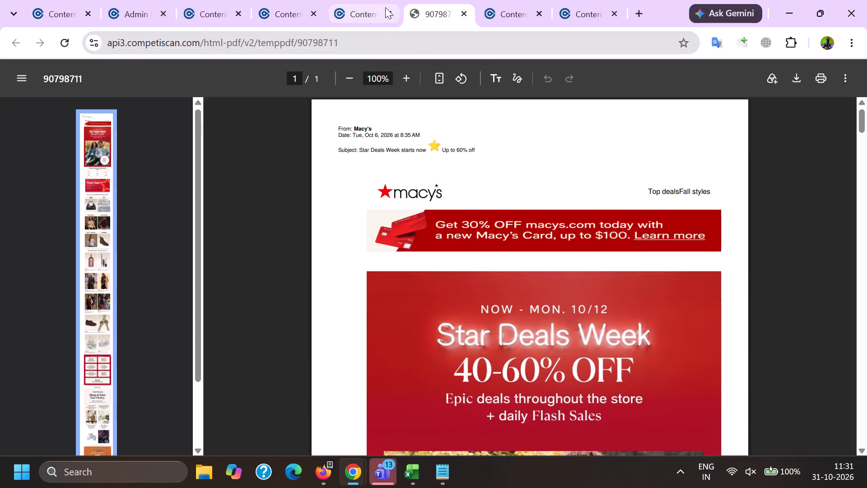
pyautogui.click(382, 15)
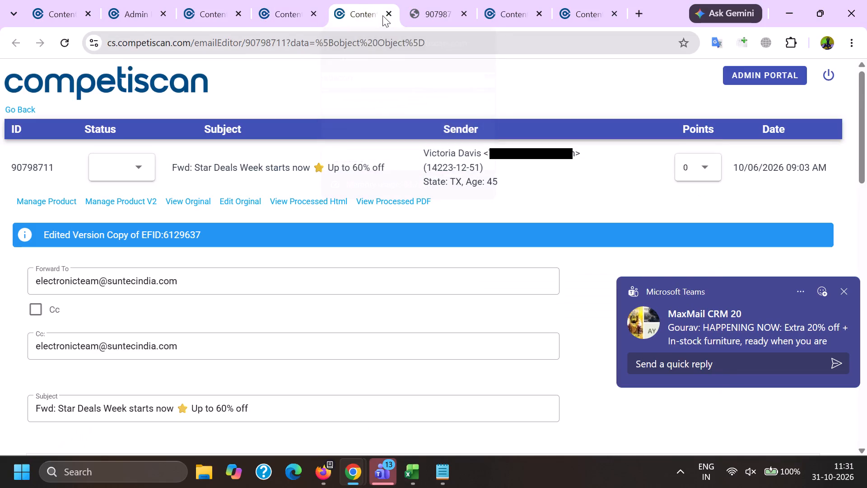
pyautogui.doubleClick(391, 14)
# Return to the editor of email 90827169 and open its product form.
pyautogui.click(297, 0)
pyautogui.moveTo(0, 153); pyautogui.dragTo(13, 147)
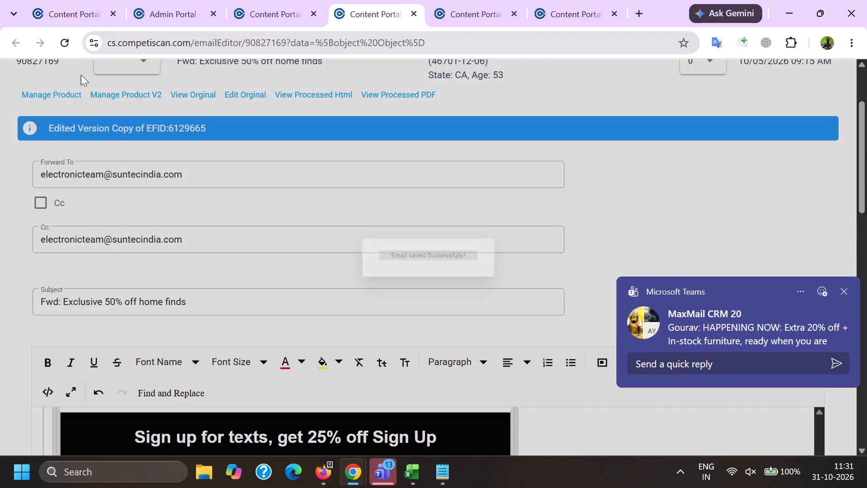
pyautogui.click(68, 94)
# Go back to the email editor and copy the sender name Macy's from the From line.
pyautogui.hotkey('alt', 'Tab')
pyautogui.scroll(-6, 179, 181)
pyautogui.scroll(-6, 126, 234)
pyautogui.scroll(3, 86, 293)
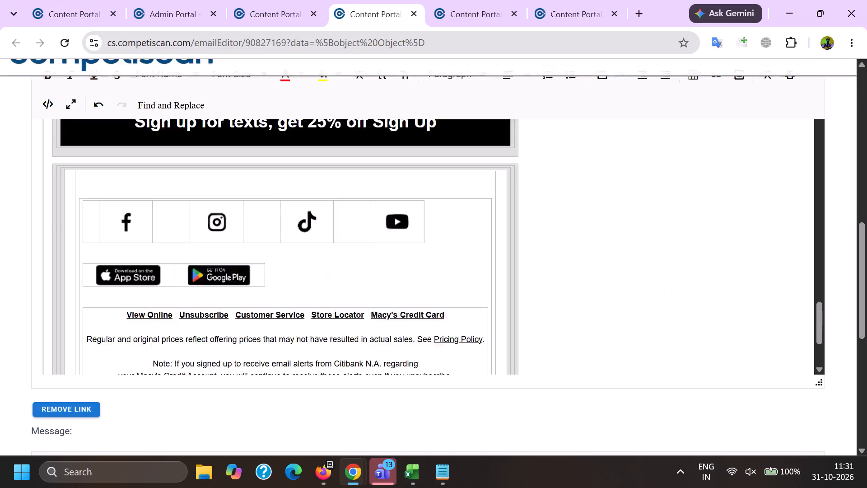
pyautogui.click(64, 310)
pyautogui.press('pageup')
pyautogui.press('pageup')
pyautogui.press('pageup')
pyautogui.press('pageup')
pyautogui.press('pageup')
pyautogui.press('pageup')
pyautogui.press('pageup')
pyautogui.press('pageup')
pyautogui.press('pageup')
pyautogui.press('pageup')
pyautogui.press('pageup')
pyautogui.press('pageup')
pyautogui.press('pageup')
pyautogui.press('pageup')
pyautogui.press('pageup')
pyautogui.press('pageup')
pyautogui.press('pageup')
pyautogui.press('pageup')
pyautogui.press('pageup')
pyautogui.press('pageup')
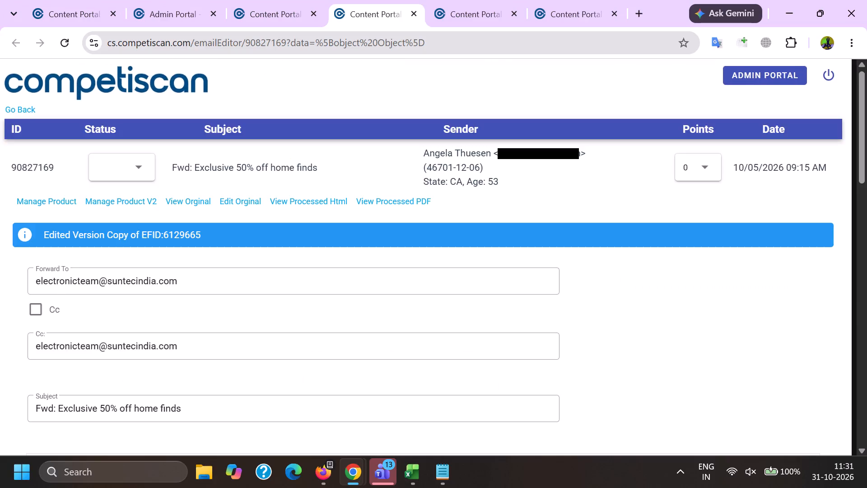
pyautogui.scroll(-5, 62, 293)
pyautogui.doubleClick(68, 167)
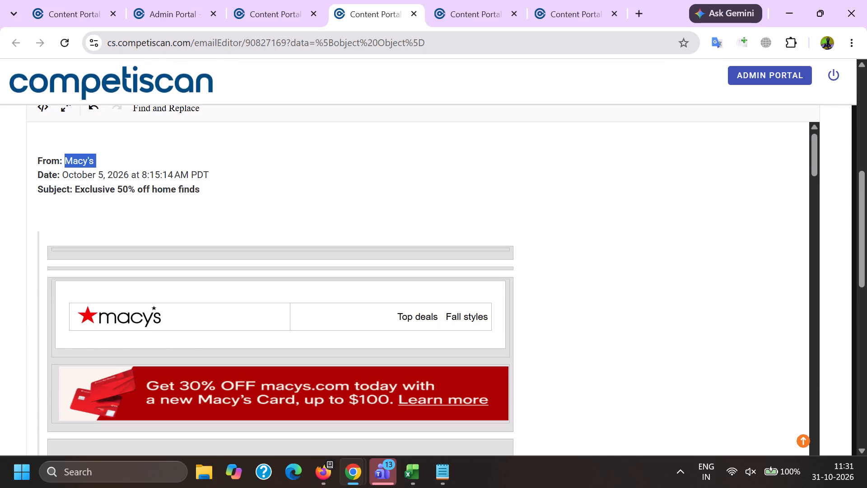
pyautogui.hotkey('shift', 'Left')
pyautogui.hotkey('ctrl', 'c')
# In the product form of 90827169, add Macy's as the company and enter Macy's as the affinity/association.
pyautogui.hotkey('alt', 'Tab')
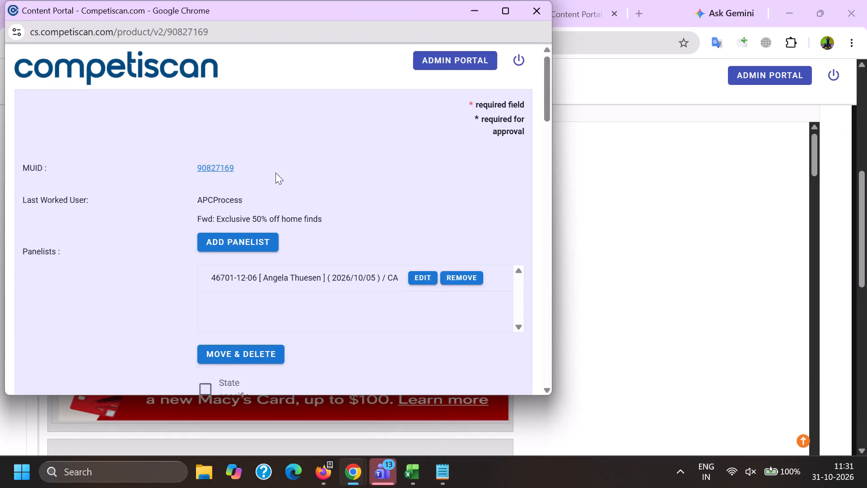
pyautogui.scroll(-6, 275, 172)
pyautogui.click(263, 177)
pyautogui.click(256, 150)
pyautogui.hotkey('ctrl', 'v')
pyautogui.click(273, 290)
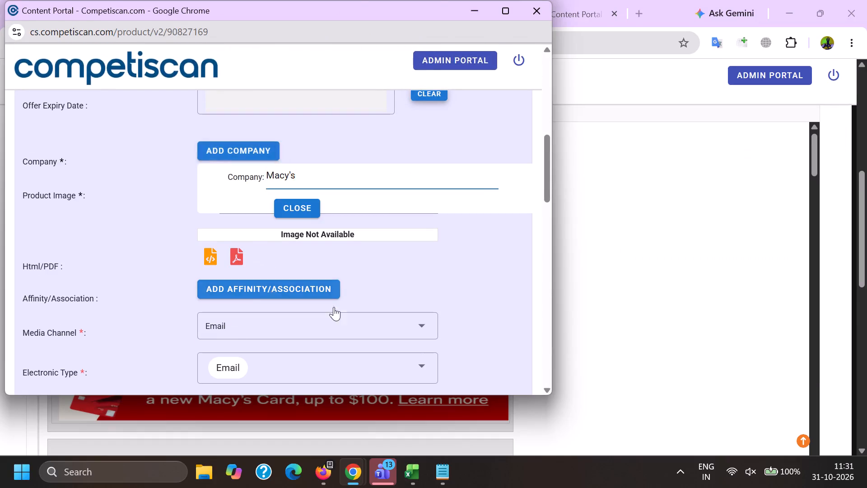
pyautogui.click(334, 306)
pyautogui.hotkey('ctrl', 'v')
pyautogui.click(291, 208)
pyautogui.click(251, 177)
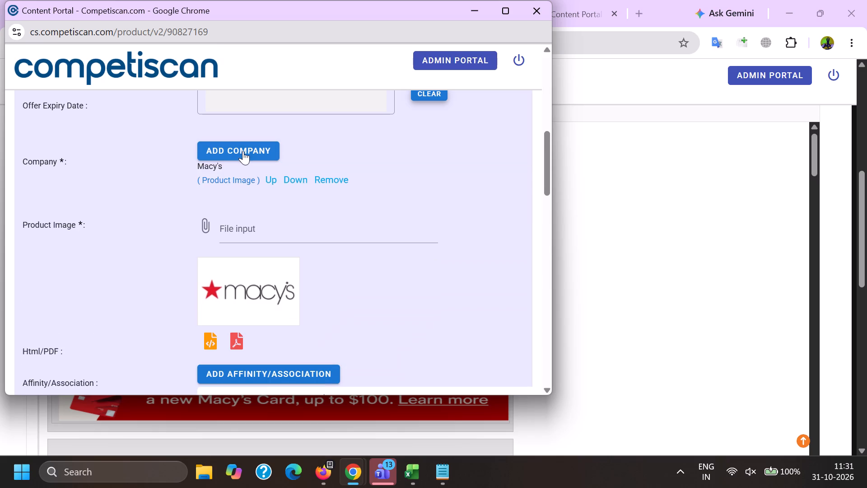
# Add Citibank as a second company on the product form.
pyautogui.click(242, 150)
pyautogui.press('c')
pyautogui.press('i')
pyautogui.press('t')
pyautogui.press('i')
pyautogui.press('b')
pyautogui.press('a')
pyautogui.press('n')
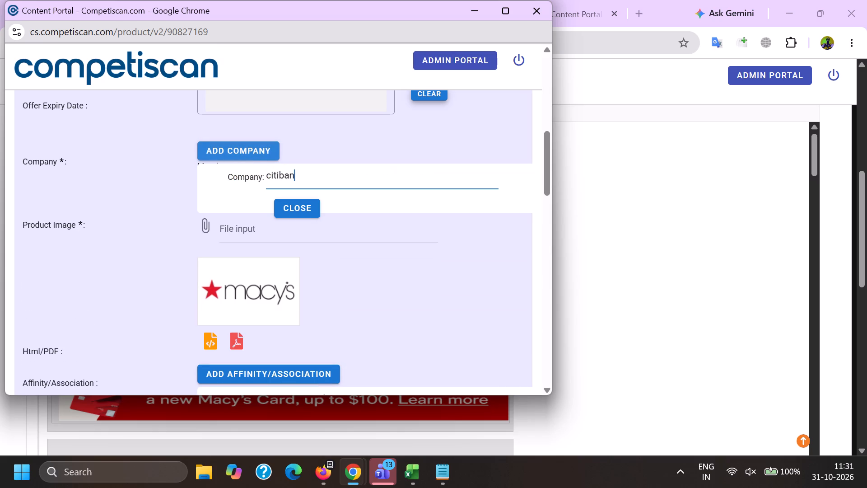
pyautogui.press('k')
pyautogui.click(288, 211)
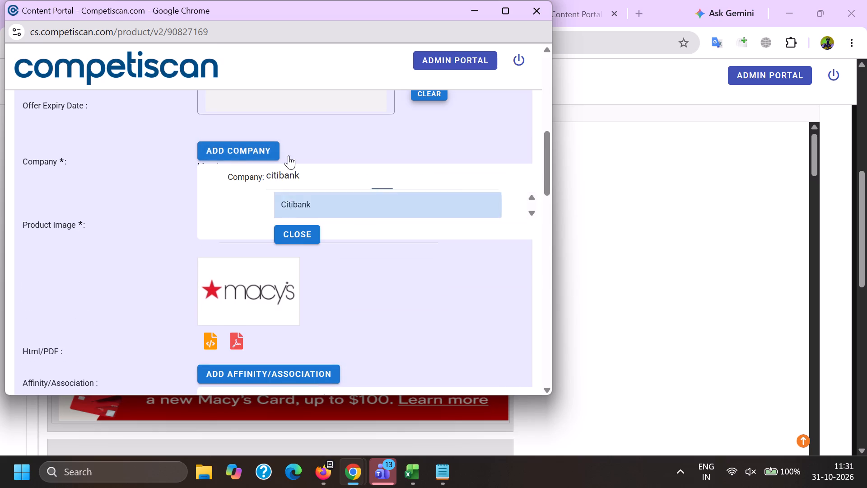
# Select the suggested Macy's entry as the affinity/association.
pyautogui.scroll(-4, 284, 154)
pyautogui.click(280, 204)
pyautogui.scroll(-4, 270, 152)
pyautogui.scroll(1, 217, 257)
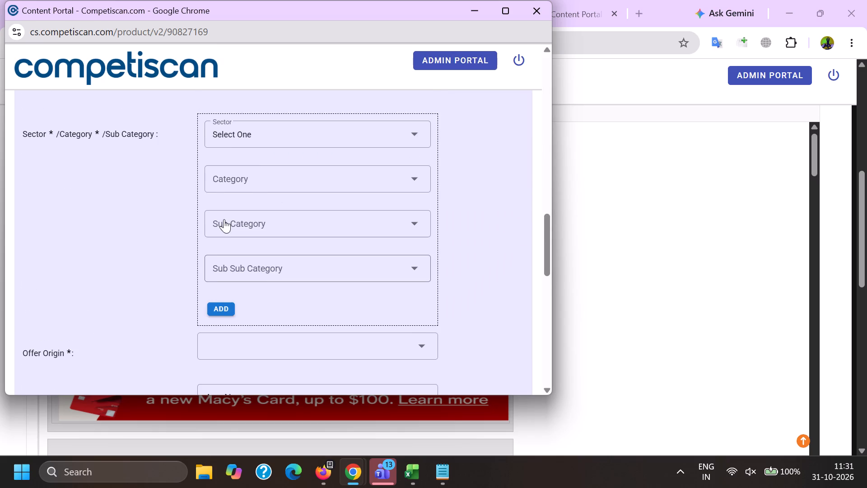
# Set the product's sector to Retail and its category to Home.
pyautogui.click(232, 138)
pyautogui.scroll(-7, 229, 142)
pyautogui.click(254, 197)
pyautogui.moveTo(160, 200); pyautogui.dragTo(173, 200)
pyautogui.click(275, 178)
pyautogui.scroll(-6, 258, 228)
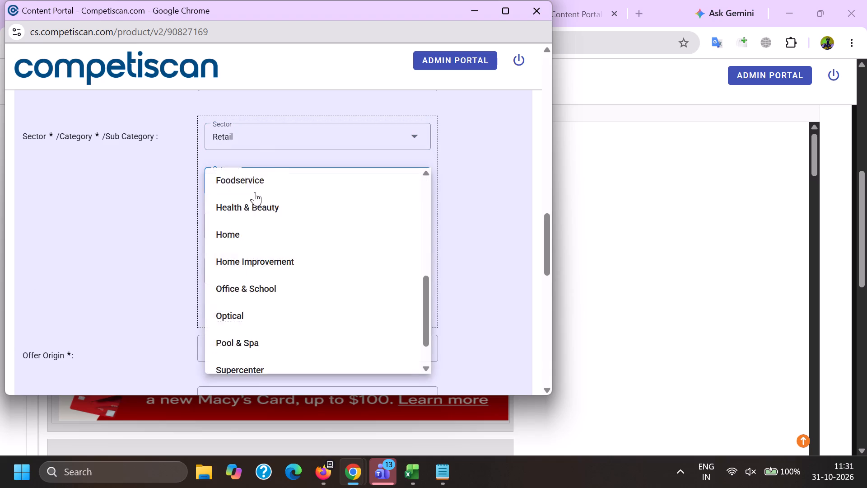
pyautogui.click(255, 183)
pyautogui.moveTo(182, 200); pyautogui.dragTo(186, 203)
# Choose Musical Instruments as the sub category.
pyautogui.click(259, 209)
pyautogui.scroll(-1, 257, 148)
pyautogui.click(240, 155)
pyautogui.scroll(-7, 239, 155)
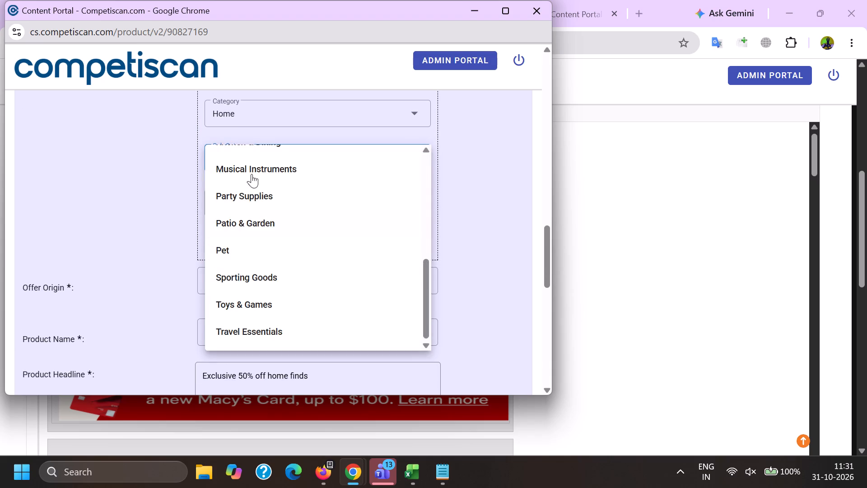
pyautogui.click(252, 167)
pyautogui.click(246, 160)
# Check the email's product image, set sub category Home Decor and sub sub category Bedding-Sheets & Pillowcases, and add the classification.
pyautogui.hotkey('alt', 'Tab')
pyautogui.scroll(-10, 227, 235)
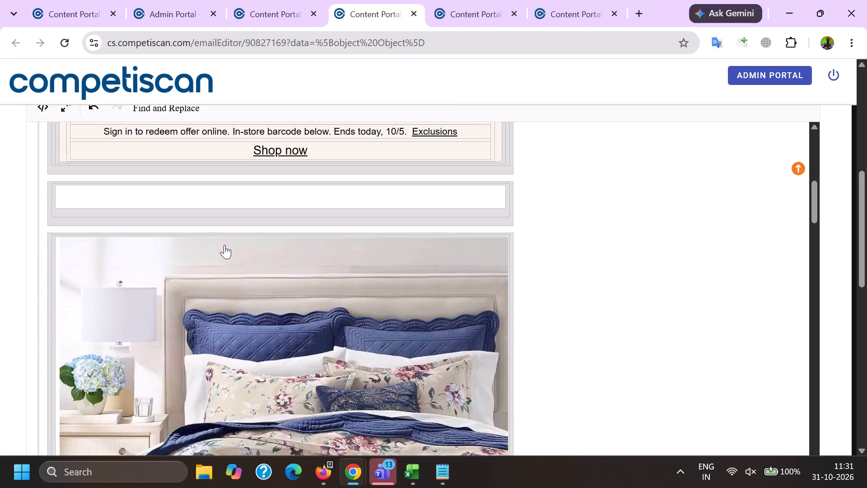
pyautogui.hotkey('alt', 'Tab')
pyautogui.moveTo(169, 220); pyautogui.dragTo(180, 214)
pyautogui.click(247, 147)
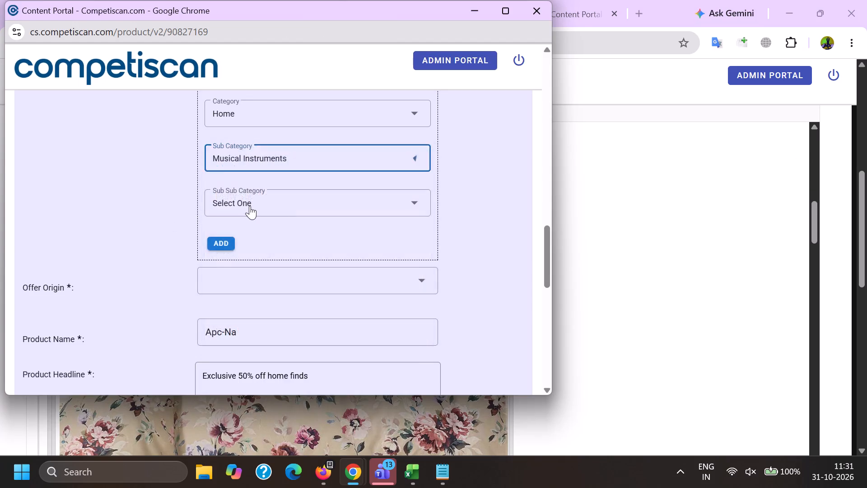
pyautogui.scroll(-2, 248, 238)
pyautogui.scroll(1, 248, 285)
pyautogui.scroll(2, 252, 234)
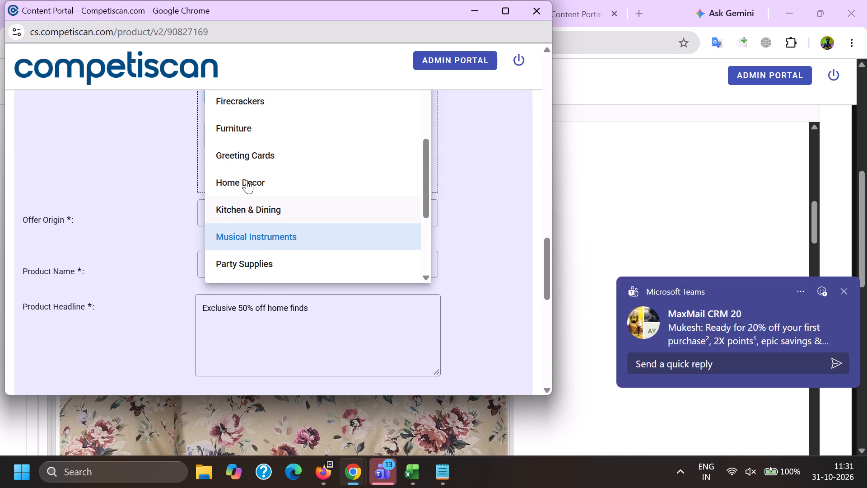
pyautogui.click(246, 177)
pyautogui.moveTo(137, 179); pyautogui.dragTo(147, 179)
pyautogui.click(252, 133)
pyautogui.click(268, 216)
pyautogui.click(163, 201)
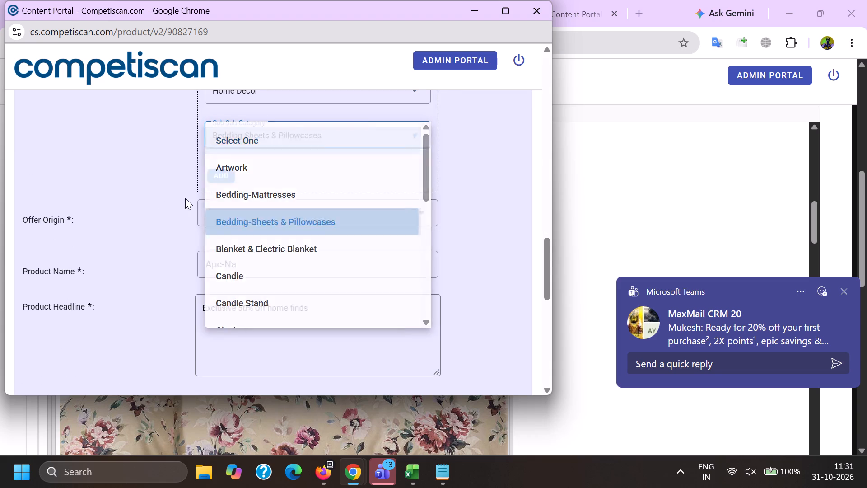
pyautogui.click(229, 177)
# Start a second classification with sector Credit Cards and category Payment Cards.
pyautogui.scroll(2, 237, 251)
pyautogui.click(244, 170)
pyautogui.scroll(5, 233, 240)
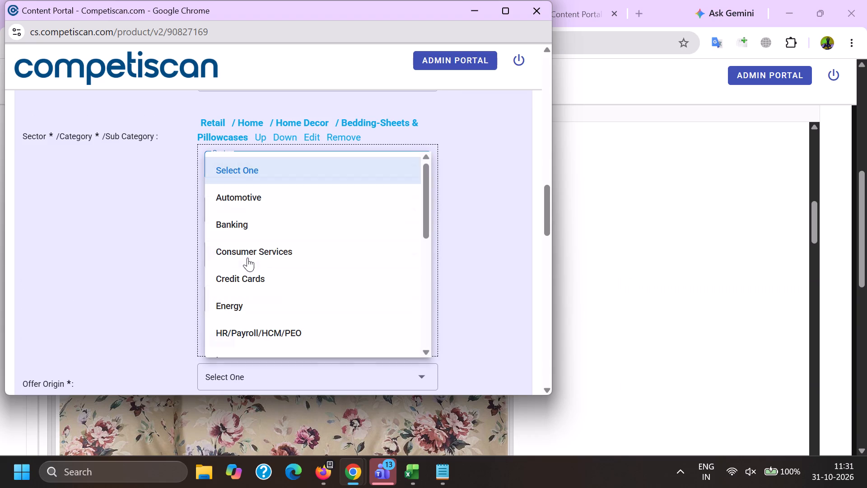
pyautogui.click(249, 276)
pyautogui.moveTo(189, 256); pyautogui.dragTo(199, 247)
pyautogui.moveTo(244, 197); pyautogui.dragTo(244, 204)
pyautogui.click(250, 257)
# Set the second classification's sub category to Private Label Cards and add it to the product.
pyautogui.click(246, 257)
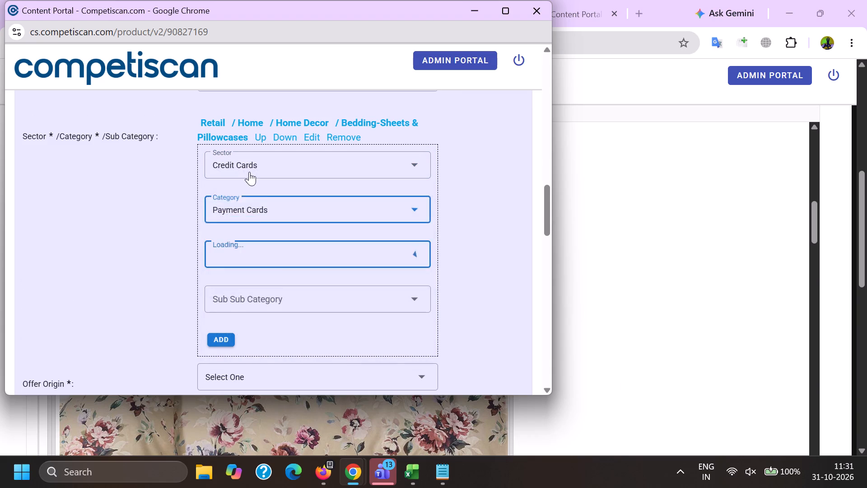
pyautogui.scroll(-2, 247, 178)
pyautogui.scroll(-1, 252, 258)
pyautogui.click(252, 205)
pyautogui.click(166, 216)
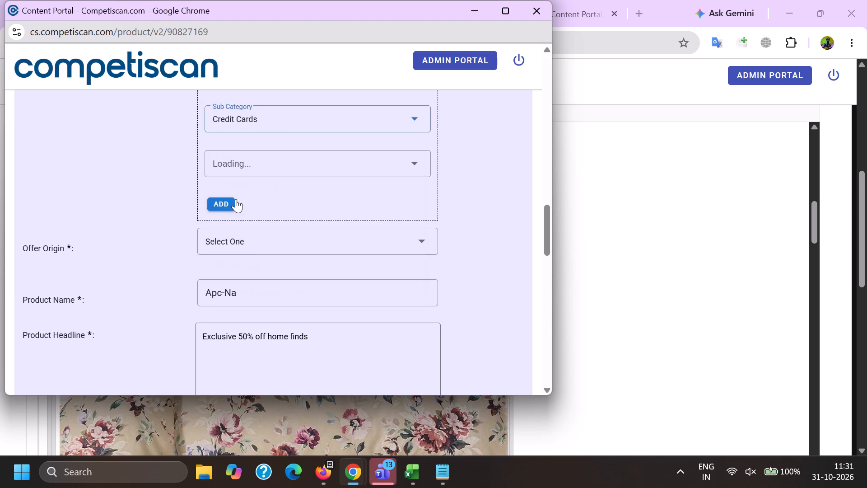
pyautogui.click(248, 116)
pyautogui.click(256, 256)
pyautogui.click(187, 245)
pyautogui.click(223, 203)
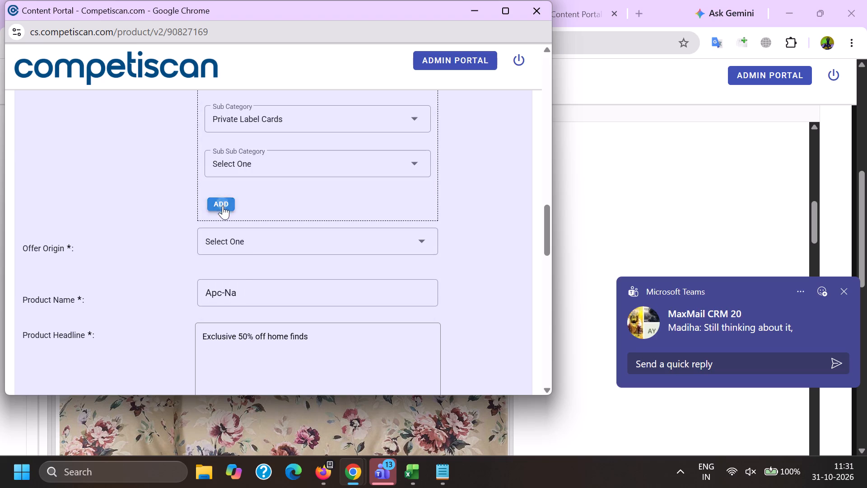
# Move the Retail classification below the Credit Cards one.
pyautogui.scroll(3, 242, 271)
pyautogui.click(284, 204)
# Set the offer origin to Provider/Bank and look up Macy's Card as the product name.
pyautogui.scroll(-5, 284, 203)
pyautogui.click(222, 123)
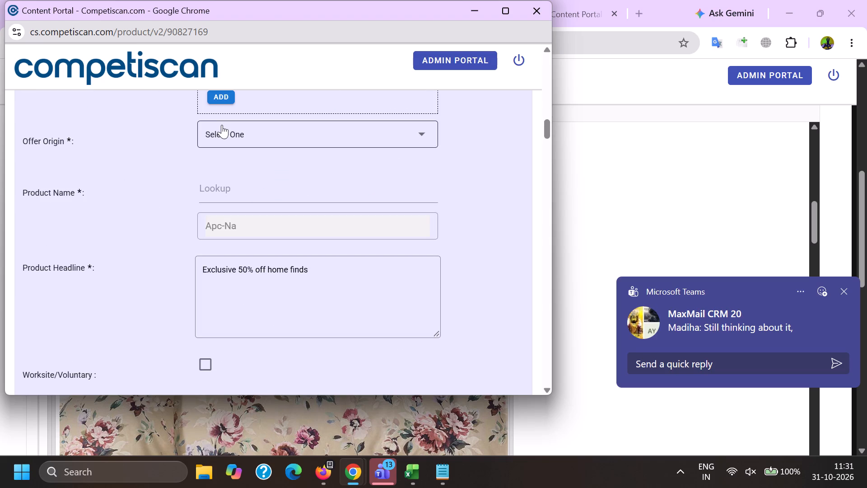
pyautogui.doubleClick(230, 188)
pyautogui.hotkey('ctrl', 'v')
pyautogui.click(229, 245)
# Move the Credit Cards classification down below the Retail one.
pyautogui.scroll(4, 229, 244)
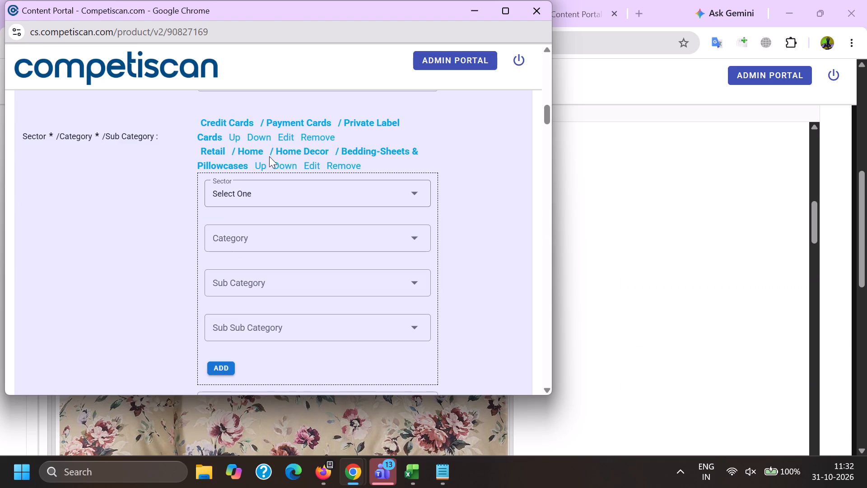
pyautogui.click(264, 135)
# Replace the product headline with the email's subject text, Exclusive 50% off home finds, followed by a period.
pyautogui.scroll(-4, 263, 139)
pyautogui.moveTo(351, 239); pyautogui.dragTo(0, 245)
pyautogui.press('BackSpace')
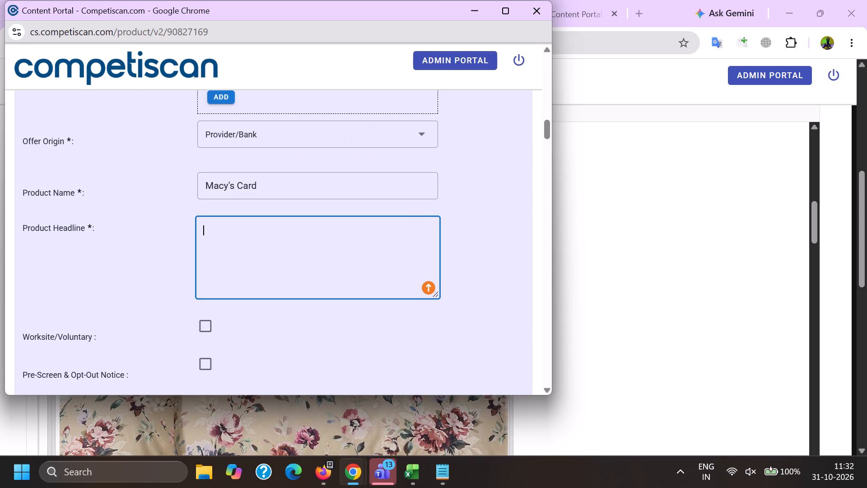
pyautogui.hotkey('alt', 'Tab')
pyautogui.scroll(13, 107, 271)
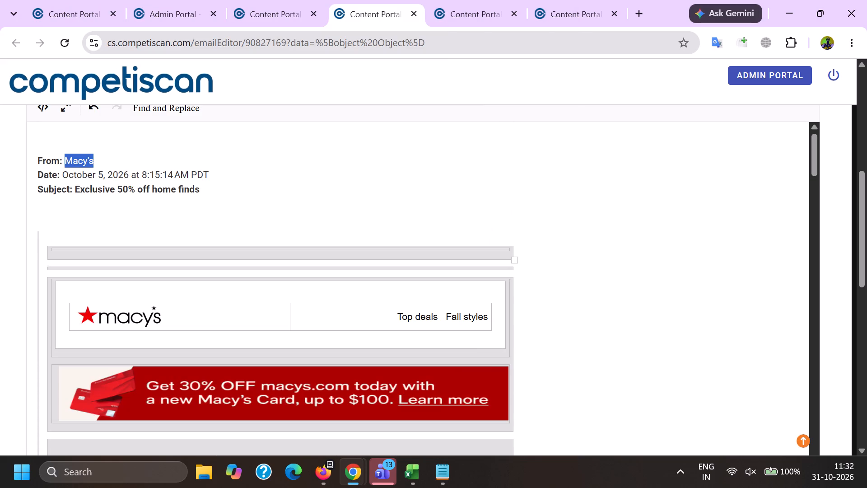
pyautogui.doubleClick(94, 193)
pyautogui.keyDown('shift'); pyautogui.click(216, 184); pyautogui.keyUp('shift')
pyautogui.hotkey('ctrl', 'c')
pyautogui.hotkey('alt', 'Tab')
pyautogui.hotkey('ctrl', 'v')
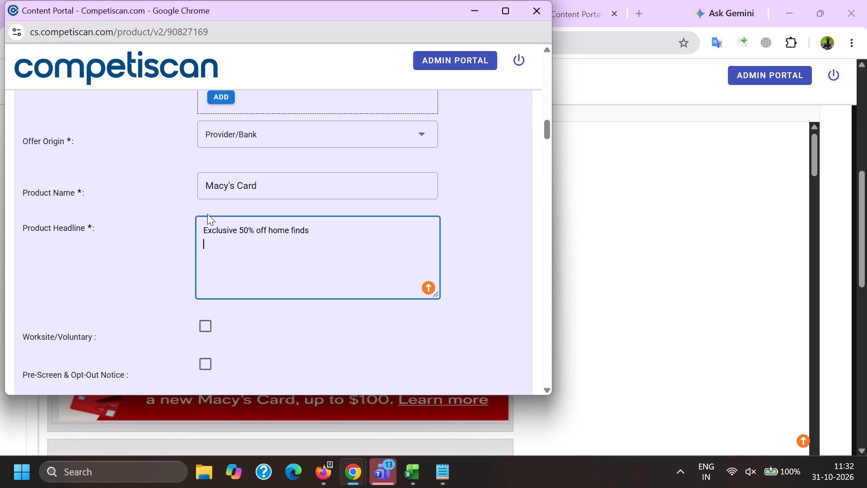
pyautogui.press('BackSpace')
pyautogui.press('.')
pyautogui.press('space')
# Copy "Get 30% OFF macys.com today with a new Macy's Card, up to $100" from the other product's headline and append it here.
pyautogui.hotkey('alt', 'Tab')
pyautogui.click(527, 0)
pyautogui.click(554, 5)
pyautogui.scroll(8, 480, 232)
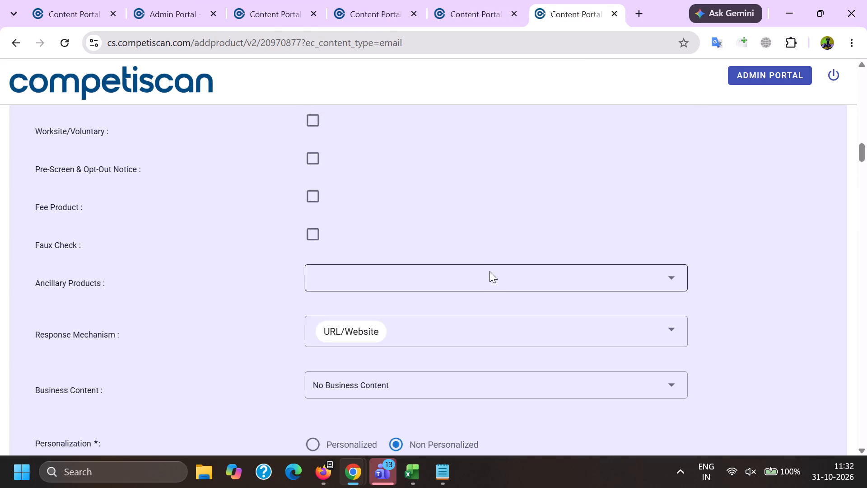
pyautogui.scroll(1, 489, 271)
pyautogui.doubleClick(436, 161)
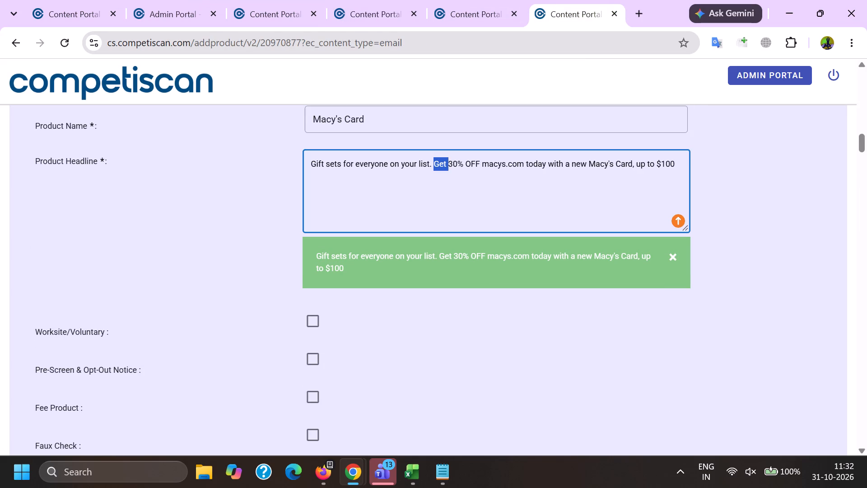
pyautogui.keyDown('shift'); pyautogui.click(655, 164); pyautogui.keyUp('shift')
pyautogui.keyDown('shift'); pyautogui.click(668, 163); pyautogui.keyUp('shift')
pyautogui.hotkey('ctrl', 'c')
pyautogui.hotkey('alt', 'Tab')
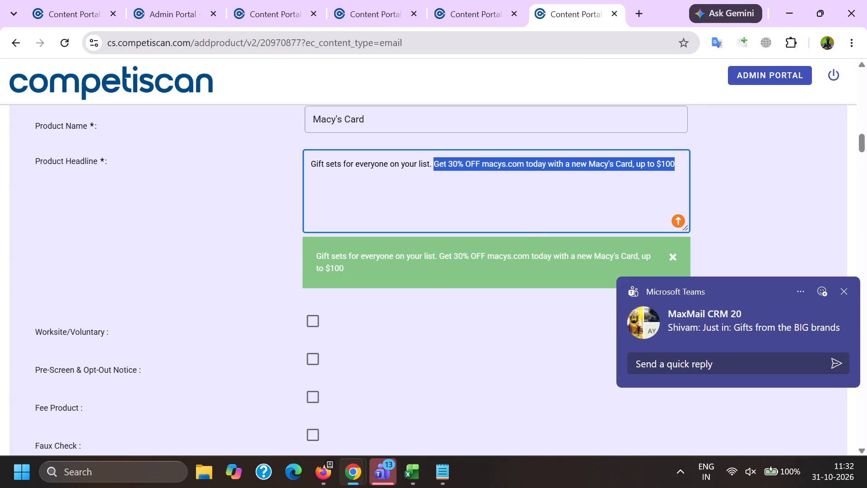
pyautogui.hotkey('ctrl', 'v')
# Set the response mechanism to URL/Website and the mailing type to Acquisition.
pyautogui.scroll(-3, 194, 267)
pyautogui.click(223, 313)
pyautogui.scroll(-1, 256, 250)
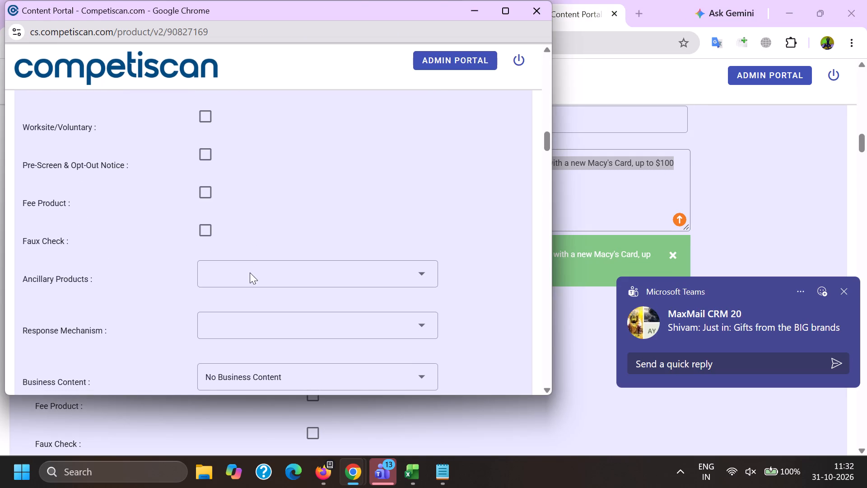
pyautogui.click(242, 267)
pyautogui.scroll(-7, 266, 173)
pyautogui.click(262, 305)
pyautogui.moveTo(139, 291); pyautogui.dragTo(144, 291)
pyautogui.click(223, 291)
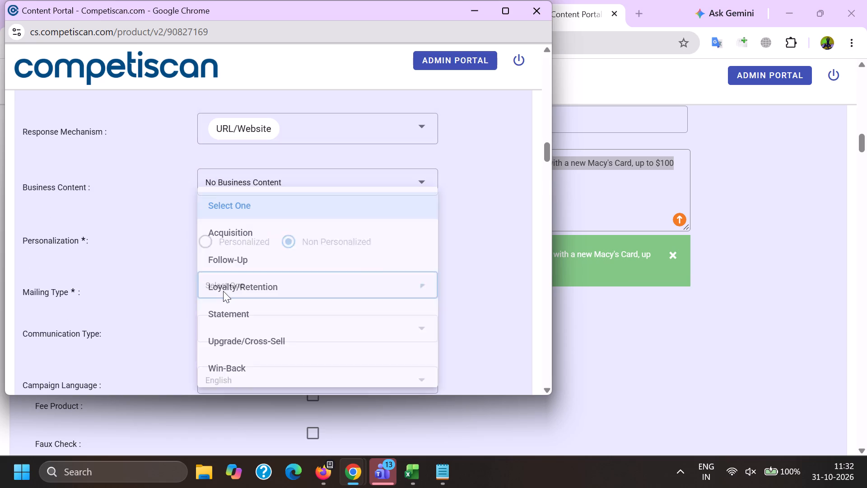
pyautogui.click(234, 237)
pyautogui.moveTo(166, 264); pyautogui.dragTo(172, 268)
# Select Bonuses/Contests/Incentives and Co-Brand as the communication types.
pyautogui.moveTo(217, 325); pyautogui.dragTo(217, 319)
pyautogui.scroll(-3, 241, 213)
pyautogui.click(257, 231)
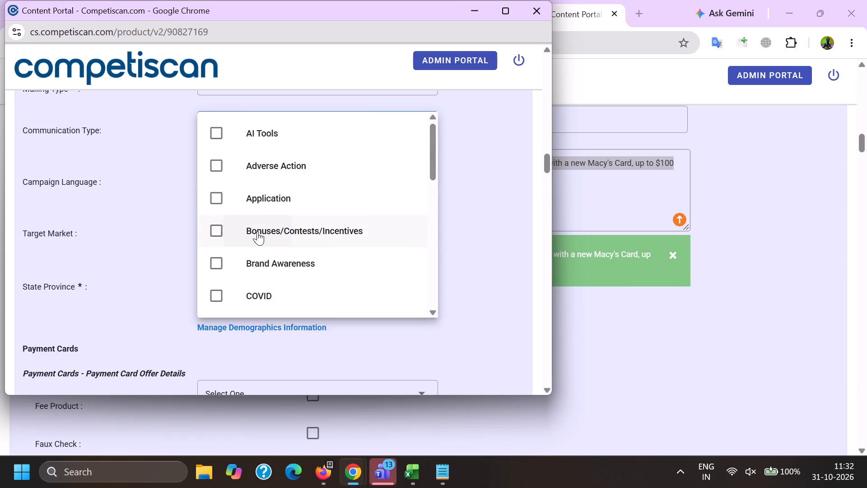
pyautogui.scroll(-4, 256, 230)
pyautogui.click(264, 223)
pyautogui.scroll(-11, 262, 223)
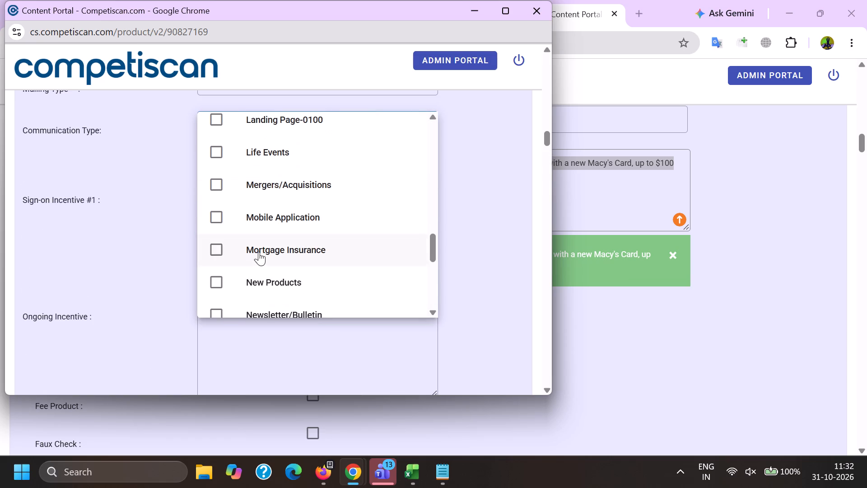
pyautogui.moveTo(103, 249); pyautogui.dragTo(119, 251)
# Enter the copied 30% OFF macys.com offer as Sign-on Incentive #1, removing the leading word Get.
pyautogui.click(302, 211)
pyautogui.hotkey('ctrl', 'v')
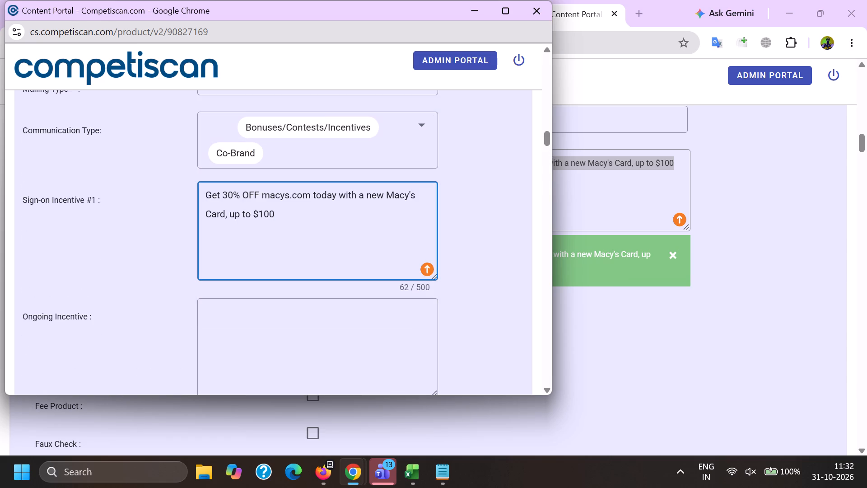
pyautogui.moveTo(226, 196); pyautogui.dragTo(92, 178)
pyautogui.press('BackSpace')
pyautogui.press('3')
# Set Sign-on Incentive Type #1 to Coupon/Discount and Sign-on Incentive Value #1 to 30.00.
pyautogui.scroll(-3, 205, 226)
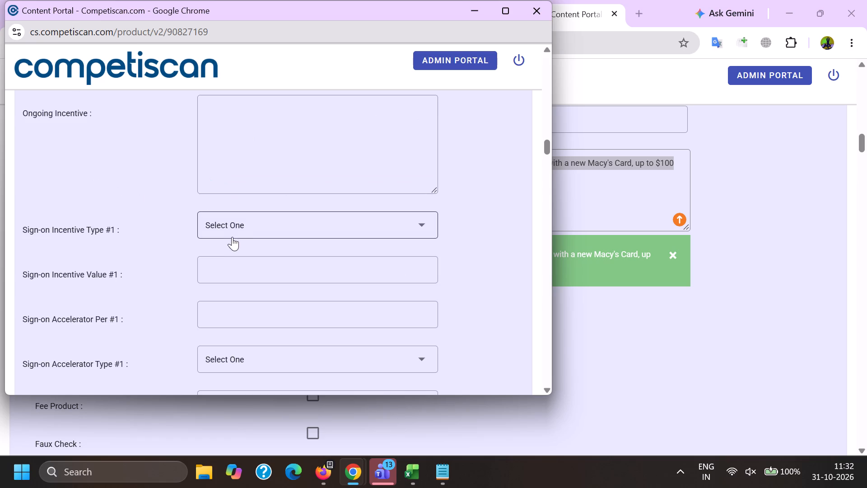
pyautogui.click(231, 227)
pyautogui.scroll(-6, 218, 281)
pyautogui.click(263, 288)
pyautogui.click(196, 283)
pyautogui.click(243, 258)
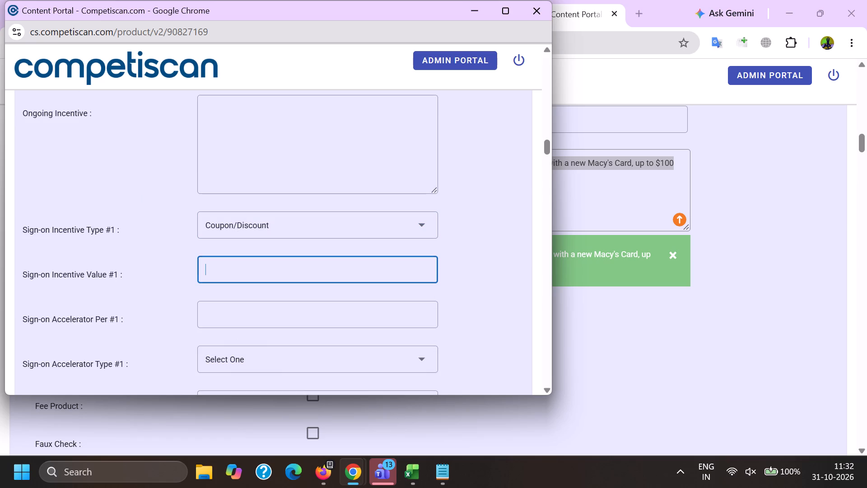
pyautogui.press('3')
pyautogui.press('0')
pyautogui.press('.')
pyautogui.press('0')
pyautogui.press('0')
# Set Sign-on Max award #1 to 30.00.
pyautogui.press('Tab')
pyautogui.press('Tab')
pyautogui.press('Tab')
pyautogui.press('3')
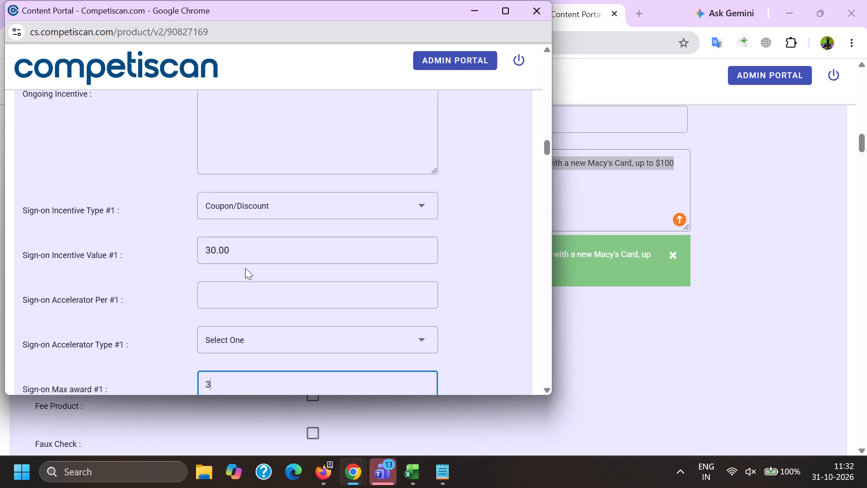
pyautogui.write('0.')
pyautogui.press('0')
pyautogui.press('0')
pyautogui.press('Tab')
pyautogui.press('Tab')
# Choose the application type in the Payment Card Offer Details.
pyautogui.scroll(-20, 243, 262)
pyautogui.scroll(-4, 243, 262)
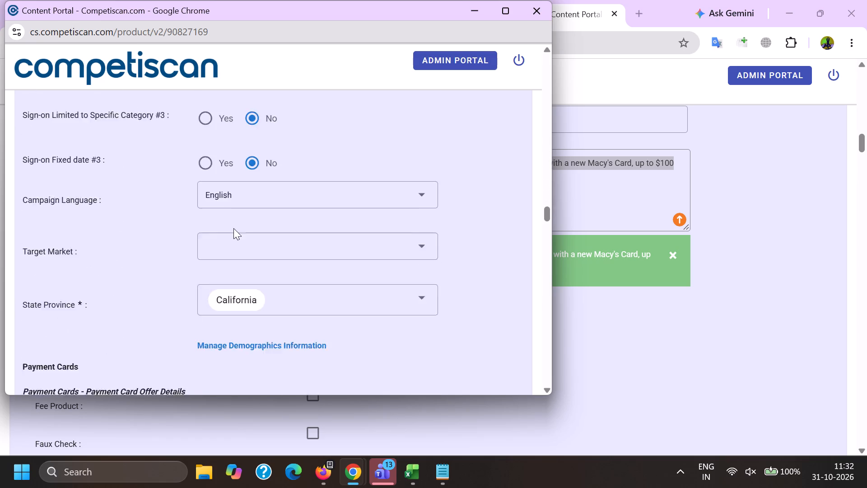
pyautogui.scroll(-3, 233, 228)
pyautogui.scroll(4, 223, 210)
pyautogui.click(225, 198)
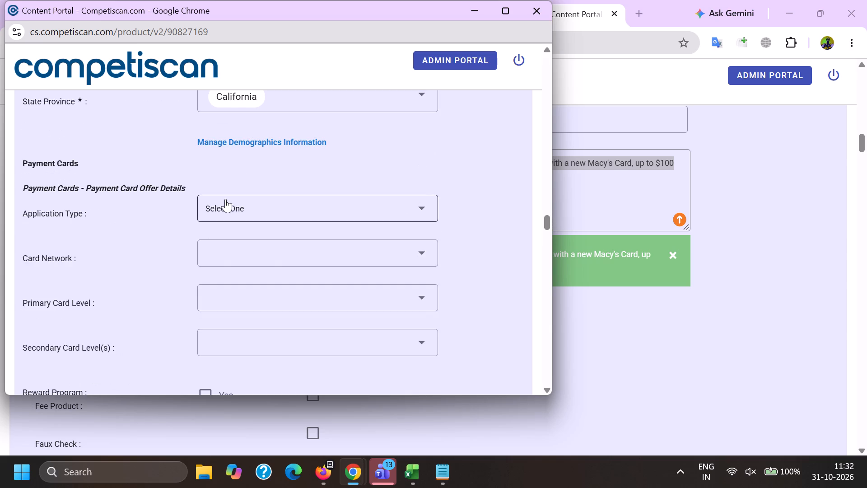
pyautogui.scroll(-1, 247, 141)
pyautogui.click(245, 202)
pyautogui.click(190, 202)
# Set the primary card level to Not Mentioned.
pyautogui.moveTo(226, 246); pyautogui.dragTo(228, 239)
pyautogui.scroll(-2, 237, 137)
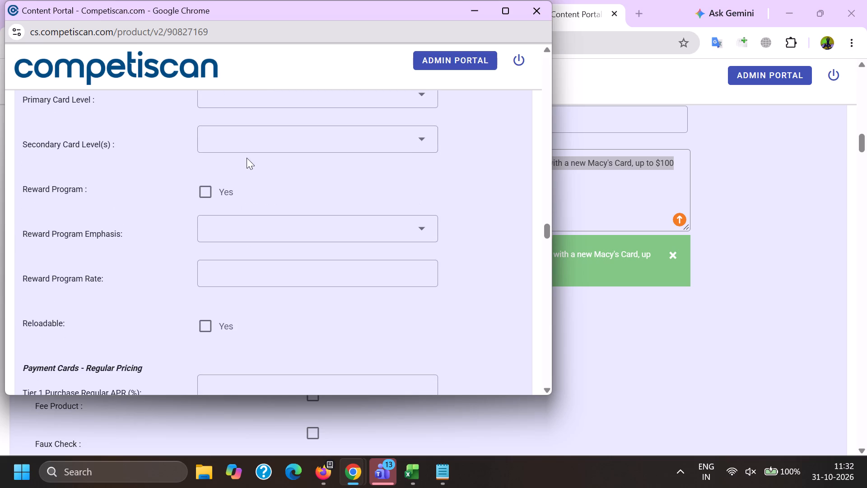
pyautogui.scroll(1, 192, 224)
pyautogui.click(219, 160)
pyautogui.click(267, 328)
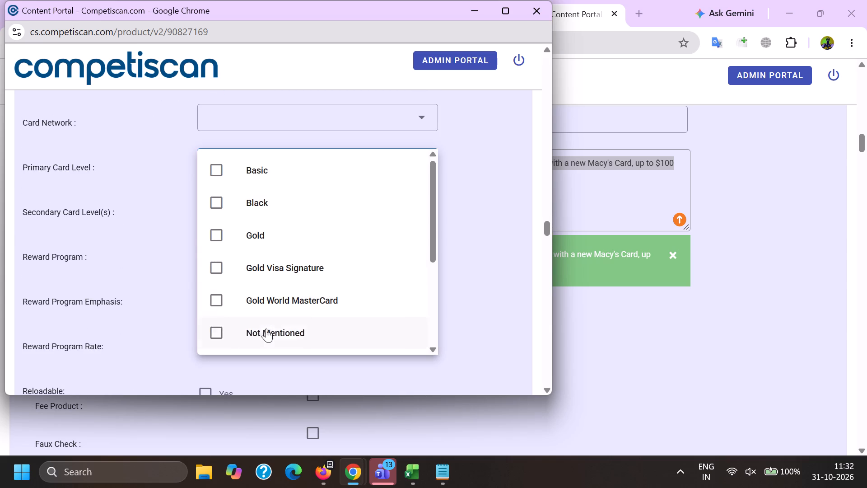
pyautogui.moveTo(151, 308); pyautogui.dragTo(157, 305)
# Mark Reward Program as Yes and choose a reward program emphasis.
pyautogui.click(217, 268)
pyautogui.doubleClick(170, 298)
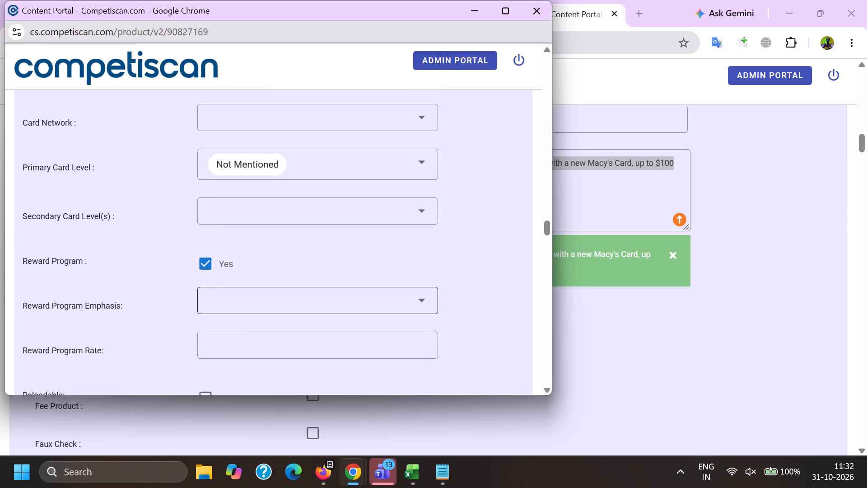
pyautogui.click(229, 303)
pyautogui.click(258, 371)
pyautogui.click(156, 368)
# Mark Credit Card Mentioned in the retail credit section and submit the product form.
pyautogui.press('End')
pyautogui.scroll(-4, 207, 330)
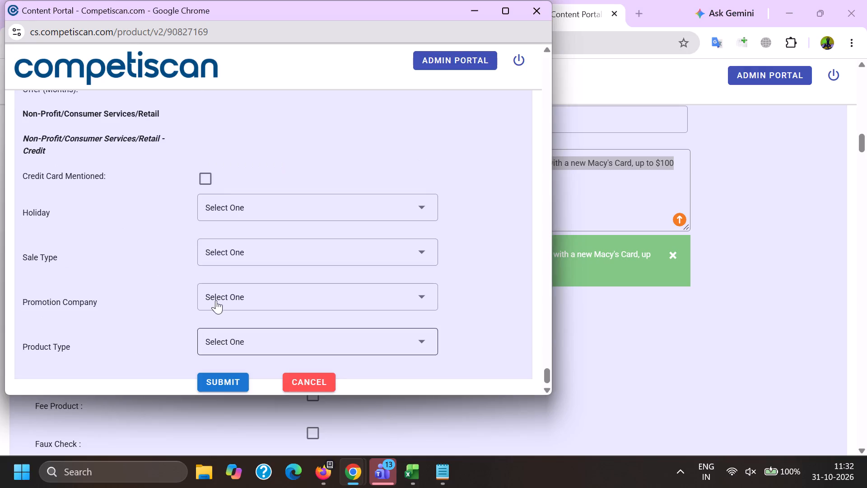
pyautogui.click(212, 186)
pyautogui.click(232, 382)
# Switch to the Firefox windows.
pyautogui.click(318, 468)
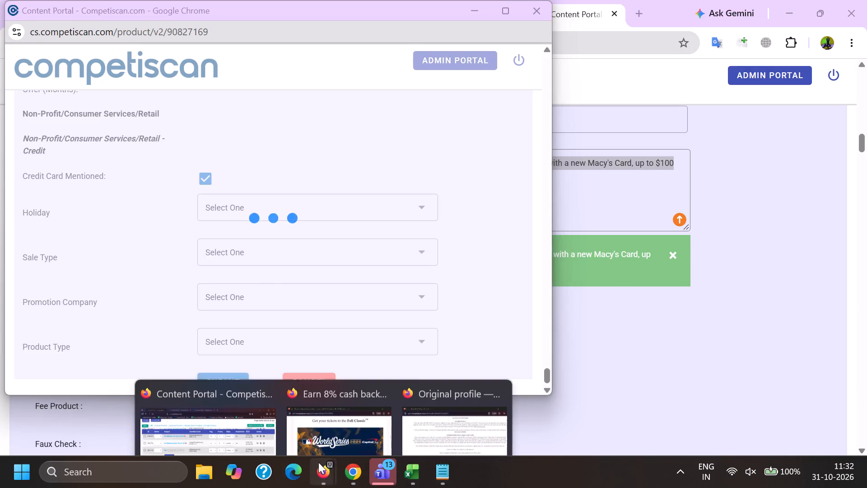
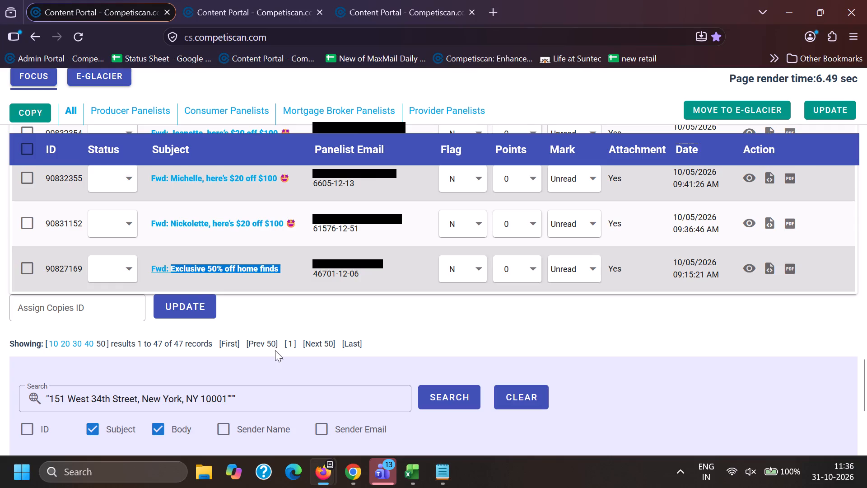
pyautogui.hotkey('alt', 'Tab')
pyautogui.hotkey('alt', 'Tab')
pyautogui.click(168, 0)
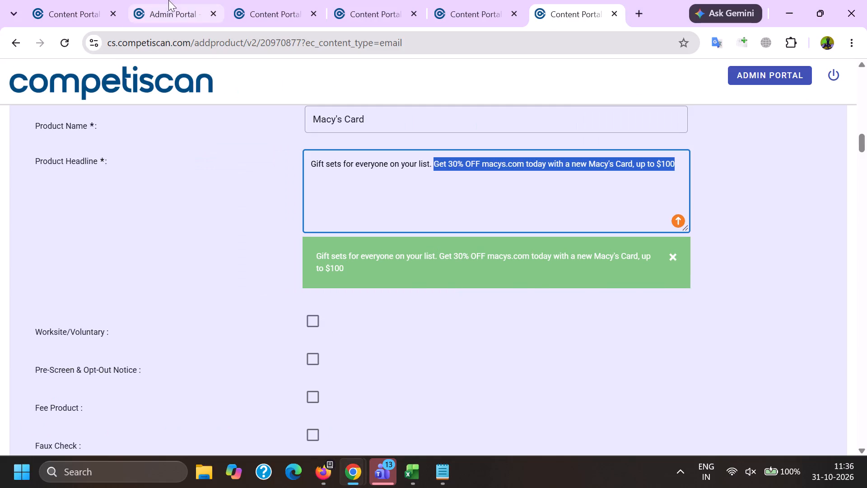
pyautogui.click(262, 0)
pyautogui.click(350, 0)
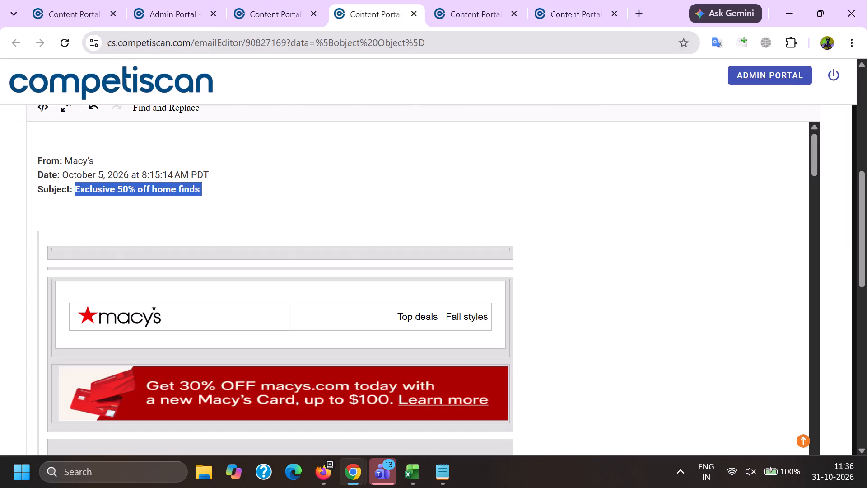
pyautogui.hotkey('alt', 'Tab')
pyautogui.hotkey('alt', 'Tab')
pyautogui.hotkey('alt', 'Tab')
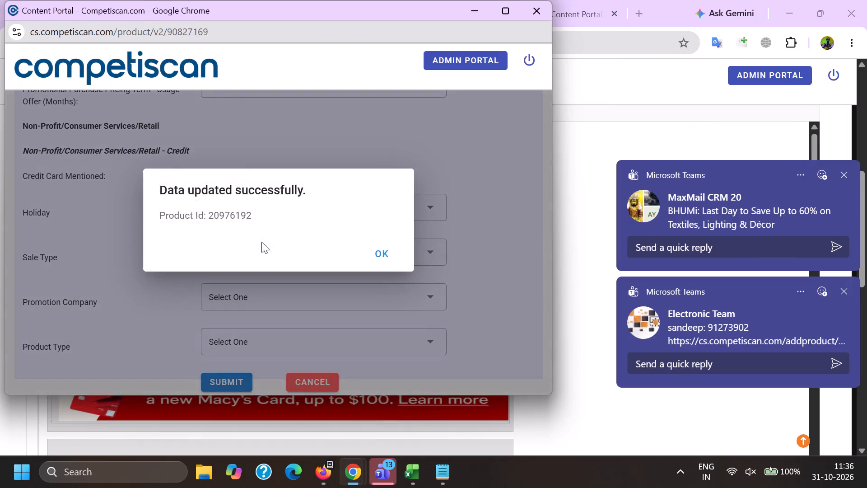
pyautogui.scroll(11, 271, 211)
# Return to the Firefox email list and copy the subject text "here's $20 off $100" with its emoji from email 90831152.
pyautogui.click(312, 474)
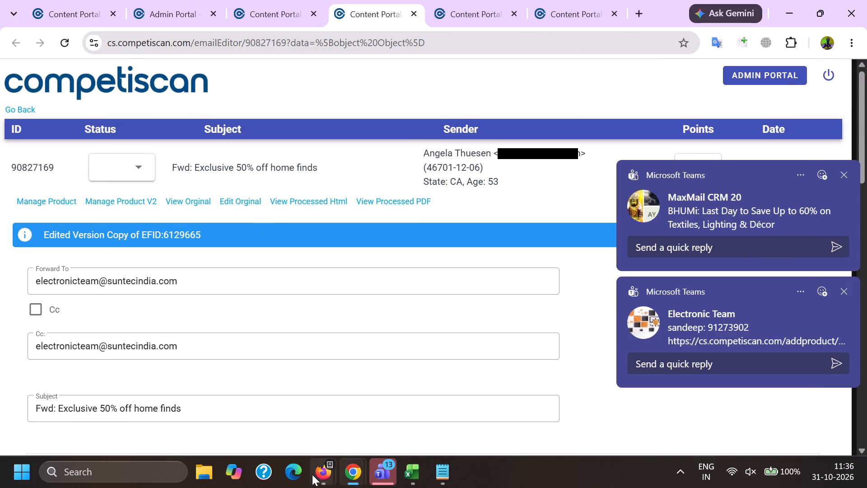
pyautogui.click(244, 423)
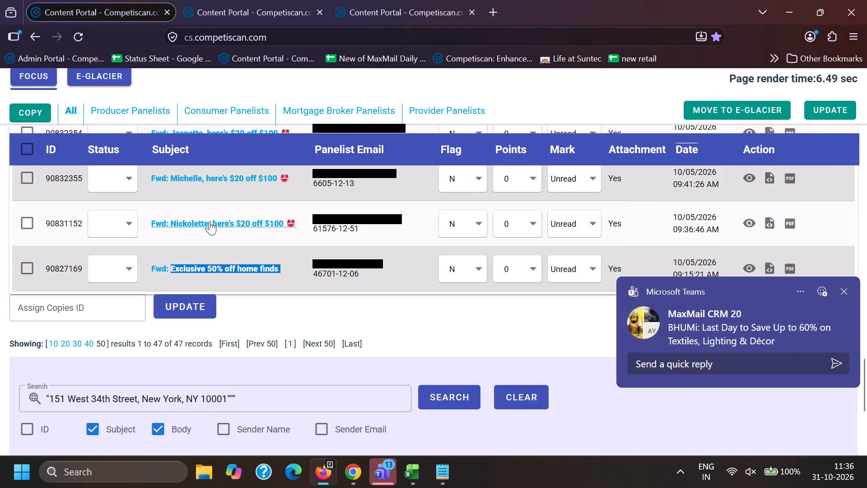
pyautogui.moveTo(210, 221); pyautogui.dragTo(309, 224)
pyautogui.hotkey('ctrl', 'c')
pyautogui.hotkey('ctrl', 'c')
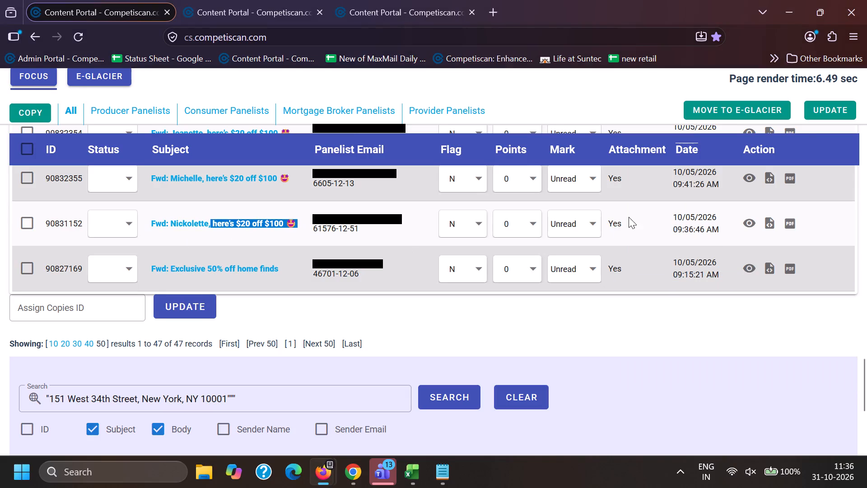
# Open the original view of email 90831152 from the email list.
pyautogui.click(741, 221)
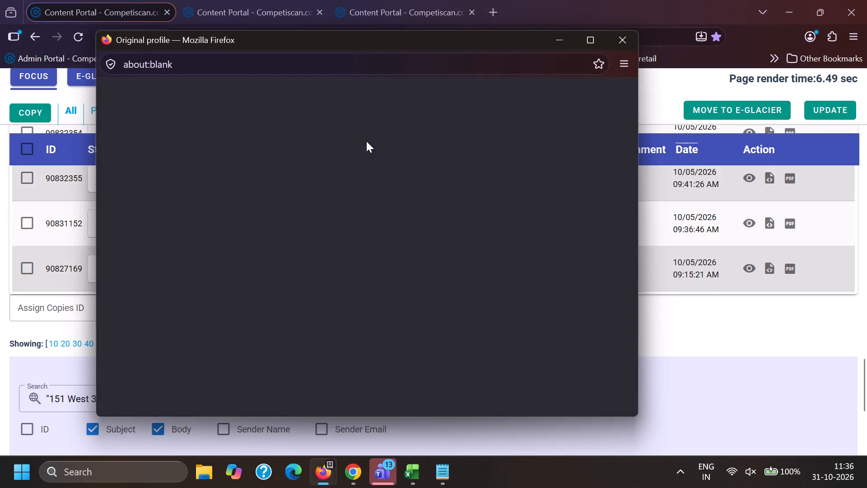
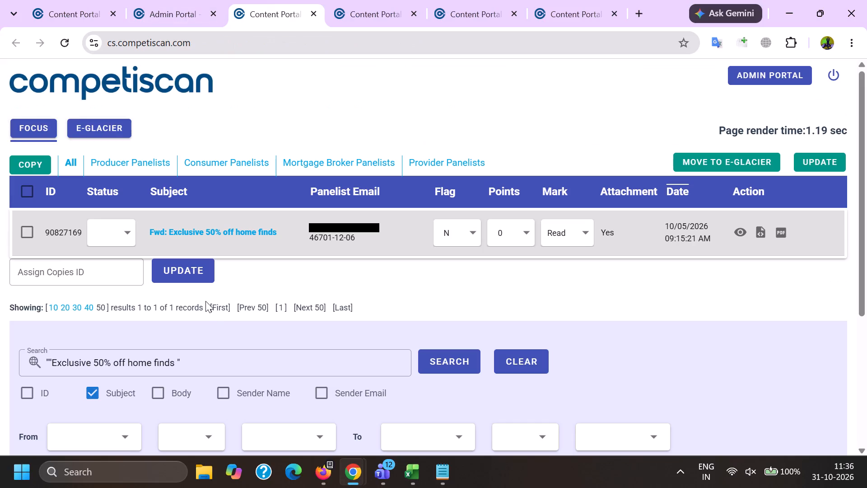
# In Chrome, search email subjects for the quoted phrase "here's $20 off $100" with its emoji, replacing the previous search text.
pyautogui.moveTo(261, 361); pyautogui.dragTo(0, 354)
pyautogui.press('BackSpace')
pyautogui.hotkey('shift', '"')
pyautogui.hotkey('ctrl', 'v')
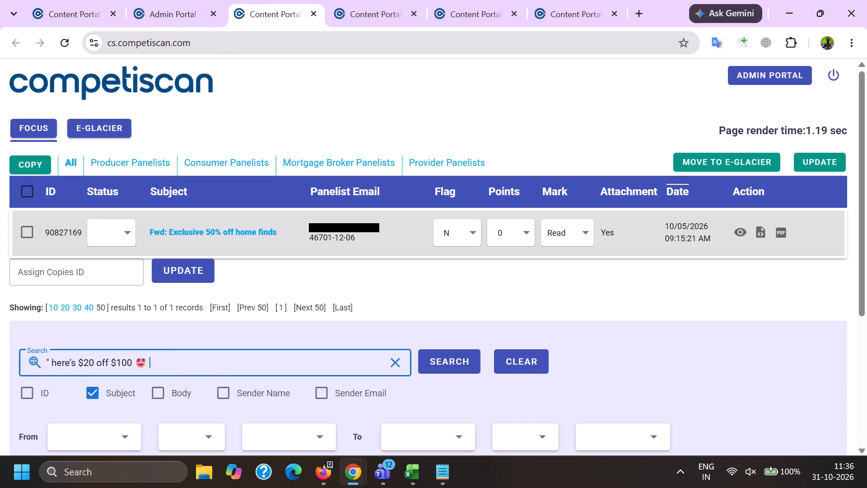
pyautogui.hotkey('shift', '"')
pyautogui.press('Return')
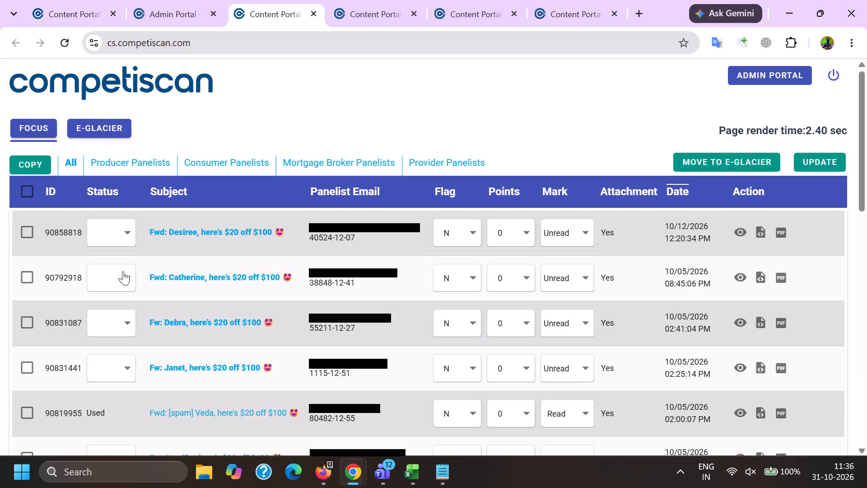
# Assign all matching "here's $20 off $100" emails as copies of used email 90819955, leaving that email unselected, and update the list.
pyautogui.scroll(-1, 130, 278)
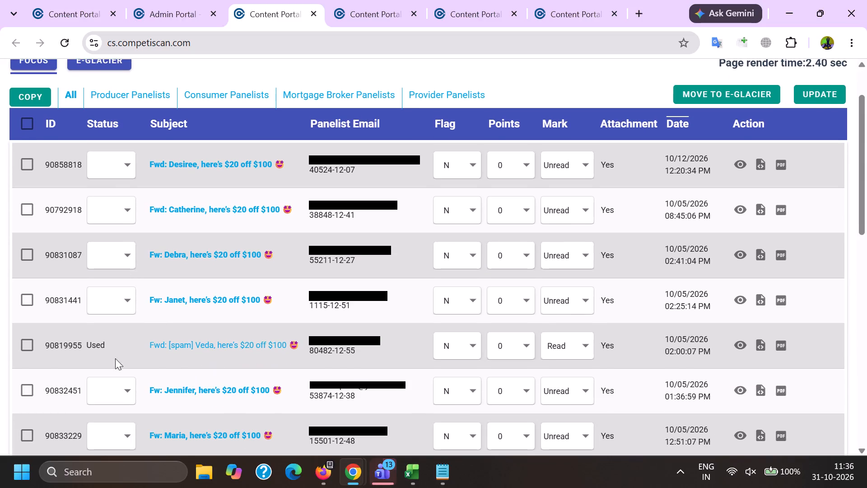
pyautogui.tripleClick(74, 347)
pyautogui.click(74, 346)
pyautogui.scroll(-2, 74, 346)
pyautogui.scroll(5, 81, 346)
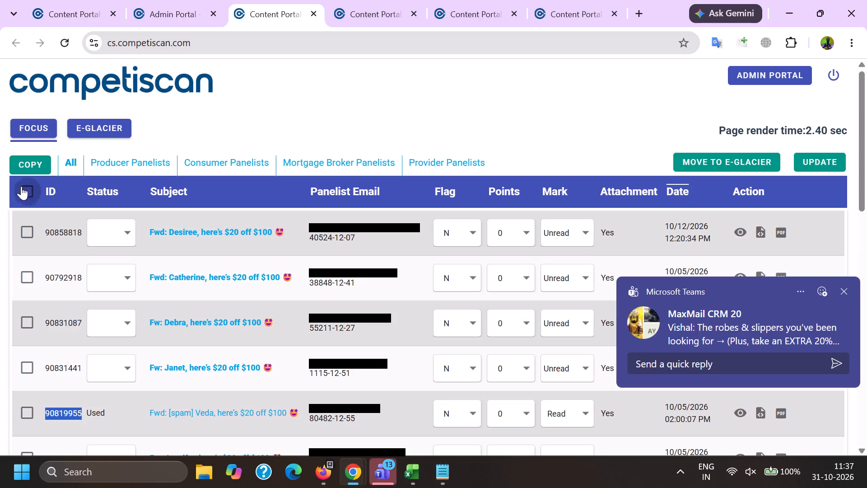
pyautogui.click(21, 186)
pyautogui.click(32, 415)
pyautogui.click(815, 161)
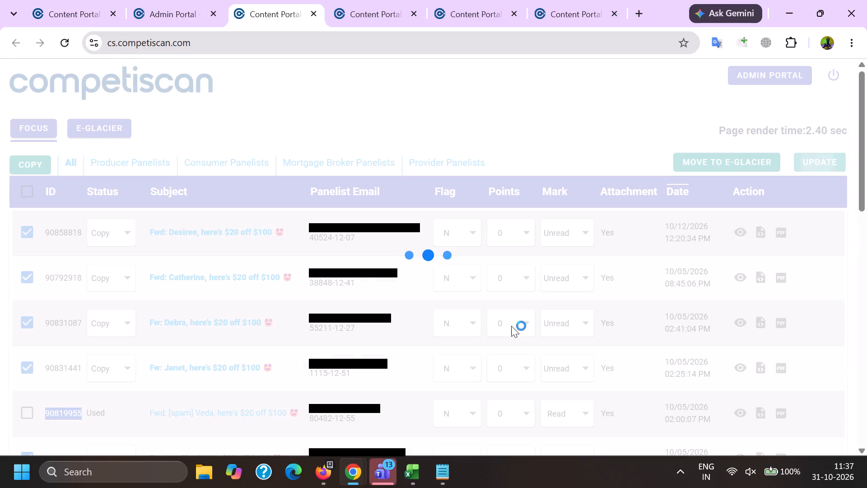
# Switch to Firefox, refresh the email list filtered by the Macy's address, and go to its oldest entries.
pyautogui.click(320, 474)
pyautogui.click(195, 404)
pyautogui.scroll(-1, 237, 334)
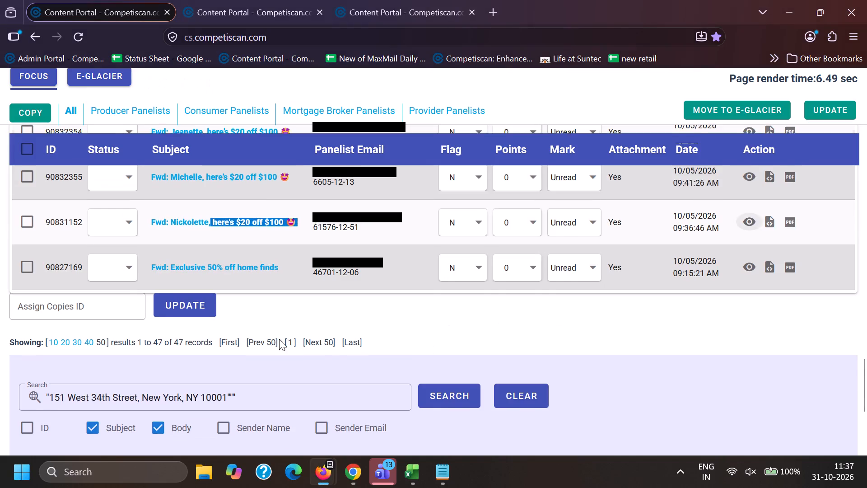
pyautogui.click(463, 324)
pyautogui.click(256, 0)
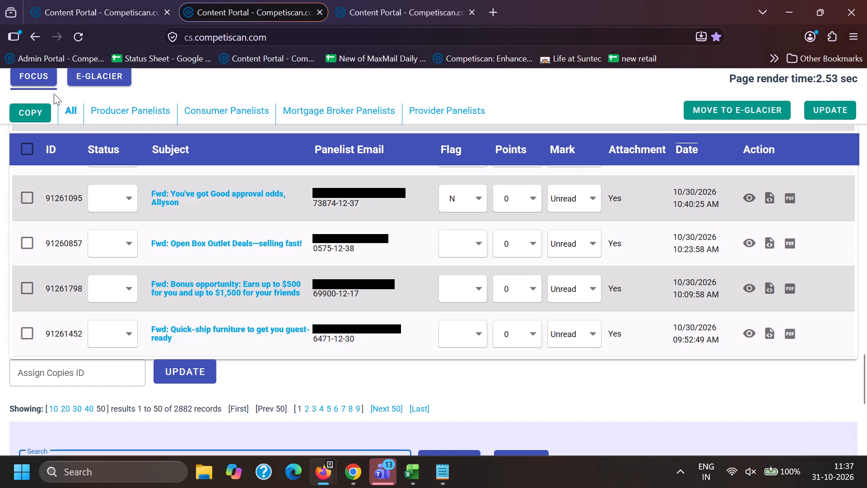
pyautogui.click(36, 78)
pyautogui.click(97, 0)
pyautogui.click(256, 0)
pyautogui.click(158, 0)
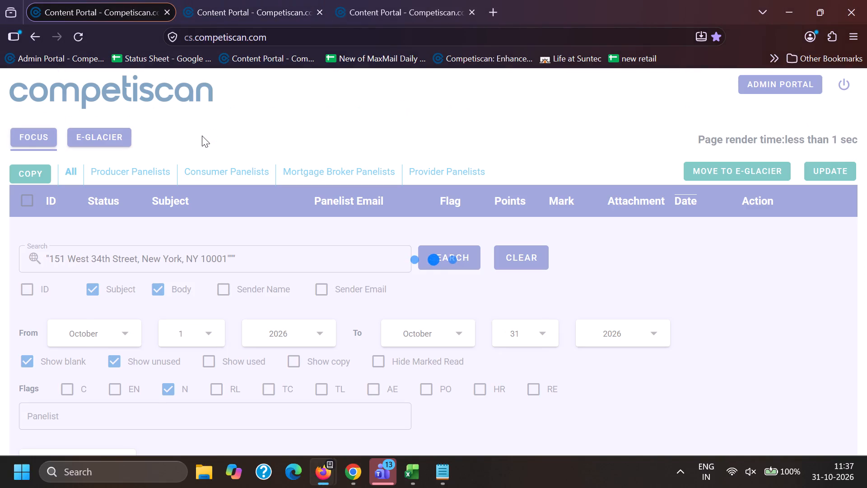
pyautogui.scroll(-12, 220, 304)
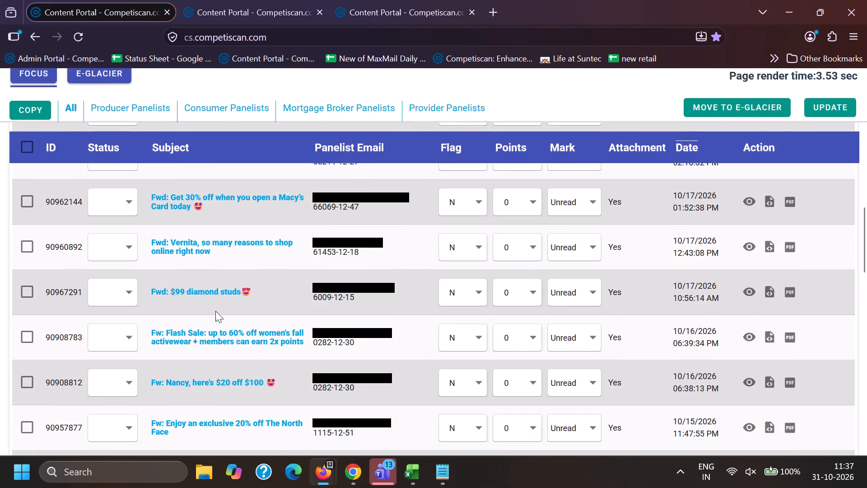
pyautogui.scroll(-7, 215, 311)
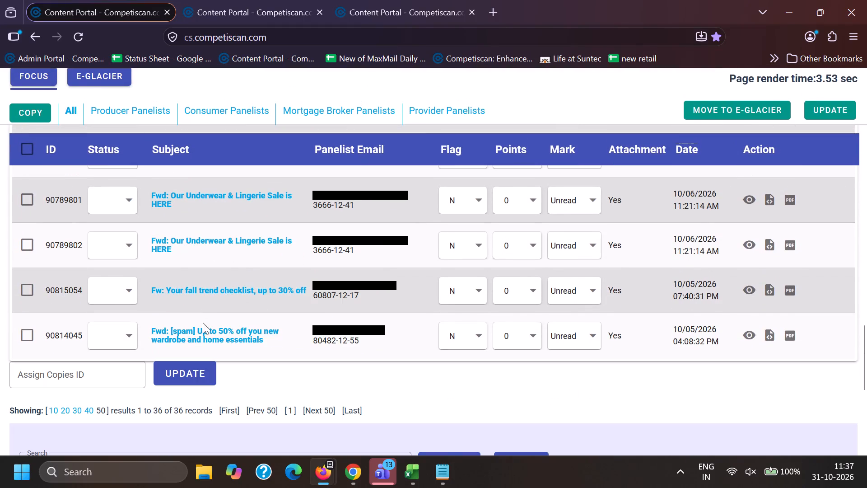
# Copy "Up to 50% off you new wardrobe and home essentials" from email 90814045 and search subjects for it in quotes in Chrome.
pyautogui.moveTo(200, 323); pyautogui.dragTo(274, 341)
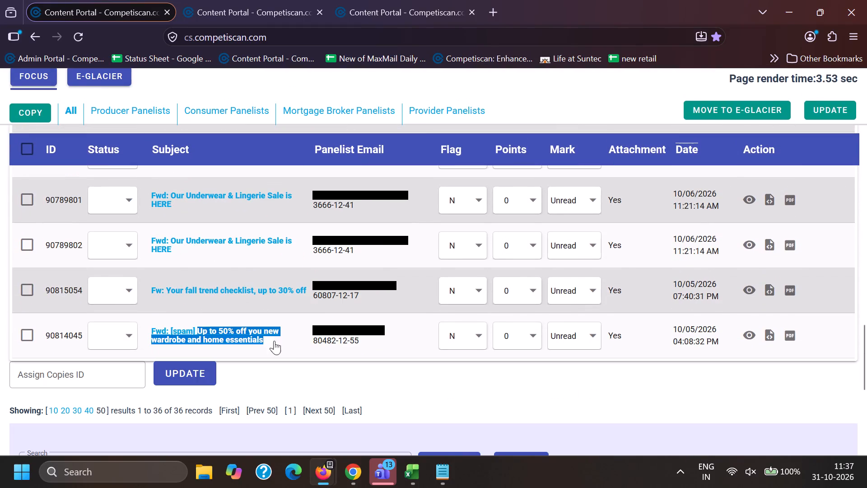
pyautogui.moveTo(274, 341); pyautogui.dragTo(284, 345)
pyautogui.hotkey('ctrl', 'c')
pyautogui.click(355, 465)
pyautogui.moveTo(270, 411); pyautogui.dragTo(266, 411)
pyautogui.click(259, 372)
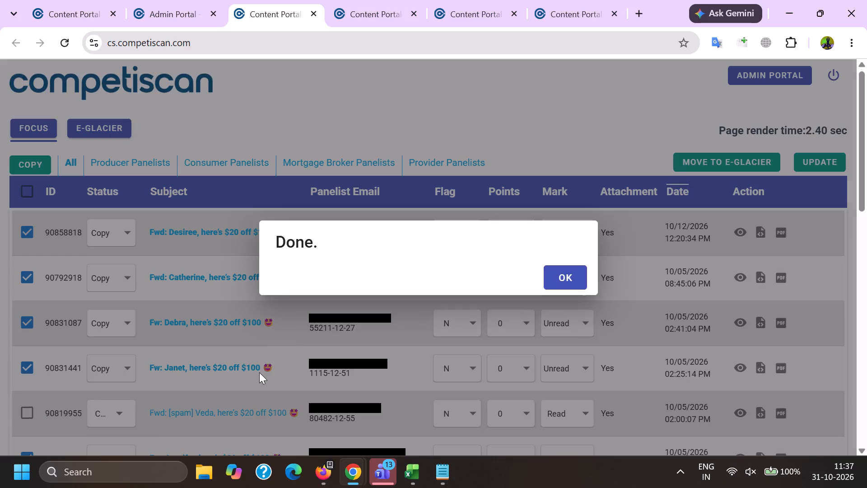
pyautogui.scroll(-14, 259, 371)
pyautogui.scroll(2, 261, 375)
pyautogui.moveTo(274, 287); pyautogui.dragTo(5, 286)
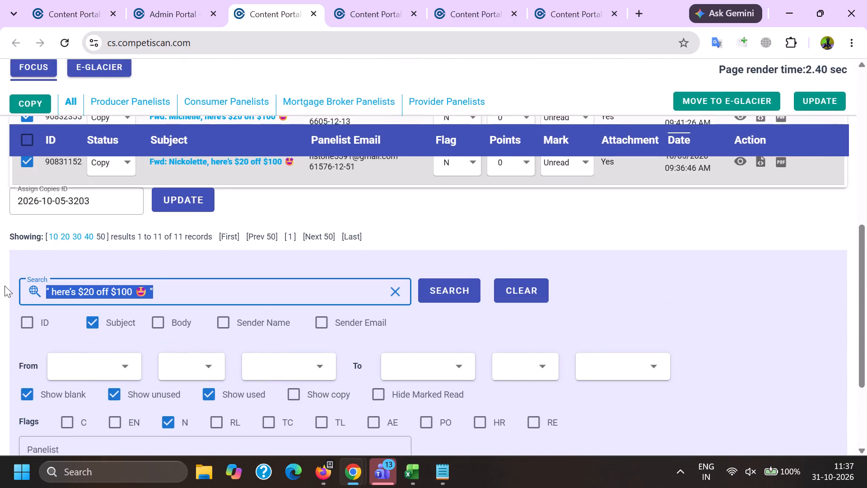
pyautogui.press('BackSpace')
pyautogui.hotkey('shift', '"')
pyautogui.hotkey('ctrl', 'v')
pyautogui.hotkey('shift', '"')
pyautogui.press('Return')
pyautogui.press('Return')
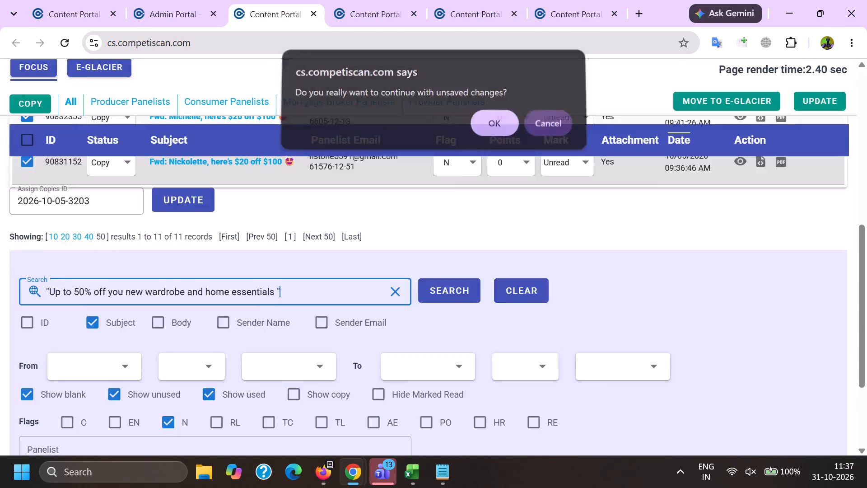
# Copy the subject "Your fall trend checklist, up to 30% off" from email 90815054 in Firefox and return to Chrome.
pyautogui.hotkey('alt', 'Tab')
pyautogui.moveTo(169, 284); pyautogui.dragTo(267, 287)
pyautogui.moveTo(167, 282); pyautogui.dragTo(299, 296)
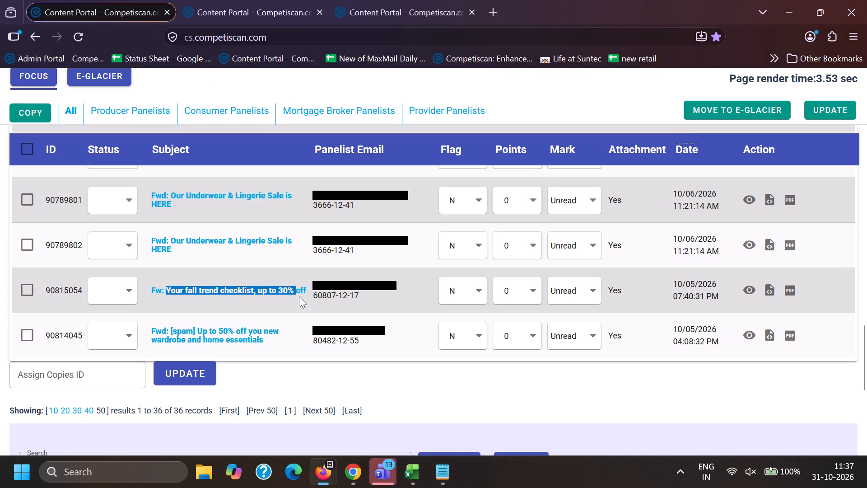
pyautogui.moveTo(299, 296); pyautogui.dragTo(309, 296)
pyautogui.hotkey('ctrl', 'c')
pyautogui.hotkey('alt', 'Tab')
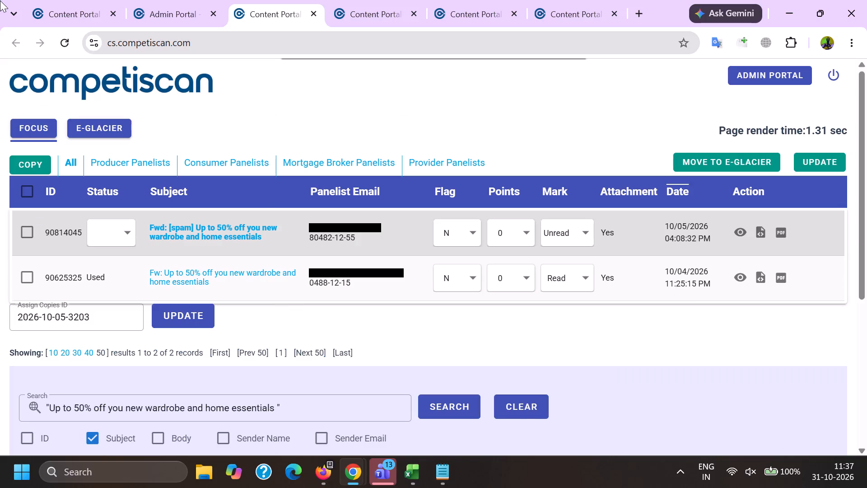
# Assign email 90814045 as a copy of used email 90625325 and update it.
pyautogui.tripleClick(59, 278)
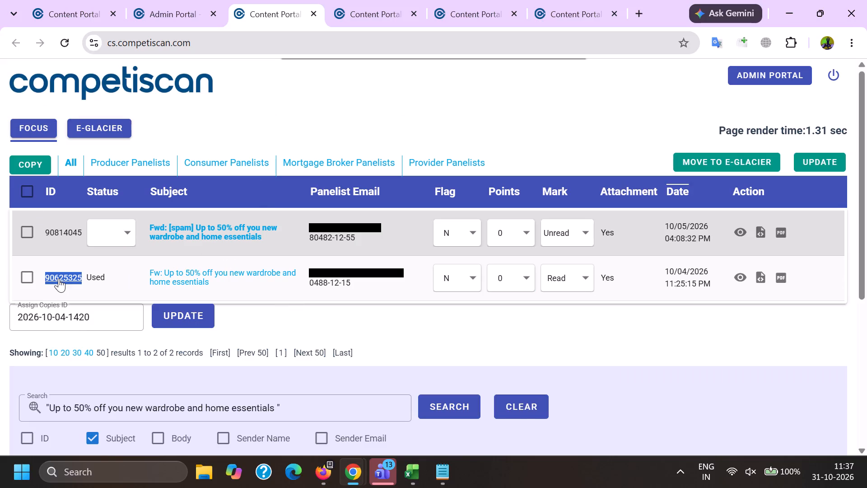
pyautogui.click(59, 278)
pyautogui.click(19, 223)
pyautogui.click(196, 321)
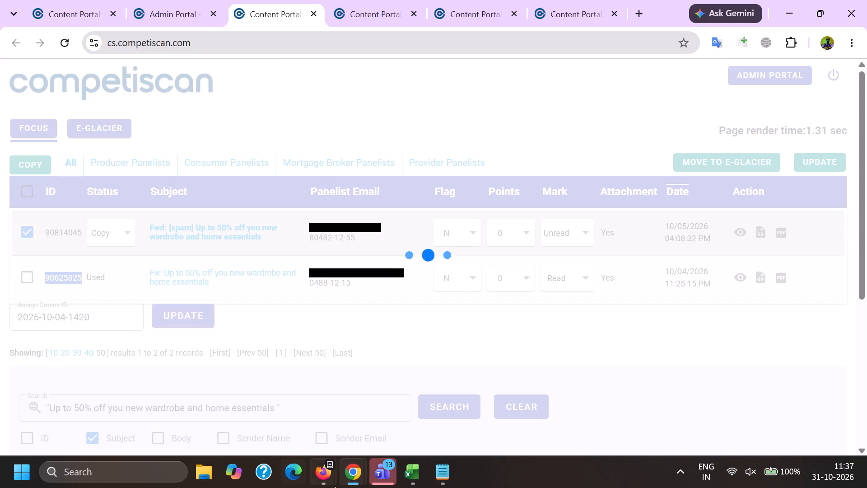
# Copy "Our Underwear & Lingerie Sale is HERE" from email 90789802 in Firefox and search subjects for it in quotes in Chrome.
pyautogui.click(331, 485)
pyautogui.click(182, 400)
pyautogui.moveTo(172, 234); pyautogui.dragTo(178, 238)
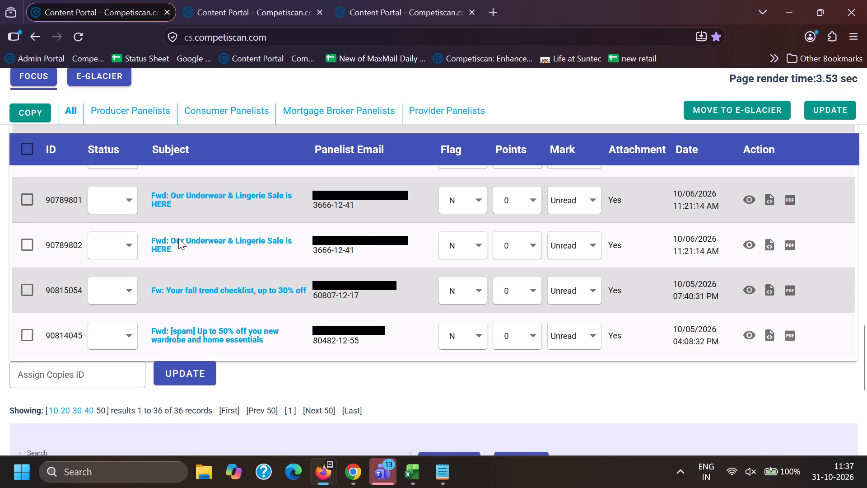
pyautogui.moveTo(178, 238); pyautogui.dragTo(202, 271)
pyautogui.keyDown('shift'); pyautogui.click(190, 263); pyautogui.keyUp('shift')
pyautogui.hotkey('ctrl', 'c')
pyautogui.hotkey('alt', 'Tab')
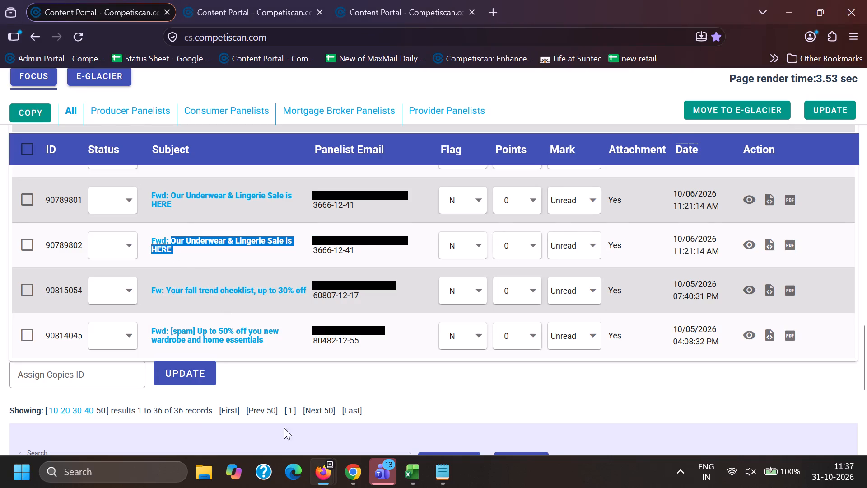
pyautogui.click(291, 399)
pyautogui.moveTo(310, 404); pyautogui.dragTo(6, 418)
pyautogui.press('BackSpace')
pyautogui.hotkey('shift', '"')
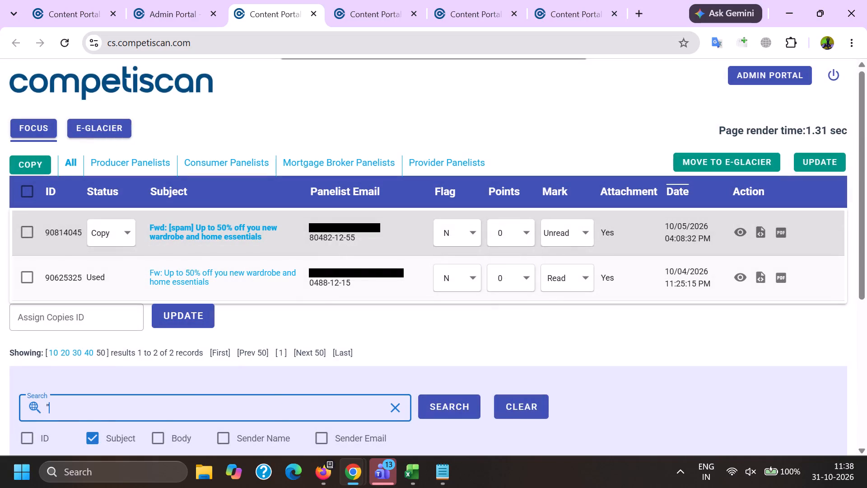
pyautogui.hotkey('ctrl', 'v')
pyautogui.hotkey('shift', '"')
pyautogui.press('Return')
# Copy the subject "Your fall trend checklist, up to 30% off" from email 90815054 in Firefox and return to Chrome.
pyautogui.hotkey('alt', 'Tab')
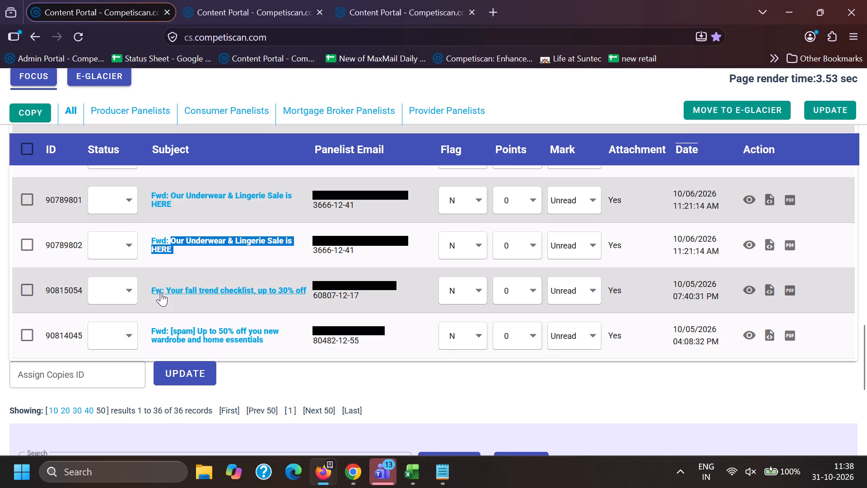
pyautogui.moveTo(163, 285); pyautogui.dragTo(312, 291)
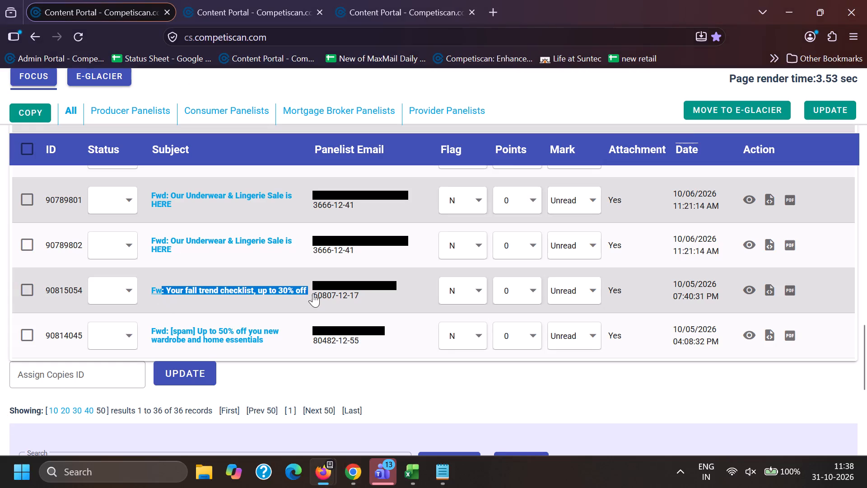
pyautogui.hotkey('ctrl', 'c')
pyautogui.hotkey('alt', 'Tab')
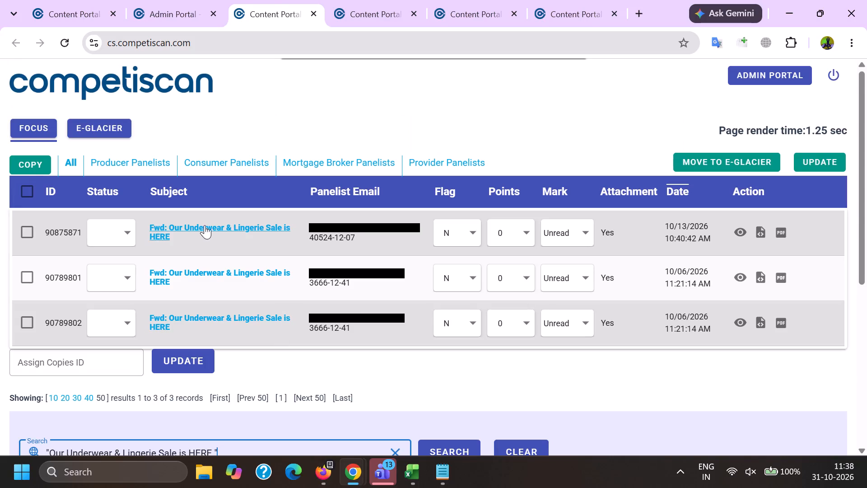
# Open email 90875871, "Our Underwear & Lingerie Sale is HERE", from the search results.
pyautogui.keyDown('ctrl'); pyautogui.click(203, 225); pyautogui.keyUp('ctrl')
pyautogui.scroll(-2, 240, 328)
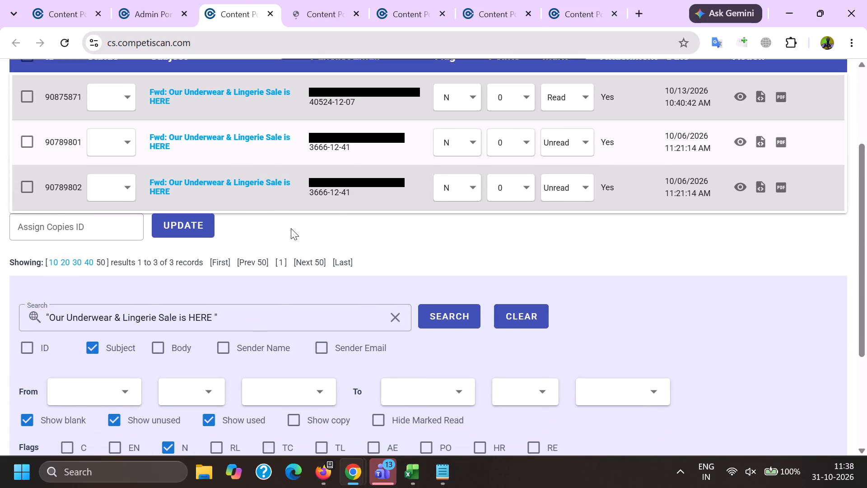
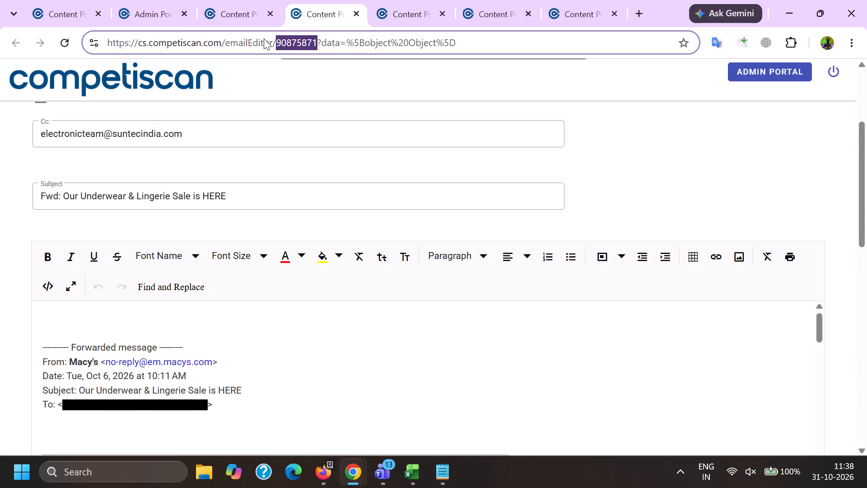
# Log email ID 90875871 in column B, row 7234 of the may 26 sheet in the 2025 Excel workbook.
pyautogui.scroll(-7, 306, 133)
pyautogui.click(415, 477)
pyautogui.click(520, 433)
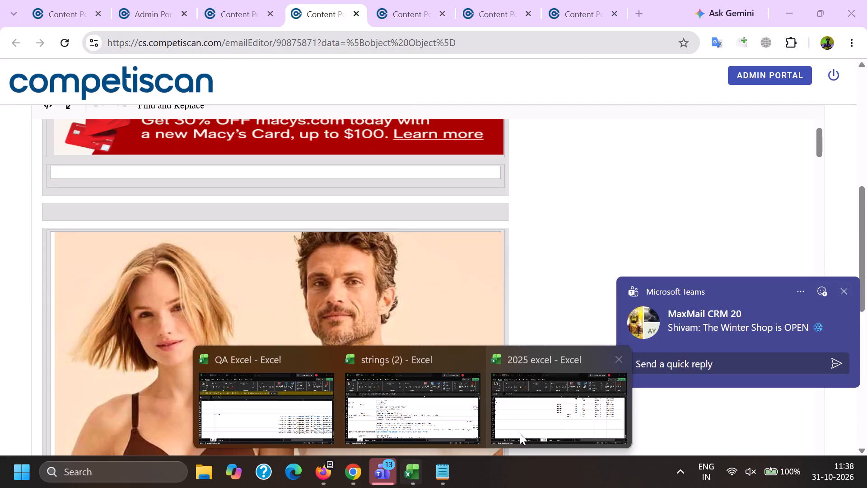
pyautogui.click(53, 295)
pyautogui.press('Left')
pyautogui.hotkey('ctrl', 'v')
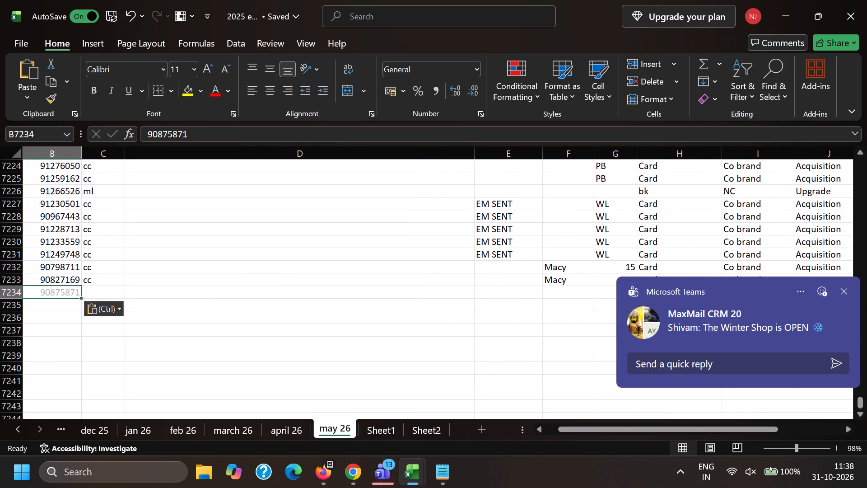
# Fill the rest of row 7234 with cc, Macy, Card, Co brand and Acquisition, matching the rows above.
pyautogui.press('Right')
pyautogui.press('c')
pyautogui.press('c')
pyautogui.press('Right')
pyautogui.press('Right')
pyautogui.press('Right')
pyautogui.press('Right')
pyautogui.press('Right')
pyautogui.press('c')
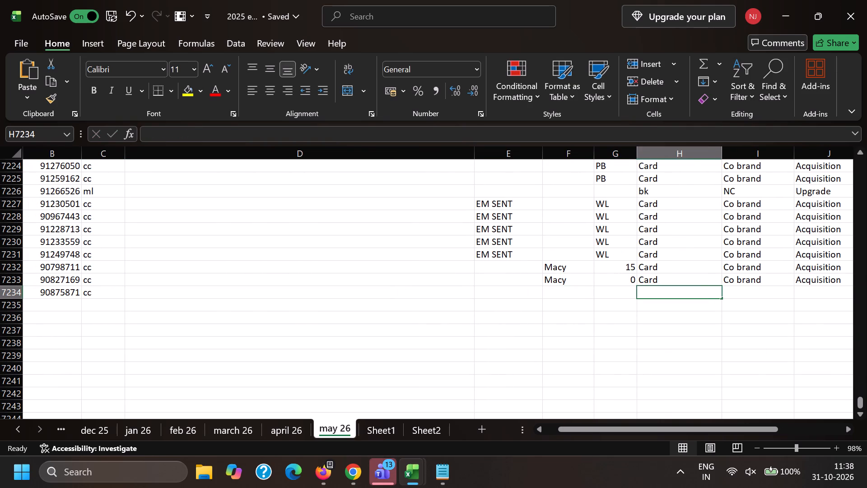
pyautogui.press('Right')
pyautogui.press('c')
pyautogui.press('Right')
pyautogui.press('a')
pyautogui.press('Left')
pyautogui.press('Left')
pyautogui.press('Left')
pyautogui.press('Left')
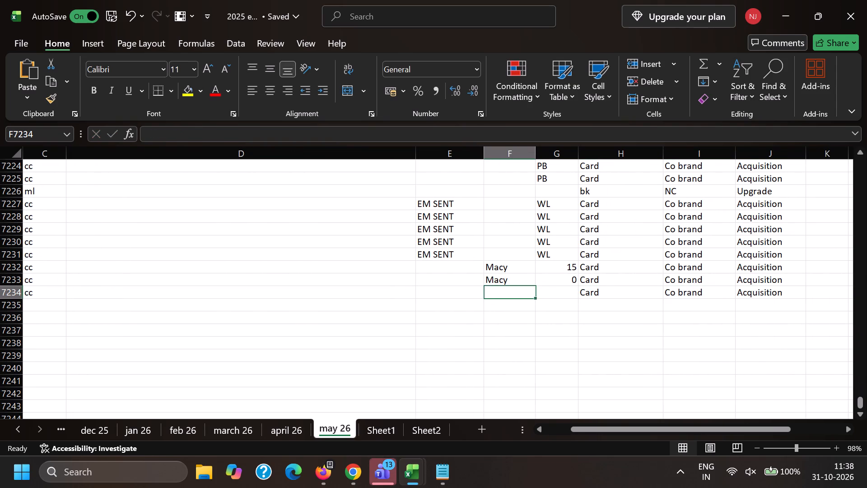
pyautogui.press('m')
pyautogui.press('Return')
# Back in Chrome, remove the forwarded-message line, the sender's email address and the To line from email 90875871's body.
pyautogui.hotkey('alt', 'Tab')
pyautogui.scroll(10, 117, 259)
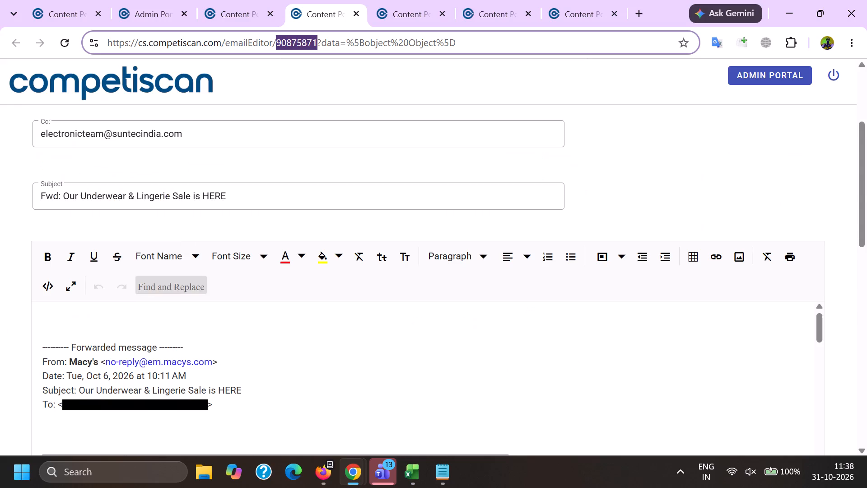
pyautogui.moveTo(210, 345); pyautogui.dragTo(9, 287)
pyautogui.press('BackSpace')
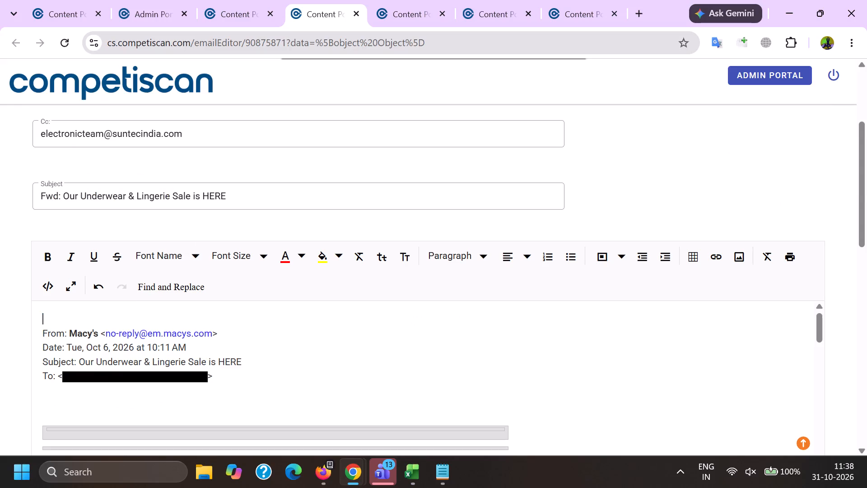
pyautogui.moveTo(104, 332); pyautogui.dragTo(248, 330)
pyautogui.press('BackSpace')
pyautogui.press('BackSpace')
pyautogui.moveTo(232, 388); pyautogui.dragTo(19, 374)
pyautogui.press('BackSpace')
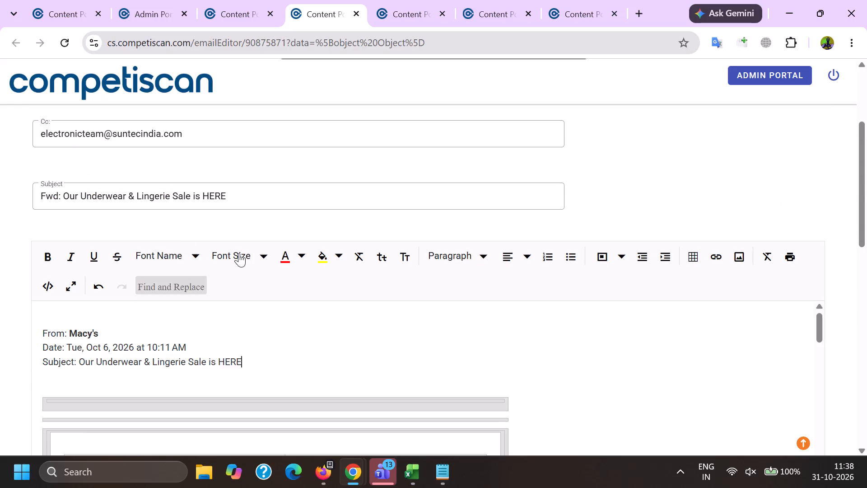
# Examine the body of email 90875871 from the Macy's Card banner down through the offers towards its end.
pyautogui.scroll(-15, 237, 258)
pyautogui.scroll(11, 210, 326)
pyautogui.click(183, 276)
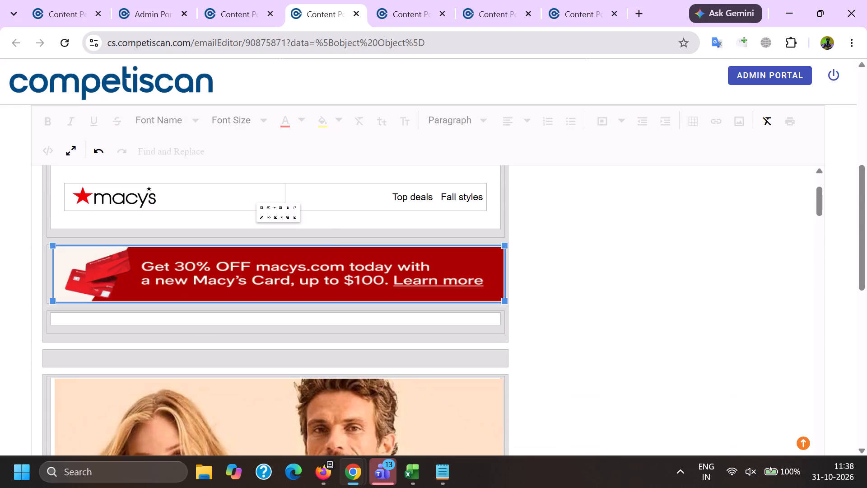
pyautogui.click(257, 229)
pyautogui.scroll(-20, 256, 229)
pyautogui.scroll(-8, 256, 229)
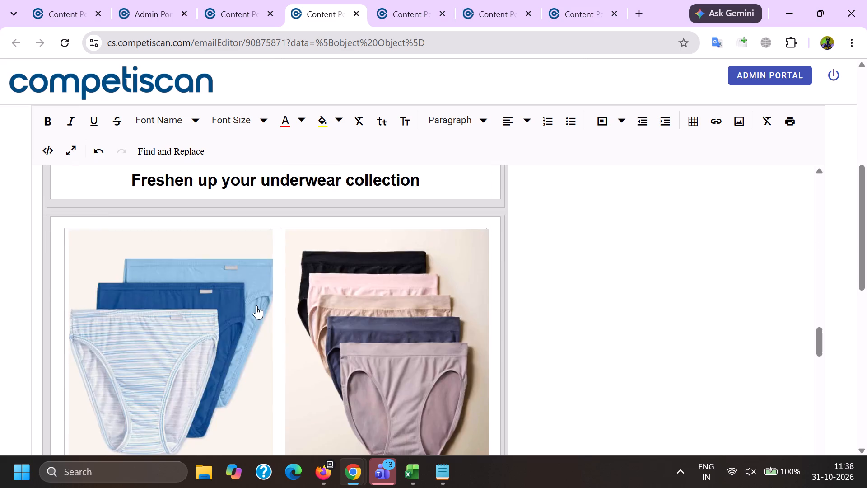
pyautogui.scroll(-8, 256, 305)
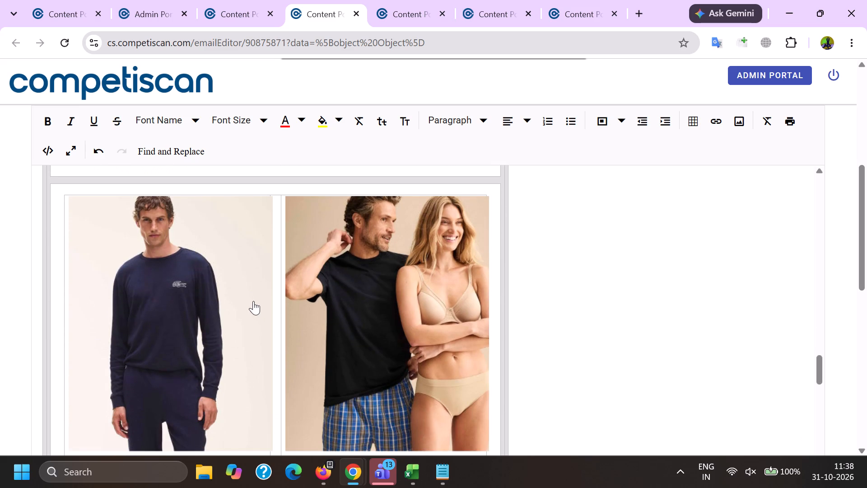
pyautogui.scroll(-20, 253, 301)
pyautogui.scroll(-20, 253, 301)
pyautogui.scroll(-7, 275, 324)
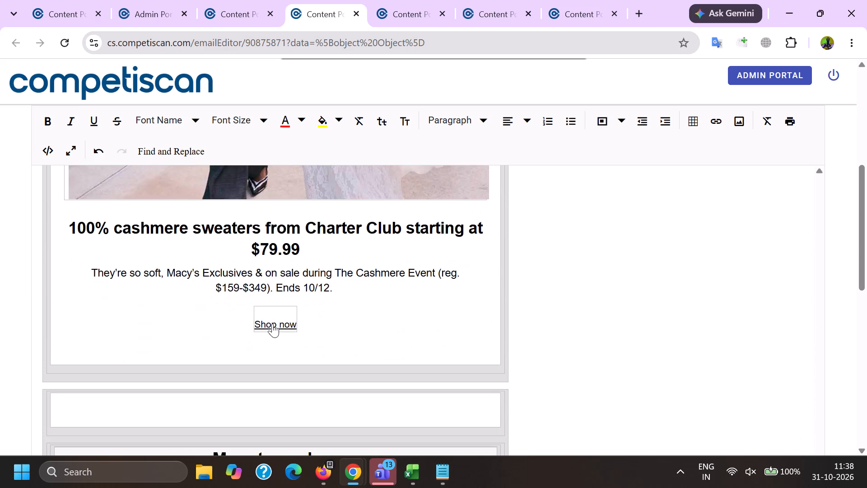
pyautogui.scroll(-6, 272, 324)
# Preview email 90789802 from the subject search results and examine its content down to the footer.
pyautogui.click(233, 0)
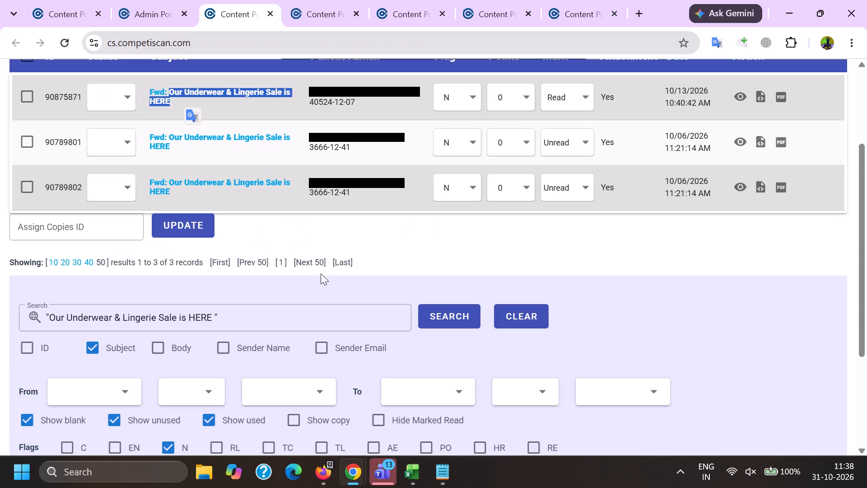
pyautogui.click(747, 184)
pyautogui.moveTo(545, 63); pyautogui.dragTo(542, 409)
pyautogui.scroll(-17, 494, 274)
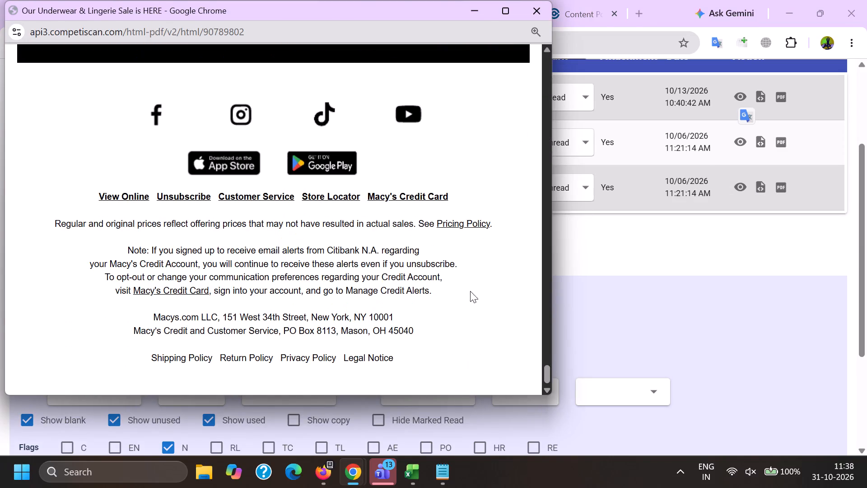
pyautogui.scroll(-4, 470, 291)
pyautogui.hotkey('alt', 'Tab')
# Open email 90789802, "Our Underwear & Lingerie Sale is HERE", in the email editor.
pyautogui.keyDown('ctrl'); pyautogui.click(176, 180); pyautogui.keyUp('ctrl')
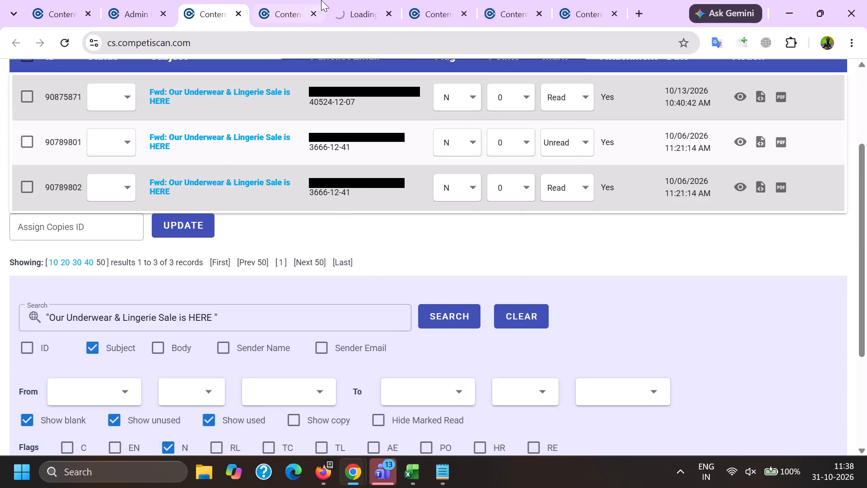
pyautogui.click(359, 0)
pyautogui.doubleClick(273, 44)
pyautogui.hotkey('ctrl', 'c')
pyautogui.click(425, 487)
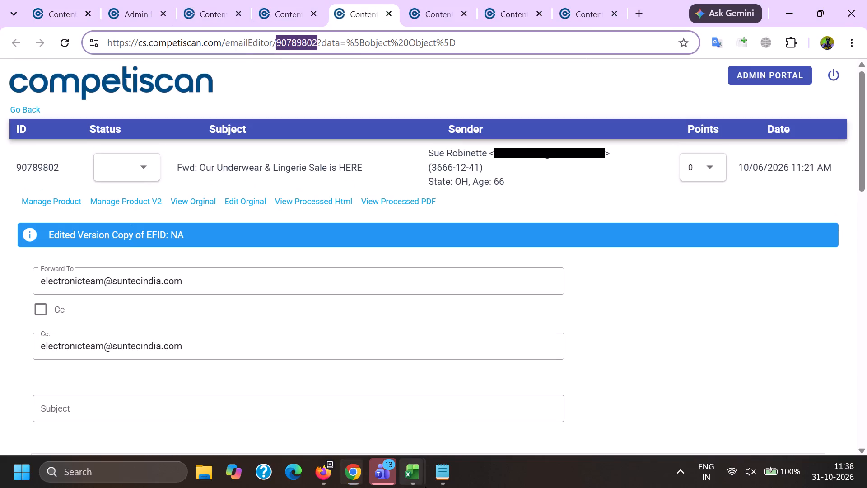
pyautogui.click(522, 423)
pyautogui.click(53, 299)
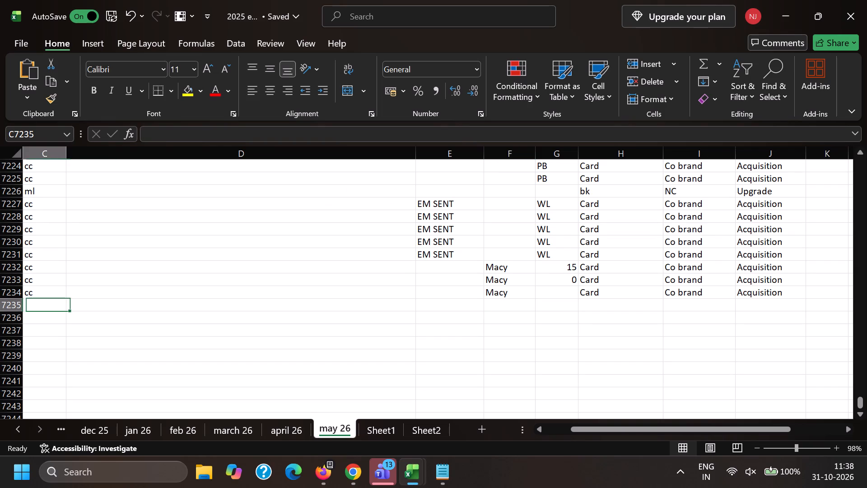
pyautogui.press('Up')
pyautogui.press('Left')
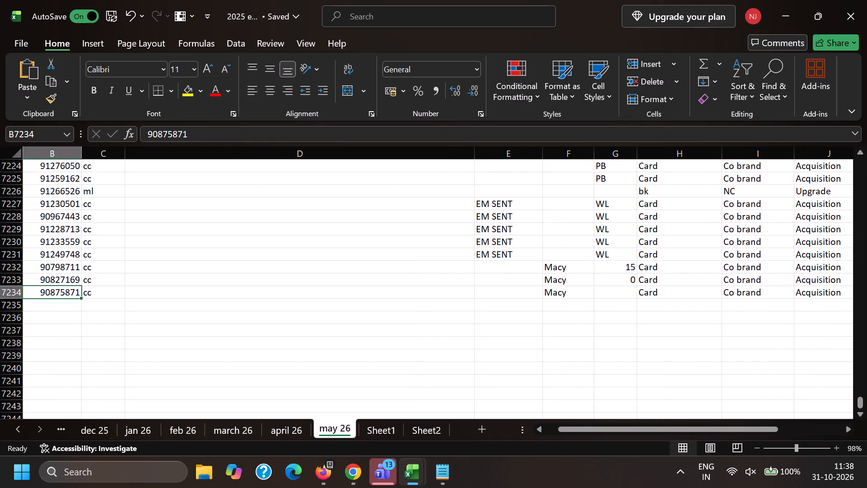
pyautogui.hotkey('ctrl', 'v')
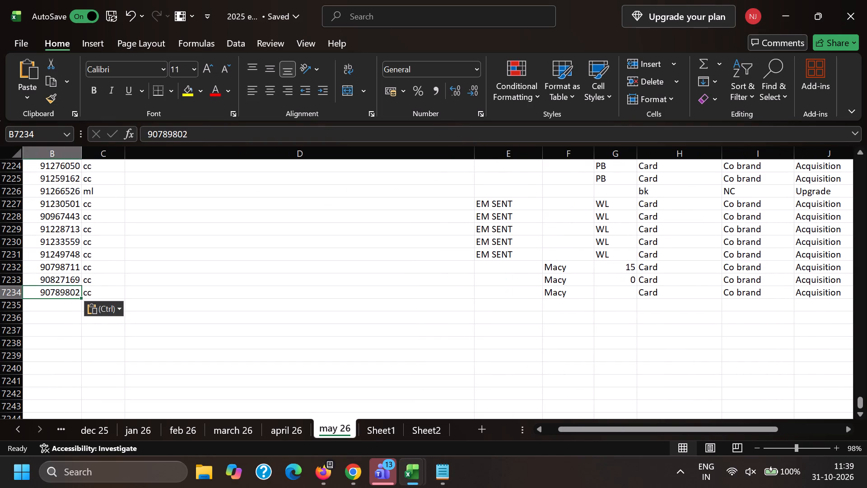
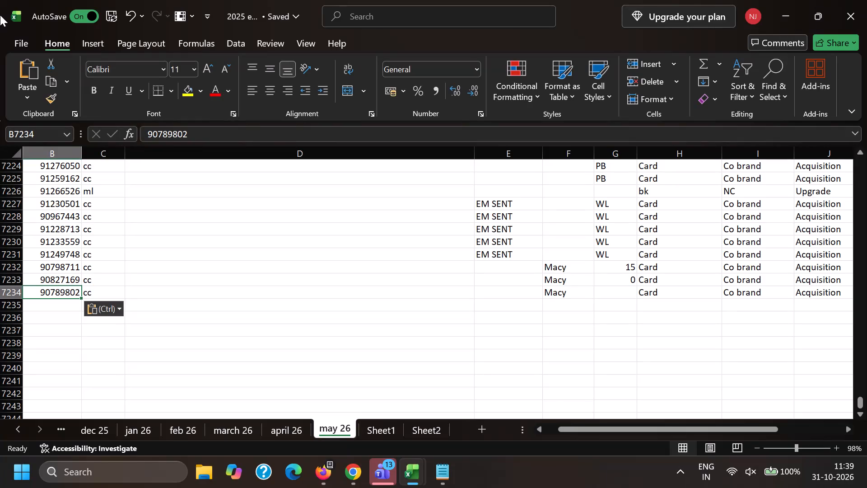
# Copy the From, Date and Subject header lines from email 90827169 and paste them at the top of email 90789802.
pyautogui.click(202, 347)
pyautogui.hotkey('alt', 'Tab')
pyautogui.hotkey('alt', 'Tab')
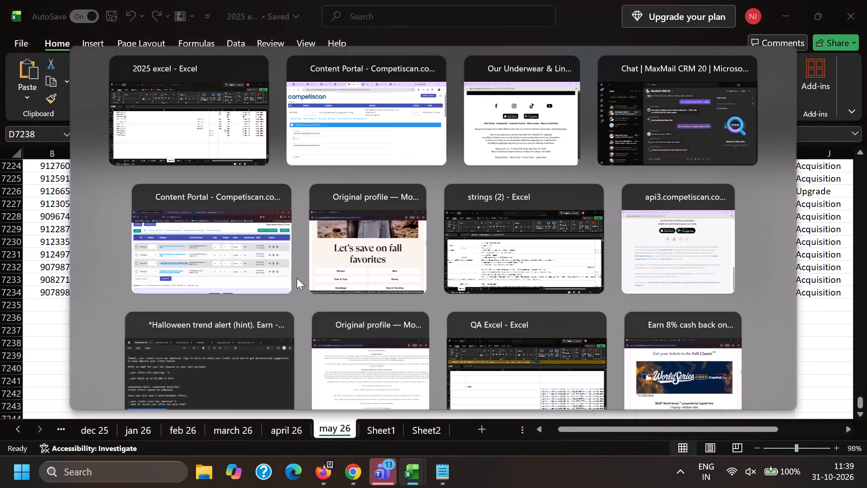
pyautogui.hotkey('alt', 'Tab')
pyautogui.hotkey('alt', 'Tab')
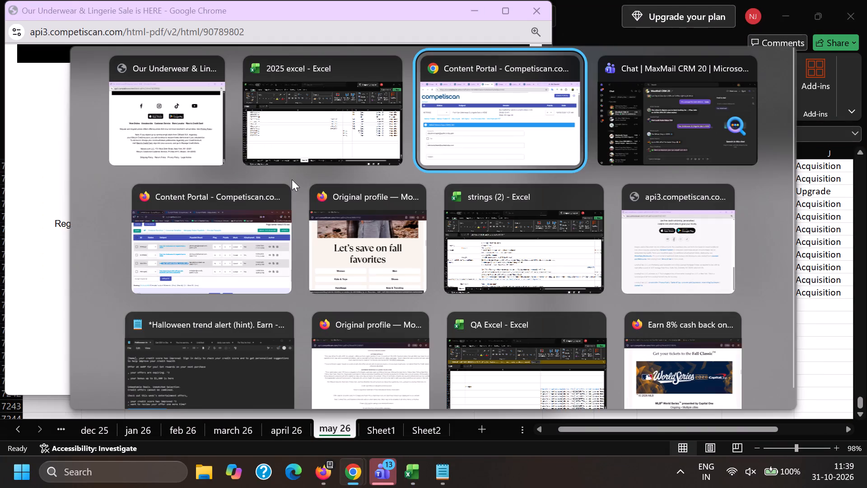
pyautogui.scroll(-4, 205, 131)
pyautogui.scroll(2, 167, 297)
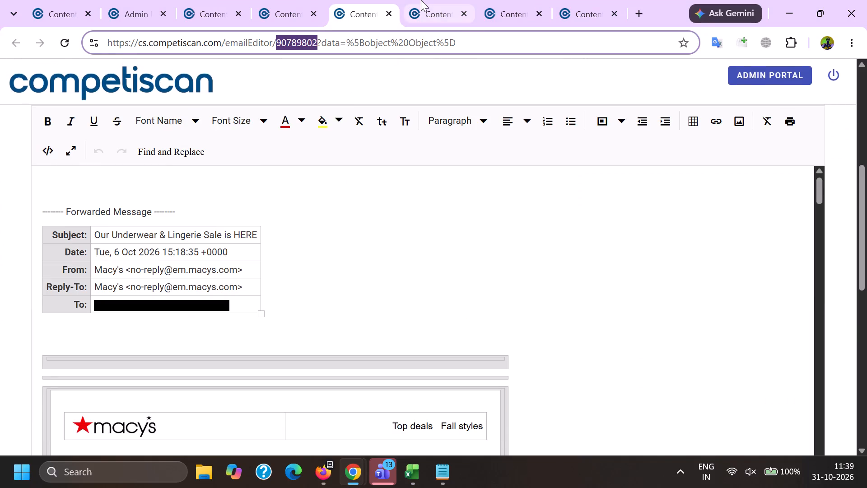
pyautogui.click(421, 0)
pyautogui.scroll(-4, 234, 251)
pyautogui.click(257, 256)
pyautogui.click(289, 261)
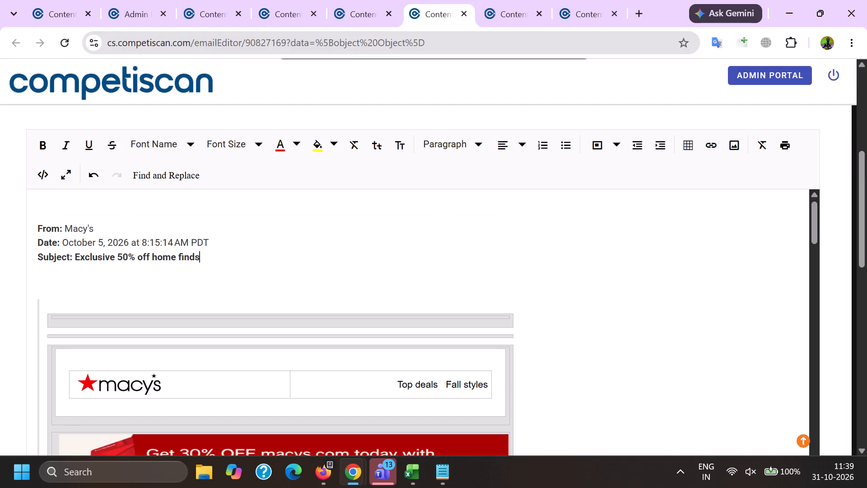
pyautogui.moveTo(276, 267); pyautogui.dragTo(0, 216)
pyautogui.hotkey('ctrl', 'c')
pyautogui.click(368, 0)
pyautogui.click(63, 174)
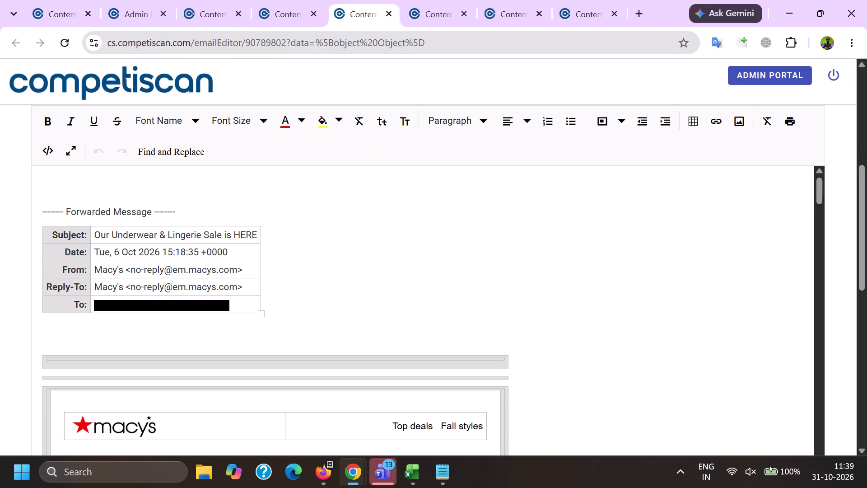
pyautogui.hotkey('ctrl', 'v')
# Replace the pasted header's subject with "Our Underwear & Lingerie Sale is HERE" from the forwarded message table.
pyautogui.tripleClick(97, 282)
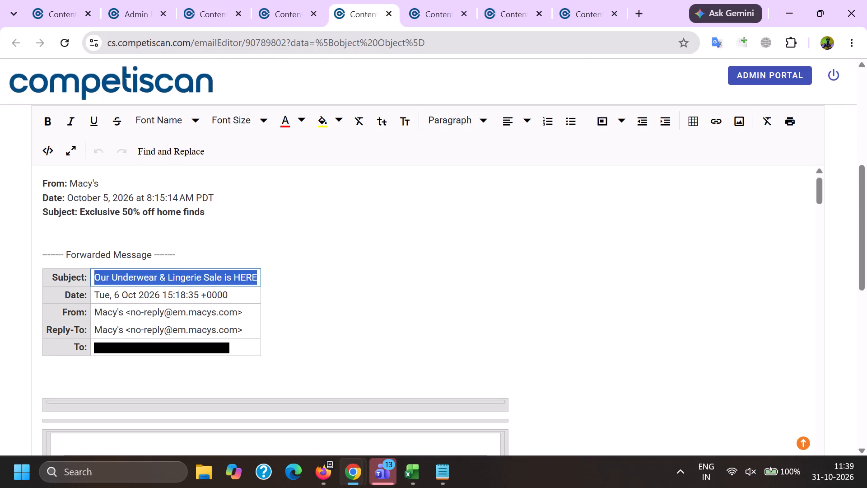
pyautogui.hotkey('ctrl', 'c')
pyautogui.moveTo(83, 209); pyautogui.dragTo(218, 214)
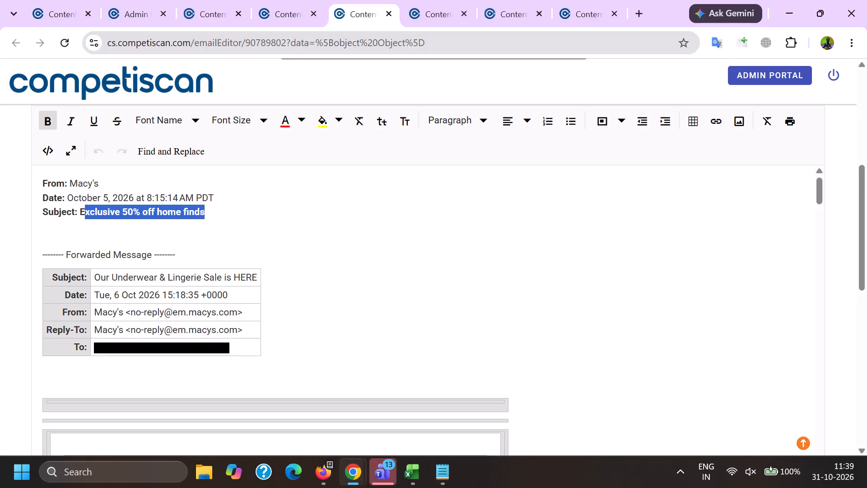
pyautogui.doubleClick(98, 214)
pyautogui.keyDown('shift'); pyautogui.click(228, 213); pyautogui.keyUp('shift')
pyautogui.hotkey('ctrl', 'v')
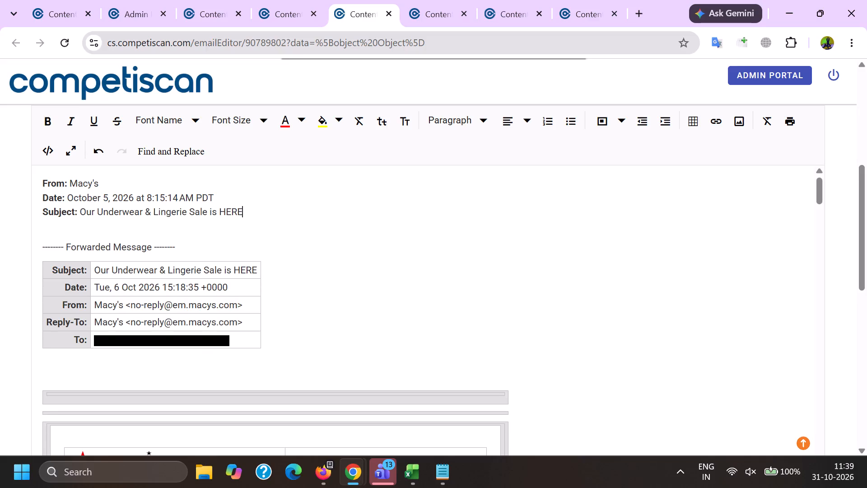
# Replace the pasted header's date with "Tue, 6 Oct 2026 15:18:35 +0000" from the forwarded table, keeping a space after "Date:".
pyautogui.tripleClick(97, 291)
pyautogui.hotkey('ctrl', 'c')
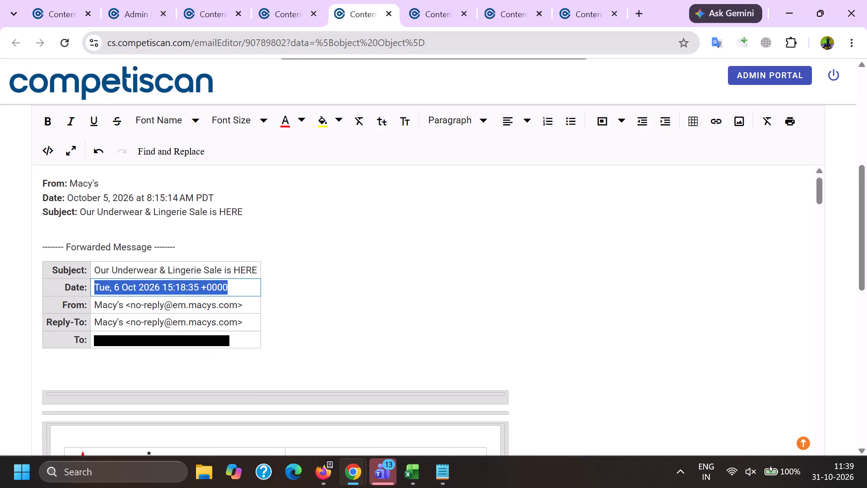
pyautogui.hotkey('ctrl', 'c')
pyautogui.hotkey('ctrl', 'c')
pyautogui.moveTo(68, 198); pyautogui.dragTo(228, 198)
pyautogui.hotkey('ctrl', 'v')
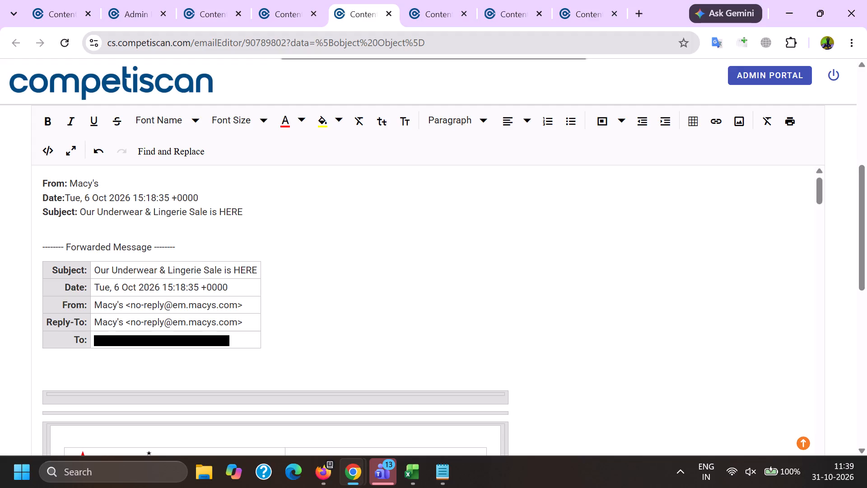
pyautogui.click(64, 199)
pyautogui.press('space')
# Delete the forwarded message table and its "Forwarded Message" line beneath the new header.
pyautogui.click(236, 283)
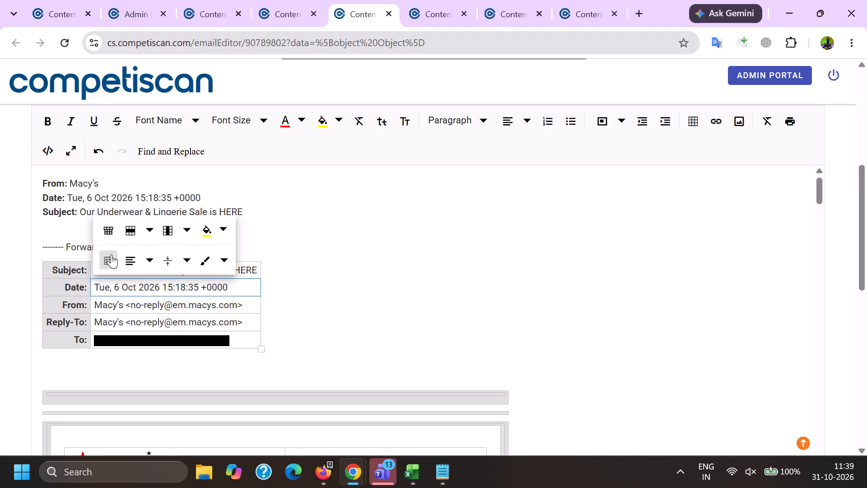
pyautogui.click(111, 254)
pyautogui.moveTo(154, 253); pyautogui.dragTo(33, 246)
pyautogui.press('BackSpace')
pyautogui.moveTo(177, 257); pyautogui.dragTo(0, 205)
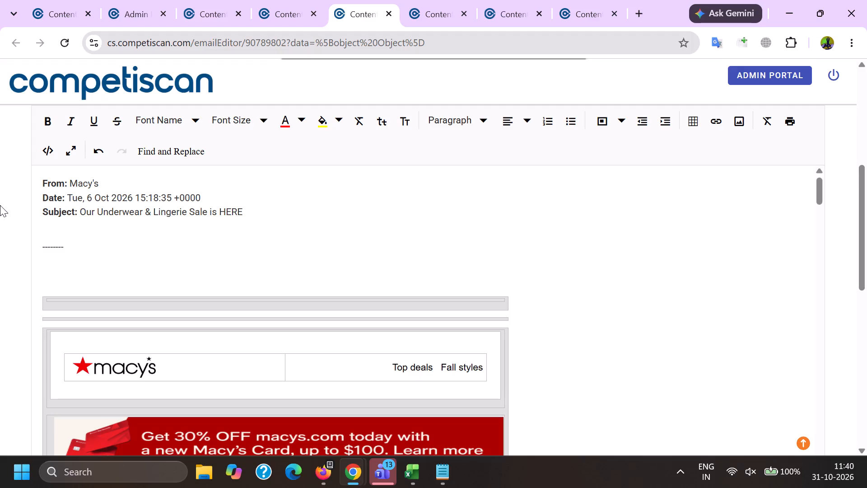
pyautogui.moveTo(0, 205); pyautogui.dragTo(19, 235)
pyautogui.press('BackSpace')
# Remove the link from the red Macy's Card "Get 30% OFF" banner image.
pyautogui.scroll(-3, 266, 302)
pyautogui.click(192, 235)
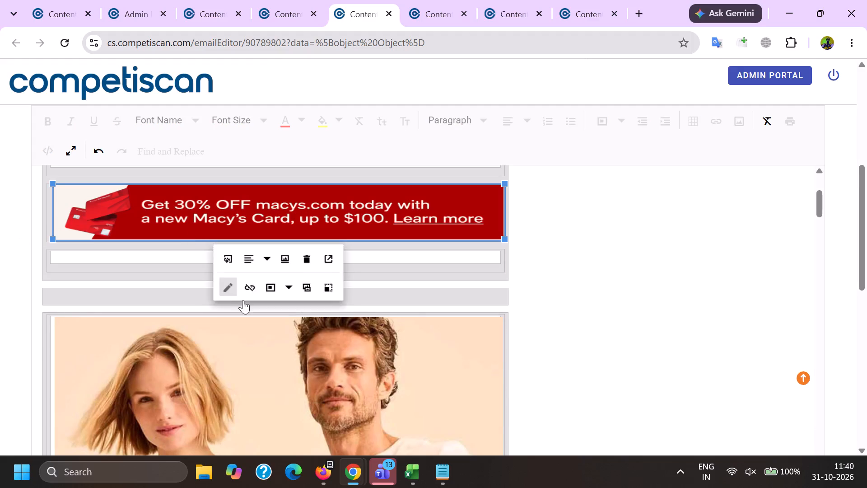
pyautogui.click(252, 291)
# Remove the link from "Sign Up" in the black text-signup banner near the email's end.
pyautogui.scroll(-17, 252, 291)
pyautogui.scroll(1, 259, 317)
pyautogui.scroll(-20, 259, 317)
pyautogui.scroll(-6, 259, 317)
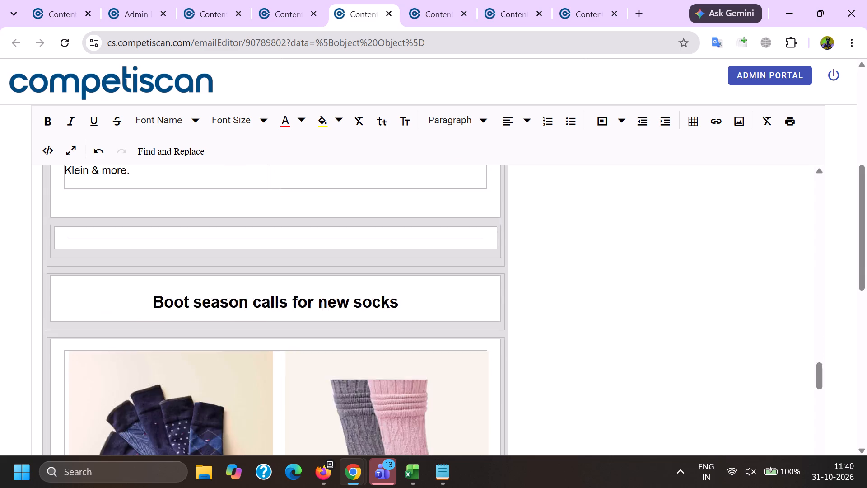
pyautogui.scroll(-20, 295, 262)
pyautogui.scroll(-13, 295, 262)
pyautogui.scroll(-11, 300, 281)
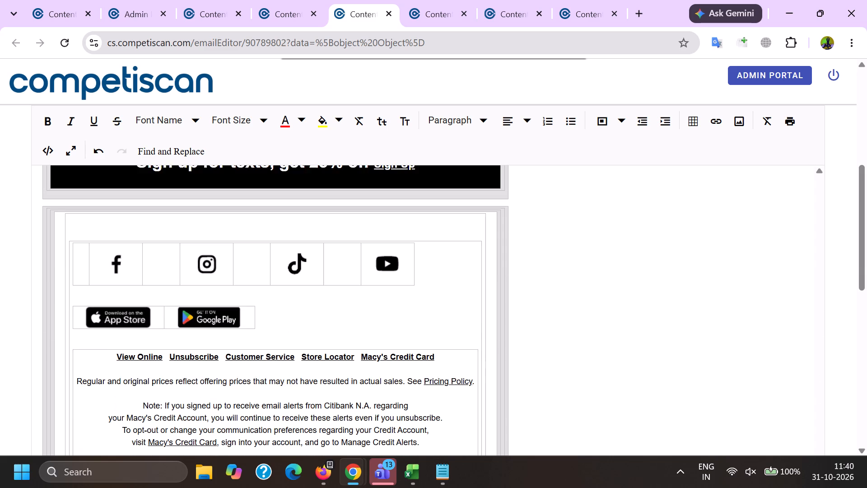
pyautogui.scroll(2, 290, 286)
pyautogui.click(392, 298)
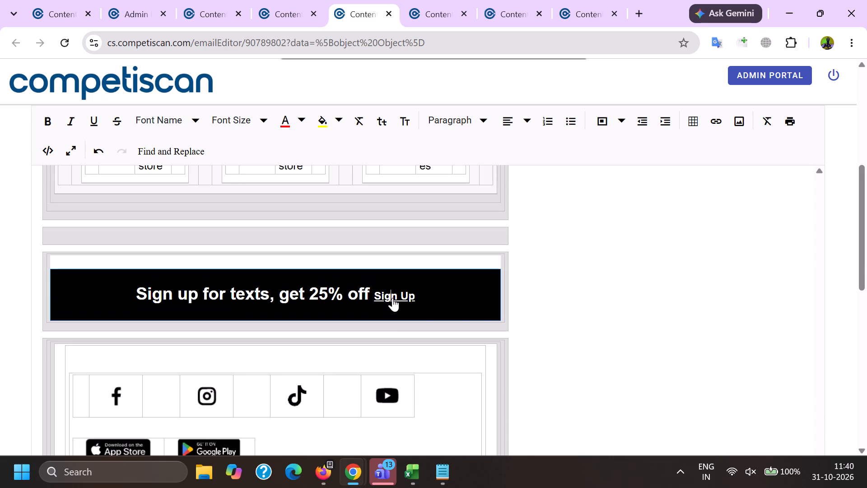
pyautogui.click(470, 325)
# Remove the links from the YouTube, TikTok, Instagram and Facebook icons in the footer.
pyautogui.click(395, 379)
pyautogui.click(401, 357)
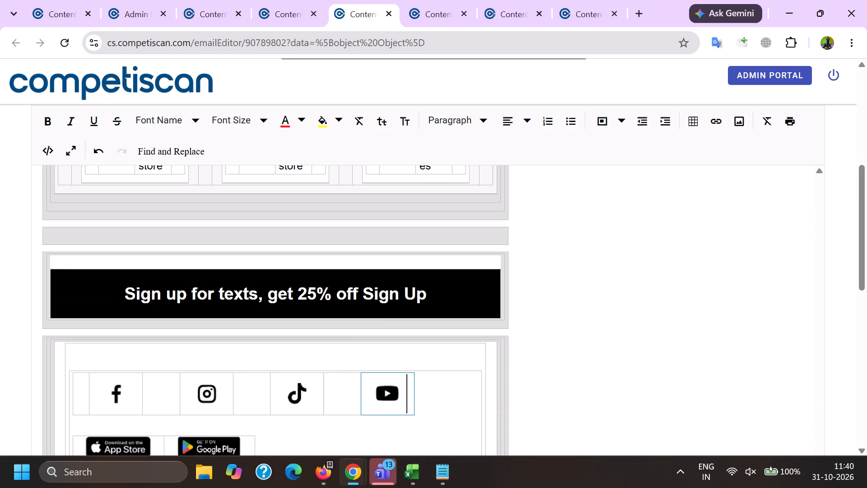
pyautogui.click(298, 399)
pyautogui.click(312, 354)
pyautogui.click(220, 393)
pyautogui.click(233, 351)
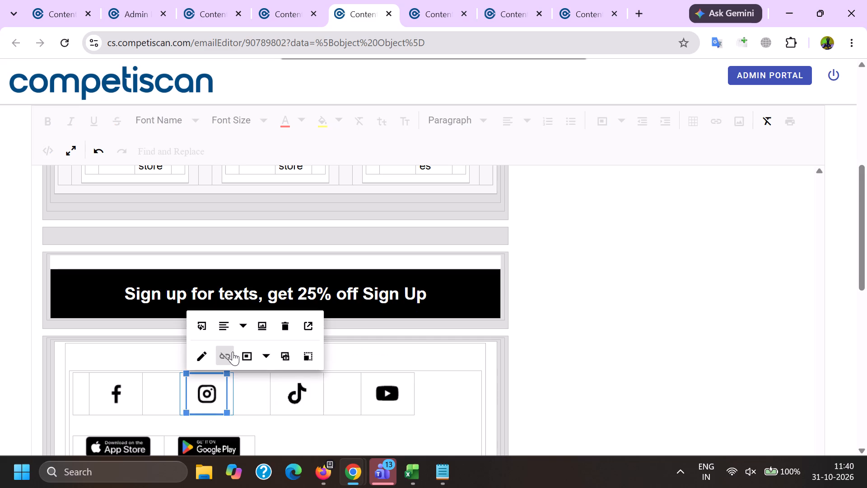
pyautogui.click(128, 389)
pyautogui.click(144, 355)
# Remove the links from the App Store and Google Play badges in the footer.
pyautogui.scroll(-2, 124, 353)
pyautogui.click(120, 315)
pyautogui.click(126, 279)
pyautogui.click(214, 303)
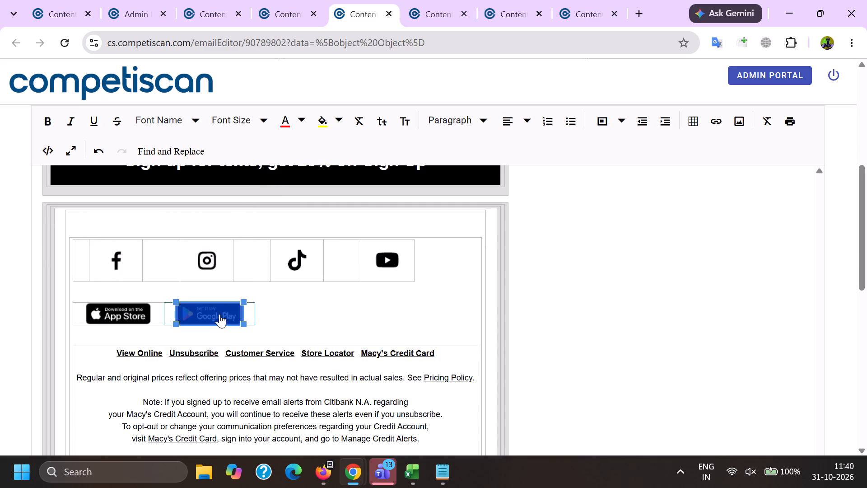
pyautogui.click(215, 310)
pyautogui.click(221, 276)
# Unlink View Online, Unsubscribe and Macy's Credit Card in the footer, plus Macy's Credit Card in the Citibank note.
pyautogui.click(161, 350)
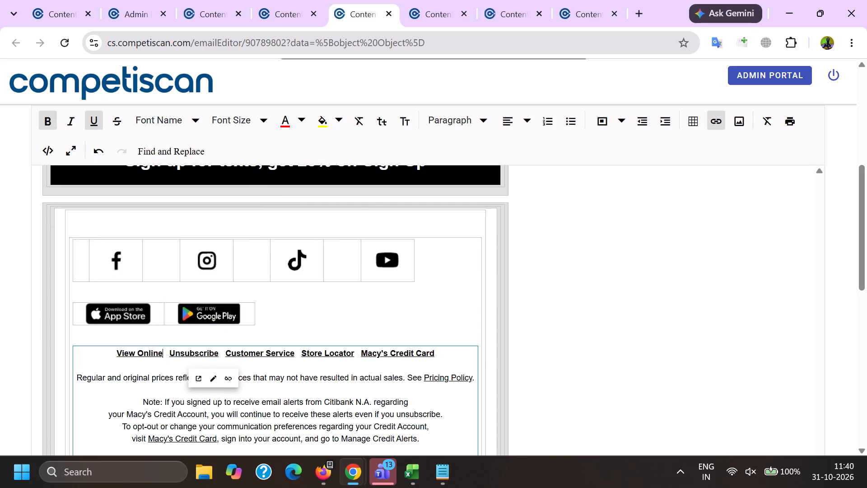
pyautogui.click(230, 374)
pyautogui.click(200, 355)
pyautogui.click(274, 381)
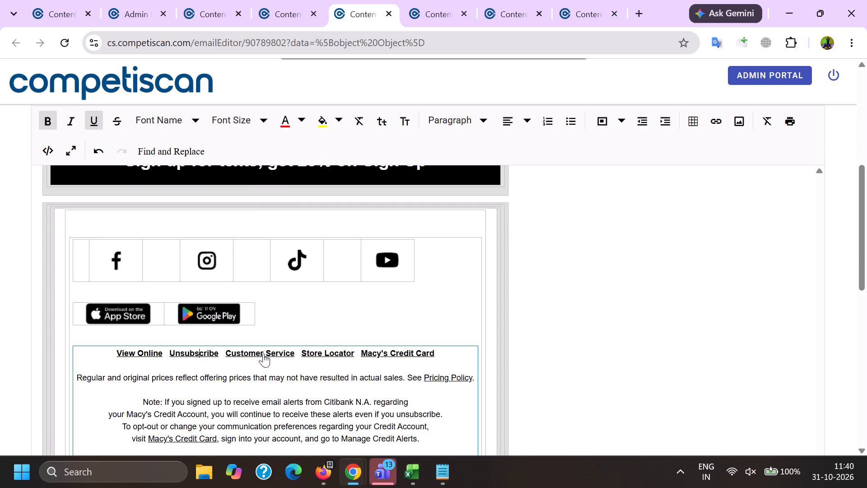
pyautogui.click(388, 355)
pyautogui.click(474, 388)
pyautogui.scroll(-2, 385, 340)
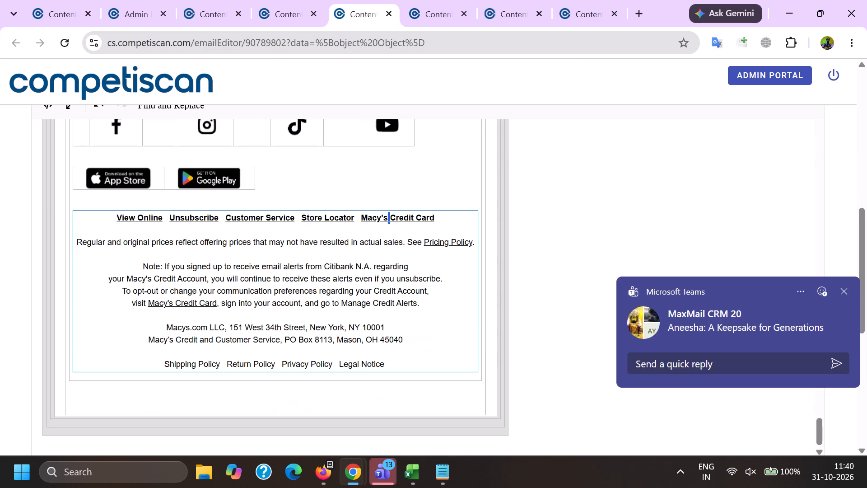
pyautogui.click(186, 306)
pyautogui.click(262, 333)
pyautogui.scroll(-3, 309, 325)
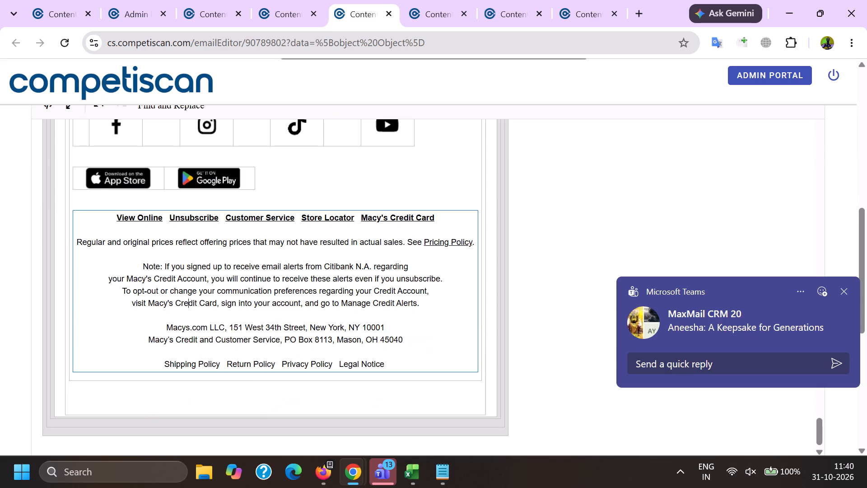
pyautogui.scroll(-5, 315, 344)
pyautogui.click(307, 337)
pyautogui.click(438, 284)
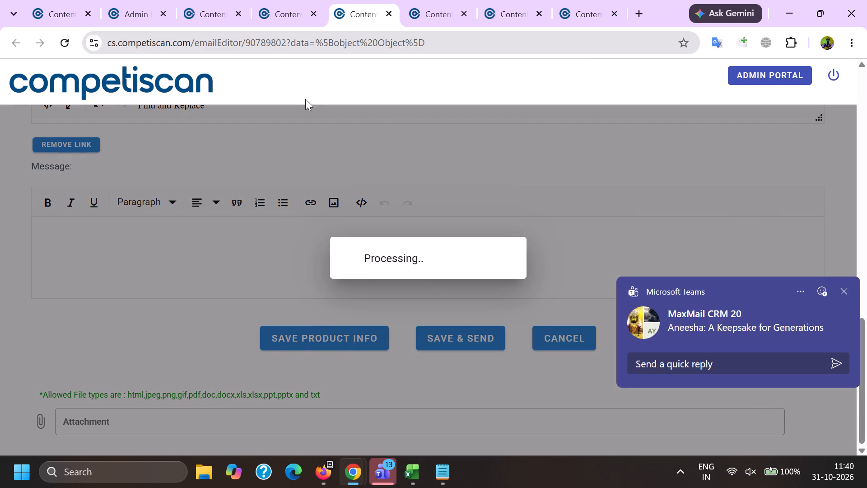
pyautogui.doubleClick(264, 41)
pyautogui.hotkey('ctrl', 'c')
pyautogui.hotkey('ctrl', 'c')
pyautogui.hotkey('ctrl', 'c')
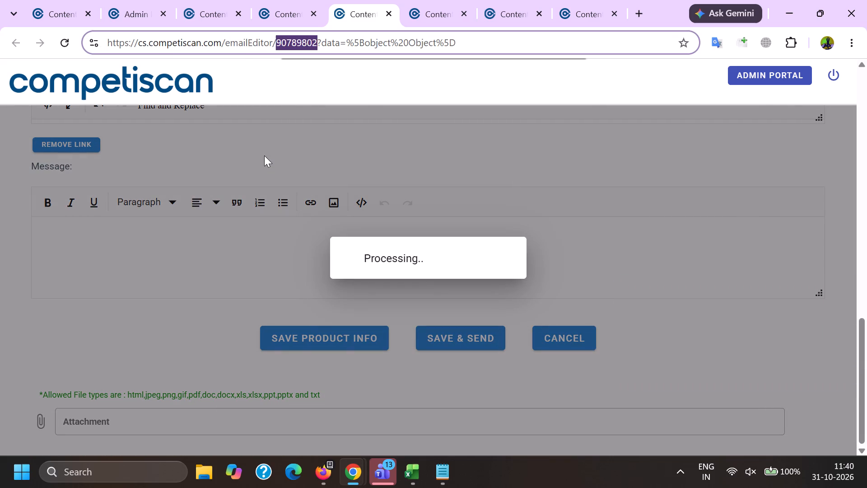
pyautogui.click(0, 247)
pyautogui.scroll(5, 29, 230)
pyautogui.click(61, 199)
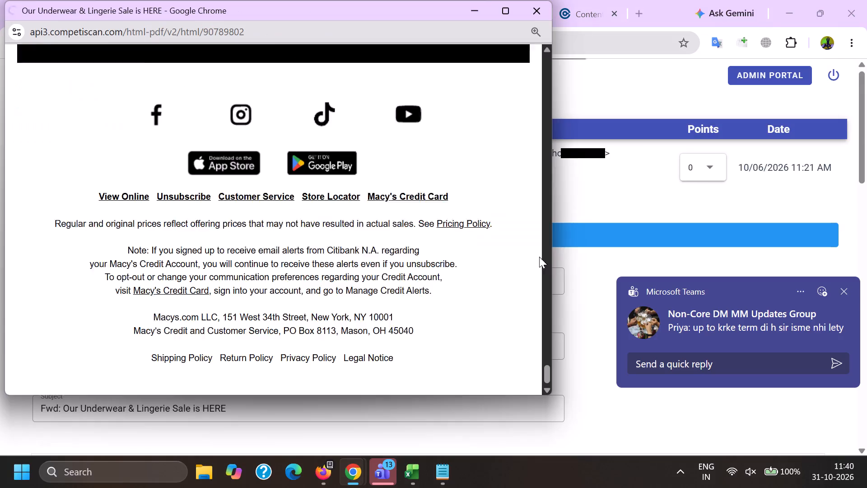
# Copy the sender name "Macy's" from the From line at the top of email 90789802.
pyautogui.click(605, 258)
pyautogui.scroll(-4, 535, 219)
pyautogui.click(244, 319)
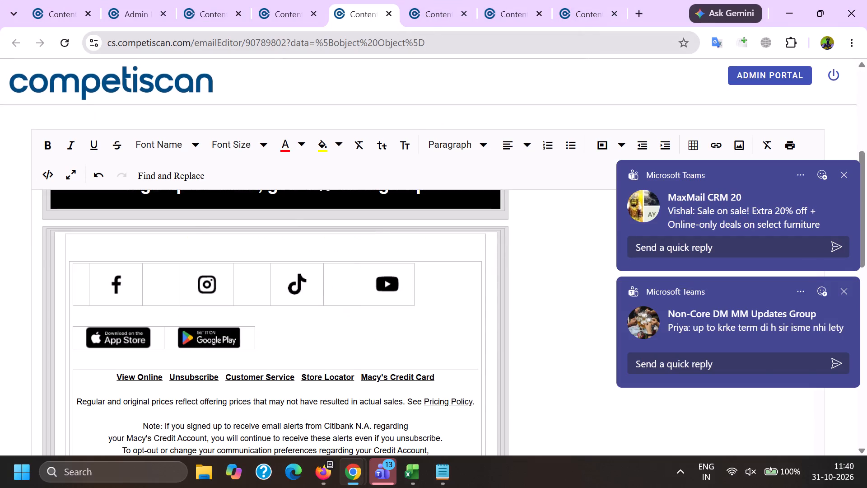
pyautogui.press('pageup')
pyautogui.press('pageup')
pyautogui.press('pageup')
pyautogui.press('pageup')
pyautogui.press('pageup')
pyautogui.press('pageup')
pyautogui.press('pageup')
pyautogui.press('pageup')
pyautogui.press('pageup')
pyautogui.press('pageup')
pyautogui.press('pageup')
pyautogui.press('pageup')
pyautogui.scroll(-6, 244, 318)
pyautogui.click(217, 366)
pyautogui.press('pageup')
pyautogui.press('pageup')
pyautogui.press('pageup')
pyautogui.press('pageup')
pyautogui.press('pageup')
pyautogui.press('pageup')
pyautogui.press('pageup')
pyautogui.press('pageup')
pyautogui.press('pageup')
pyautogui.press('pageup')
pyautogui.press('pageup')
pyautogui.press('pageup')
pyautogui.press('pageup')
pyautogui.press('pageup')
pyautogui.press('pageup')
pyautogui.press('pageup')
pyautogui.press('pageup')
pyautogui.press('pageup')
pyautogui.press('pageup')
pyautogui.press('pageup')
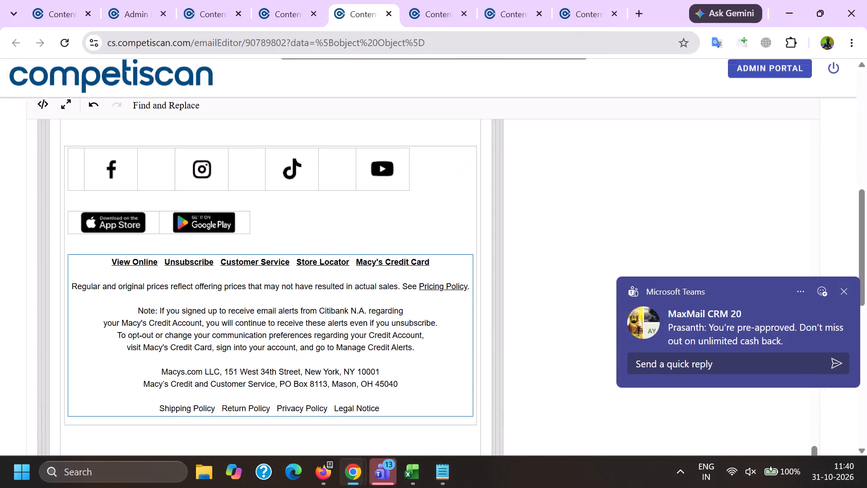
pyautogui.scroll(-4, 209, 314)
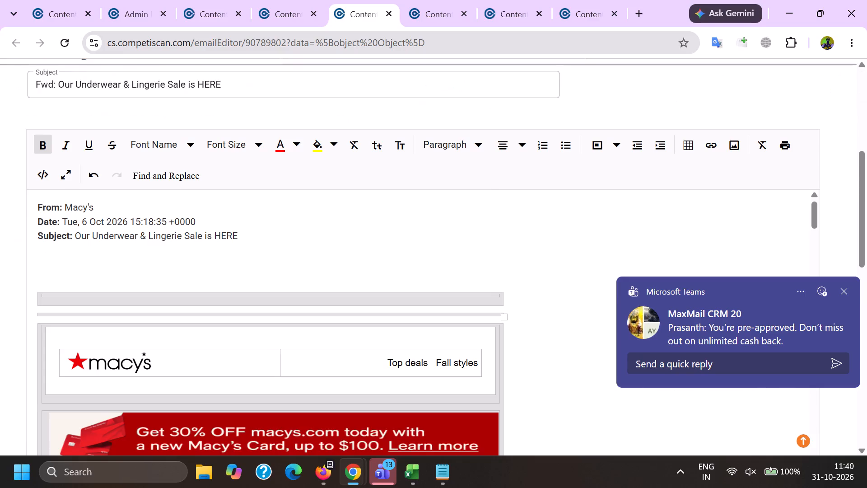
pyautogui.doubleClick(76, 209)
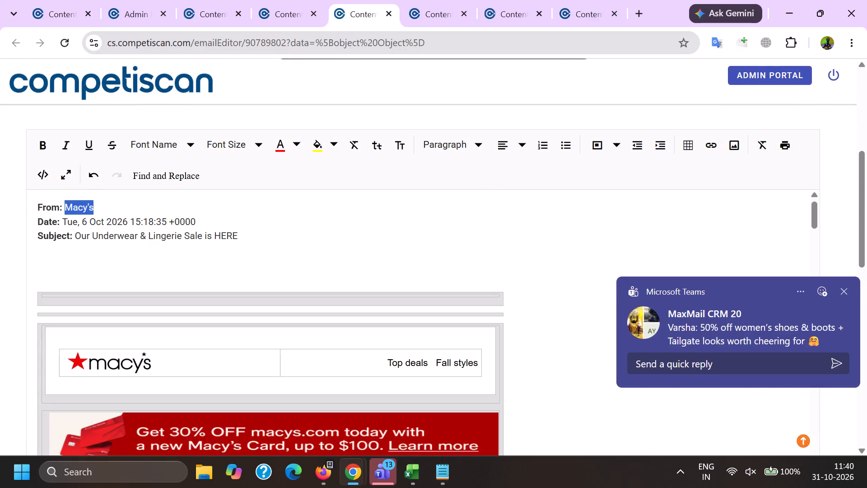
pyautogui.hotkey('ctrl', 'c')
# In the product form, replace company apc-na with Macy's and enter Macy's in the affinity/association search.
pyautogui.hotkey('alt', 'Tab')
pyautogui.scroll(-5, 146, 239)
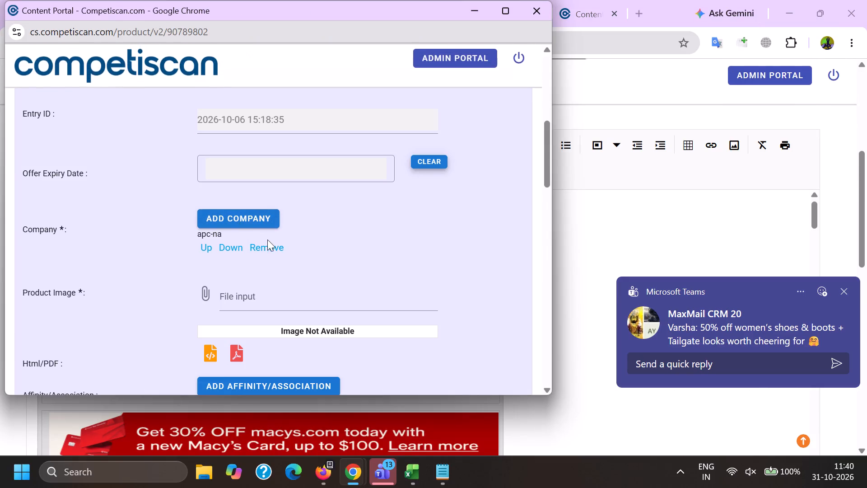
pyautogui.click(271, 247)
pyautogui.click(249, 214)
pyautogui.hotkey('ctrl', 'v')
pyautogui.click(274, 363)
pyautogui.click(329, 380)
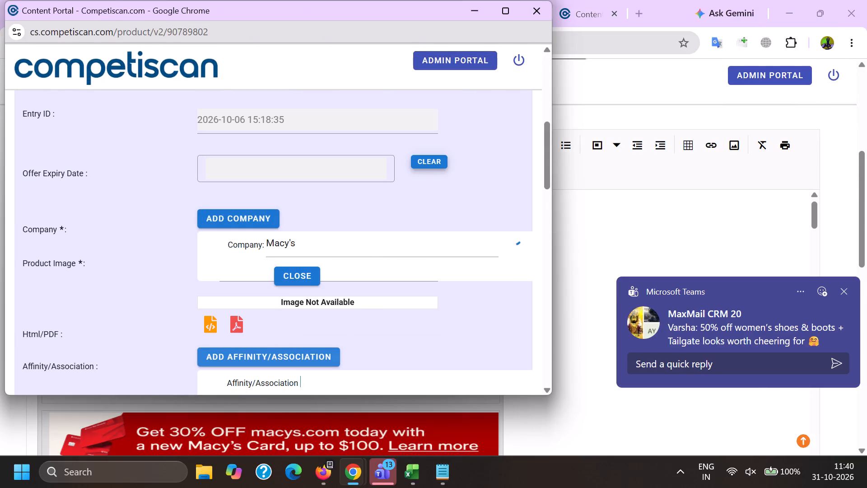
pyautogui.hotkey('ctrl', 'v')
pyautogui.click(296, 275)
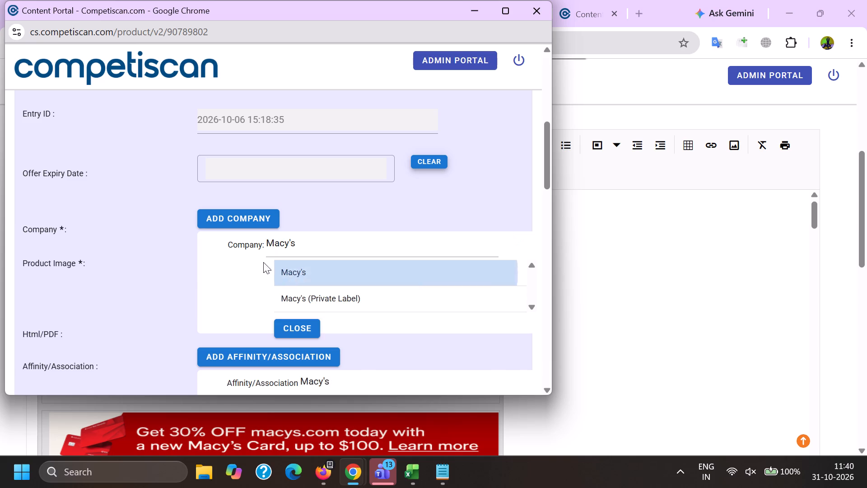
pyautogui.click(241, 252)
# Add Citibank as an additional company and pick Macy's as the affinity/association in the product form.
pyautogui.click(236, 221)
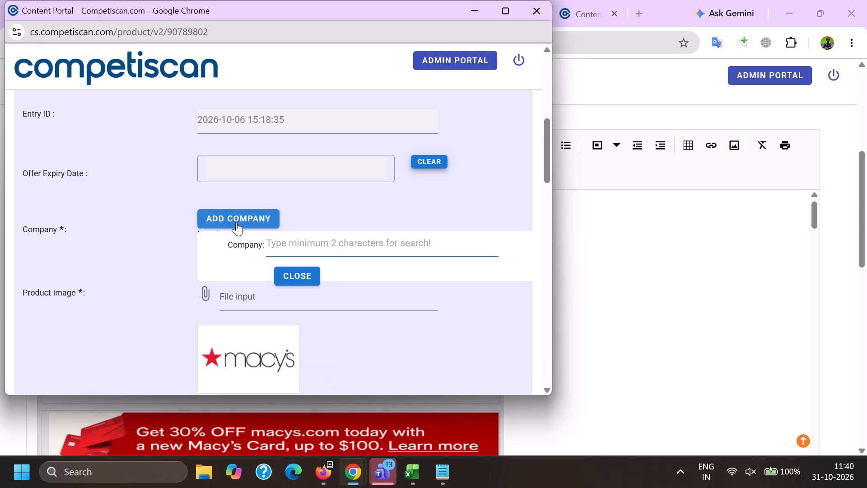
pyautogui.press('c')
pyautogui.press('i')
pyautogui.write('ti')
pyautogui.press('b')
pyautogui.press('a')
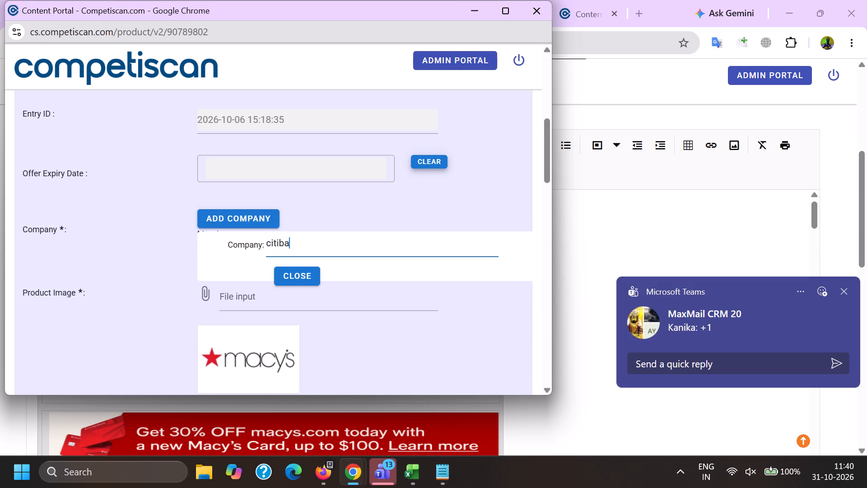
pyautogui.write('nk')
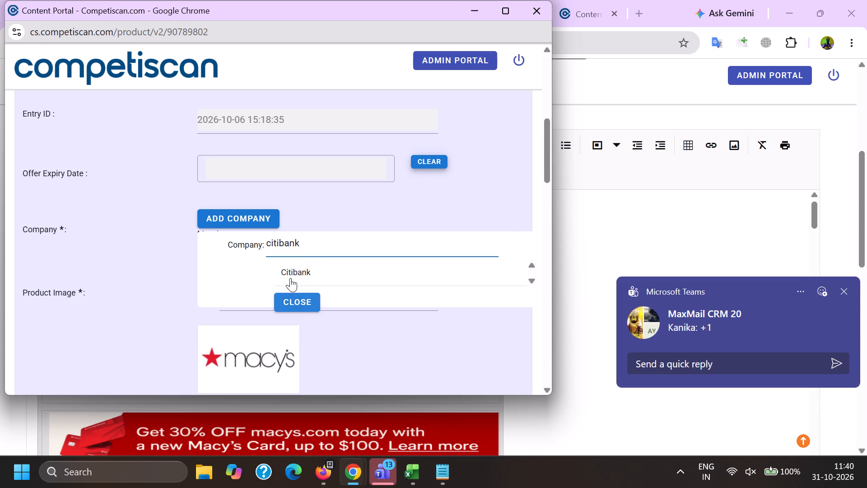
pyautogui.click(290, 278)
pyautogui.scroll(-4, 294, 214)
pyautogui.click(297, 270)
pyautogui.scroll(-3, 289, 196)
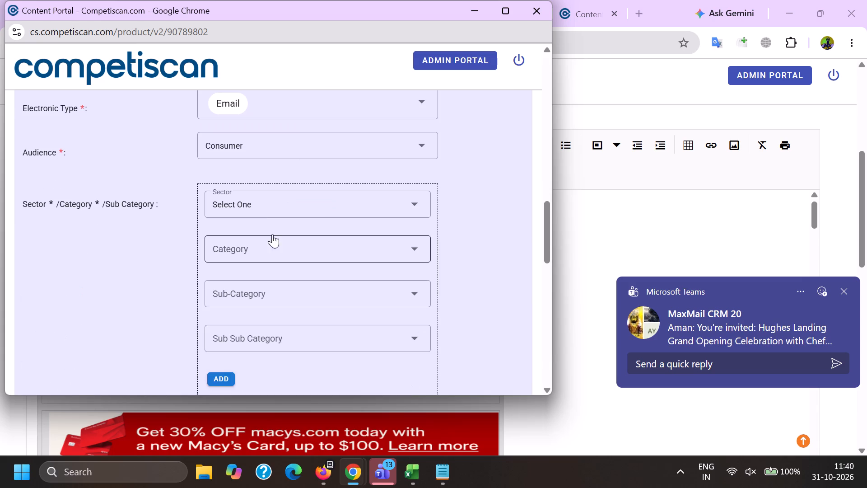
# Add a sector entry with sector Retail and category Clothing & Accessories.
pyautogui.click(255, 205)
pyautogui.scroll(-6, 255, 204)
pyautogui.click(252, 249)
pyautogui.moveTo(46, 250); pyautogui.dragTo(47, 249)
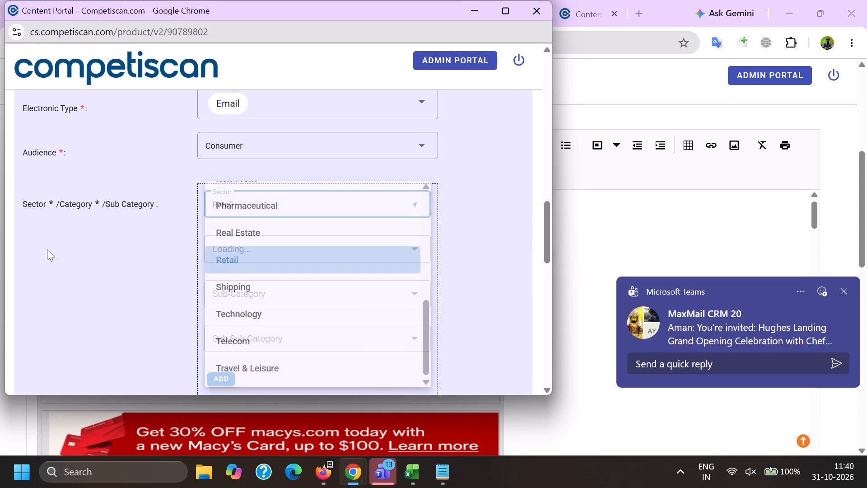
pyautogui.moveTo(47, 249); pyautogui.dragTo(72, 249)
pyautogui.click(231, 233)
pyautogui.click(234, 253)
pyautogui.scroll(-6, 234, 251)
pyautogui.click(232, 199)
pyautogui.click(176, 257)
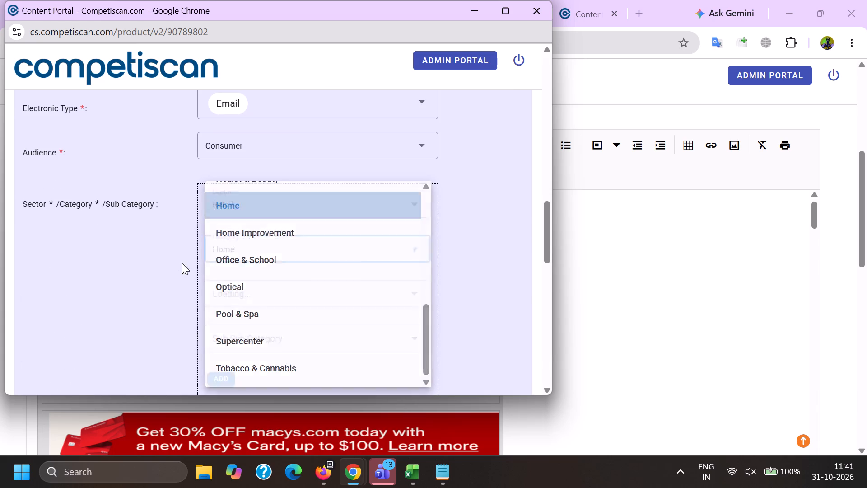
pyautogui.click(229, 283)
pyautogui.click(188, 241)
pyautogui.click(228, 239)
pyautogui.scroll(2, 227, 320)
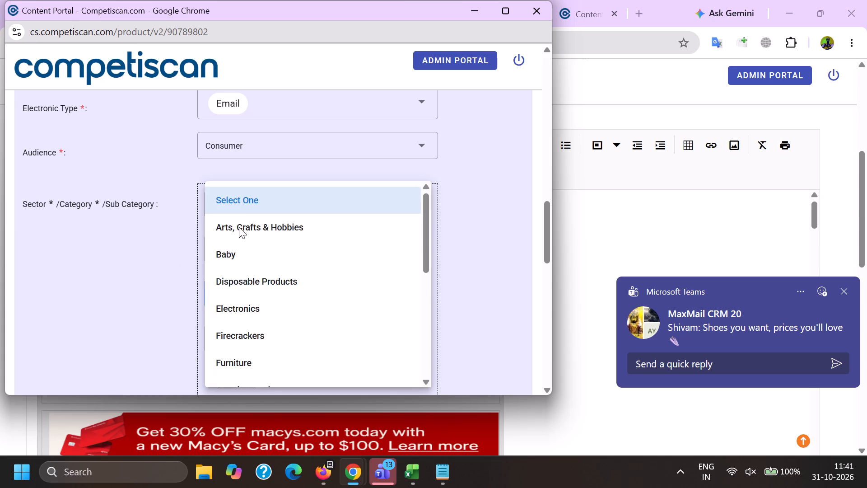
pyautogui.scroll(3, 239, 227)
pyautogui.click(253, 308)
pyautogui.moveTo(159, 302); pyautogui.dragTo(166, 304)
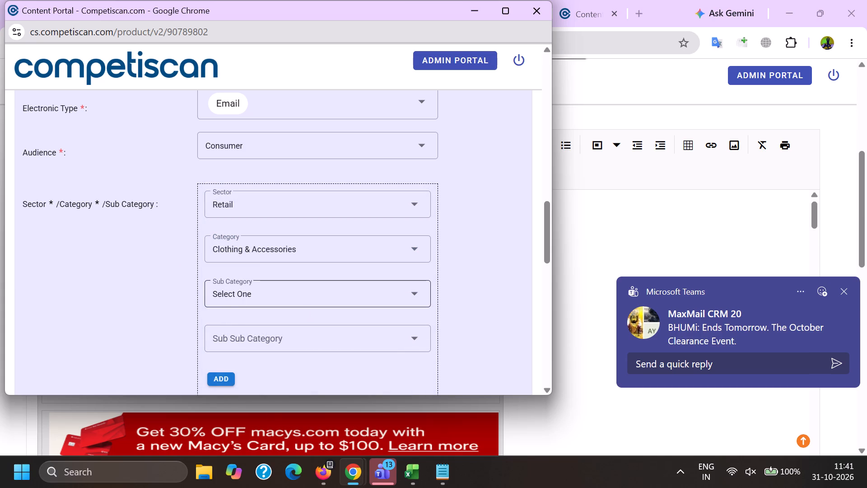
pyautogui.click(226, 381)
# Add a second sector entry: Credit Cards / Payment Cards / Private Label Cards.
pyautogui.click(247, 221)
pyautogui.scroll(6, 246, 295)
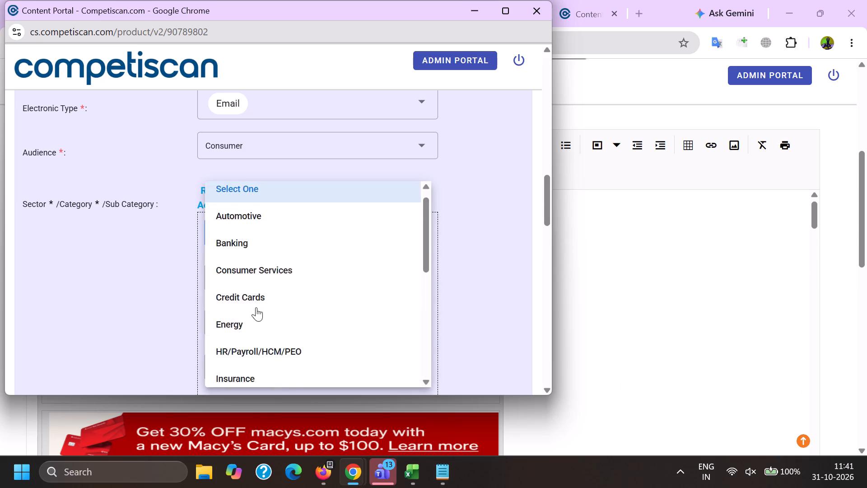
pyautogui.click(257, 310)
pyautogui.moveTo(107, 274); pyautogui.dragTo(120, 275)
pyautogui.click(264, 276)
pyautogui.scroll(-1, 276, 183)
pyautogui.click(272, 270)
pyautogui.click(257, 258)
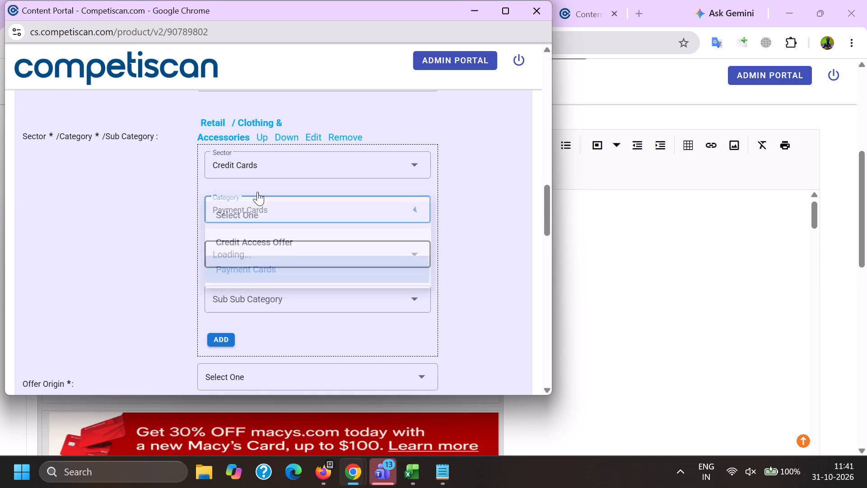
pyautogui.scroll(-2, 256, 190)
pyautogui.click(261, 265)
pyautogui.moveTo(167, 256); pyautogui.dragTo(172, 254)
pyautogui.scroll(1, 238, 267)
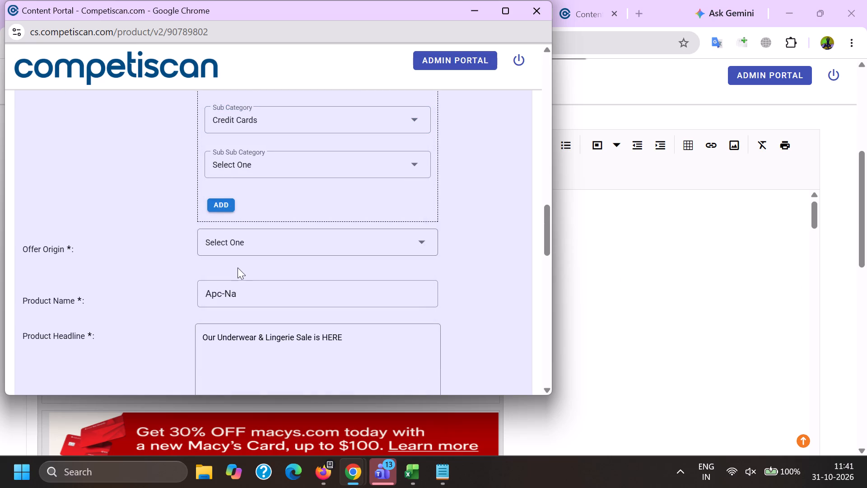
pyautogui.click(237, 192)
pyautogui.scroll(-5, 233, 205)
pyautogui.click(254, 316)
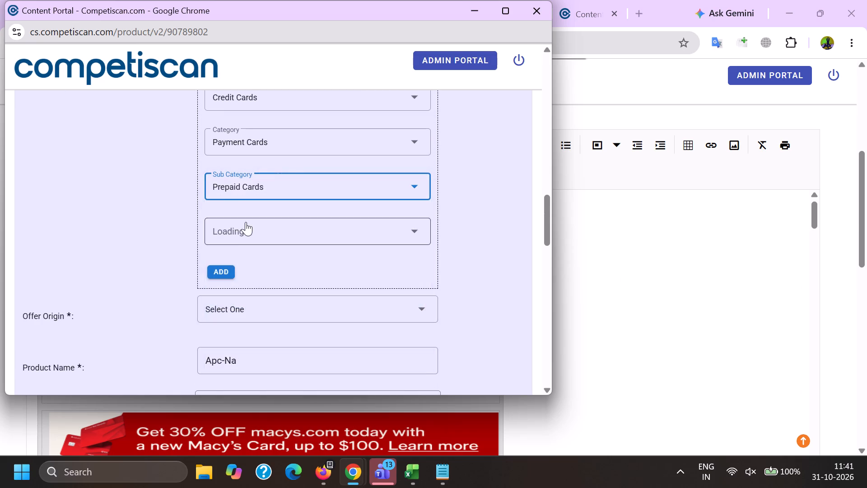
pyautogui.click(239, 185)
pyautogui.click(256, 329)
pyautogui.click(180, 306)
pyautogui.click(222, 272)
# Move the Retail / Clothing & Accessories entry down below the Credit Cards entry.
pyautogui.scroll(2, 230, 322)
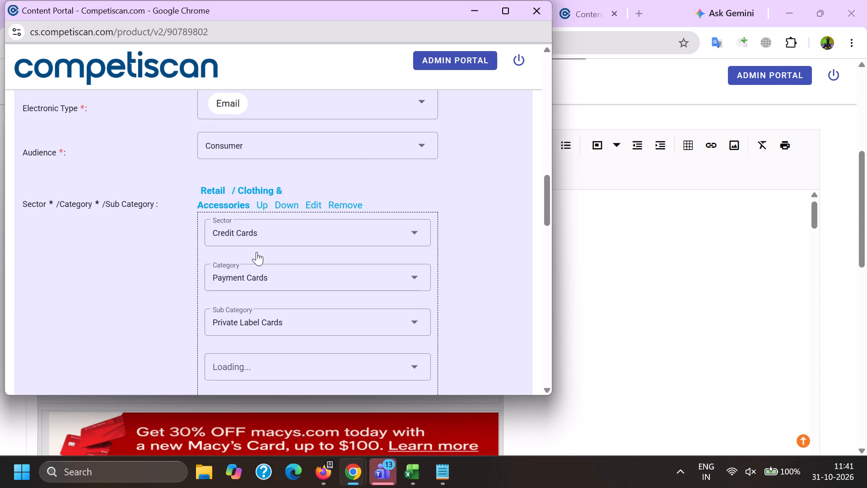
pyautogui.click(280, 203)
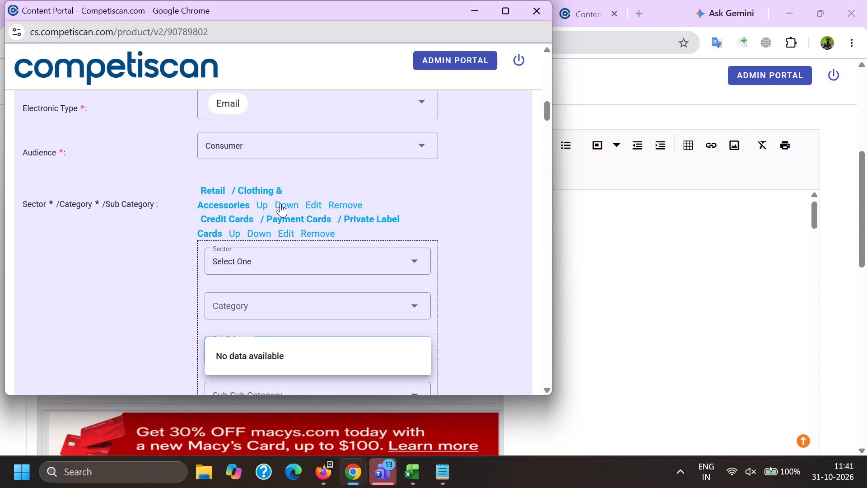
pyautogui.click(280, 203)
# Set the offer origin to Provider/Bank and look up Macy's to choose Macy's Card as the product name.
pyautogui.scroll(-2, 258, 239)
pyautogui.click(239, 346)
pyautogui.scroll(-2, 254, 234)
pyautogui.click(238, 233)
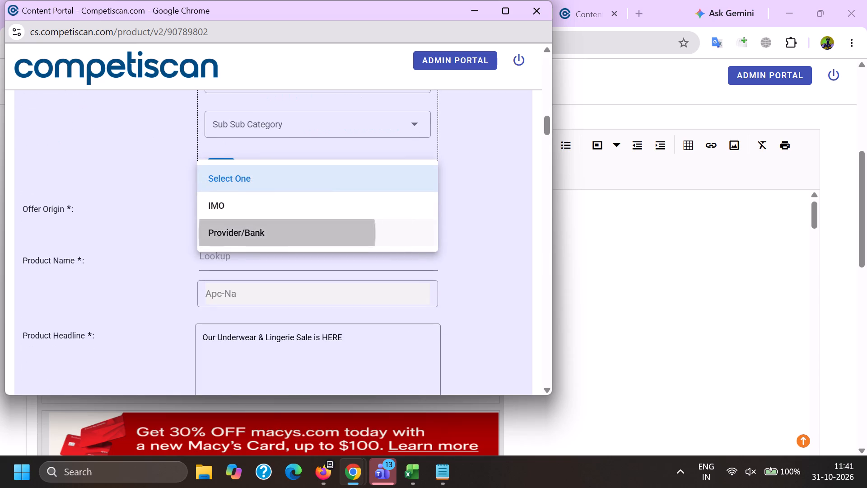
pyautogui.click(231, 261)
pyautogui.hotkey('ctrl', 'v')
pyautogui.click(247, 323)
# Move the Credit Cards / Payment Cards / Private Label Cards entry down below the Retail entry.
pyautogui.scroll(3, 247, 321)
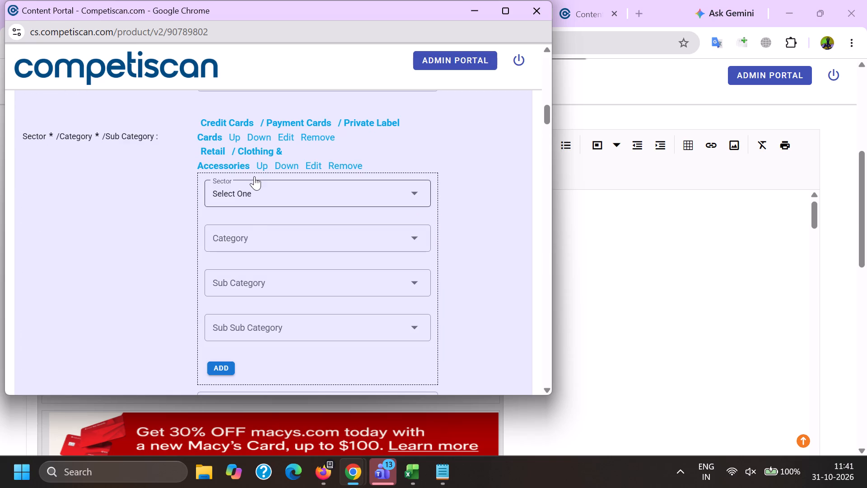
pyautogui.click(253, 136)
pyautogui.click(246, 195)
pyautogui.click(187, 262)
pyautogui.scroll(-3, 222, 183)
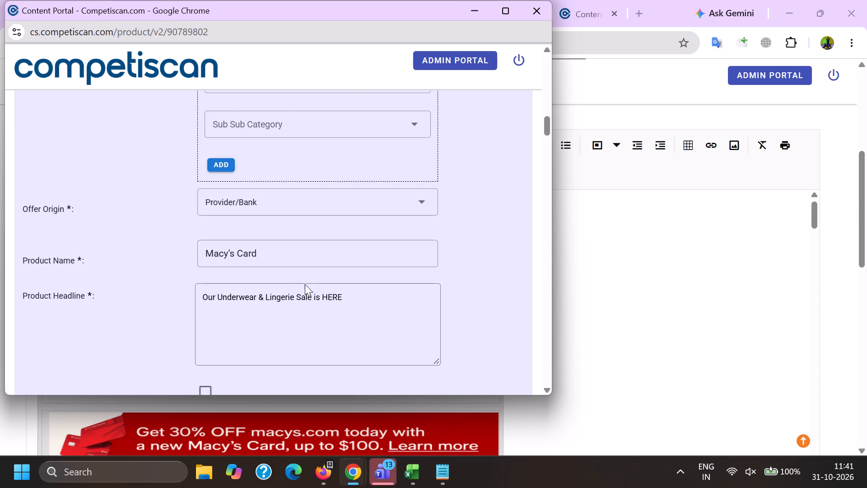
# Replace the product headline with the subject line copied from email 90789802.
pyautogui.moveTo(363, 303); pyautogui.dragTo(0, 282)
pyautogui.press('BackSpace')
pyautogui.hotkey('alt', 'Tab')
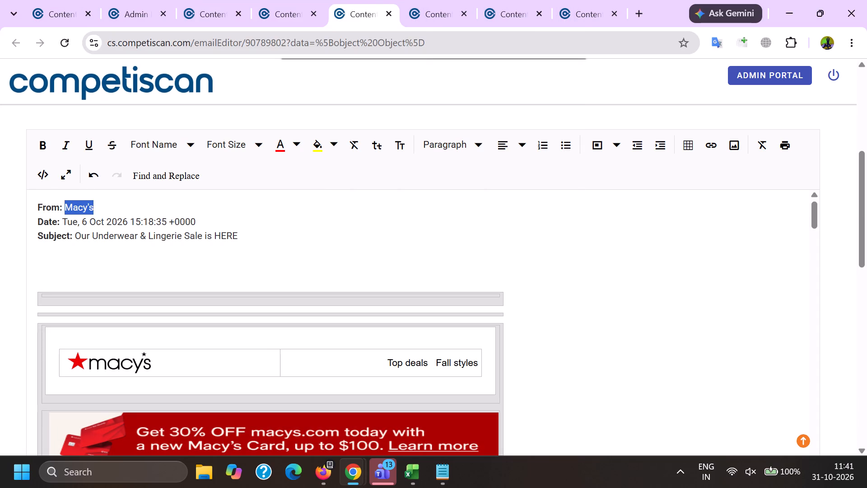
pyautogui.doubleClick(80, 233)
pyautogui.keyDown('shift'); pyautogui.click(241, 242); pyautogui.keyUp('shift')
pyautogui.hotkey('ctrl', 'c')
pyautogui.hotkey('alt', 'Tab')
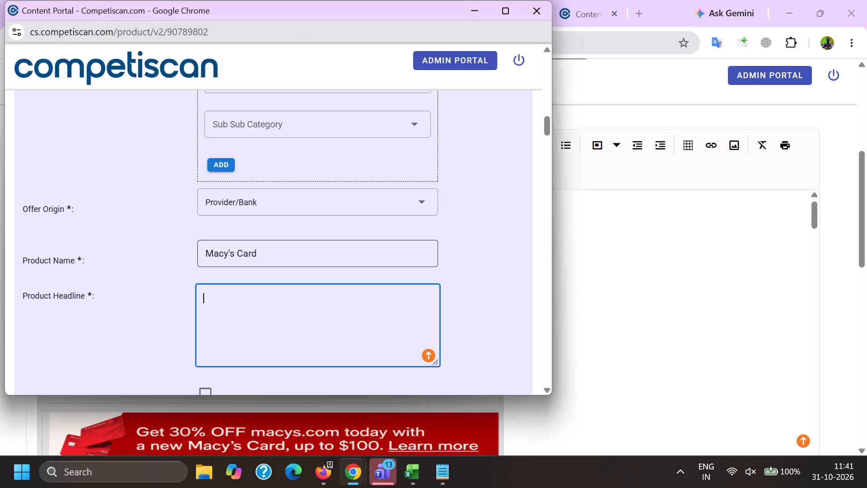
pyautogui.hotkey('ctrl', 'v')
# Edit the headline to read "Our Underwear and Lingerie Sale is HERE." with "and" for the ampersand and a closing period.
pyautogui.click(266, 300)
pyautogui.press('Left')
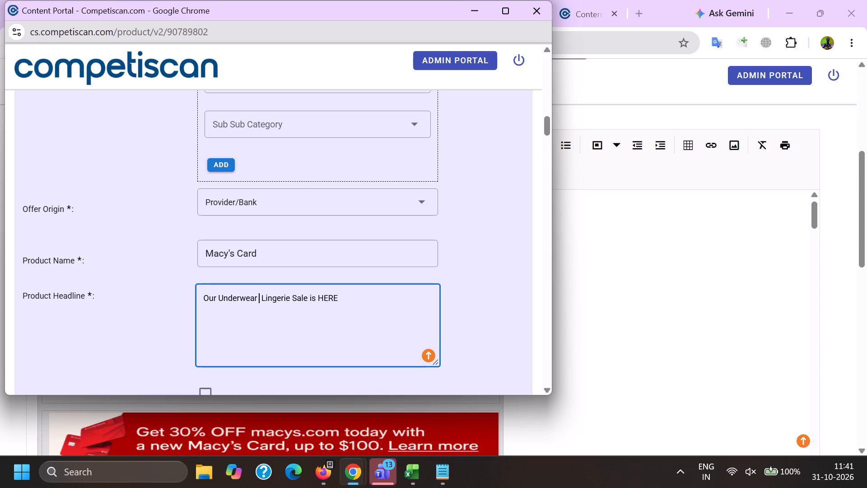
pyautogui.press('BackSpace')
pyautogui.write('and')
pyautogui.press('Down')
pyautogui.press('Down')
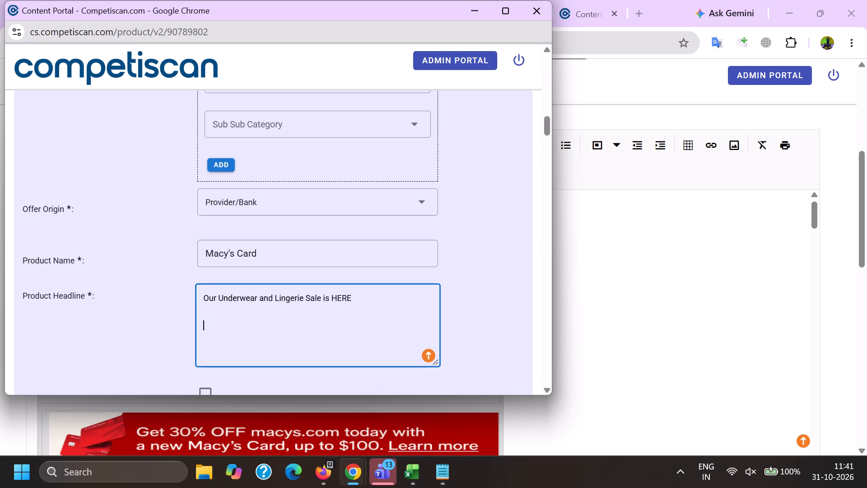
pyautogui.press('BackSpace')
pyautogui.press('BackSpace')
pyautogui.write('.')
pyautogui.press('space')
# Append "Get 30% OFF macys.com today with a new Macy's Card, up to $100", copied from product form 20970877, to the headline.
pyautogui.hotkey('alt', 'Tab')
pyautogui.click(596, 0)
pyautogui.scroll(8, 545, 245)
pyautogui.scroll(-6, 512, 251)
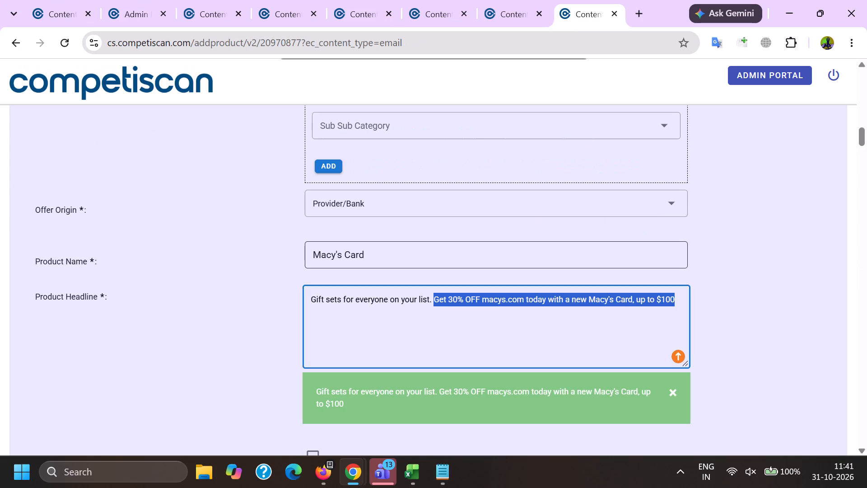
pyautogui.hotkey('ctrl', 'c')
pyautogui.hotkey('alt', 'Tab')
pyautogui.hotkey('ctrl', 'v')
# Choose the response mechanism and set the mailing type to Acquisition.
pyautogui.scroll(-6, 256, 273)
pyautogui.click(241, 188)
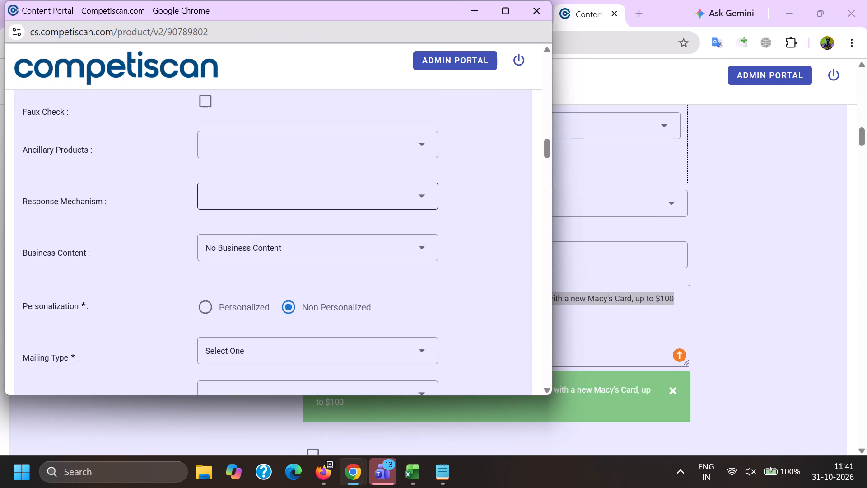
pyautogui.scroll(-8, 240, 103)
pyautogui.click(270, 236)
pyautogui.moveTo(86, 224); pyautogui.dragTo(102, 227)
pyautogui.click(239, 230)
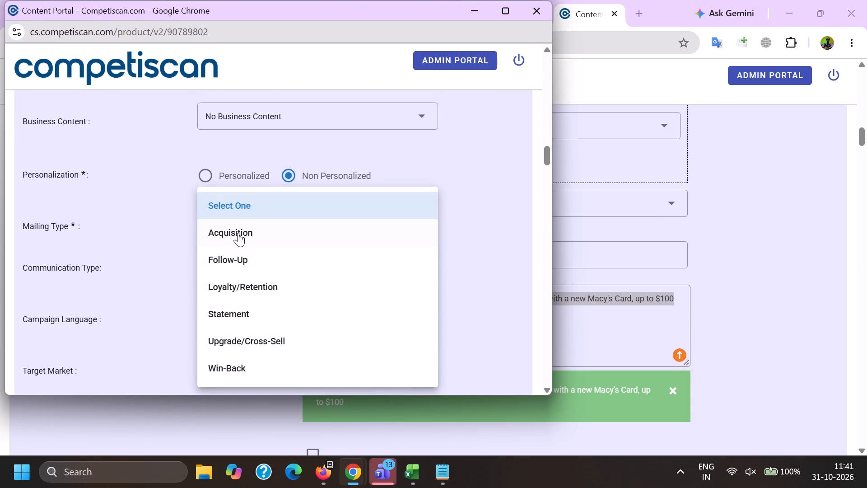
pyautogui.click(238, 233)
pyautogui.moveTo(175, 240); pyautogui.dragTo(199, 256)
# Select Bonuses/Contests/Incentives, Co-Brand and Mobile Application as communication types.
pyautogui.click(252, 267)
pyautogui.scroll(-1, 241, 162)
pyautogui.click(248, 289)
pyautogui.scroll(-4, 249, 287)
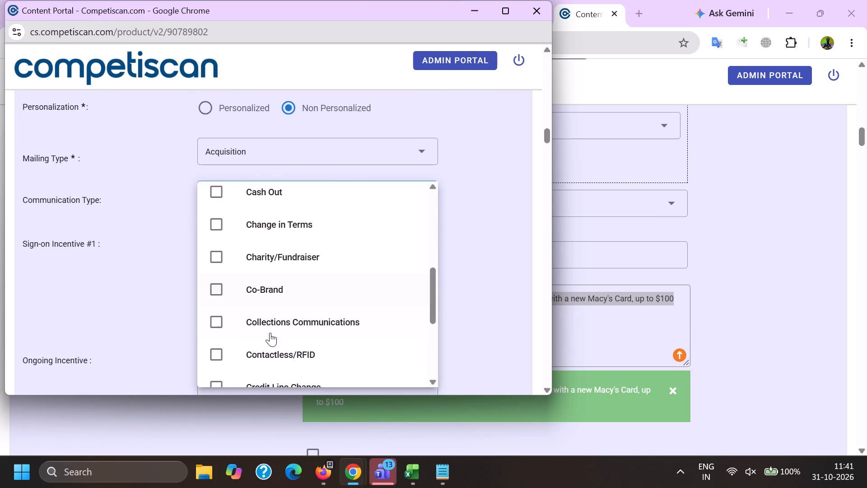
pyautogui.click(265, 277)
pyautogui.scroll(-12, 264, 278)
pyautogui.click(278, 289)
pyautogui.click(136, 293)
# Remove Mobile Application from the selected communication types.
pyautogui.hotkey('alt', 'Tab')
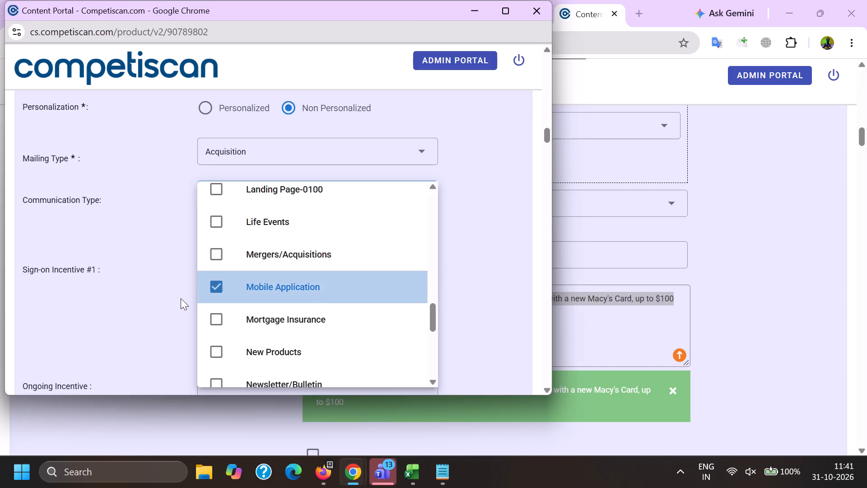
pyautogui.hotkey('alt', 'Tab')
pyautogui.click(364, 151)
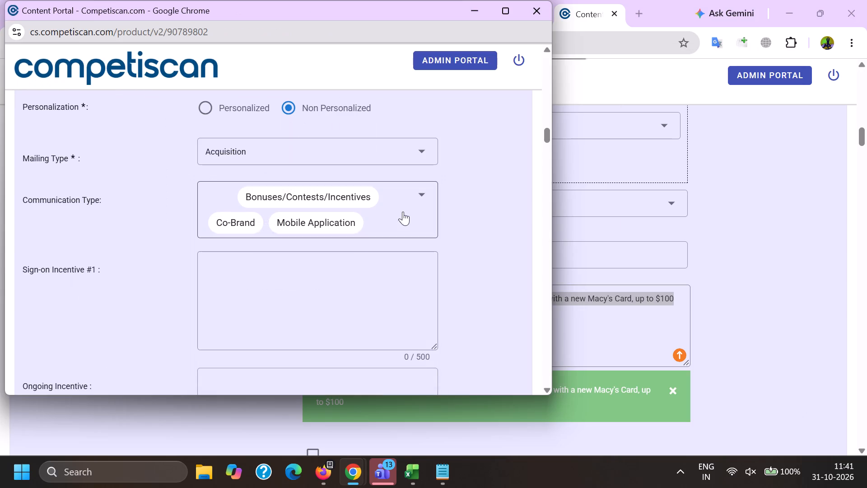
pyautogui.click(403, 210)
pyautogui.scroll(-3, 288, 303)
pyautogui.scroll(3, 290, 298)
pyautogui.click(297, 283)
pyautogui.click(129, 295)
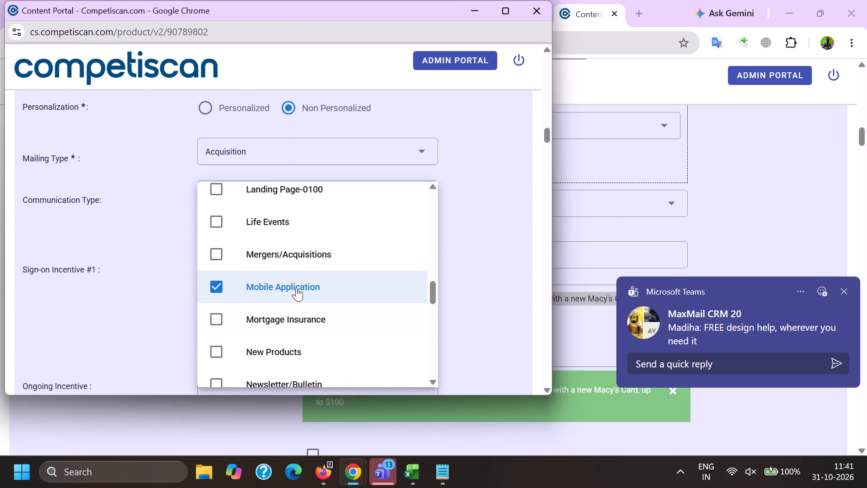
# Fill Sign-on Incentive #1 with "30% OFF macys.com today with a new Macy's Card, up to $100" copied from product form 20970877.
pyautogui.scroll(-2, 172, 244)
pyautogui.click(253, 182)
pyautogui.hotkey('alt', 'Tab')
pyautogui.scroll(-12, 506, 233)
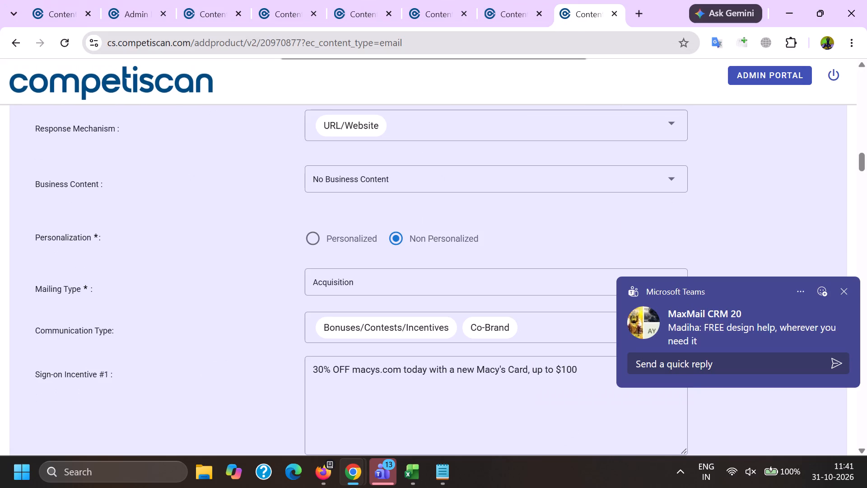
pyautogui.moveTo(610, 175); pyautogui.dragTo(235, 103)
pyautogui.hotkey('ctrl', 'c')
pyautogui.hotkey('alt', 'Tab')
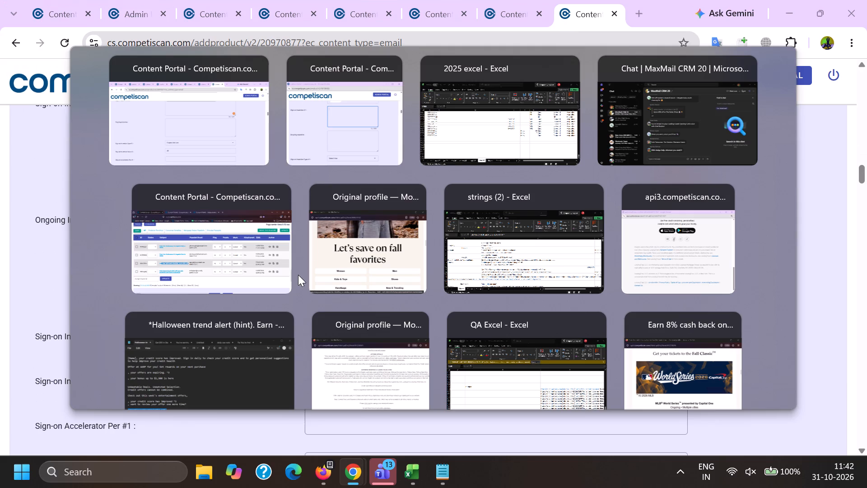
pyautogui.moveTo(321, 140); pyautogui.dragTo(320, 155)
pyautogui.click(271, 182)
pyautogui.hotkey('ctrl', 'v')
pyautogui.keyDown('ctrl'); pyautogui.click(283, 277); pyautogui.keyUp('ctrl')
pyautogui.hotkey('alt', 'Tab')
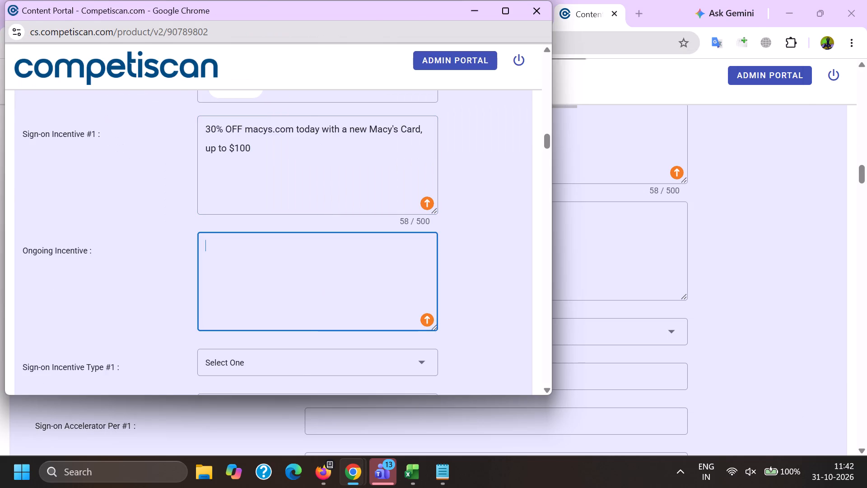
pyautogui.hotkey('alt', 'Tab')
# Set Sign-on Incentive Type #1 to Coupon/Discount and Sign-on Incentive Value #1 to 30.00.
pyautogui.scroll(-3, 271, 247)
pyautogui.click(236, 167)
pyautogui.scroll(-4, 231, 232)
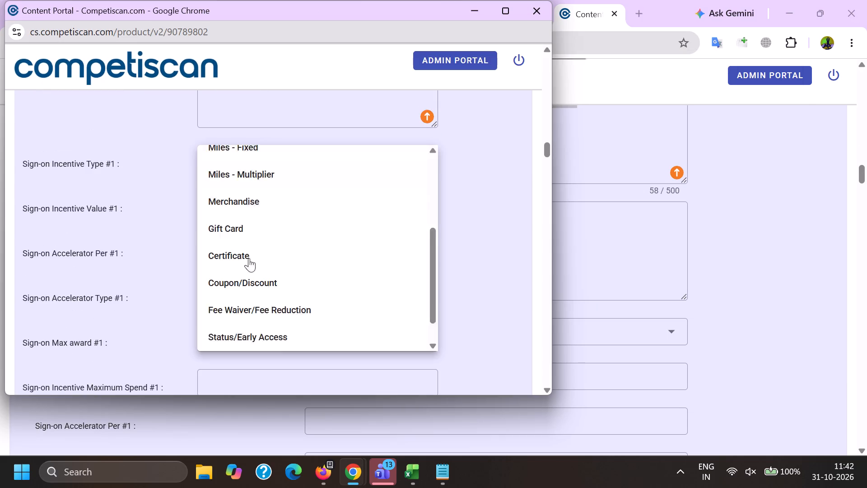
pyautogui.click(266, 242)
pyautogui.moveTo(176, 252); pyautogui.dragTo(184, 251)
pyautogui.click(232, 194)
pyautogui.press('3')
pyautogui.write('0.')
pyautogui.write('00')
# Set Sign-on Max award #1 to 30.00.
pyautogui.press('Tab')
pyautogui.press('Tab')
pyautogui.press('Tab')
pyautogui.write('30')
pyautogui.write('.0')
pyautogui.press('0')
pyautogui.press('Tab')
pyautogui.press('Tab')
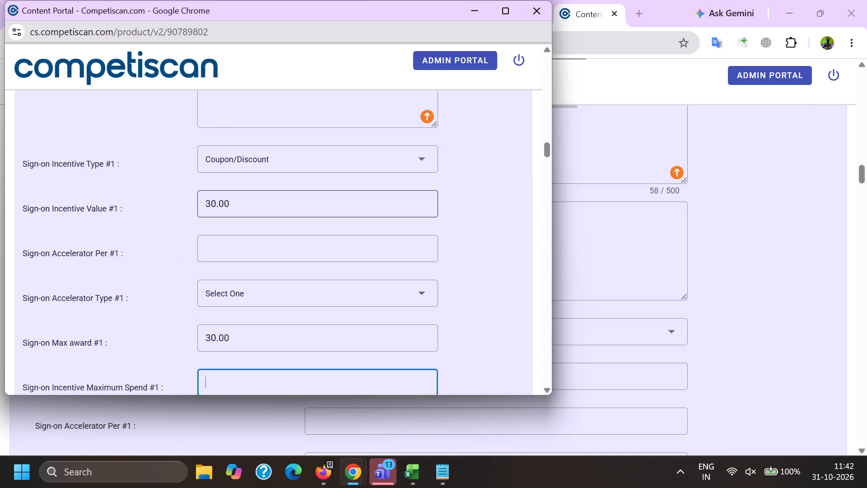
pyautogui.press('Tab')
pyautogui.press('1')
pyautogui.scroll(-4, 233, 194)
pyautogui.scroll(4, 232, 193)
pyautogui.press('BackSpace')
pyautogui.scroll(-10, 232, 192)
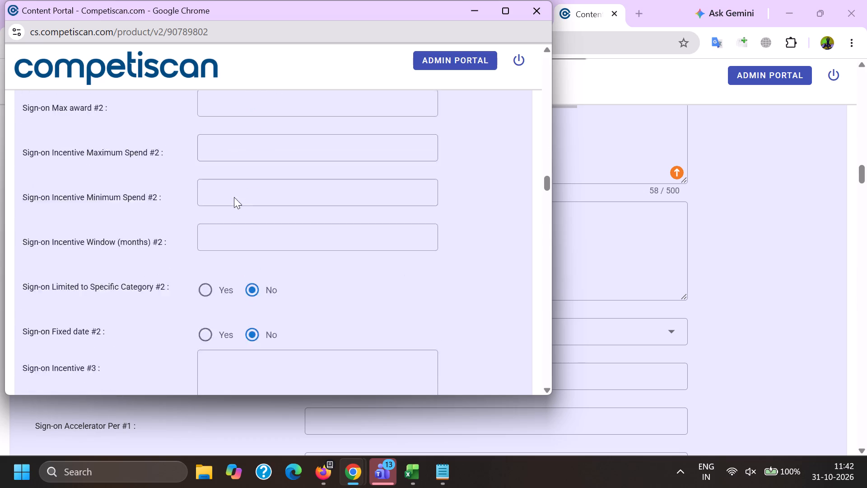
# Set the product form's Application Type to Invitation to Apply and Primary Card Level to Not Mentioned.
pyautogui.scroll(-14, 234, 197)
pyautogui.scroll(2, 217, 259)
pyautogui.click(243, 236)
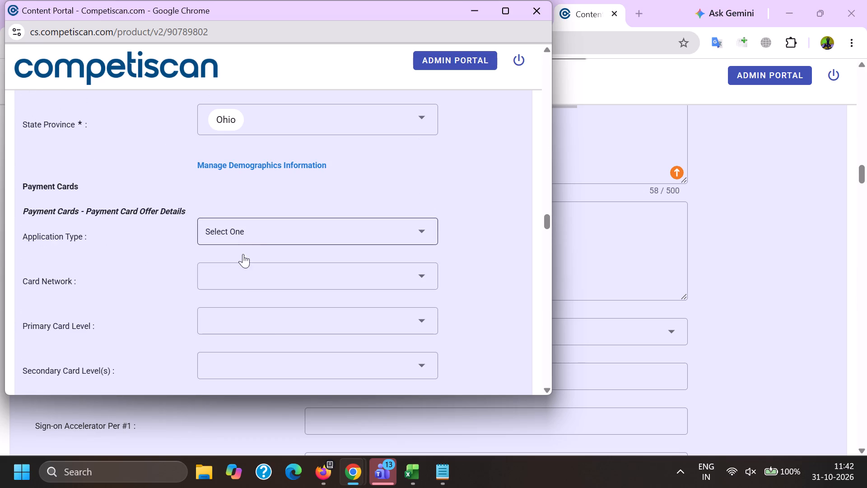
pyautogui.click(276, 278)
pyautogui.click(210, 290)
pyautogui.click(242, 323)
pyautogui.scroll(-2, 247, 237)
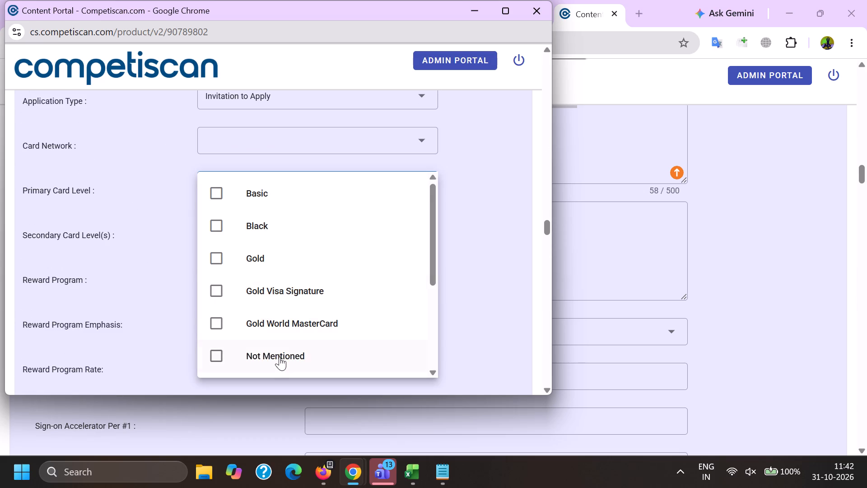
pyautogui.click(280, 357)
pyautogui.click(151, 336)
# Enable Reward Program and set Reward Program Emphasis to Points.
pyautogui.click(203, 291)
pyautogui.click(246, 342)
pyautogui.click(241, 326)
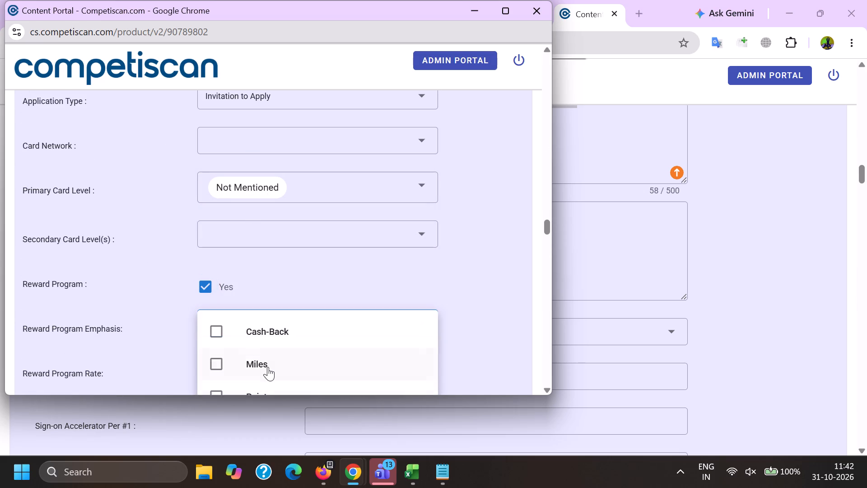
pyautogui.doubleClick(268, 366)
pyautogui.scroll(-1, 257, 252)
pyautogui.click(256, 330)
pyautogui.doubleClick(162, 327)
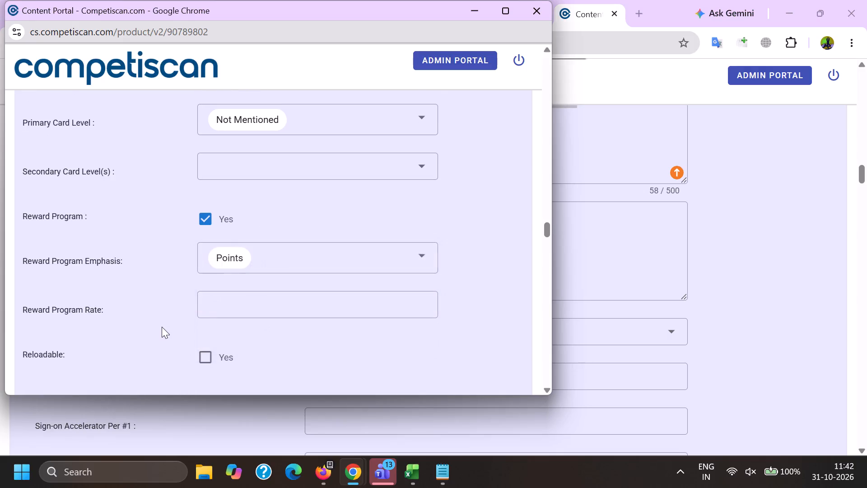
# Mark Credit Card Mentioned in the Non-Profit/Consumer Services/Retail section and submit the product form for 90789802.
pyautogui.press('End')
pyautogui.click(209, 174)
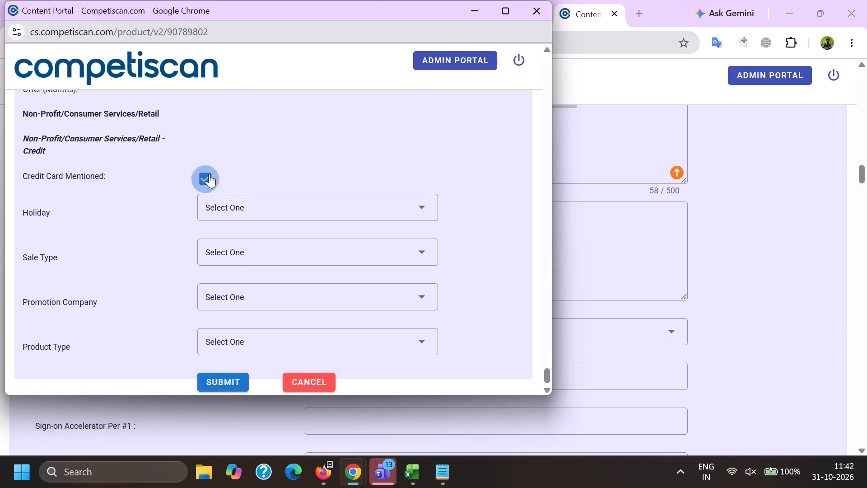
pyautogui.click(222, 385)
# Return to the email list and rerun the "Our Underwear & Lingerie Sale is HERE" subject search.
pyautogui.hotkey('alt', 'Tab')
pyautogui.click(223, 0)
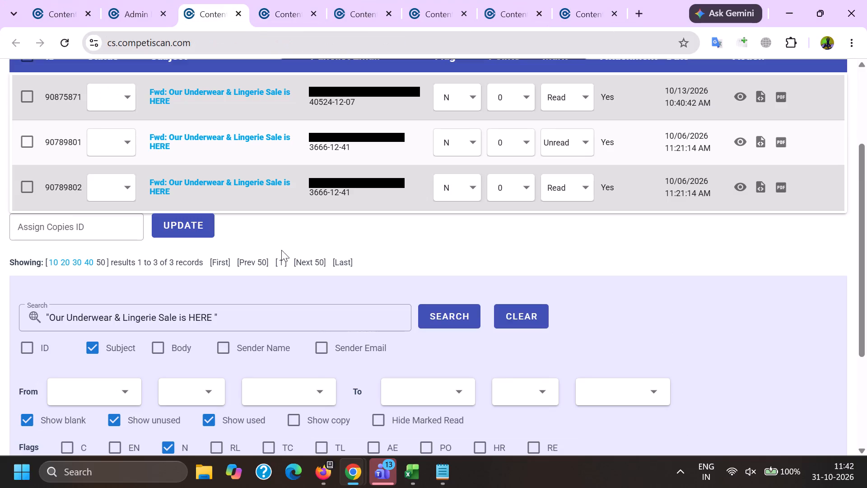
pyautogui.click(427, 312)
# Copy the subject "Your fall trend checklist, up to 30% off" of email 90815054 from the Firefox list.
pyautogui.click(320, 470)
pyautogui.click(166, 416)
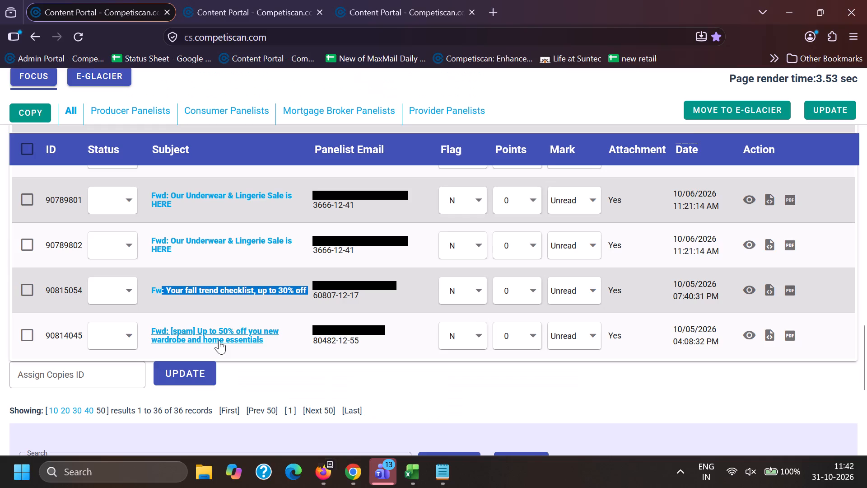
pyautogui.hotkey('ctrl', 'c')
pyautogui.hotkey('alt', 'Tab')
# Assign emails 90875871 and 90789801 as copies of used email 90789802.
pyautogui.tripleClick(62, 320)
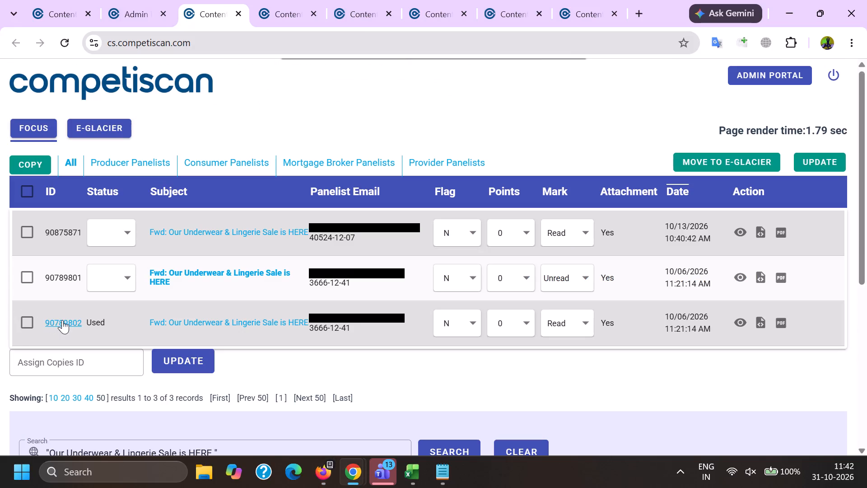
pyautogui.click(21, 279)
pyautogui.click(28, 235)
pyautogui.click(172, 361)
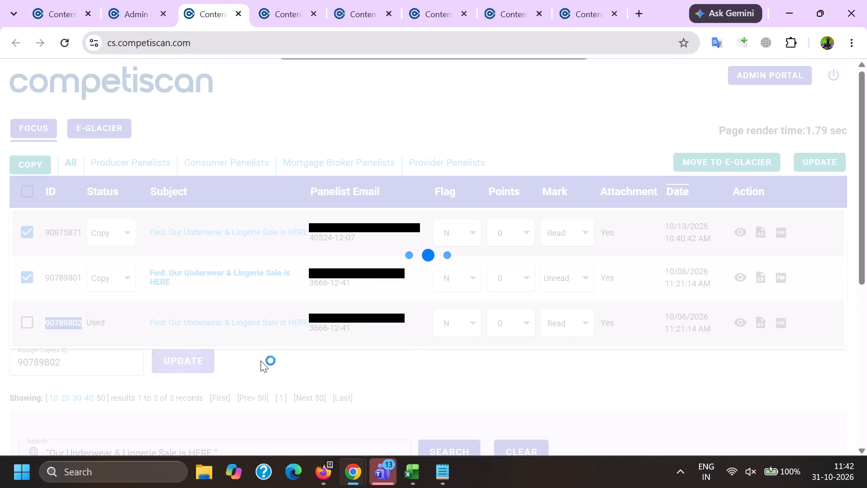
pyautogui.click(290, 445)
# Search email subjects for the quoted phrase ": Your fall trend checklist, up to 30% off ".
pyautogui.scroll(-4, 261, 279)
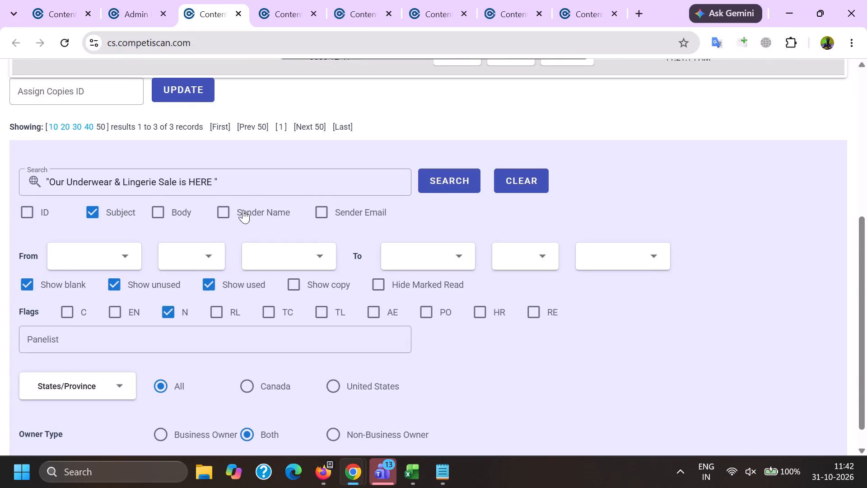
pyautogui.moveTo(263, 178); pyautogui.dragTo(0, 165)
pyautogui.press('BackSpace')
pyautogui.hotkey('shift', '"')
pyautogui.hotkey('ctrl', 'v')
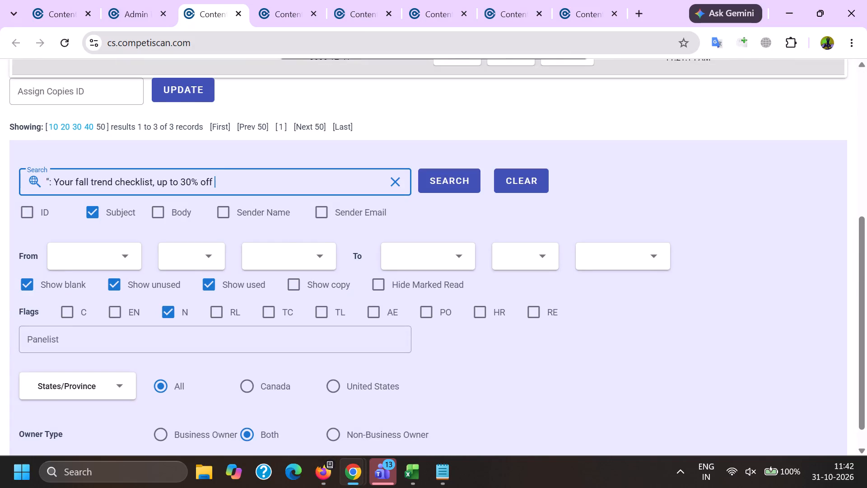
pyautogui.hotkey('shift', '"')
pyautogui.press('Return')
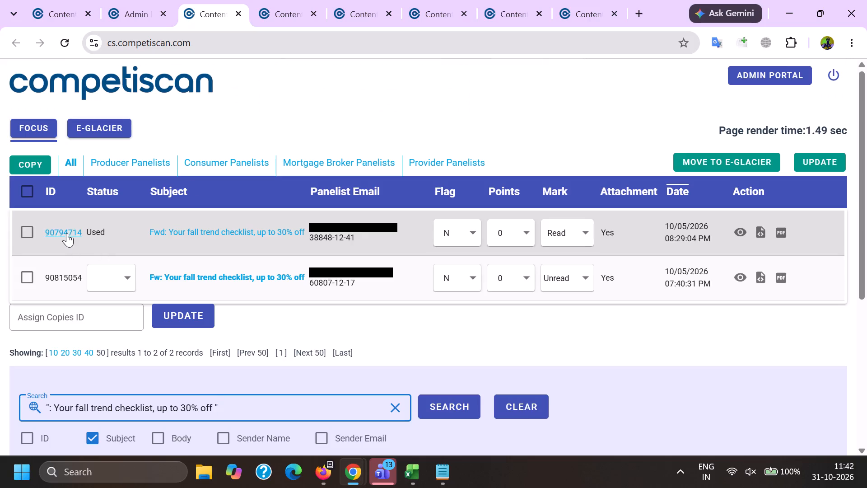
pyautogui.tripleClick(67, 232)
pyautogui.moveTo(67, 232); pyautogui.dragTo(70, 247)
pyautogui.click(38, 278)
pyautogui.click(188, 309)
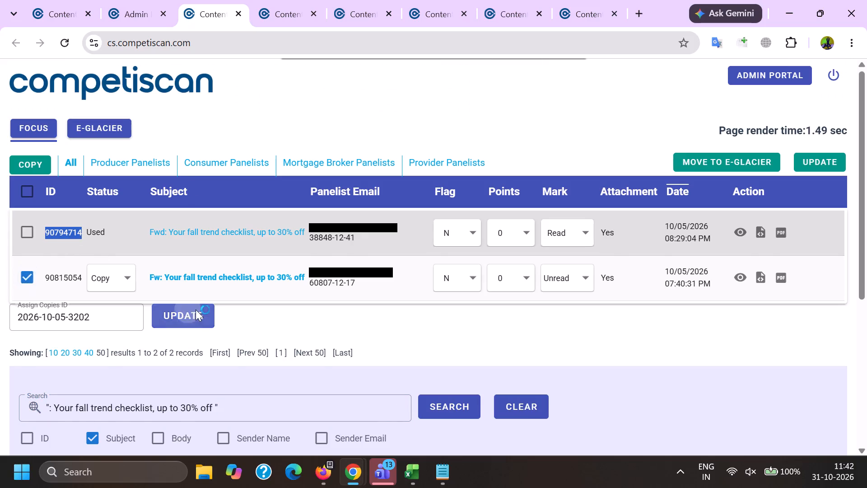
# Search email subjects for the quoted phrase "Flash Sale: jewelry and watches up to 70% off", copied from the Firefox list.
pyautogui.hotkey('alt', 'Tab')
pyautogui.scroll(1, 176, 260)
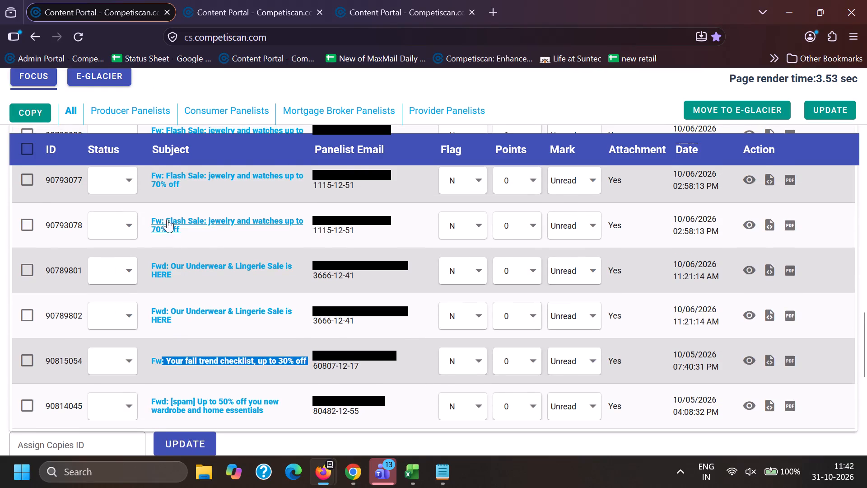
pyautogui.moveTo(165, 211); pyautogui.dragTo(202, 239)
pyautogui.hotkey('ctrl', 'c')
pyautogui.hotkey('alt', 'Tab')
pyautogui.click(223, 365)
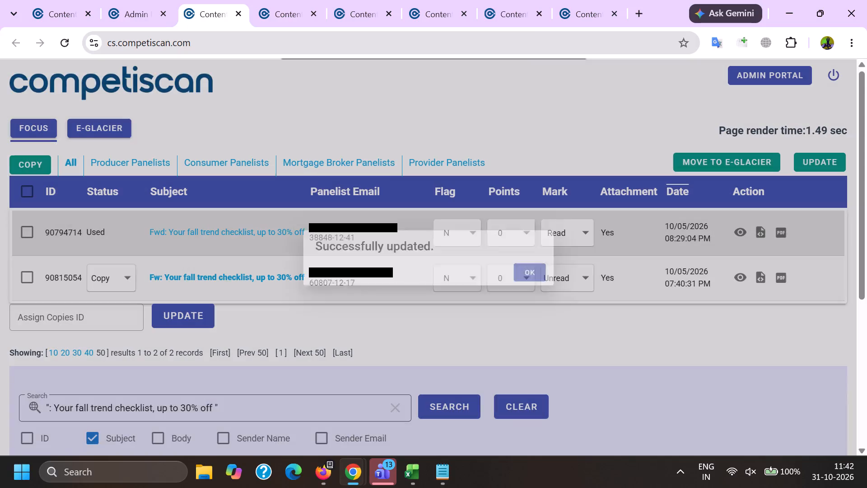
pyautogui.moveTo(274, 407); pyautogui.dragTo(1, 430)
pyautogui.press('BackSpace')
pyautogui.hotkey('shift', '"')
pyautogui.hotkey('ctrl', 'v')
pyautogui.hotkey('shift', '"')
pyautogui.press('Return')
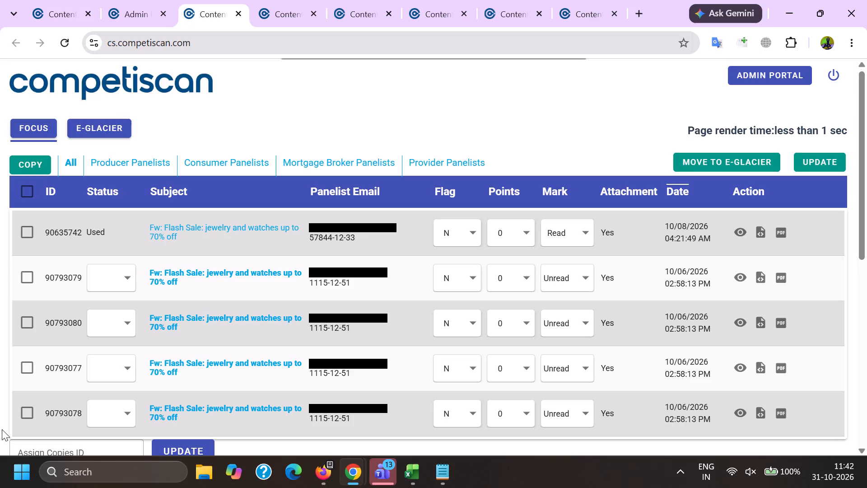
pyautogui.click(60, 238)
pyautogui.tripleClick(58, 230)
pyautogui.doubleClick(58, 230)
pyautogui.click(39, 267)
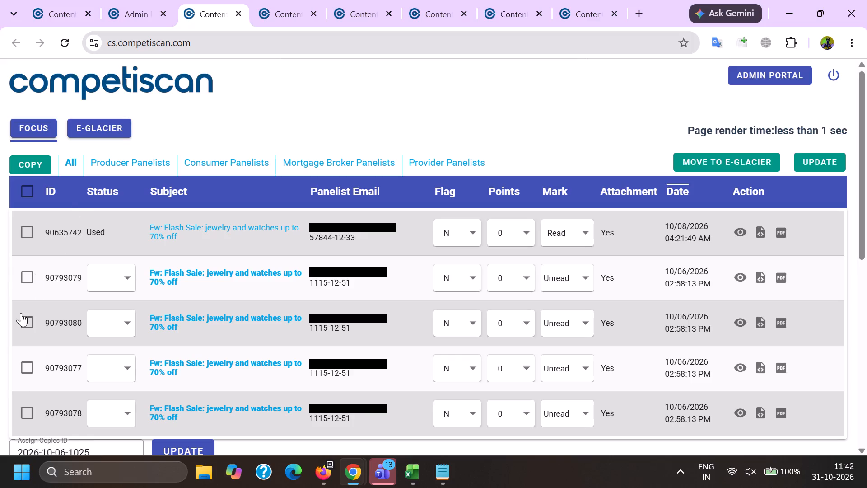
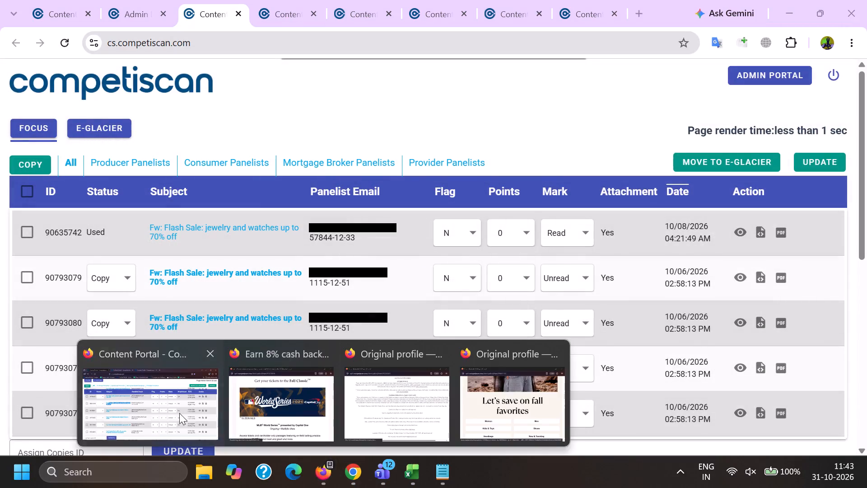
# Search email subjects in Chrome for the quoted phrase "Flash Sale: up to 65% off handbags, wallets, belts, hats & more ", copied from the Firefox list.
pyautogui.scroll(3, 189, 272)
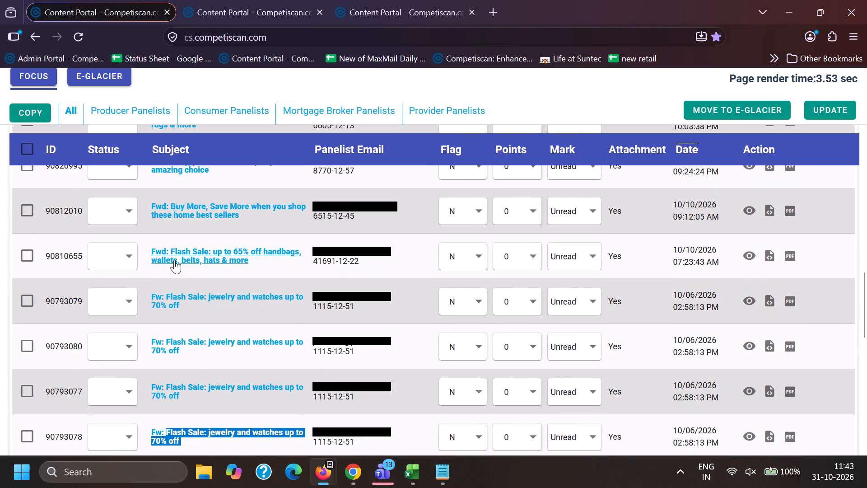
pyautogui.moveTo(171, 243); pyautogui.dragTo(265, 265)
pyautogui.hotkey('ctrl', 'c')
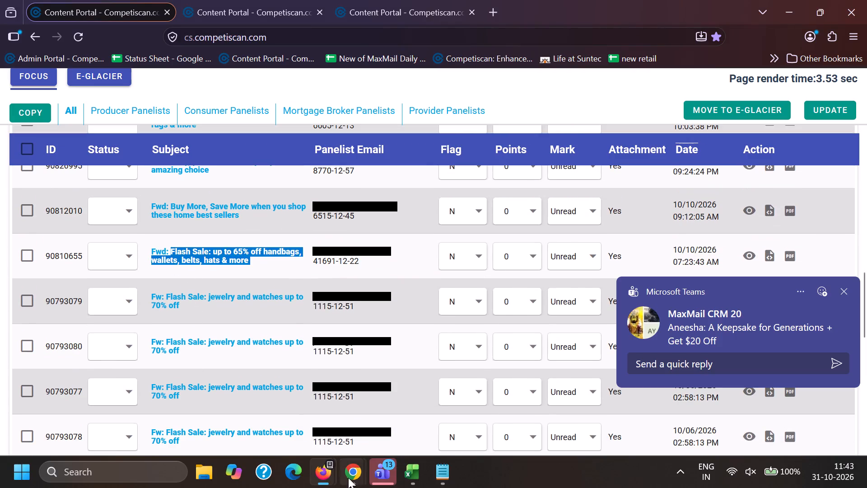
pyautogui.click(349, 477)
pyautogui.click(361, 487)
pyautogui.click(251, 431)
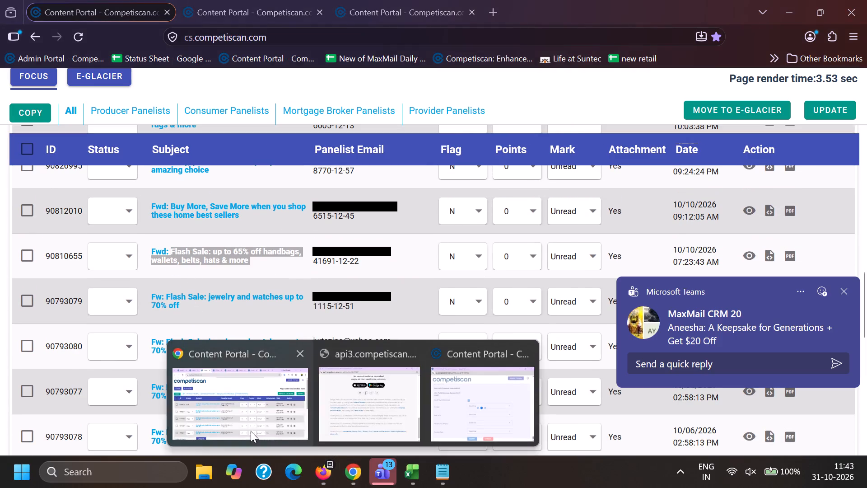
pyautogui.scroll(-4, 201, 299)
pyautogui.moveTo(288, 277); pyautogui.dragTo(2, 244)
pyautogui.press('BackSpace')
pyautogui.hotkey('shift', '"')
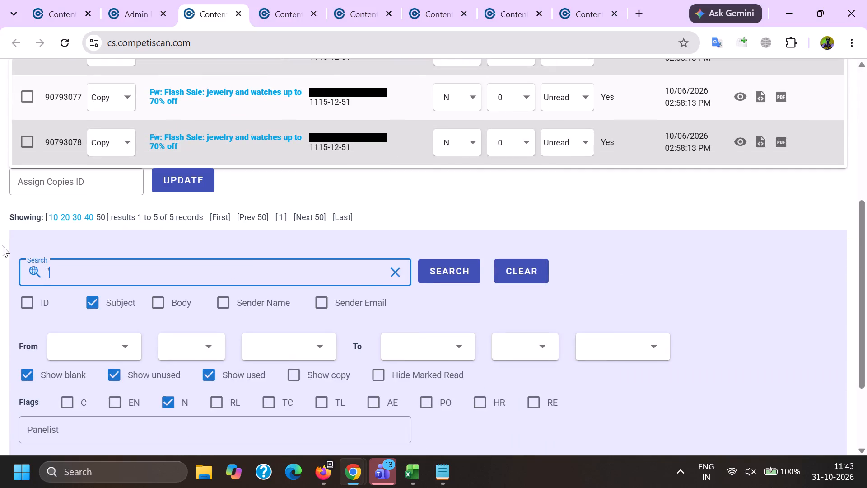
pyautogui.hotkey('ctrl', 'v')
pyautogui.hotkey('shift', '"')
pyautogui.press('Return')
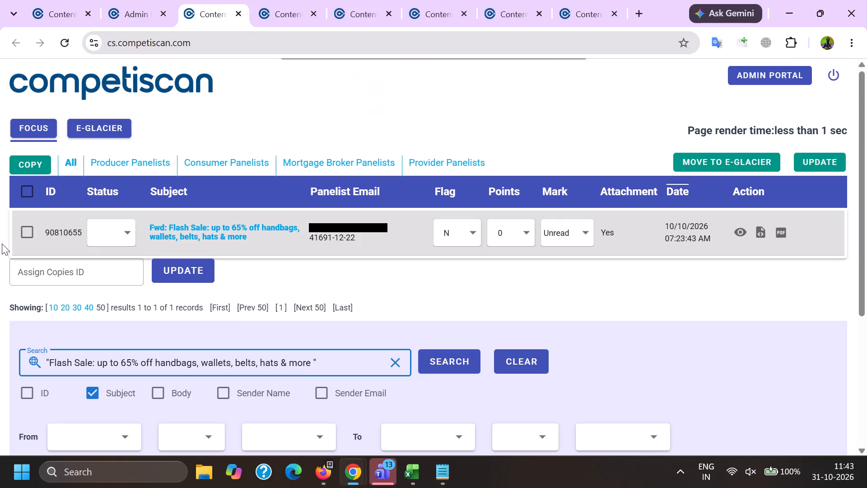
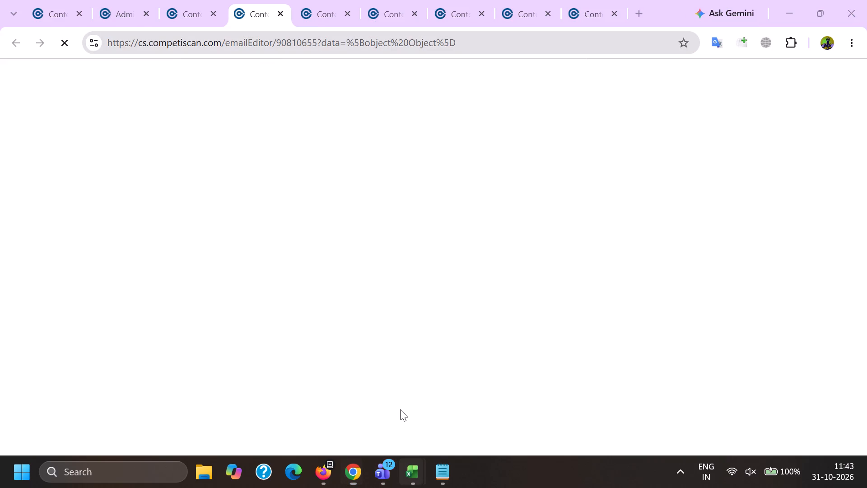
pyautogui.click(550, 422)
pyautogui.click(63, 310)
pyautogui.hotkey('ctrl', 'v')
pyautogui.click(101, 305)
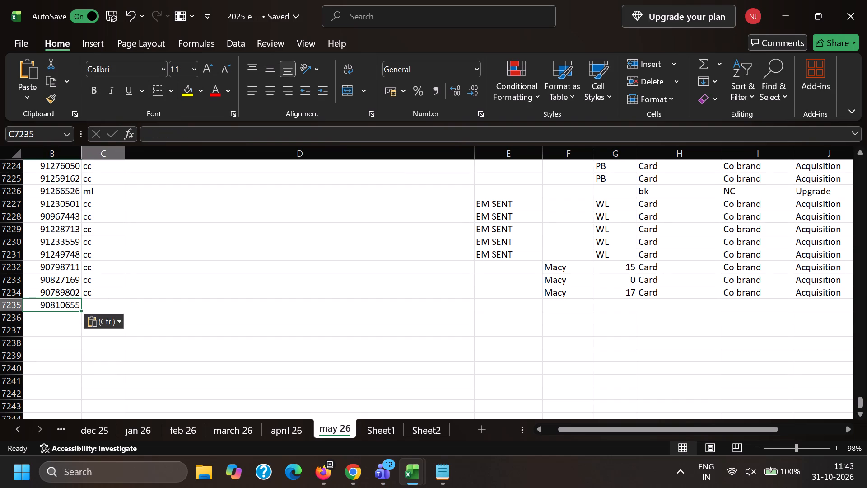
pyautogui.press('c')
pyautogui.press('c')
pyautogui.press('Right')
pyautogui.press('Right')
pyautogui.press('Right')
pyautogui.press('Up')
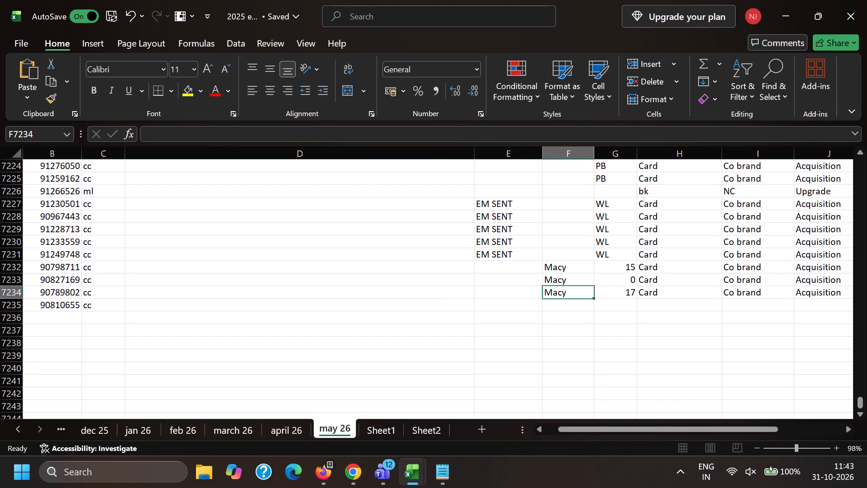
pyautogui.hotkey('shift', 'Right')
pyautogui.hotkey('shift', 'Right')
pyautogui.hotkey('shift', 'Right')
pyautogui.hotkey('shift', 'Right')
pyautogui.hotkey('ctrl', 'c')
pyautogui.press('Down')
pyautogui.hotkey('ctrl', 'v')
pyautogui.press('Down')
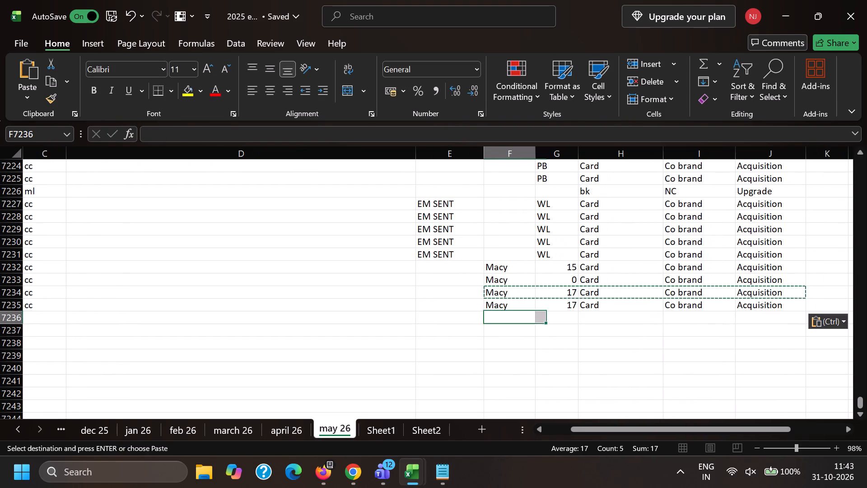
# Delete the forwarded-message line, the sender's address and the recipient line from the header of email 90810655.
pyautogui.hotkey('alt', 'Tab')
pyautogui.scroll(-1, 208, 225)
pyautogui.moveTo(203, 279); pyautogui.dragTo(194, 277)
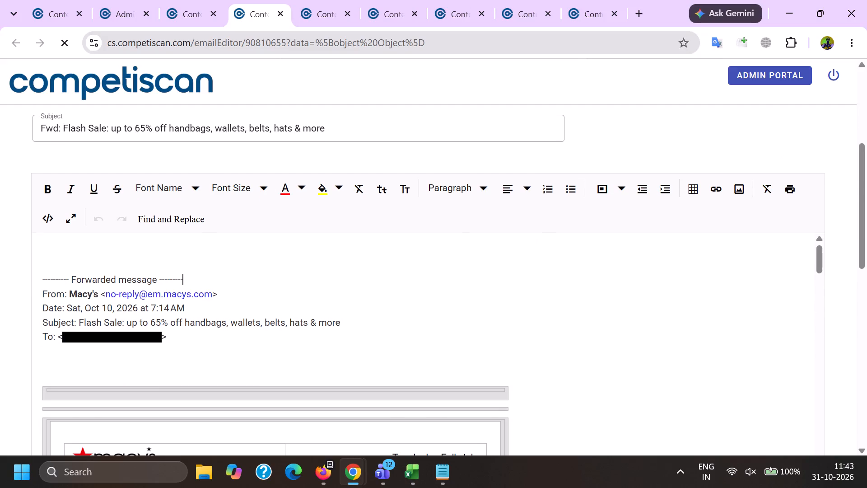
pyautogui.moveTo(194, 277); pyautogui.dragTo(0, 225)
pyautogui.press('BackSpace')
pyautogui.moveTo(99, 265); pyautogui.dragTo(232, 266)
pyautogui.press('BackSpace')
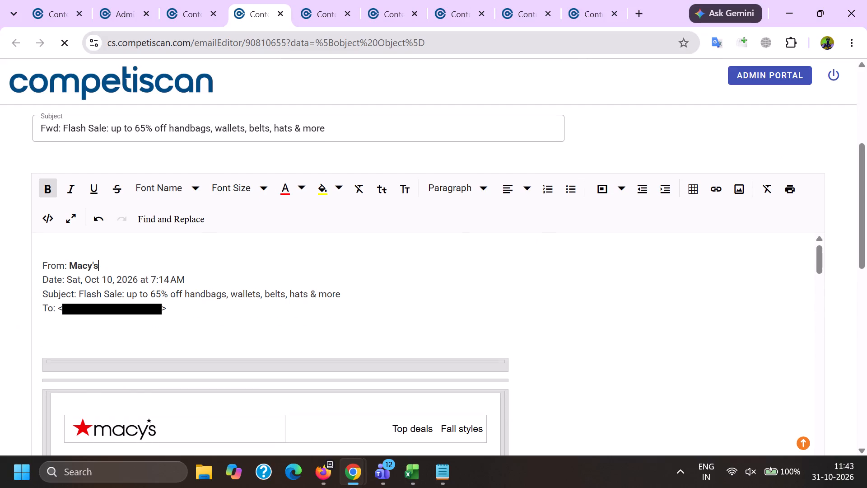
pyautogui.moveTo(210, 318); pyautogui.dragTo(2, 308)
pyautogui.press('BackSpace')
# Remove the links from the Macy's Card 30% OFF banner image and the Sign Up text in the texts banner.
pyautogui.scroll(-2, 210, 185)
pyautogui.click(302, 352)
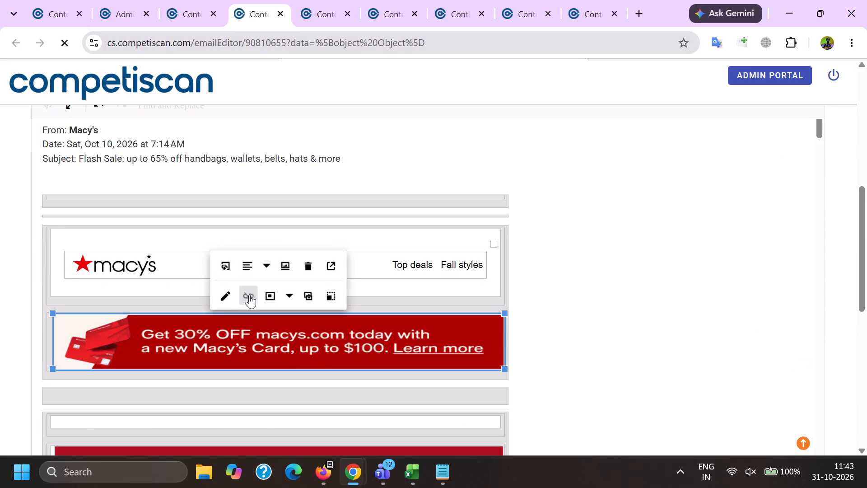
pyautogui.click(249, 294)
pyautogui.scroll(-20, 247, 298)
pyautogui.scroll(-20, 247, 298)
pyautogui.scroll(-7, 247, 298)
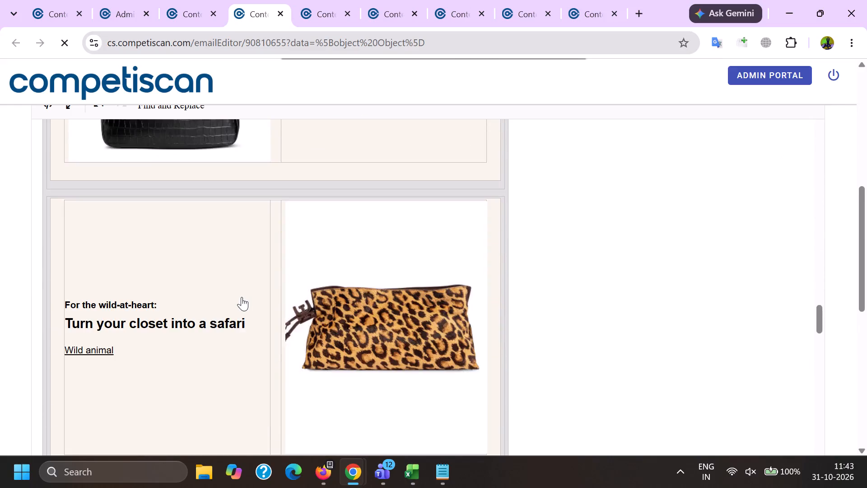
pyautogui.scroll(-7, 242, 297)
pyautogui.scroll(1, 240, 291)
pyautogui.scroll(-14, 243, 292)
pyautogui.scroll(-14, 247, 302)
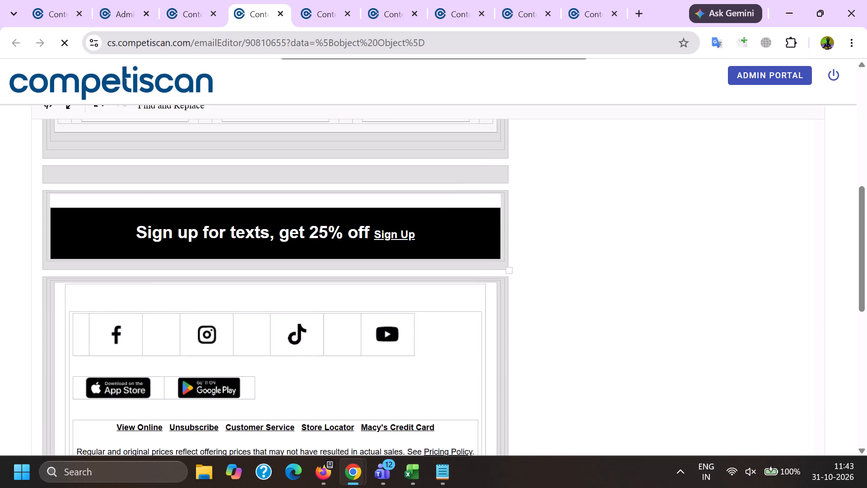
pyautogui.click(379, 225)
pyautogui.click(453, 247)
# Remove the links from the YouTube, TikTok, Instagram and Facebook icons and the App Store and Google Play badges.
pyautogui.click(391, 337)
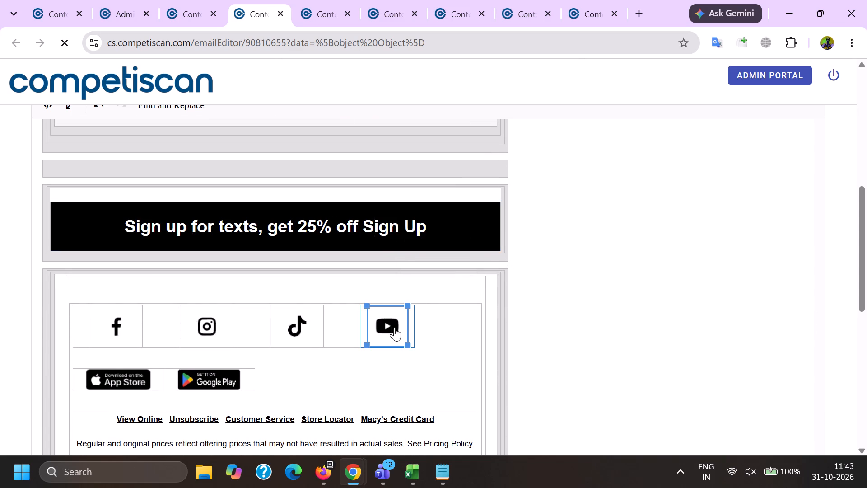
pyautogui.click(407, 286)
pyautogui.click(296, 325)
pyautogui.click(316, 288)
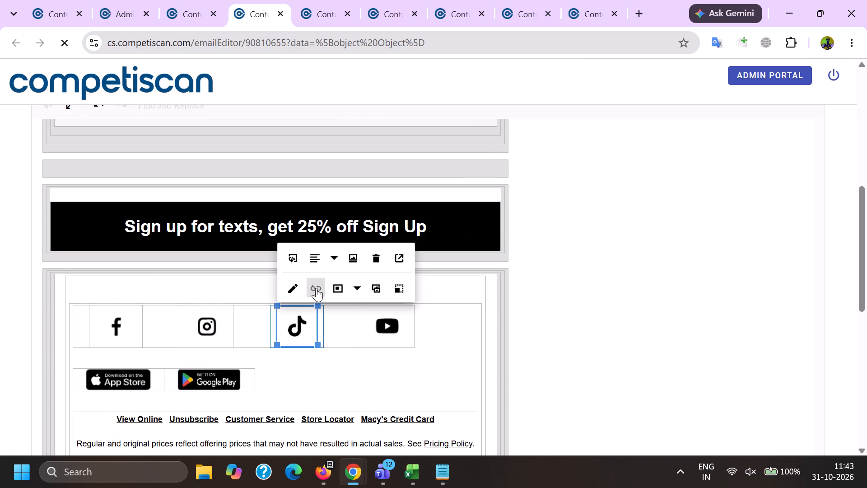
pyautogui.click(196, 327)
pyautogui.click(224, 291)
pyautogui.click(122, 322)
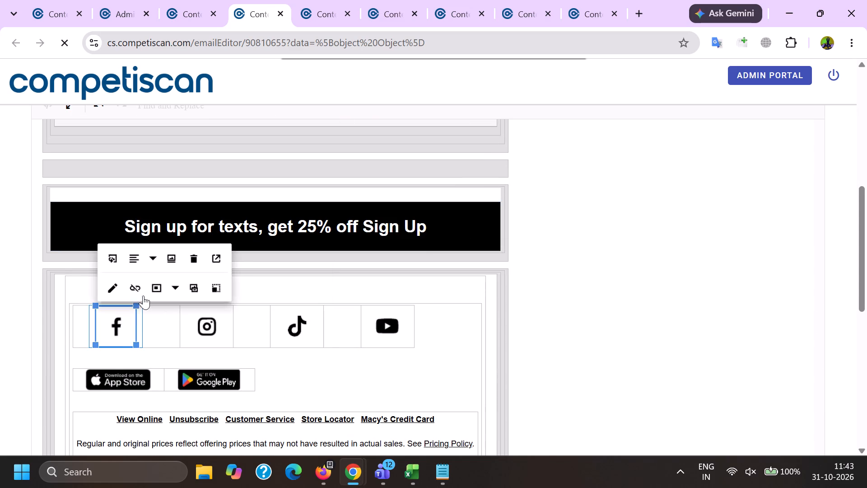
pyautogui.click(143, 295)
pyautogui.click(117, 391)
pyautogui.click(107, 371)
pyautogui.click(127, 354)
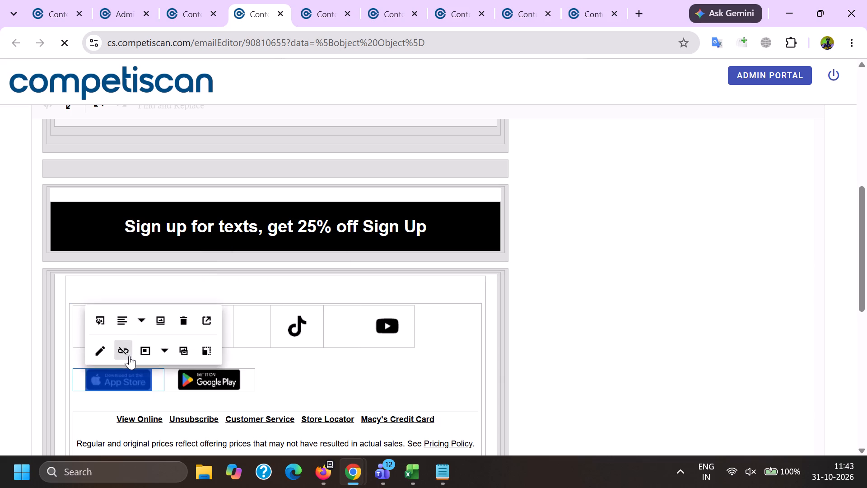
pyautogui.click(215, 380)
pyautogui.click(215, 351)
# Remove the footer links from View Online, Unsubscribe, both Macy's Credit Card mentions and the company street address with its ZIP code.
pyautogui.scroll(-2, 165, 314)
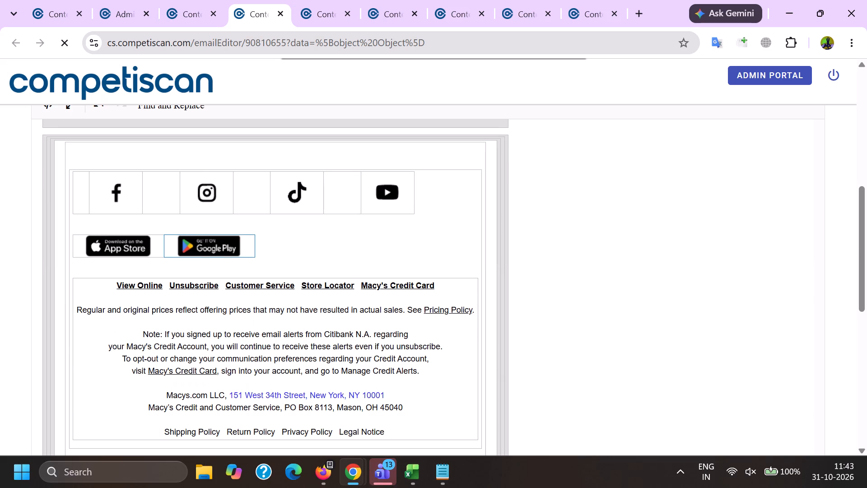
pyautogui.click(141, 286)
pyautogui.click(212, 309)
pyautogui.click(195, 287)
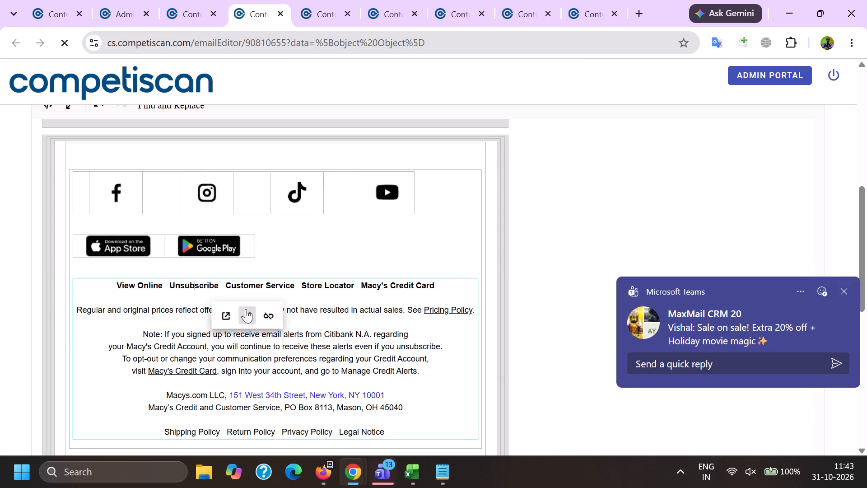
pyautogui.click(276, 313)
pyautogui.click(394, 291)
pyautogui.click(397, 286)
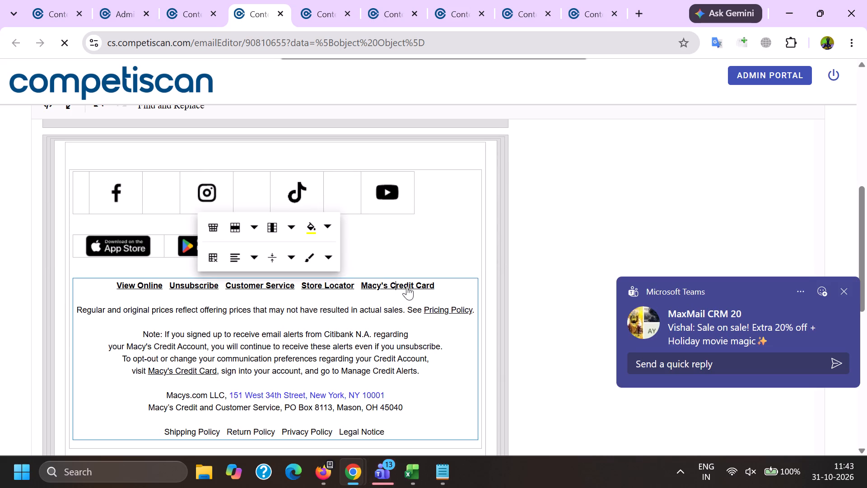
pyautogui.click(471, 305)
pyautogui.click(297, 396)
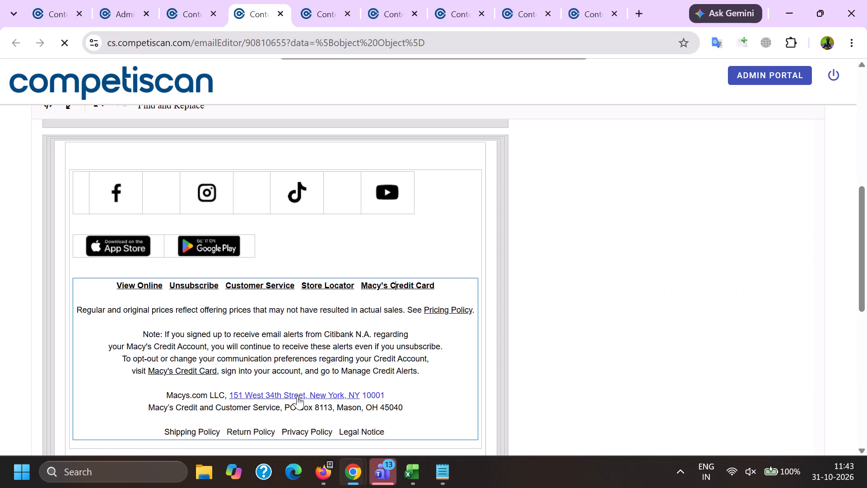
pyautogui.click(377, 423)
pyautogui.click(380, 393)
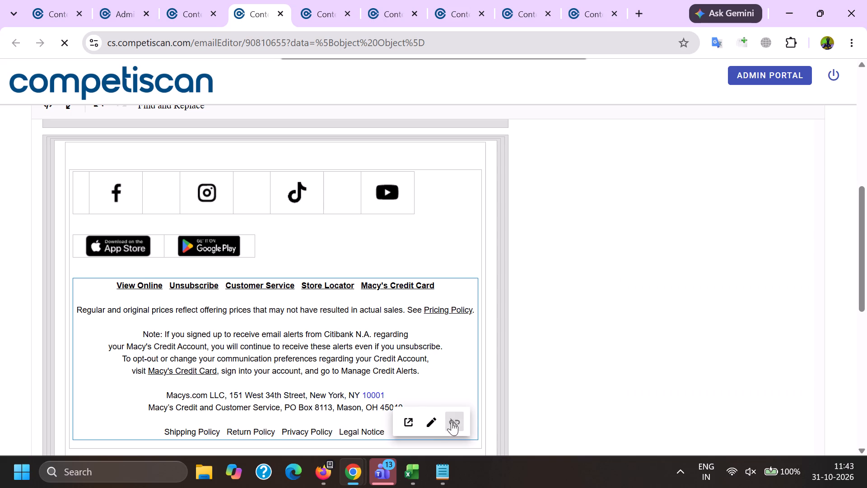
pyautogui.click(452, 422)
pyautogui.click(183, 377)
pyautogui.click(183, 373)
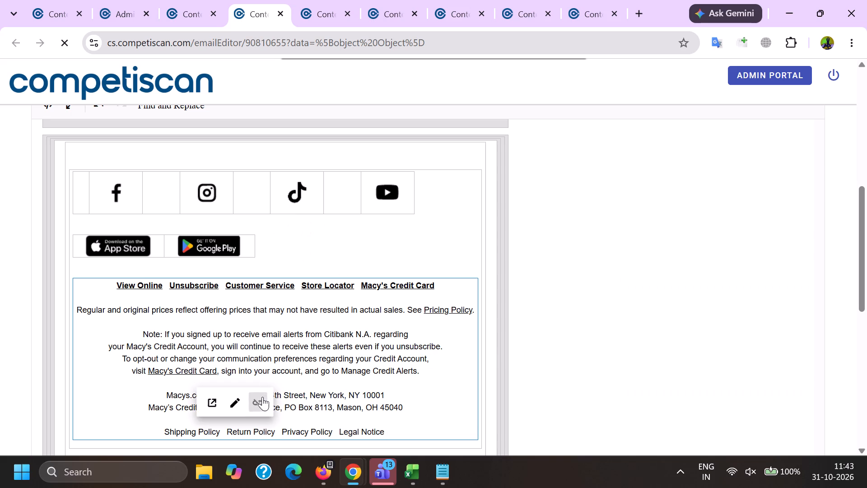
pyautogui.click(262, 397)
# Save the cleaned email with Save Product Info and confirm saving it.
pyautogui.scroll(-6, 270, 324)
pyautogui.click(353, 344)
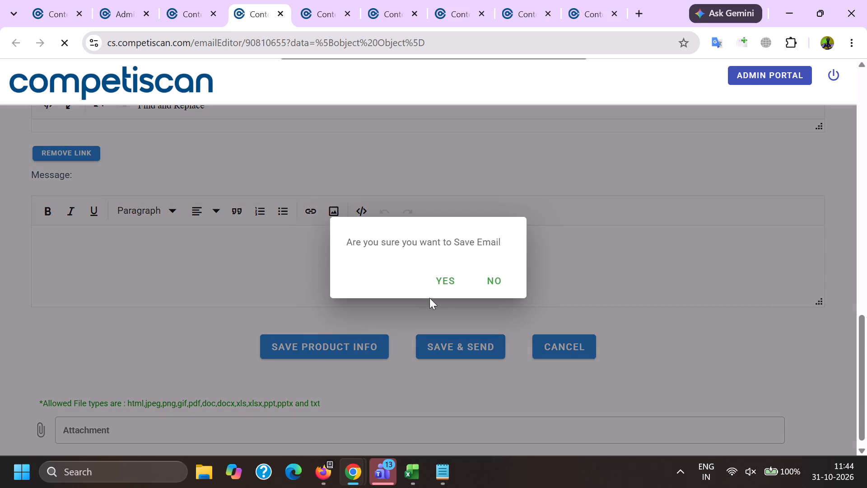
pyautogui.click(438, 294)
pyautogui.click(441, 286)
# Close three consecutive email editor tabs, starting with email 90875871.
pyautogui.click(325, 0)
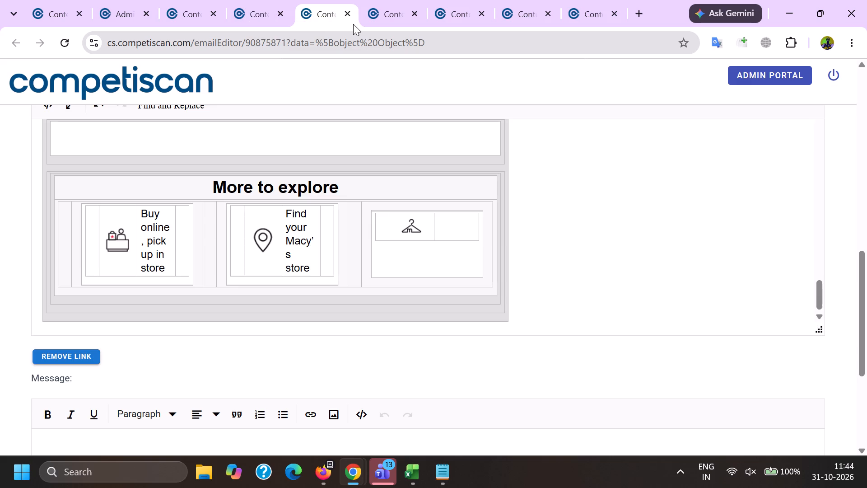
pyautogui.click(348, 14)
pyautogui.click(348, 14)
pyautogui.click(348, 14)
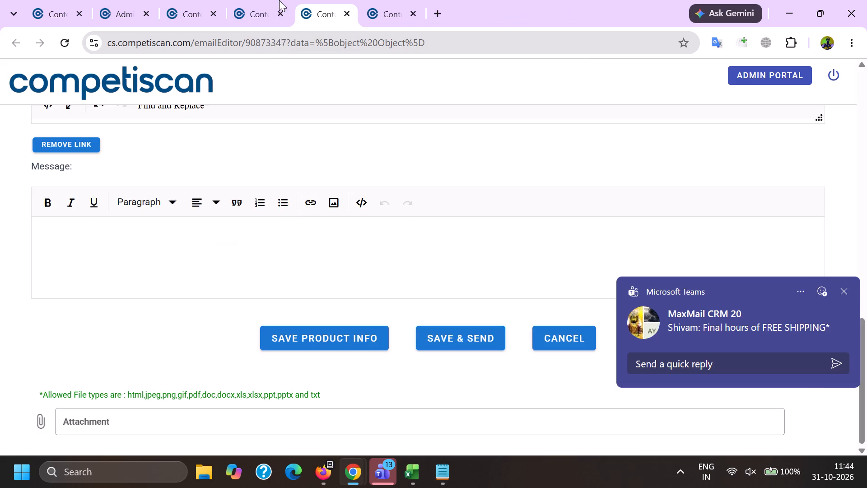
# Return to the editor of email 90810655 and bring up the product information window.
pyautogui.click(276, 0)
pyautogui.moveTo(0, 199); pyautogui.dragTo(8, 197)
pyautogui.click(47, 98)
pyautogui.hotkey('alt', 'Tab')
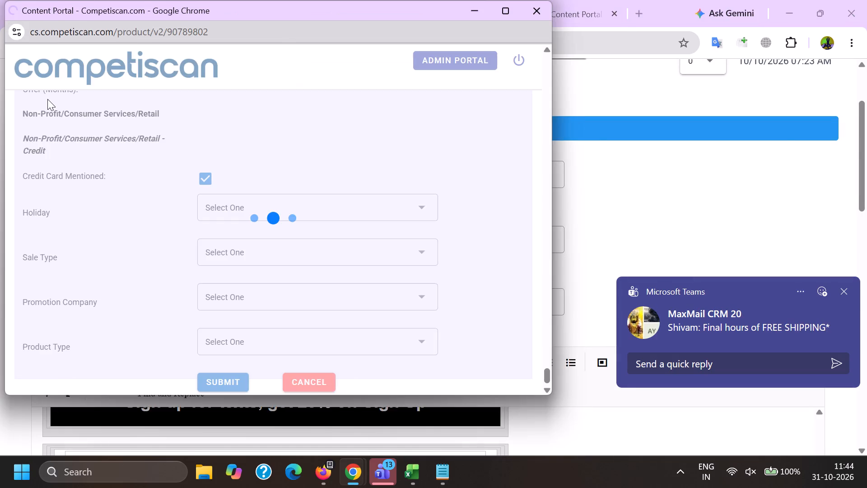
# Copy the sender name Macy's from the From line at the top of the Flash Sale email.
pyautogui.scroll(-3, 128, 222)
pyautogui.click(70, 271)
pyautogui.press('pageup')
pyautogui.press('pageup')
pyautogui.press('pageup')
pyautogui.press('pageup')
pyautogui.press('pageup')
pyautogui.press('pageup')
pyautogui.press('pageup')
pyautogui.press('pageup')
pyautogui.press('pageup')
pyautogui.press('pageup')
pyautogui.press('pageup')
pyautogui.press('pageup')
pyautogui.press('pageup')
pyautogui.press('pageup')
pyautogui.press('pageup')
pyautogui.press('pageup')
pyautogui.press('pageup')
pyautogui.press('pageup')
pyautogui.press('pageup')
pyautogui.press('pageup')
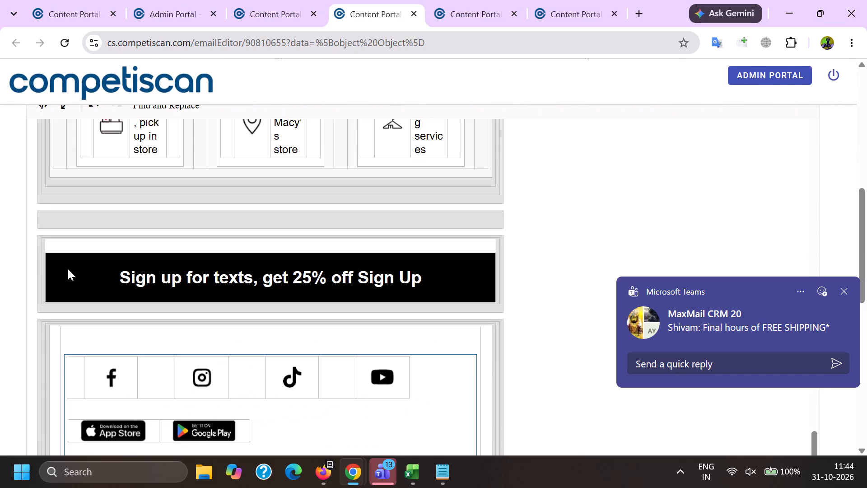
pyautogui.scroll(-4, 60, 225)
pyautogui.doubleClick(82, 219)
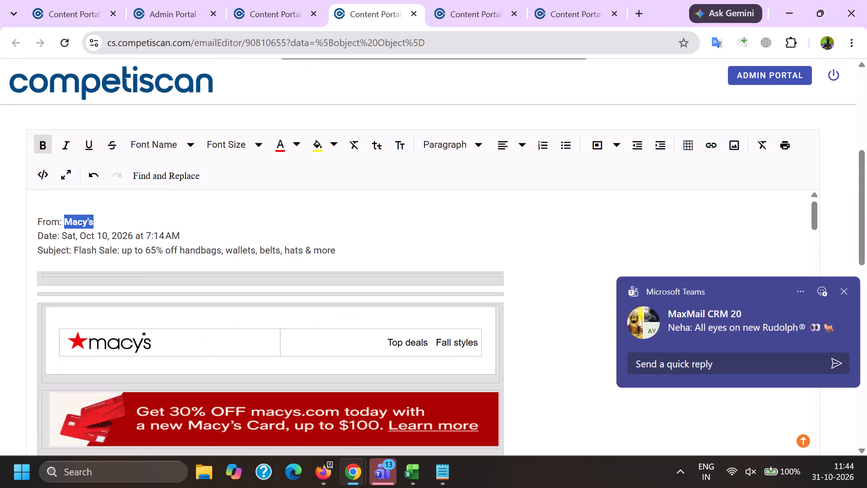
pyautogui.hotkey('ctrl', 'c')
# In the email's product form, replace company apc-na with Macy's and its product image, and look up Macy's as the affinity/association.
pyautogui.hotkey('alt', 'Tab')
pyautogui.scroll(-5, 199, 174)
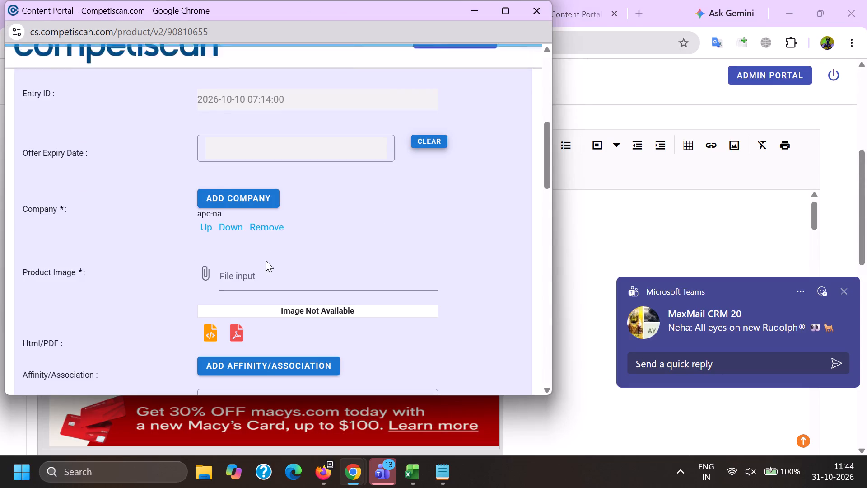
pyautogui.click(270, 229)
pyautogui.click(261, 190)
pyautogui.hotkey('ctrl', 'v')
pyautogui.click(277, 334)
pyautogui.click(334, 356)
pyautogui.hotkey('ctrl', 'v')
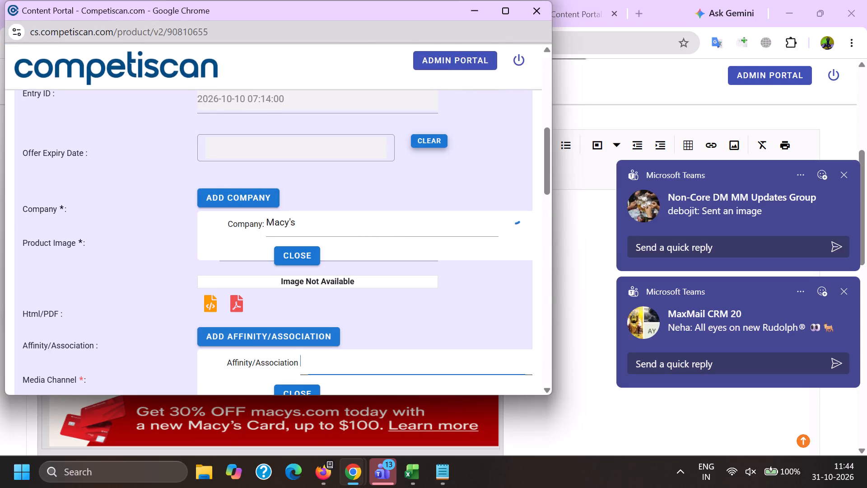
pyautogui.click(292, 263)
pyautogui.click(247, 227)
# Add Citibank as a second company in the product form.
pyautogui.click(254, 194)
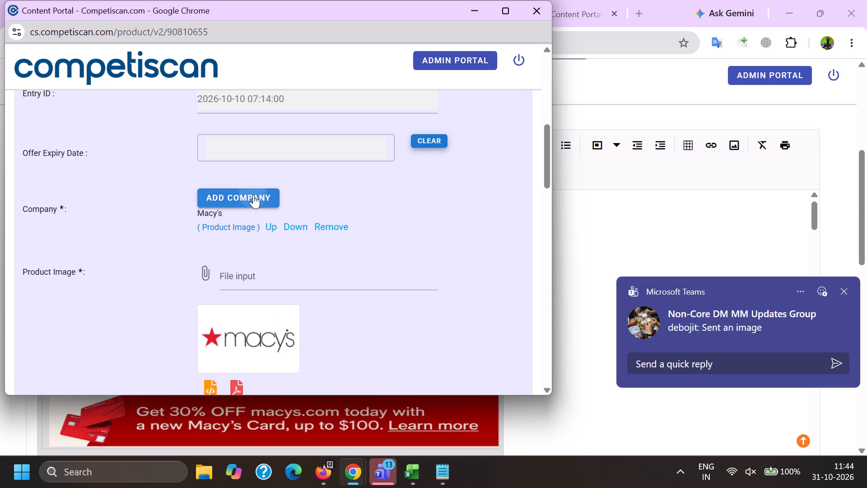
pyautogui.press('c')
pyautogui.write('itiba')
pyautogui.write('nk')
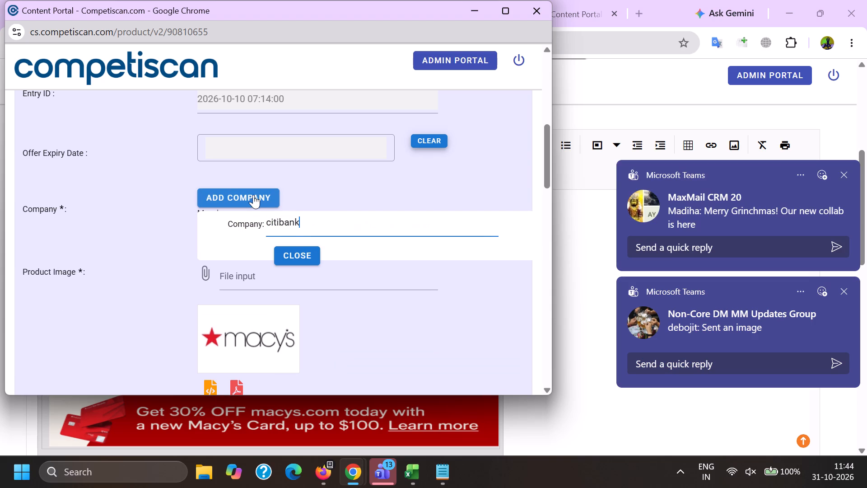
pyautogui.click(302, 260)
# Choose Macy's (Retail) as the affinity/association.
pyautogui.scroll(-4, 284, 178)
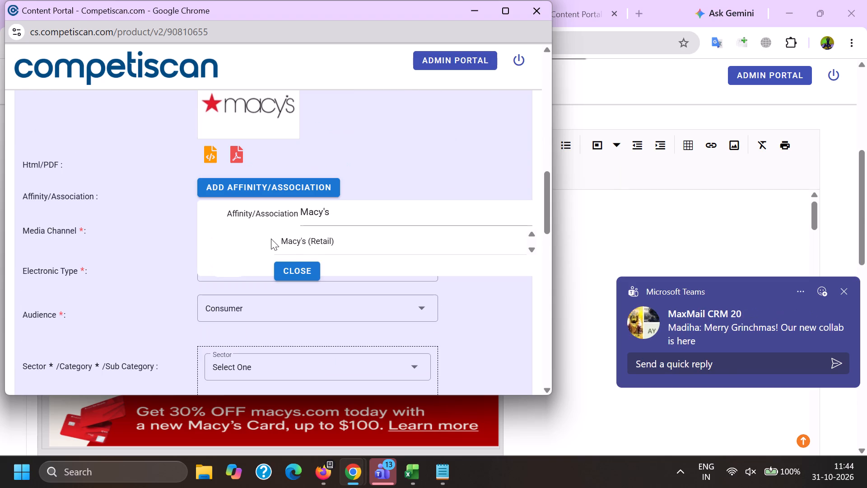
pyautogui.click(297, 249)
# Set the sector of the first classification to Retail.
pyautogui.scroll(-3, 292, 149)
pyautogui.click(261, 196)
pyautogui.scroll(-7, 257, 180)
pyautogui.click(235, 235)
pyautogui.click(169, 243)
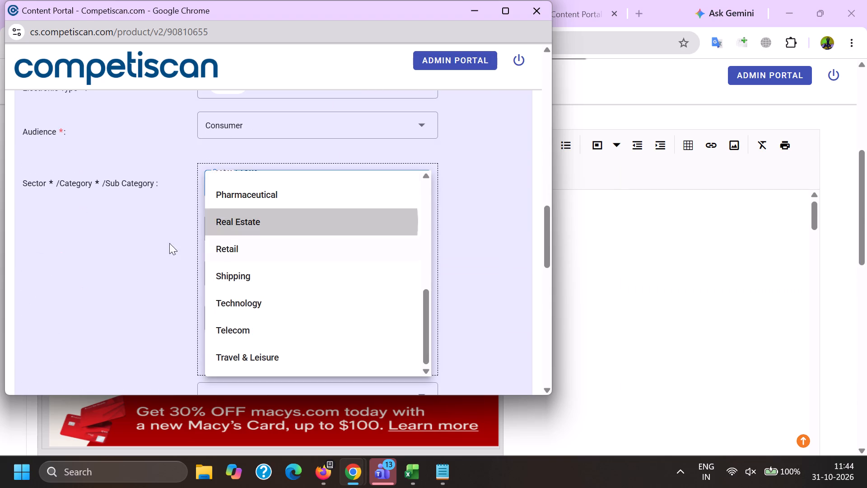
pyautogui.click(247, 195)
pyautogui.scroll(-5, 242, 257)
pyautogui.click(238, 255)
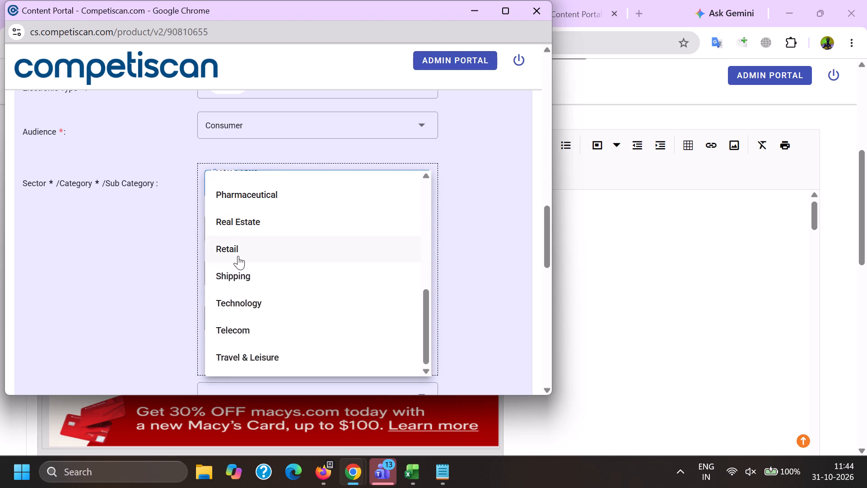
pyautogui.moveTo(142, 253); pyautogui.dragTo(175, 253)
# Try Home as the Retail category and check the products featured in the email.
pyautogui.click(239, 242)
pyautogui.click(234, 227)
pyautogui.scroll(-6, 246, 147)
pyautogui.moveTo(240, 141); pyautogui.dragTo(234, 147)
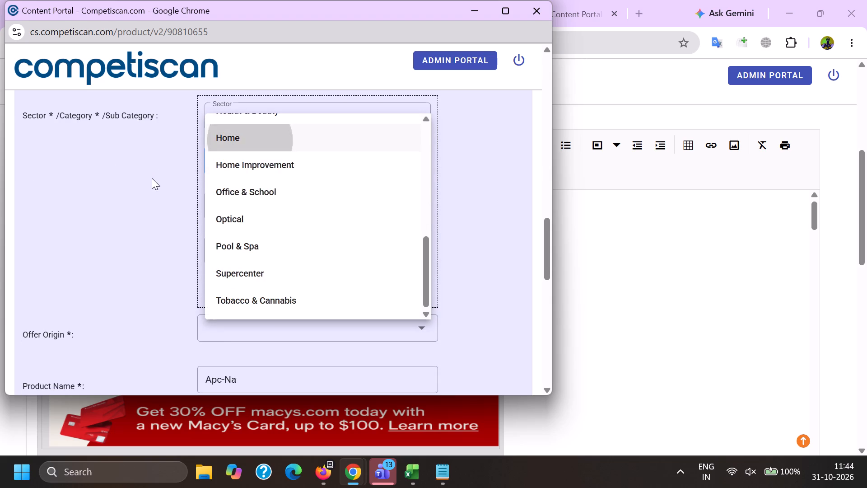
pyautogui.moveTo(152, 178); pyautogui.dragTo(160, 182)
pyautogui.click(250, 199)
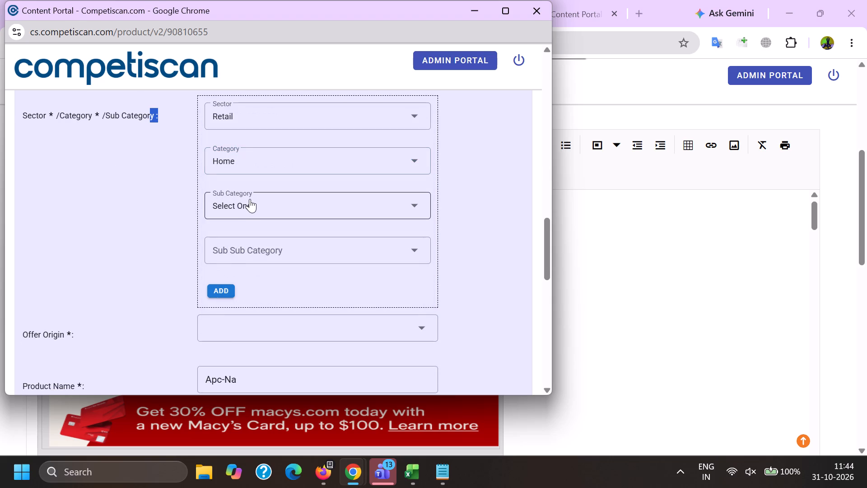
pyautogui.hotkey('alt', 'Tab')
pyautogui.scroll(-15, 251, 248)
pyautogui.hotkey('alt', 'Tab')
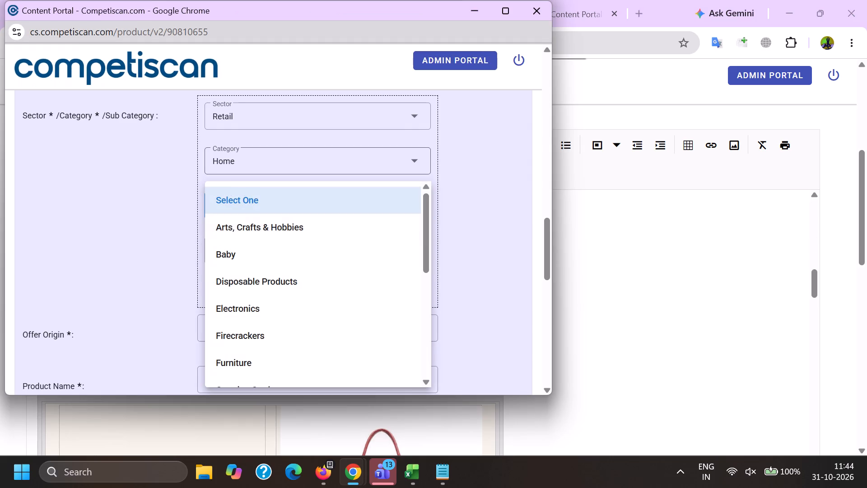
# Set the category to Clothing & Accessories with sub categories Women's and Accessories, and add the Retail classification.
pyautogui.click(238, 154)
pyautogui.scroll(7, 243, 229)
pyautogui.click(298, 270)
pyautogui.moveTo(199, 270); pyautogui.dragTo(206, 270)
pyautogui.click(228, 205)
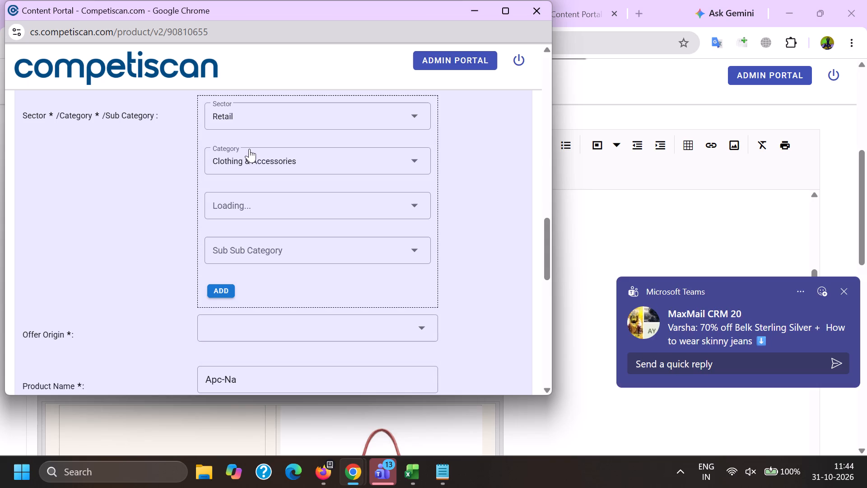
pyautogui.scroll(-1, 249, 150)
pyautogui.scroll(-5, 240, 292)
pyautogui.click(252, 293)
pyautogui.moveTo(168, 275); pyautogui.dragTo(204, 263)
pyautogui.click(245, 191)
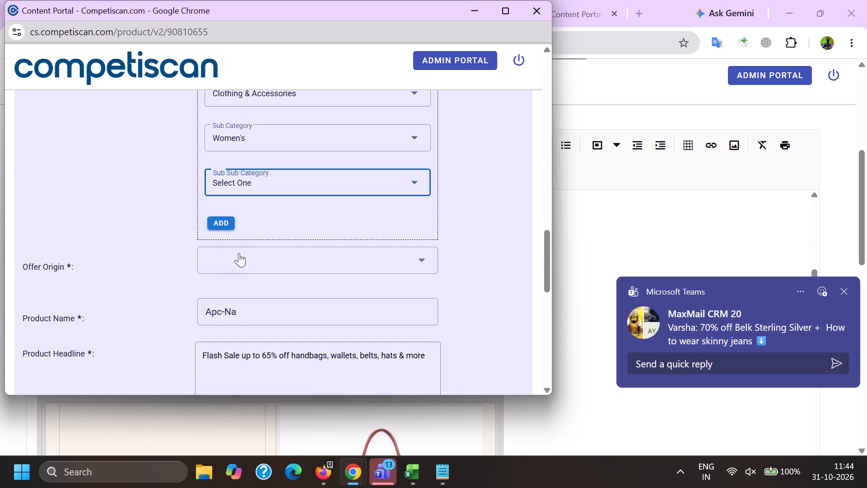
pyautogui.click(248, 216)
pyautogui.moveTo(177, 224); pyautogui.dragTo(183, 225)
pyautogui.click(224, 224)
# For a second classification, set the sector to Credit Cards and the category to Payment Cards.
pyautogui.scroll(2, 228, 263)
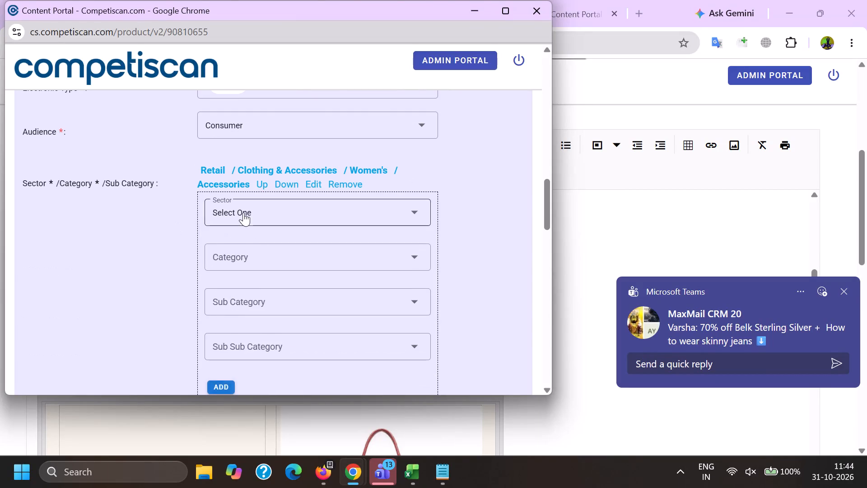
pyautogui.click(243, 212)
pyautogui.scroll(6, 241, 293)
pyautogui.click(252, 300)
pyautogui.moveTo(188, 284); pyautogui.dragTo(194, 284)
pyautogui.click(238, 243)
pyautogui.click(232, 301)
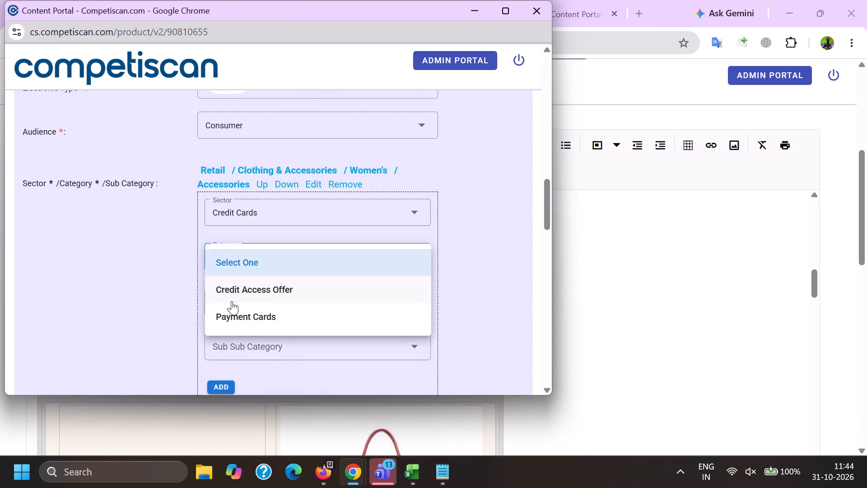
pyautogui.click(229, 310)
pyautogui.scroll(-3, 255, 176)
pyautogui.scroll(2, 229, 211)
pyautogui.click(243, 179)
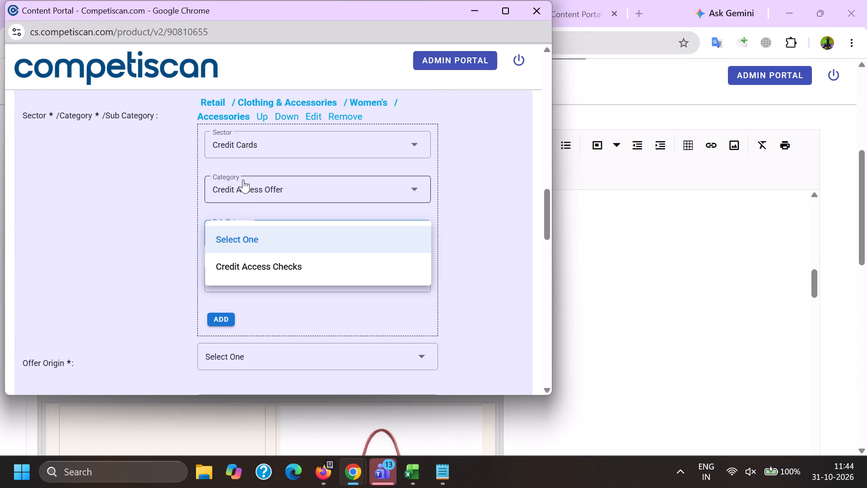
pyautogui.click(254, 245)
pyautogui.moveTo(185, 234); pyautogui.dragTo(196, 233)
# Set the sub category to Private Label Cards and add the Credit Cards classification.
pyautogui.click(254, 225)
pyautogui.scroll(-1, 266, 183)
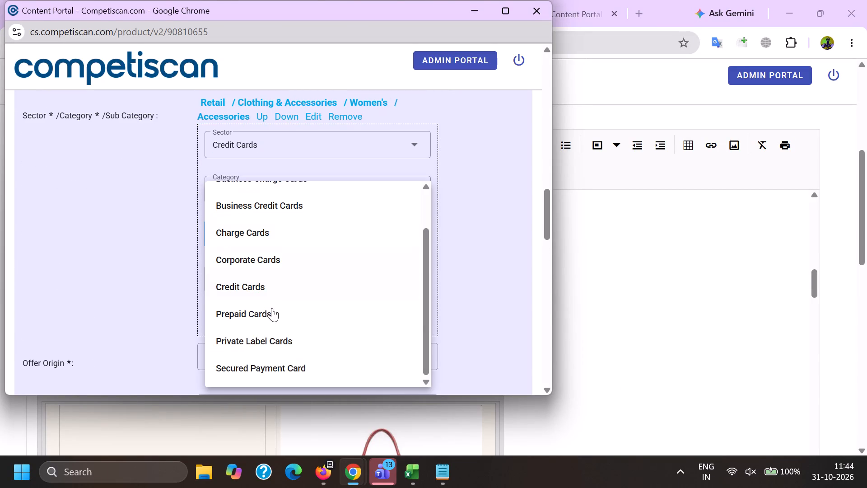
pyautogui.click(272, 277)
pyautogui.click(262, 184)
pyautogui.moveTo(64, 249); pyautogui.dragTo(95, 248)
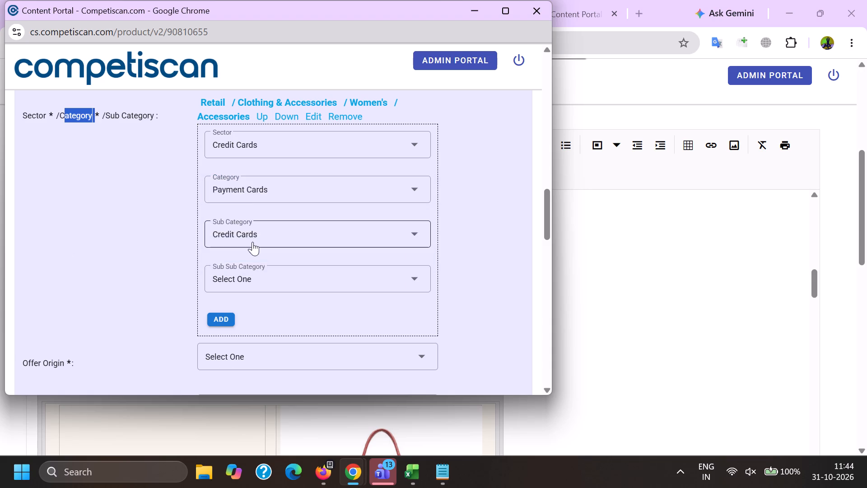
pyautogui.click(252, 243)
pyautogui.scroll(-6, 247, 339)
pyautogui.scroll(5, 289, 306)
pyautogui.click(285, 273)
pyautogui.click(189, 267)
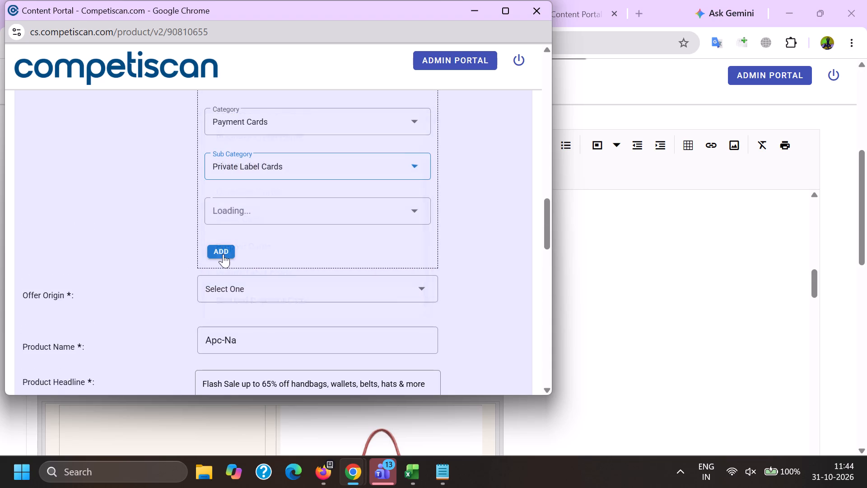
pyautogui.click(222, 249)
# Set the offer origin to Provider/Bank.
pyautogui.scroll(-3, 229, 228)
pyautogui.scroll(2, 231, 234)
pyautogui.click(231, 241)
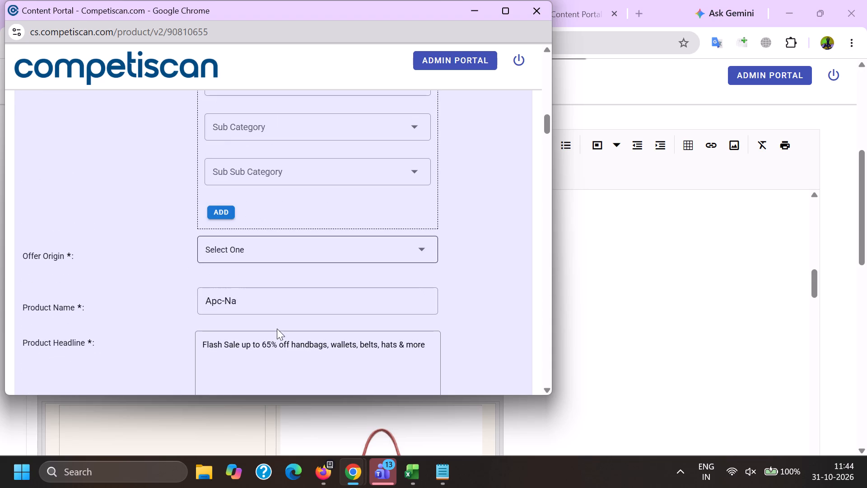
pyautogui.click(248, 311)
# Move the Retail classification below the Credit Cards classification.
pyautogui.scroll(4, 250, 314)
pyautogui.click(279, 252)
# Replace the product name Apc-Na with Macy's Card.
pyautogui.scroll(-5, 277, 255)
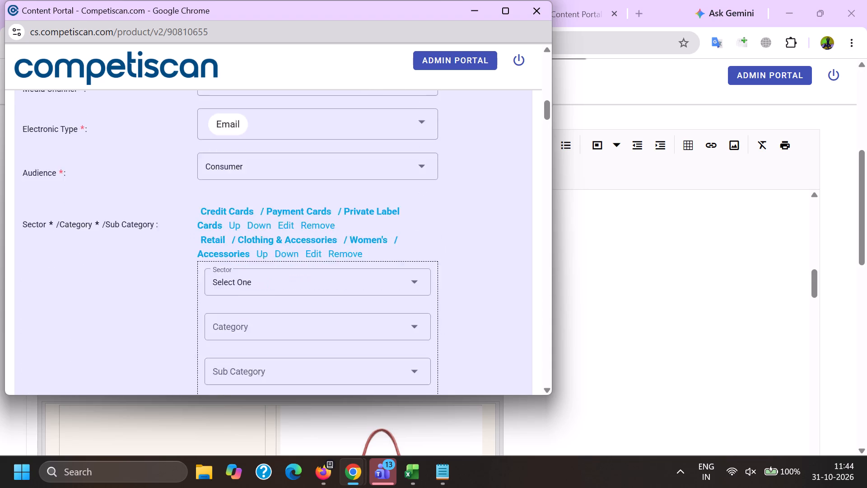
pyautogui.click(279, 237)
pyautogui.hotkey('ctrl', 'v')
pyautogui.click(258, 301)
pyautogui.scroll(4, 258, 301)
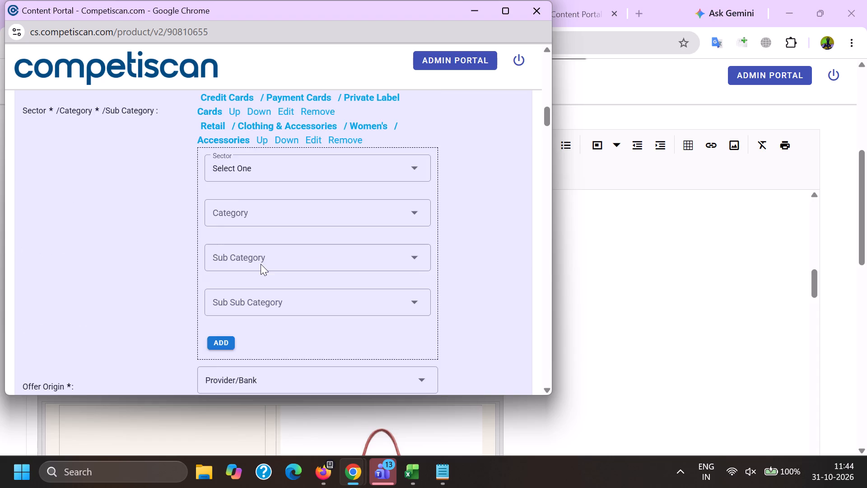
pyautogui.click(259, 179)
pyautogui.scroll(-5, 258, 194)
# Replace the product headline with the email's subject "Flash Sale: up to 65% off handbags, wallets, belts, hats & more".
pyautogui.tripleClick(367, 237)
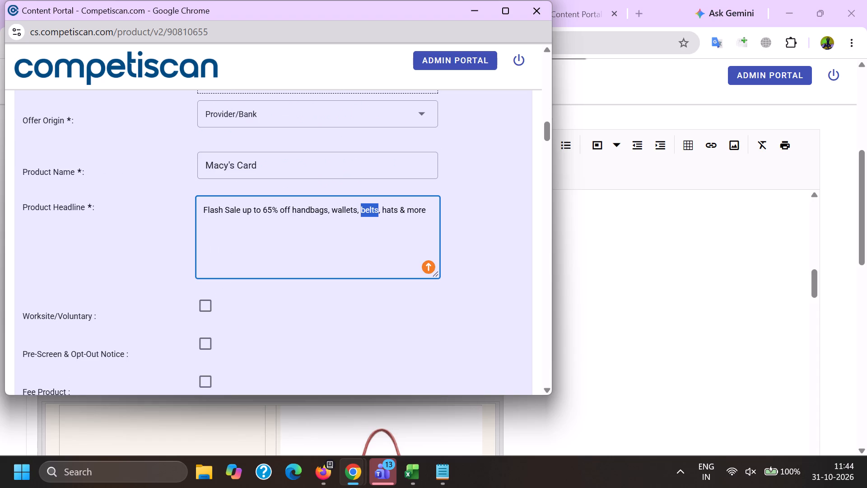
pyautogui.press('BackSpace')
pyautogui.hotkey('alt', 'Tab')
pyautogui.scroll(13, 238, 278)
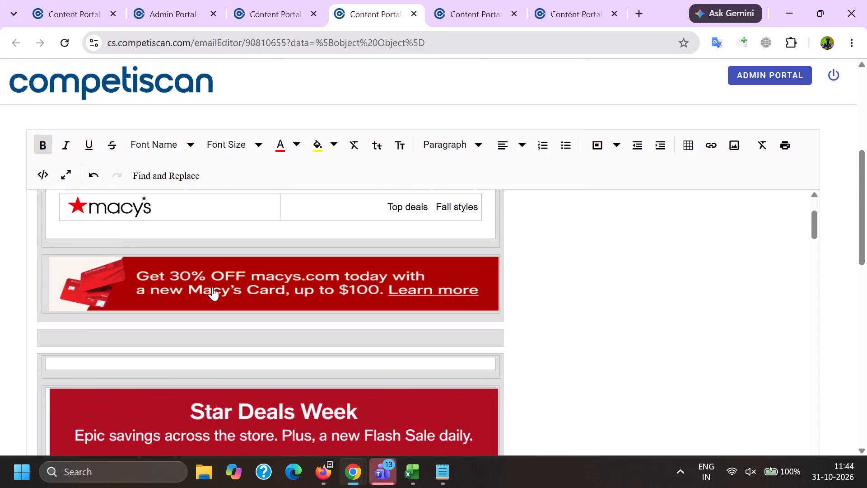
pyautogui.scroll(3, 206, 287)
pyautogui.doubleClick(83, 251)
pyautogui.keyDown('shift'); pyautogui.click(338, 248); pyautogui.keyUp('shift')
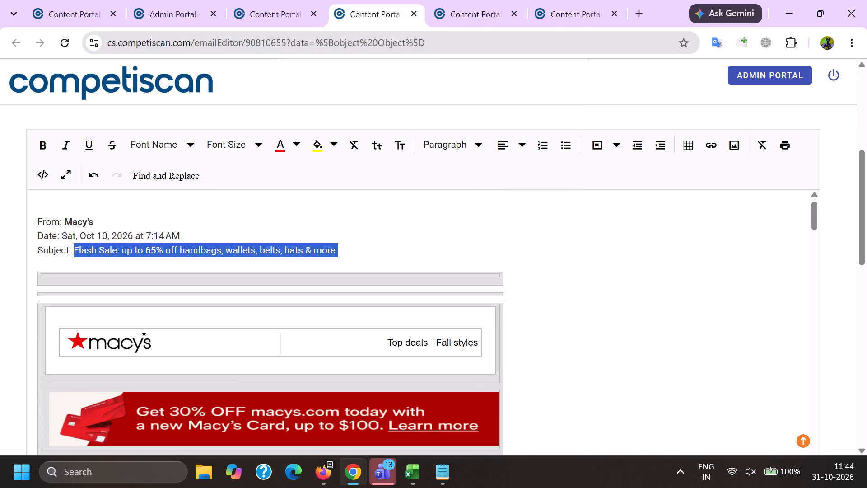
pyautogui.hotkey('ctrl', 'c')
pyautogui.hotkey('alt', 'Tab')
pyautogui.hotkey('ctrl', 'v')
# Edit the headline to read "Flash Sale: Up to 65% off handbags, wallets, belts, hats and more.".
pyautogui.click(247, 204)
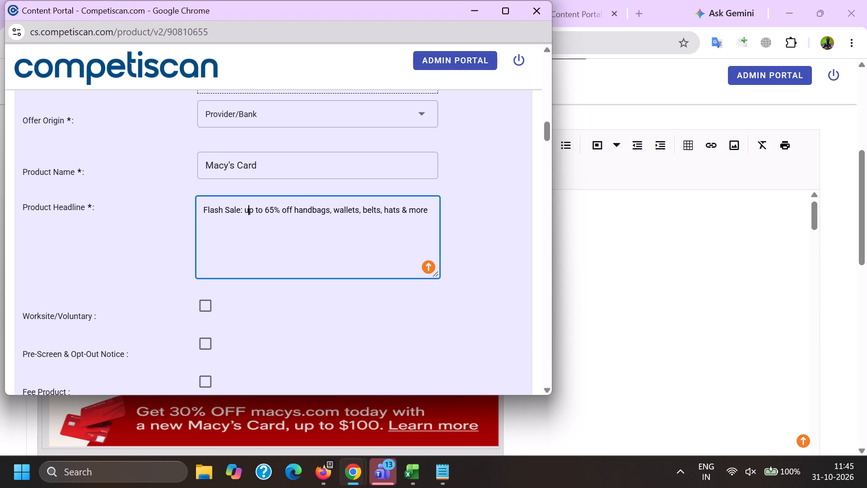
pyautogui.press('Down')
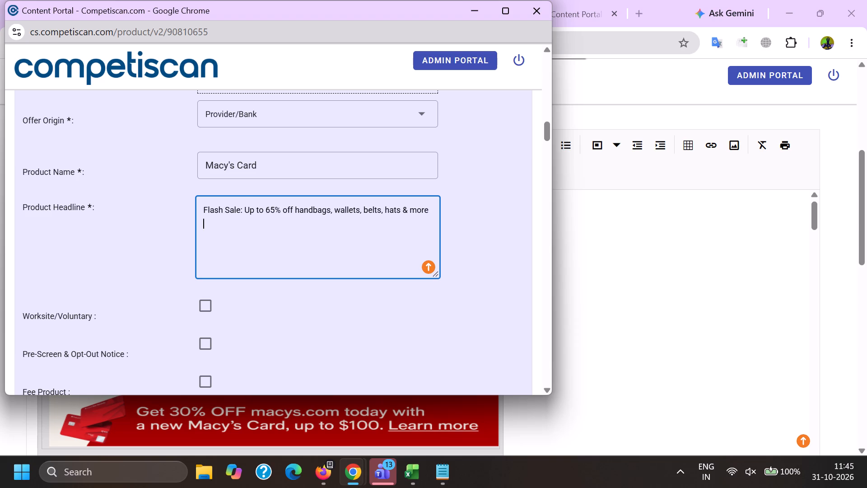
pyautogui.press('BackSpace')
pyautogui.write('.')
pyautogui.press('space')
pyautogui.press('Up')
pyautogui.click(413, 209)
pyautogui.press('Left')
pyautogui.write('an')
pyautogui.press('d')
pyautogui.click(338, 250)
# Append "Get 30% OFF macys.com today with a new Macy's Card, up to $100" to the headline, copied from the gift sets product form.
pyautogui.hotkey('alt', 'Tab')
pyautogui.click(569, 0)
pyautogui.scroll(13, 449, 230)
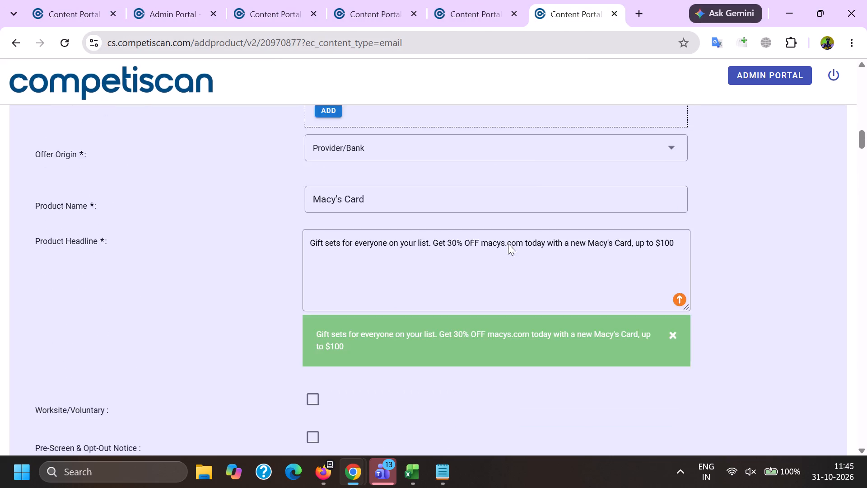
pyautogui.doubleClick(439, 368)
pyautogui.keyDown('shift'); pyautogui.click(662, 371); pyautogui.keyUp('shift')
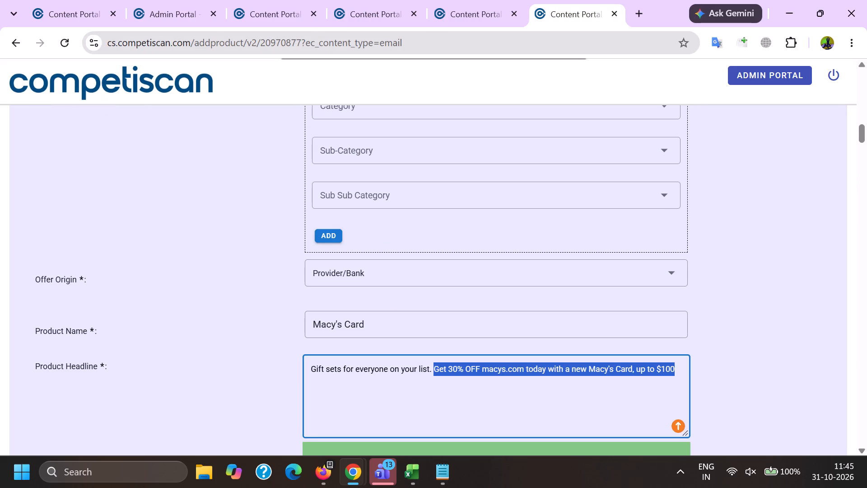
pyautogui.hotkey('ctrl', 'c')
pyautogui.hotkey('alt', 'Tab')
pyautogui.hotkey('ctrl', 'v')
pyautogui.keyDown('ctrl'); pyautogui.click(344, 128); pyautogui.keyUp('ctrl')
pyautogui.hotkey('ctrl', 'v')
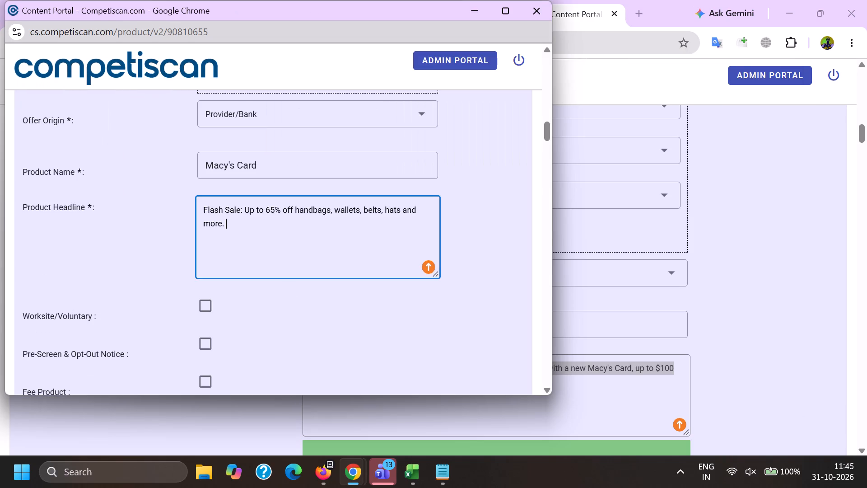
# Select URL/Website as the response mechanism.
pyautogui.scroll(-5, 257, 253)
pyautogui.click(234, 173)
pyautogui.scroll(-7, 221, 136)
pyautogui.click(247, 278)
pyautogui.moveTo(90, 272); pyautogui.dragTo(90, 272)
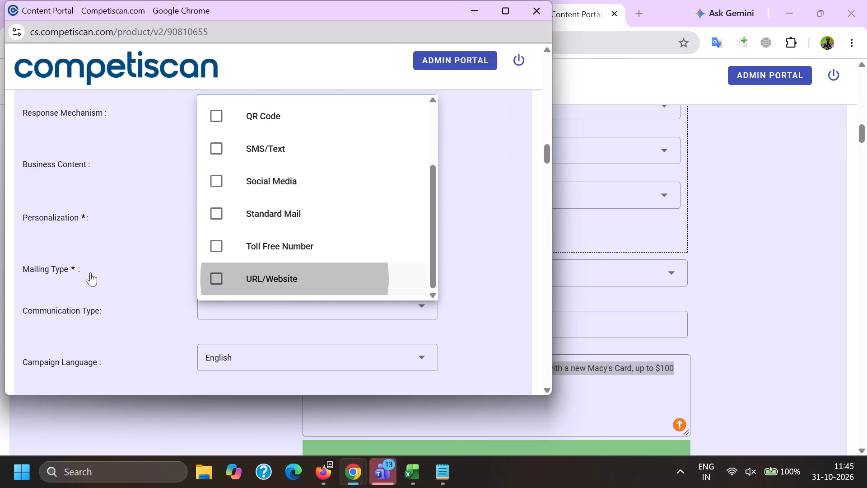
# Set the mailing type to Acquisition.
pyautogui.moveTo(90, 272); pyautogui.dragTo(112, 272)
pyautogui.click(294, 277)
pyautogui.click(252, 241)
pyautogui.moveTo(160, 263); pyautogui.dragTo(166, 267)
# Select Bonuses/Contests/Incentives and Co-Brand as the communication types.
pyautogui.click(227, 315)
pyautogui.scroll(-2, 245, 228)
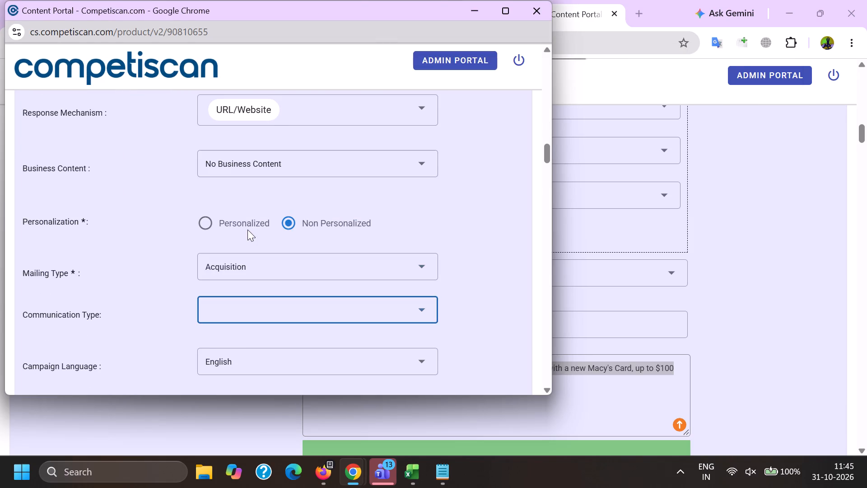
pyautogui.click(267, 280)
pyautogui.scroll(-4, 267, 277)
pyautogui.click(245, 331)
pyautogui.scroll(-5, 260, 302)
pyautogui.click(94, 302)
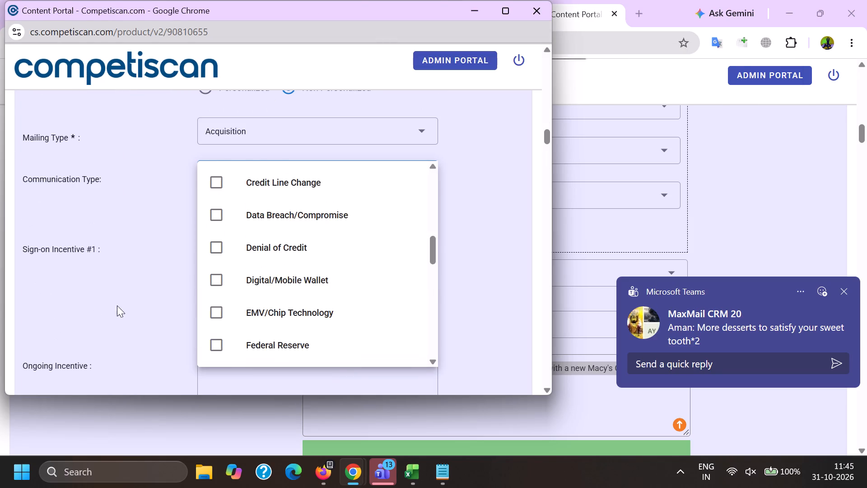
# Fill Sign-on Incentive #1 with "30% OFF macys.com today with a new Macy's Card, up to $100", leaving out the leading "Get".
pyautogui.click(238, 272)
pyautogui.hotkey('ctrl', 'v')
pyautogui.moveTo(223, 251); pyautogui.dragTo(154, 246)
pyautogui.press('=')
pyautogui.scroll(-3, 234, 283)
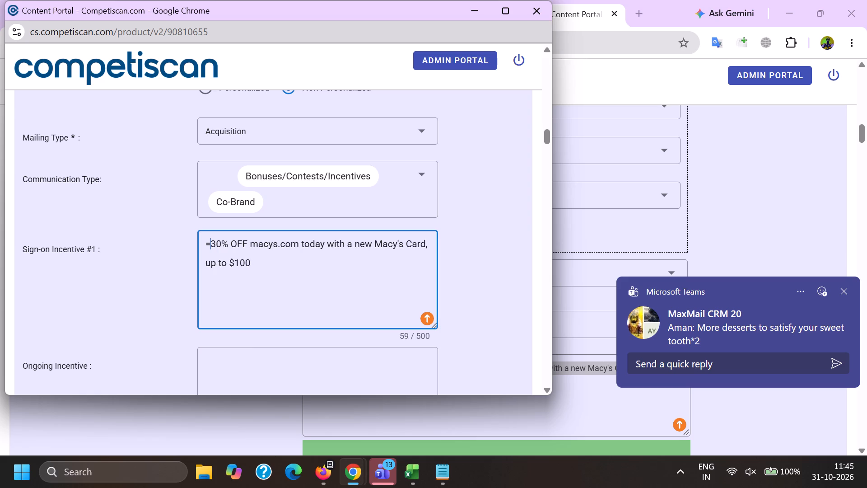
pyautogui.scroll(-1, 234, 291)
pyautogui.scroll(4, 222, 272)
pyautogui.press('BackSpace')
# Set Sign-on Incentive Type #1 to Coupon/Discount with a Sign-on Incentive Value #1 of 30.00.
pyautogui.scroll(-3, 222, 272)
pyautogui.click(234, 267)
pyautogui.scroll(-5, 225, 312)
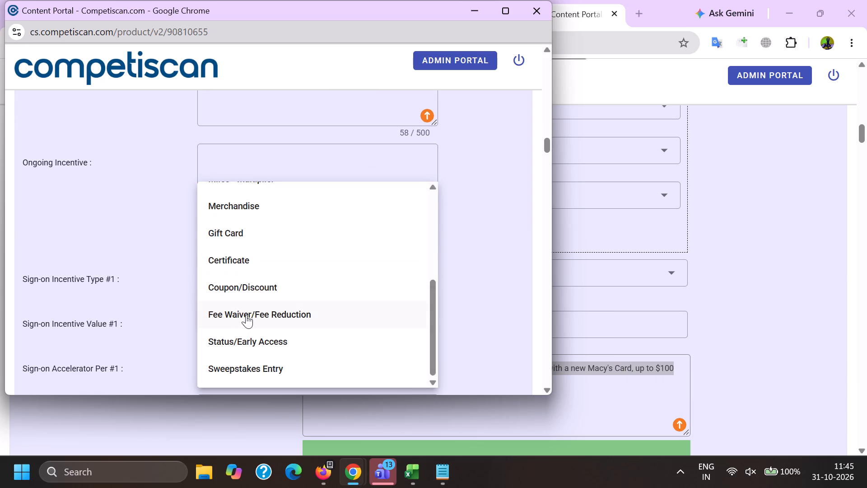
pyautogui.moveTo(251, 283); pyautogui.dragTo(242, 291)
pyautogui.moveTo(184, 299); pyautogui.dragTo(189, 302)
pyautogui.click(241, 326)
pyautogui.write('30.')
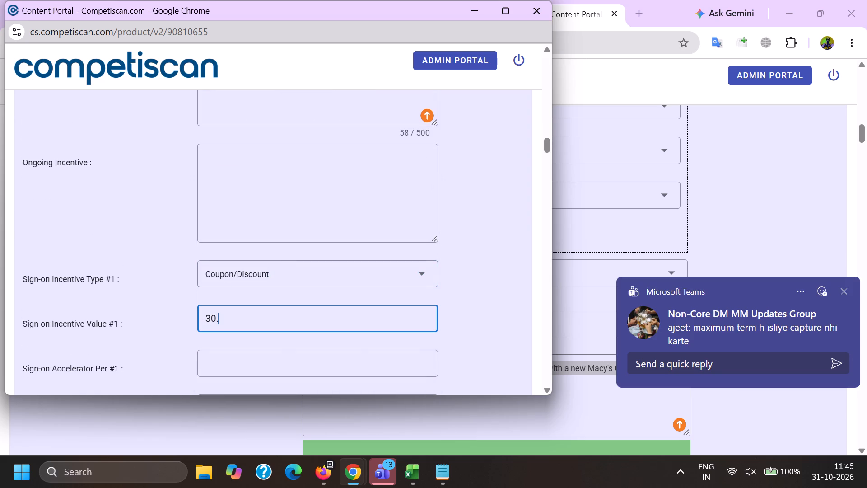
pyautogui.press('0')
pyautogui.press('0')
# Set Sign-on Max award #1 to 30.00, leaving the accelerator and spend fields empty.
pyautogui.press('Tab')
pyautogui.press('Tab')
pyautogui.press('Tab')
pyautogui.write('30.00')
pyautogui.press('Tab')
pyautogui.press('Tab')
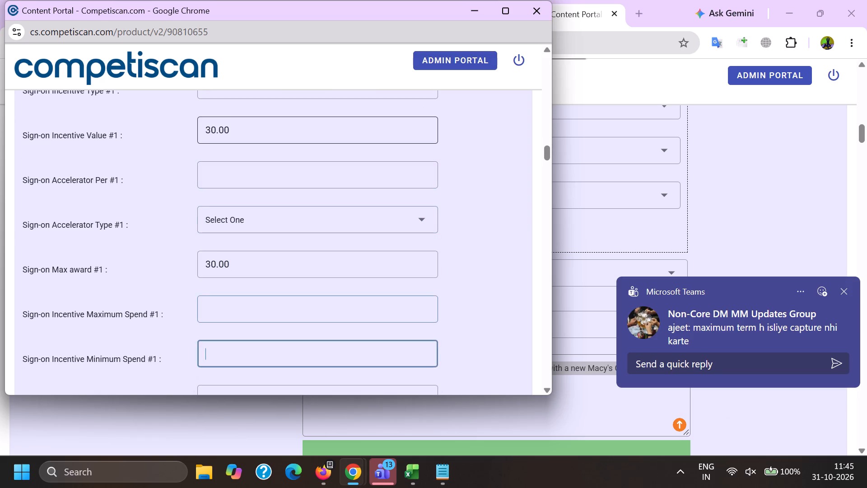
pyautogui.press('Tab')
# In the payment card offer details, set the application type to Invitation to Apply and the primary card level to Not Mentioned.
pyautogui.scroll(-20, 241, 323)
pyautogui.scroll(-14, 241, 323)
pyautogui.scroll(7, 214, 267)
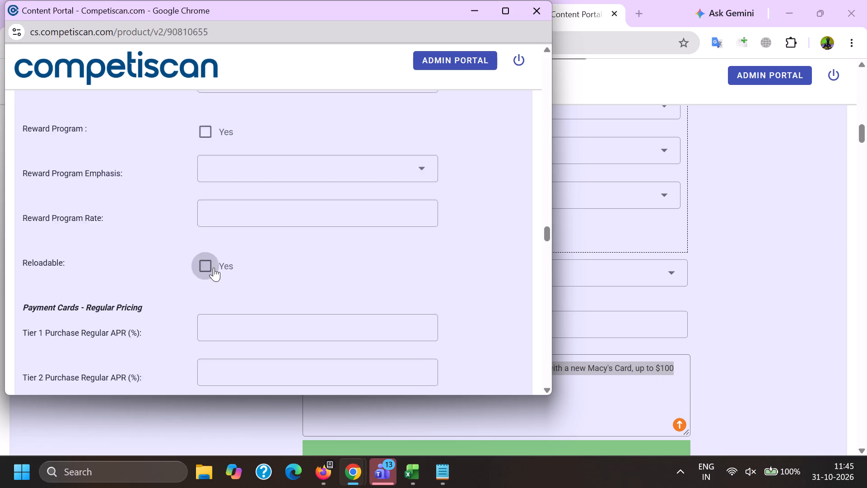
pyautogui.scroll(3, 214, 267)
pyautogui.click(241, 202)
pyautogui.click(257, 272)
pyautogui.click(188, 276)
pyautogui.click(232, 313)
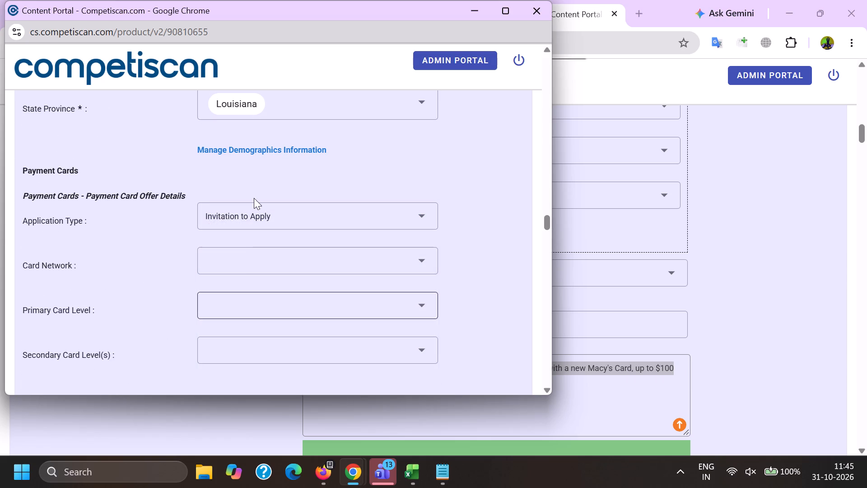
pyautogui.scroll(-2, 250, 204)
pyautogui.click(256, 341)
pyautogui.moveTo(126, 328); pyautogui.dragTo(134, 328)
# Mark the card as having a reward program, with Points as the reward program emphasis.
pyautogui.click(211, 282)
pyautogui.click(211, 271)
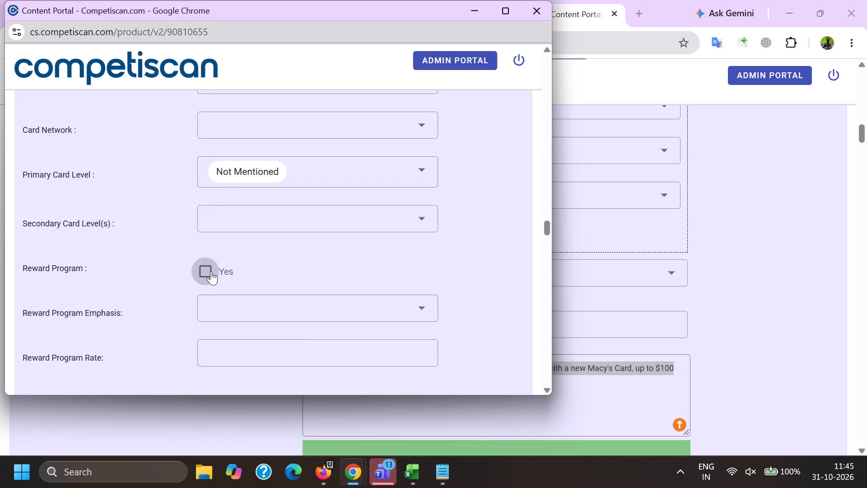
pyautogui.click(230, 310)
pyautogui.click(247, 372)
pyautogui.doubleClick(138, 386)
# Complete the end of the product form and submit it.
pyautogui.press('End')
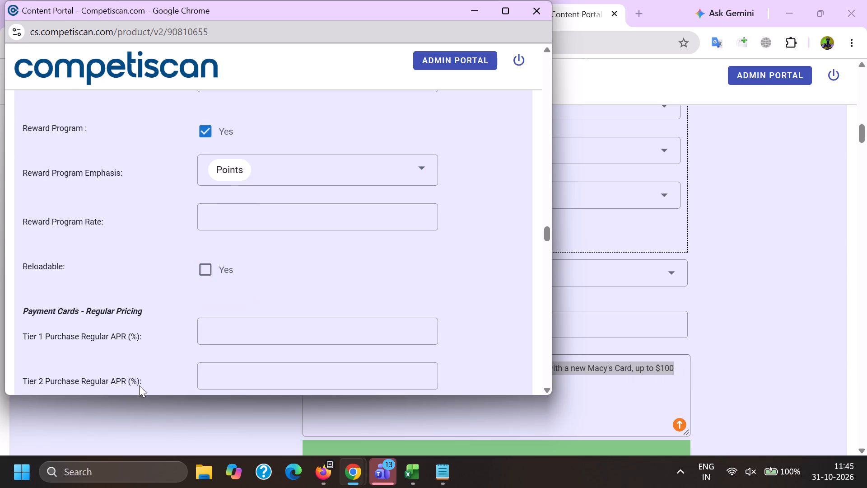
pyautogui.click(203, 173)
pyautogui.click(214, 387)
# Search the portal's email list for the exact subject "Buy More, Save More when you shop these home best sellers", copied from the Firefox list.
pyautogui.hotkey('alt', 'Tab')
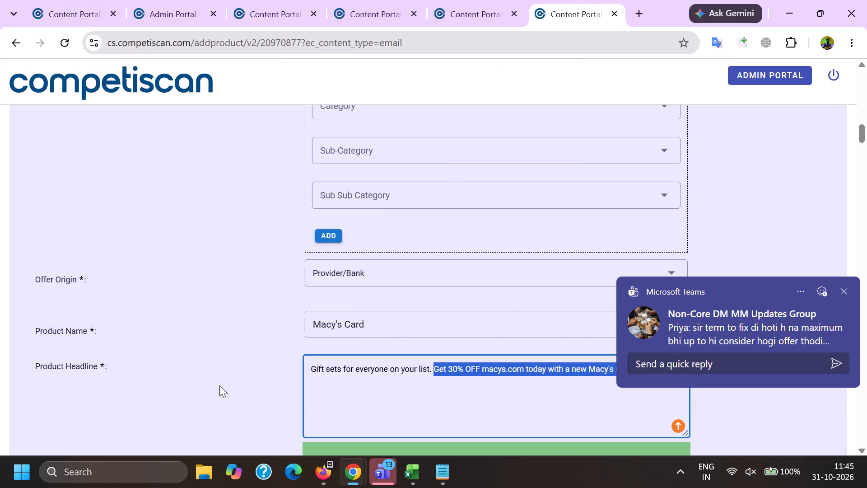
pyautogui.click(259, 0)
pyautogui.scroll(-4, 298, 280)
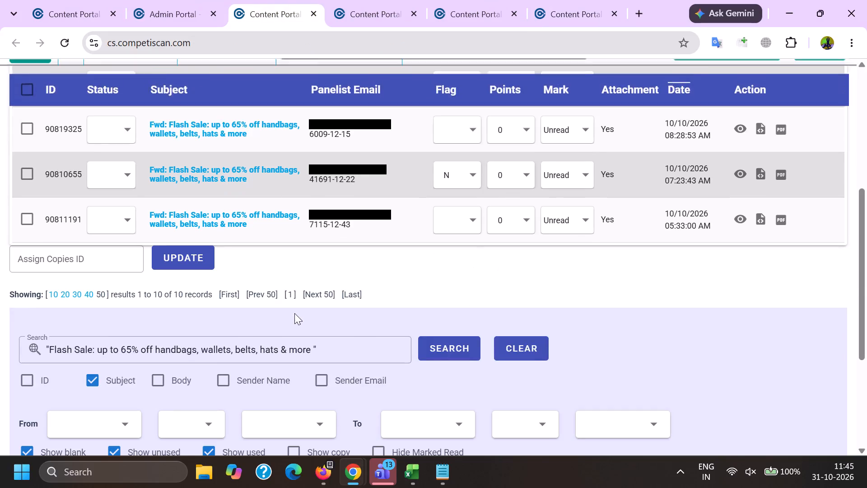
pyautogui.scroll(5, 324, 377)
pyautogui.scroll(-6, 324, 375)
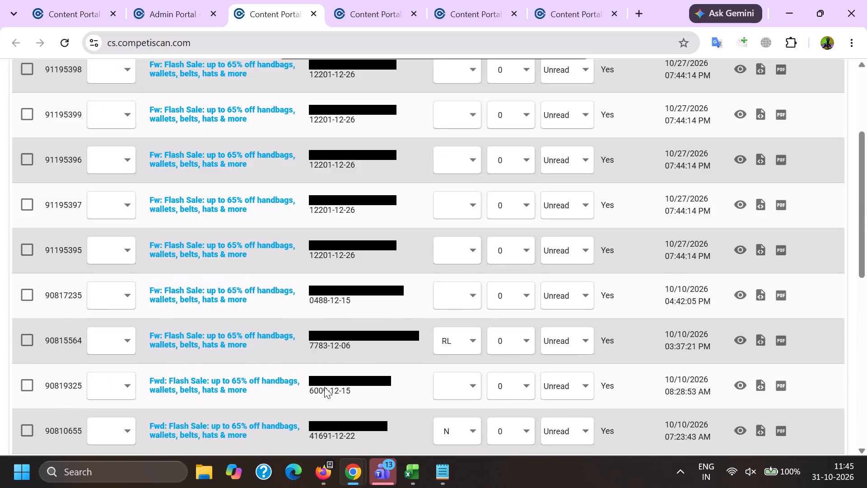
pyautogui.click(316, 476)
pyautogui.click(174, 403)
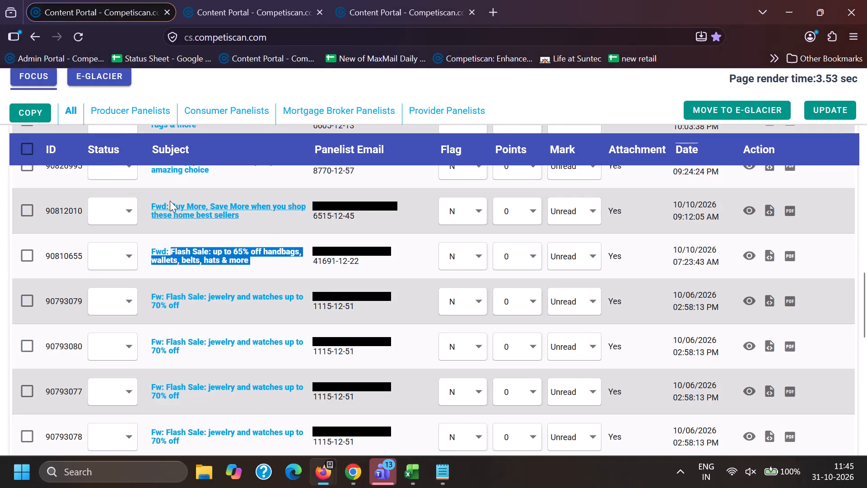
pyautogui.moveTo(169, 197); pyautogui.dragTo(270, 223)
pyautogui.hotkey('ctrl', 'c')
pyautogui.click(354, 485)
pyautogui.click(259, 415)
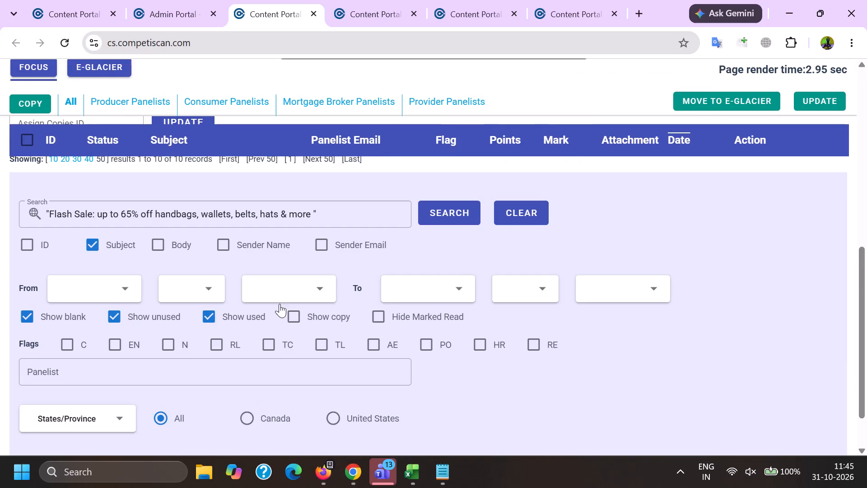
pyautogui.moveTo(326, 210); pyautogui.dragTo(1, 246)
pyautogui.press('BackSpace')
pyautogui.hotkey('shift', '"')
pyautogui.hotkey('ctrl', 'v')
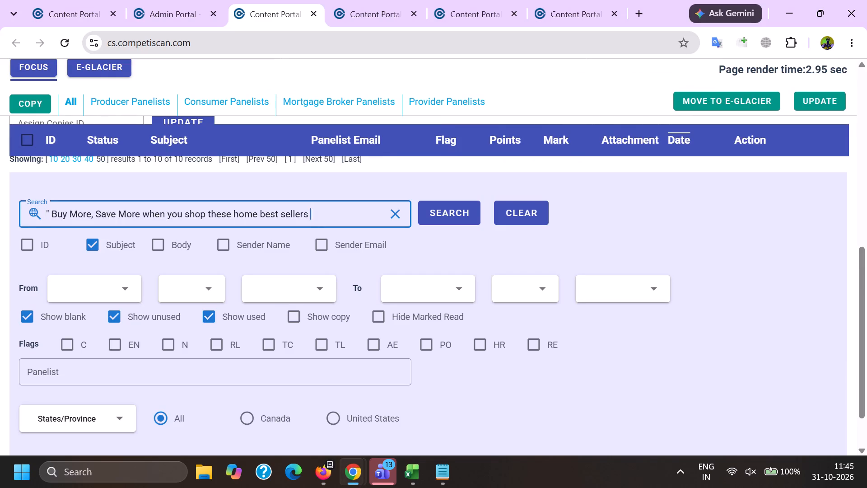
pyautogui.hotkey('shift', '"')
pyautogui.press('Return')
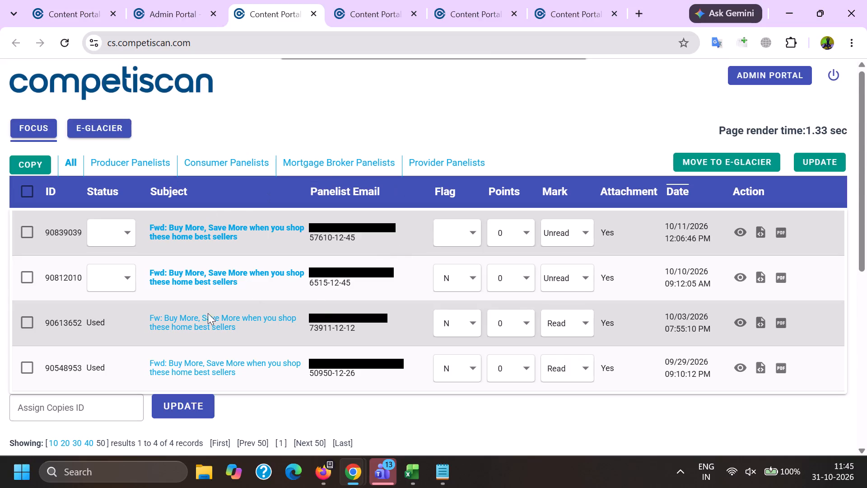
pyautogui.tripleClick(56, 319)
pyautogui.click(56, 319)
pyautogui.click(33, 277)
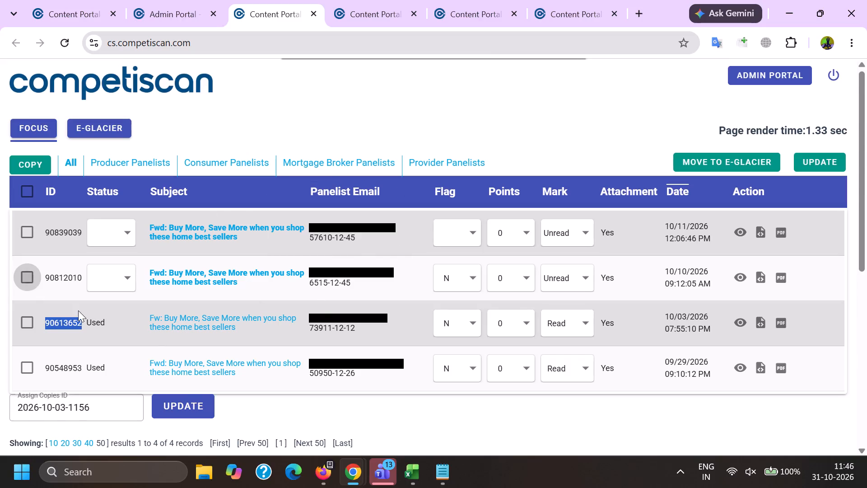
pyautogui.click(188, 395)
pyautogui.hotkey('alt', 'Tab')
pyautogui.scroll(1, 168, 277)
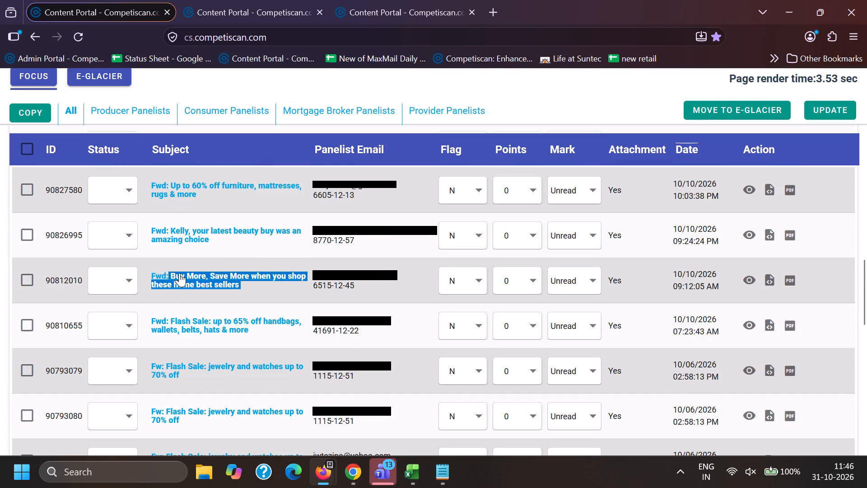
pyautogui.moveTo(187, 230); pyautogui.dragTo(249, 244)
pyautogui.hotkey('ctrl', 'c')
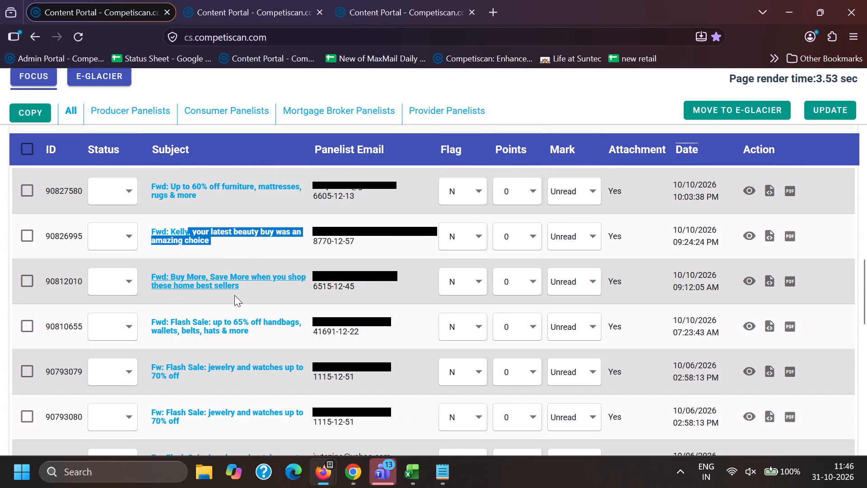
pyautogui.hotkey('alt', 'Tab')
pyautogui.click(248, 403)
pyautogui.scroll(-2, 264, 319)
pyautogui.moveTo(337, 356); pyautogui.dragTo(3, 333)
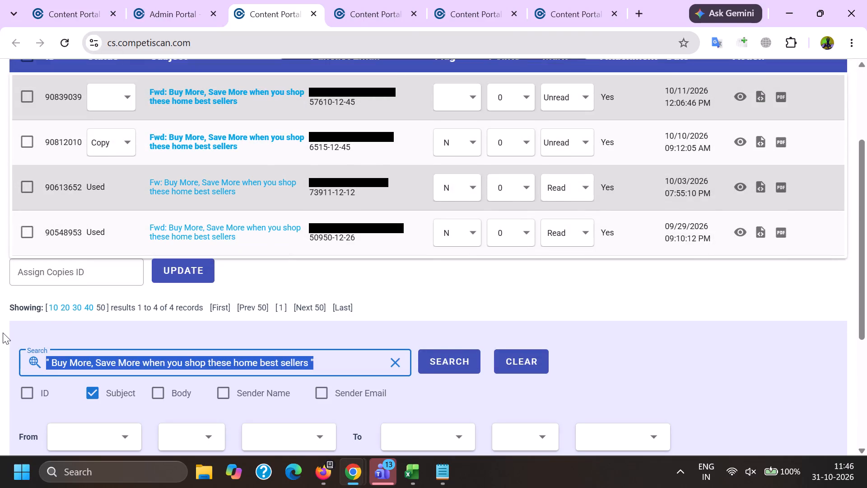
pyautogui.press('BackSpace')
pyautogui.hotkey('shift', '"')
pyautogui.hotkey('ctrl', 'v')
pyautogui.hotkey('shift', '"')
pyautogui.press('Return')
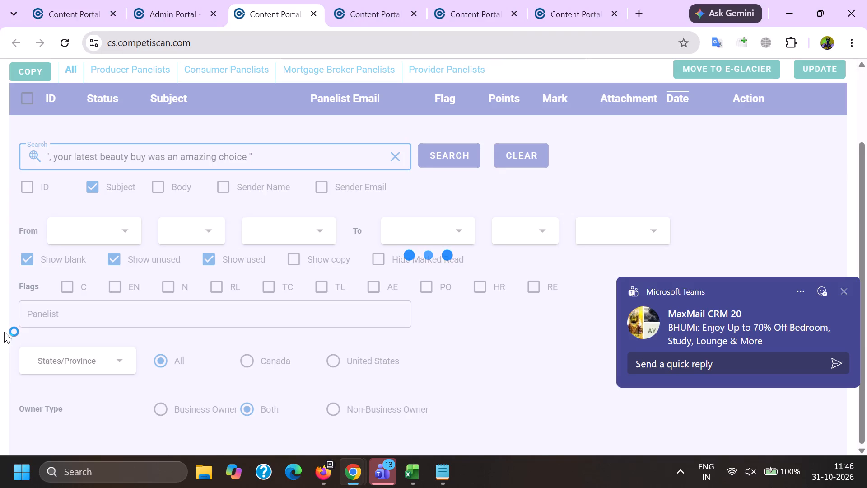
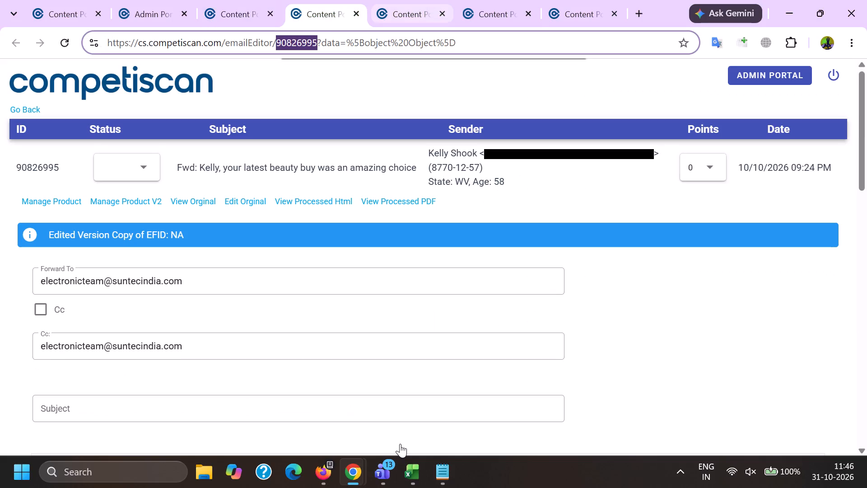
# Log email ID 90826995 in row 7236 of the Excel may 26 sheet as cc, Macy, Card, Co brand, Acquisition.
pyautogui.click(412, 471)
pyautogui.click(522, 418)
pyautogui.click(56, 321)
pyautogui.press('Left')
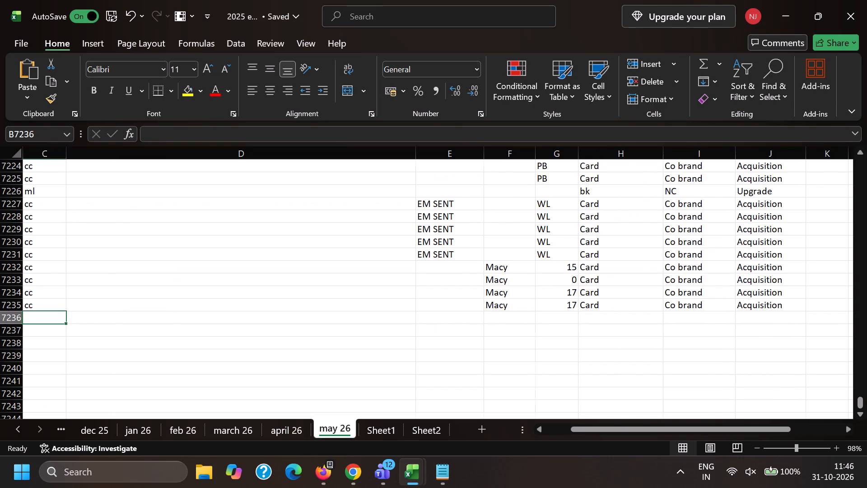
pyautogui.hotkey('ctrl', 'v')
pyautogui.press('Right')
pyautogui.write('cc')
pyautogui.press('Right')
pyautogui.press('Right')
pyautogui.press('Right')
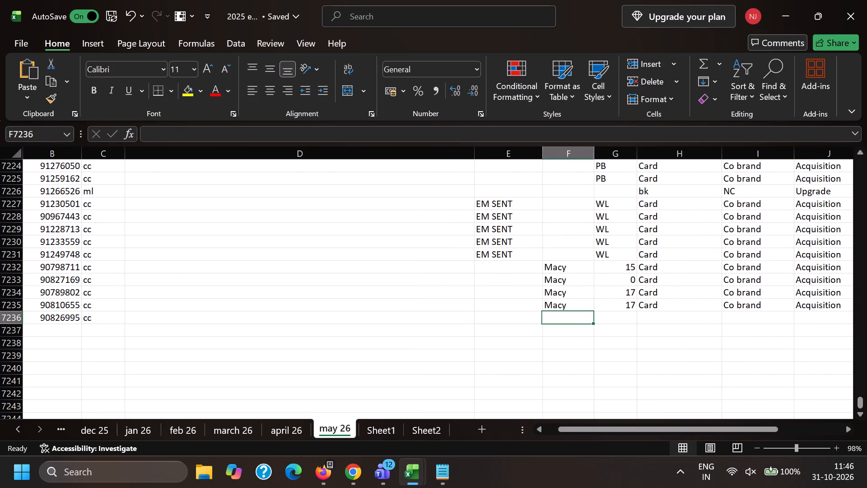
pyautogui.press('m')
pyautogui.press('Right')
pyautogui.press('Right')
pyautogui.press('c')
pyautogui.press('Right')
pyautogui.press('c')
pyautogui.press('Right')
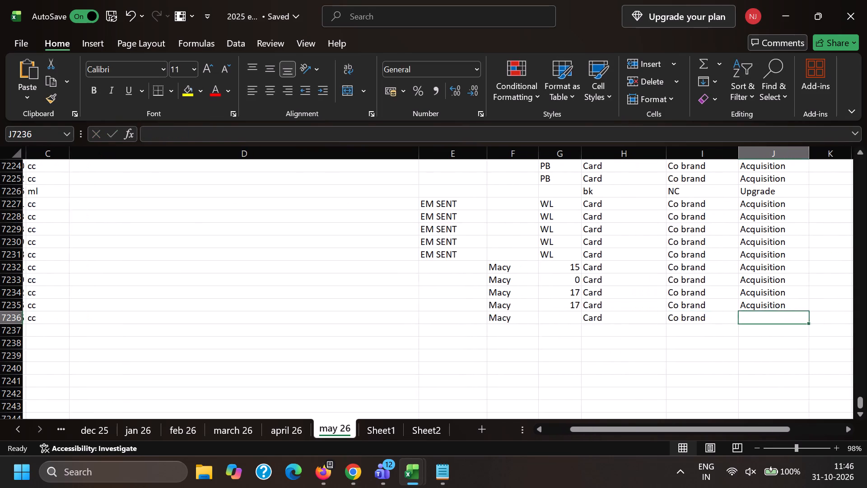
pyautogui.press('a')
pyautogui.press('Left')
pyautogui.press('Left')
pyautogui.press('Left')
# Strip the forwarding lines, recipient line, sender address and Reply-To line from the header of email 90826995 in Chrome.
pyautogui.hotkey('alt', 'Tab')
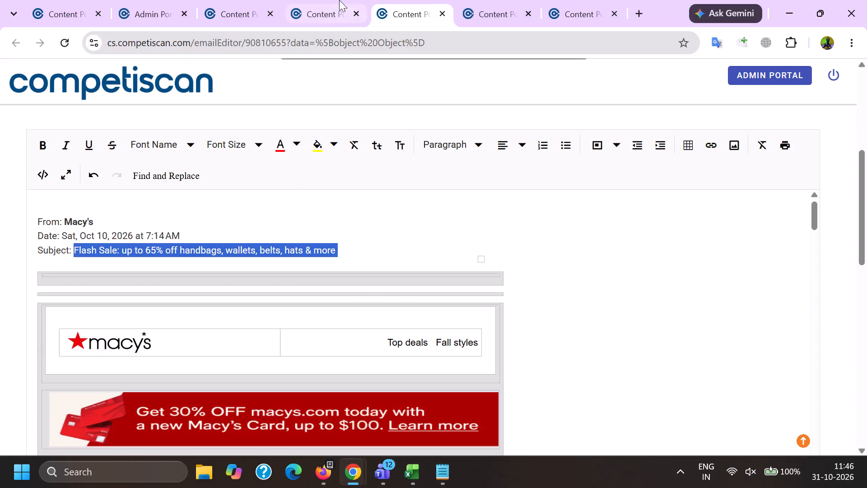
pyautogui.click(339, 0)
pyautogui.scroll(-4, 217, 155)
pyautogui.scroll(2, 194, 333)
pyautogui.moveTo(171, 232); pyautogui.dragTo(0, 176)
pyautogui.press('BackSpace')
pyautogui.click(44, 220)
pyautogui.press('BackSpace')
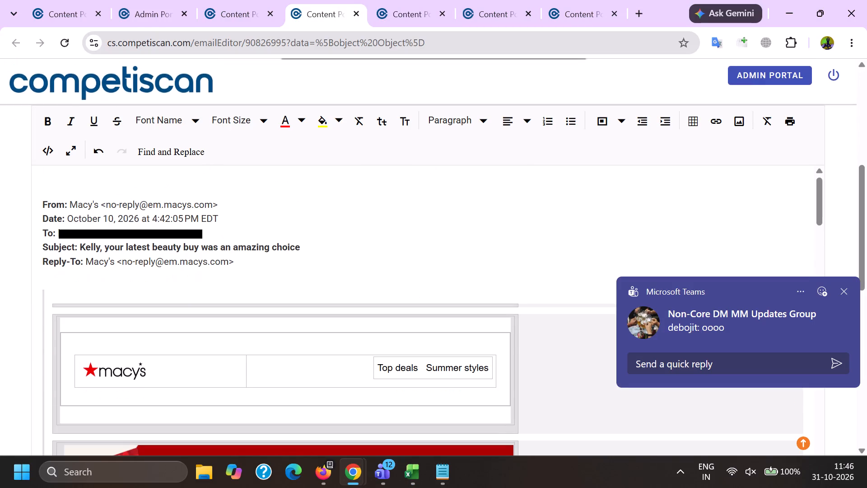
pyautogui.moveTo(38, 231); pyautogui.dragTo(219, 229)
pyautogui.press('BackSpace')
pyautogui.press('BackSpace')
pyautogui.moveTo(105, 205); pyautogui.dragTo(106, 205)
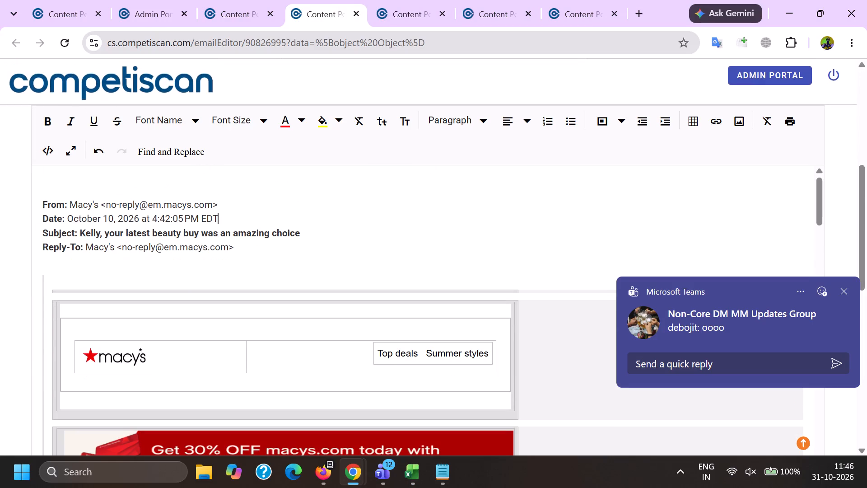
pyautogui.moveTo(106, 205); pyautogui.dragTo(278, 198)
pyautogui.press('BackSpace')
pyautogui.press('BackSpace')
pyautogui.moveTo(311, 262); pyautogui.dragTo(17, 244)
pyautogui.press('BackSpace')
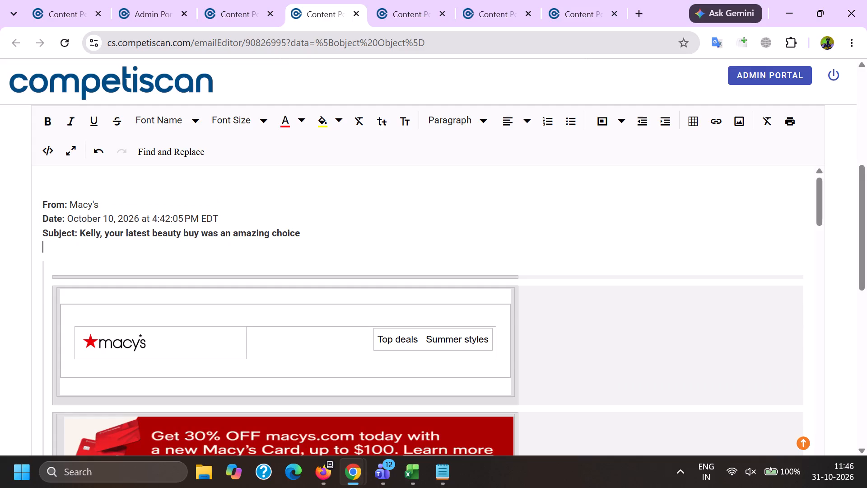
# Delete the recipient's first name from the subject line and from the "finish your beauty collection" headline in email 90826995.
pyautogui.doubleClick(94, 235)
pyautogui.hotkey('ctrl', 'c')
pyautogui.press('BackSpace')
pyautogui.hotkey('ctrl', 'f')
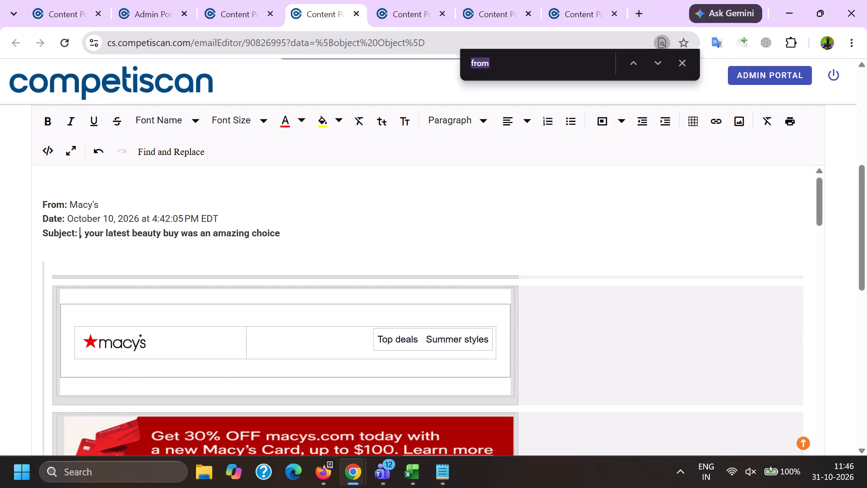
pyautogui.hotkey('ctrl', 'v')
pyautogui.press('Return')
pyautogui.press('Return')
pyautogui.press('Return')
pyautogui.press('Return')
pyautogui.doubleClick(245, 203)
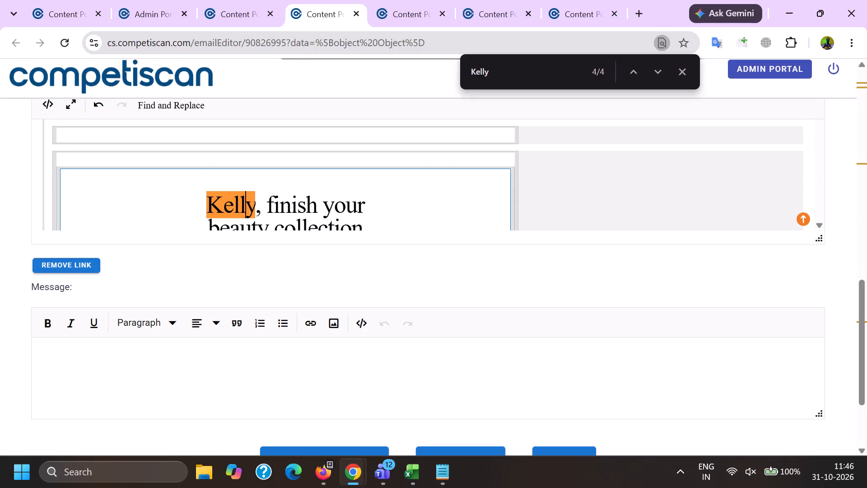
pyautogui.press('BackSpace')
# Remove the hyperlinks from the red Macy's Card 30% OFF banner and from the Sign Up text in the black bar.
pyautogui.scroll(4, 240, 349)
pyautogui.scroll(-4, 246, 319)
pyautogui.scroll(4, 222, 319)
pyautogui.click(148, 347)
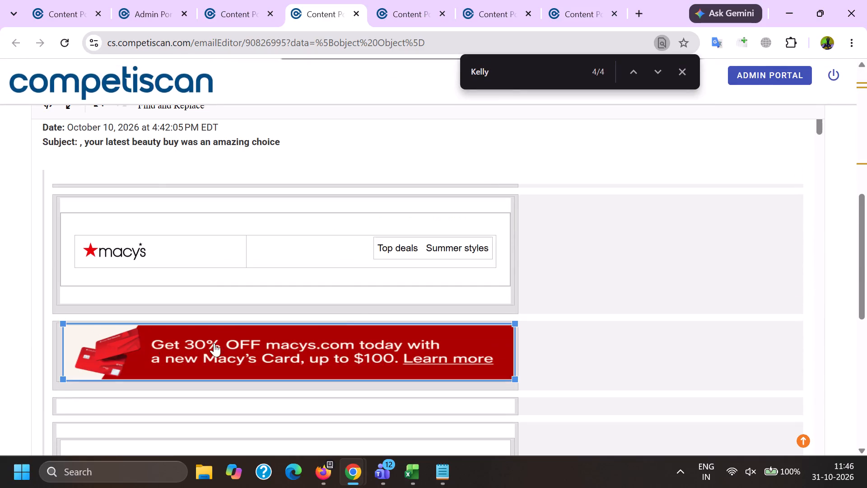
pyautogui.click(257, 309)
pyautogui.scroll(-14, 263, 285)
pyautogui.scroll(1, 274, 303)
pyautogui.scroll(-10, 274, 303)
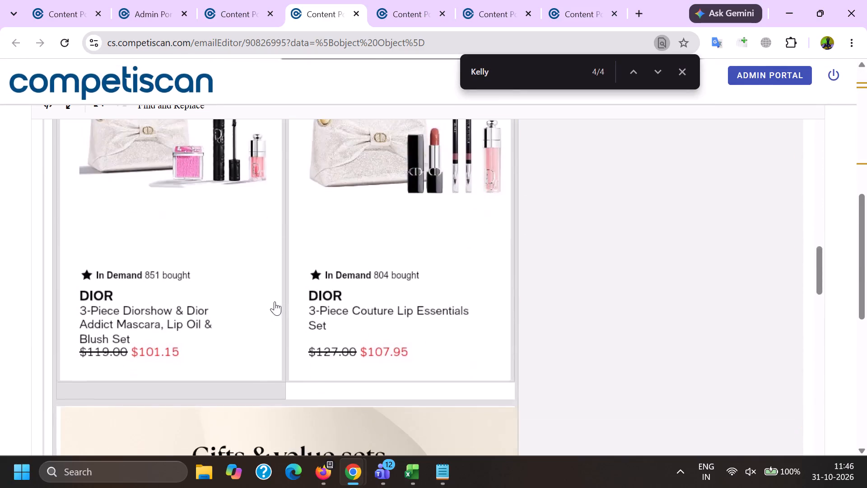
pyautogui.scroll(-20, 275, 301)
pyautogui.scroll(-8, 275, 301)
pyautogui.scroll(5, 272, 305)
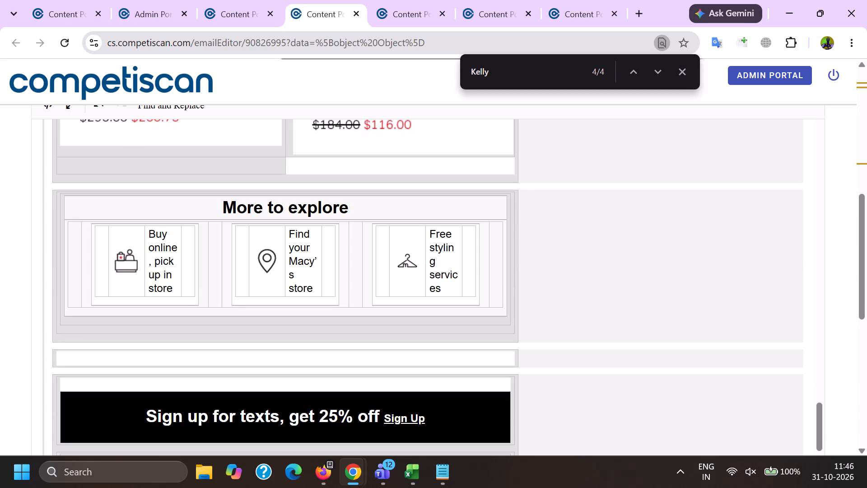
pyautogui.click(405, 414)
pyautogui.scroll(-1, 432, 264)
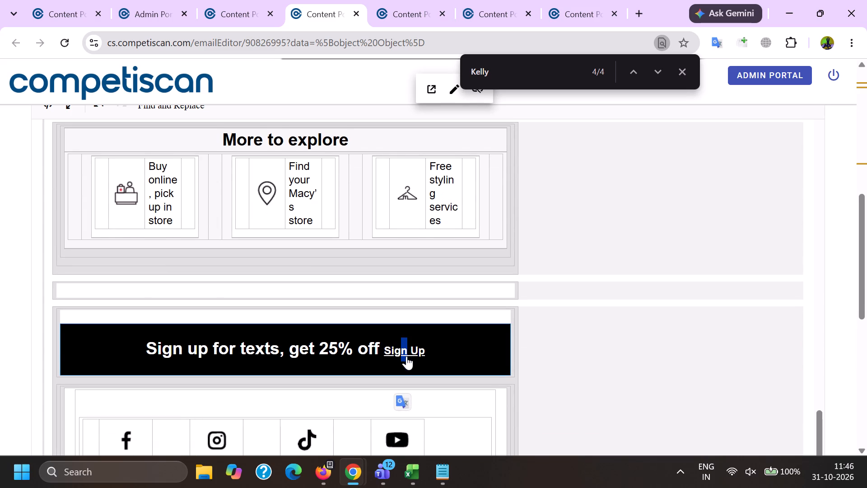
pyautogui.click(394, 348)
pyautogui.click(468, 380)
pyautogui.scroll(-3, 375, 305)
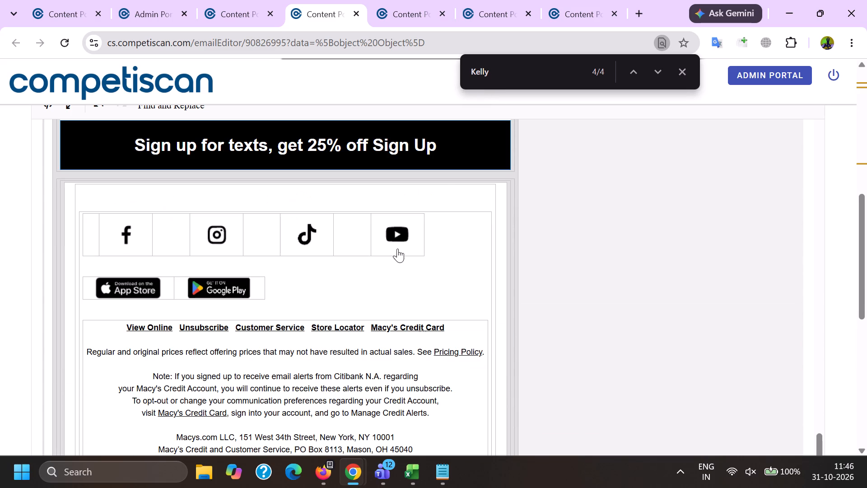
# Remove the hyperlinks from the YouTube, TikTok, Instagram, Facebook, App Store and Google Play images in the footer.
pyautogui.click(397, 239)
pyautogui.click(414, 192)
pyautogui.click(305, 235)
pyautogui.click(324, 200)
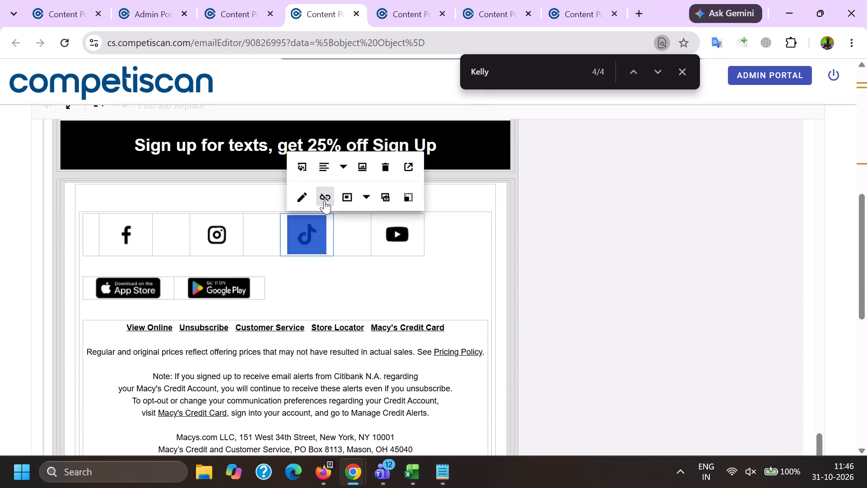
pyautogui.click(212, 238)
pyautogui.click(239, 196)
pyautogui.click(126, 232)
pyautogui.click(150, 200)
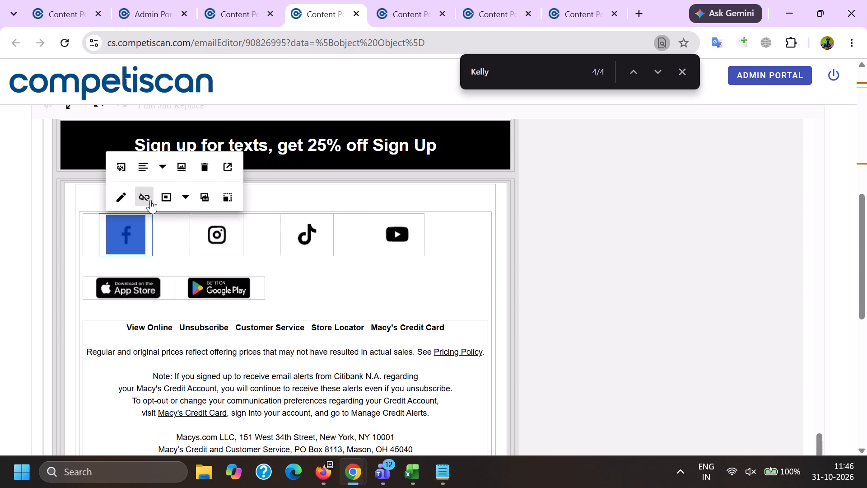
pyautogui.click(127, 296)
pyautogui.click(128, 254)
pyautogui.click(187, 287)
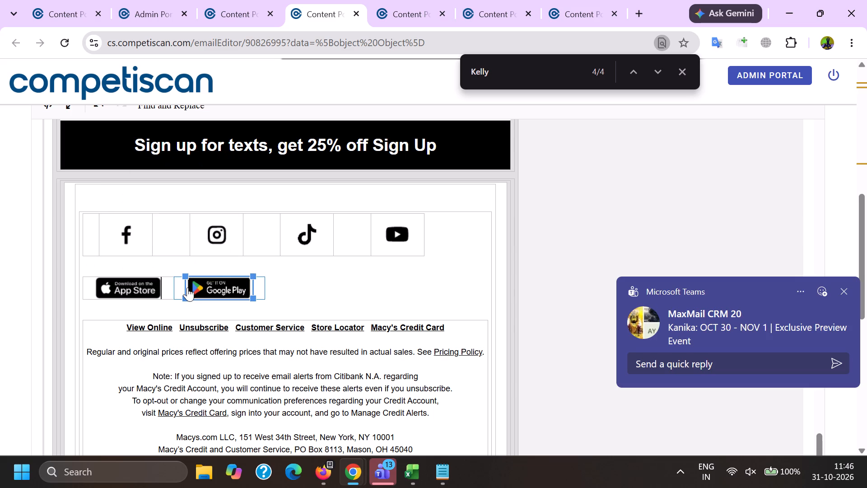
pyautogui.click(231, 256)
# Remove the footer hyperlinks from View Online, Unsubscribe and both Macy's Credit Card texts.
pyautogui.click(158, 337)
pyautogui.click(151, 325)
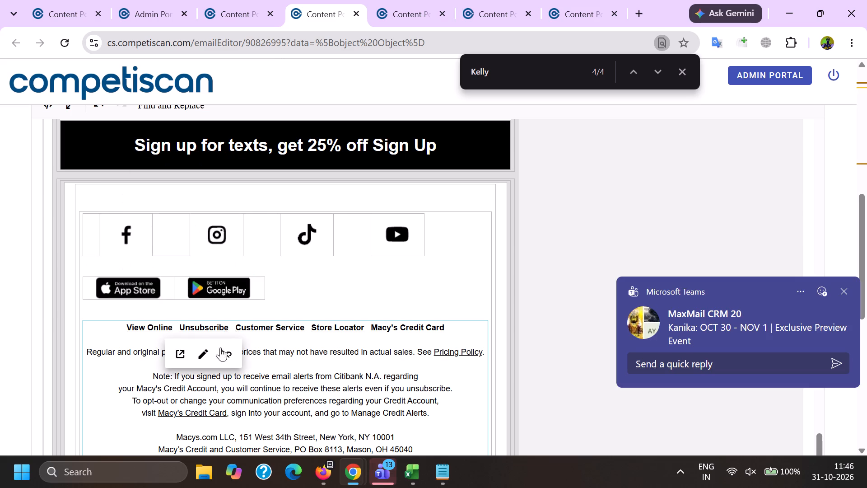
pyautogui.click(225, 350)
pyautogui.click(214, 324)
pyautogui.click(286, 357)
pyautogui.click(388, 328)
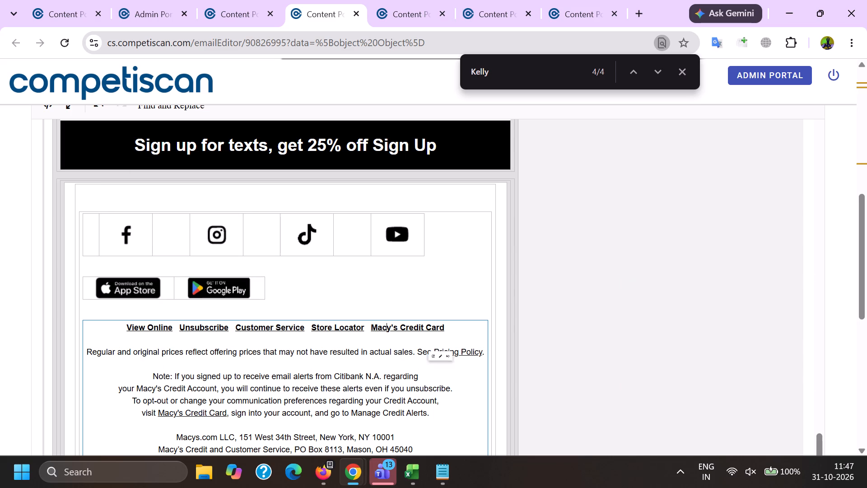
pyautogui.click(465, 351)
pyautogui.scroll(-2, 340, 272)
pyautogui.click(178, 344)
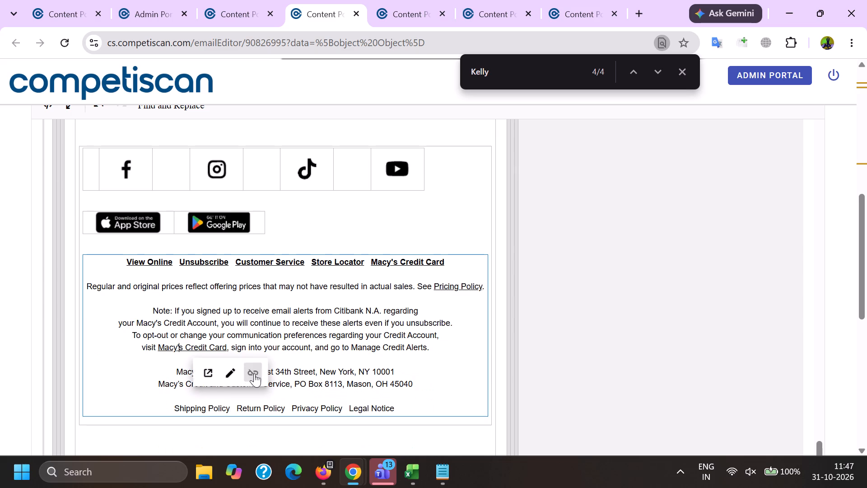
pyautogui.click(255, 373)
# Save the cleaned version of email 90826995.
pyautogui.scroll(-8, 334, 337)
pyautogui.click(332, 342)
pyautogui.click(454, 287)
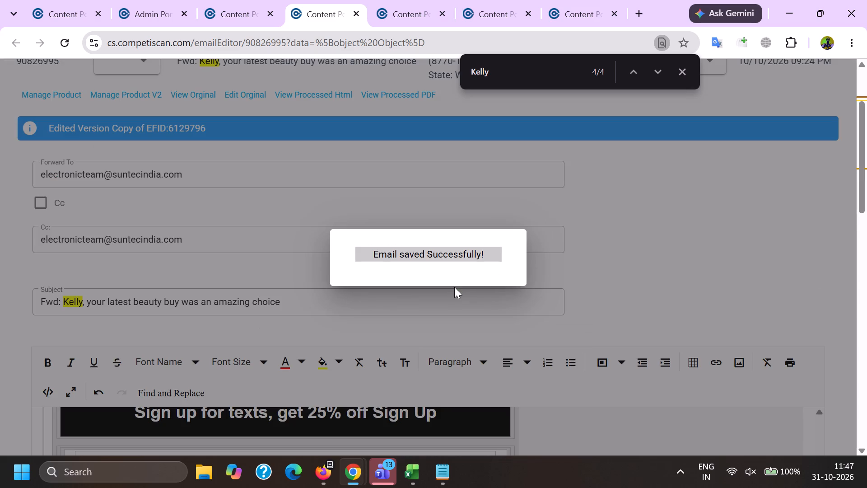
pyautogui.click(4, 158)
# Open the Manage Product form for email 90826995.
pyautogui.click(49, 95)
# Go back to the email editor and examine the cleaned email's header and opening sections.
pyautogui.hotkey('alt', 'Tab')
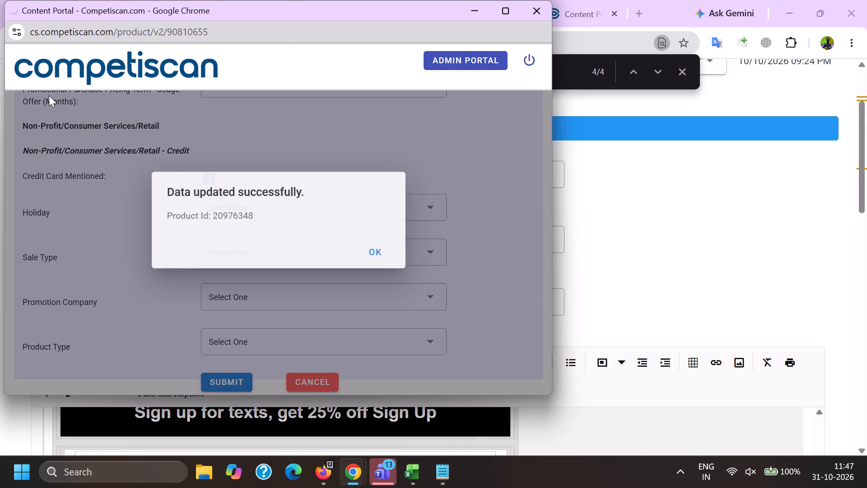
pyautogui.scroll(-5, 49, 96)
pyautogui.click(53, 236)
pyautogui.click(56, 236)
pyautogui.press('pageup')
pyautogui.press('pageup')
pyautogui.press('pageup')
pyautogui.press('pageup')
pyautogui.press('pageup')
pyautogui.press('pageup')
pyautogui.press('pageup')
pyautogui.press('pageup')
pyautogui.press('pageup')
pyautogui.press('pageup')
pyautogui.press('pageup')
pyautogui.press('pageup')
pyautogui.press('pageup')
pyautogui.press('pageup')
pyautogui.press('pageup')
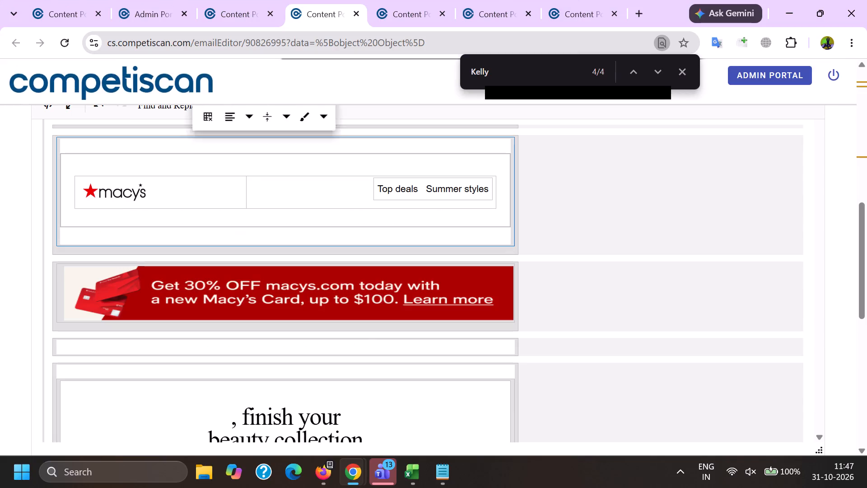
pyautogui.scroll(-5, 78, 221)
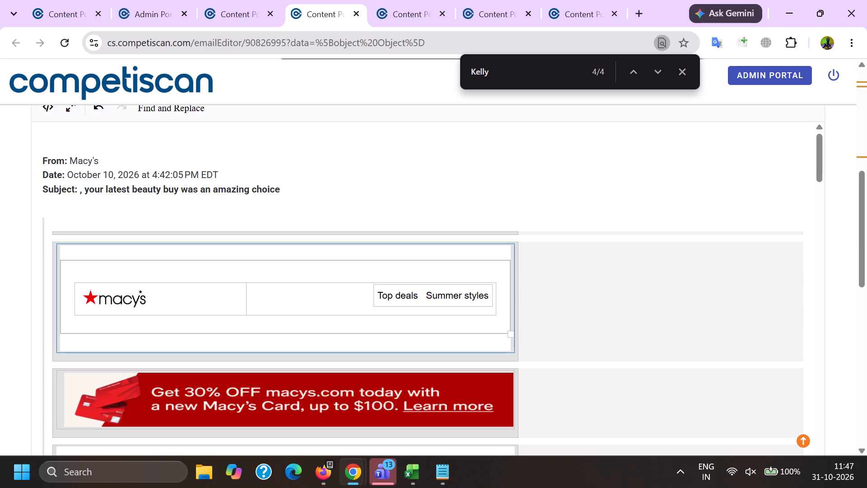
# Replace the company apc-na with Macy's in the product form for 90826995 and use its product image.
pyautogui.hotkey('alt', 'Tab')
pyautogui.scroll(-4, 169, 176)
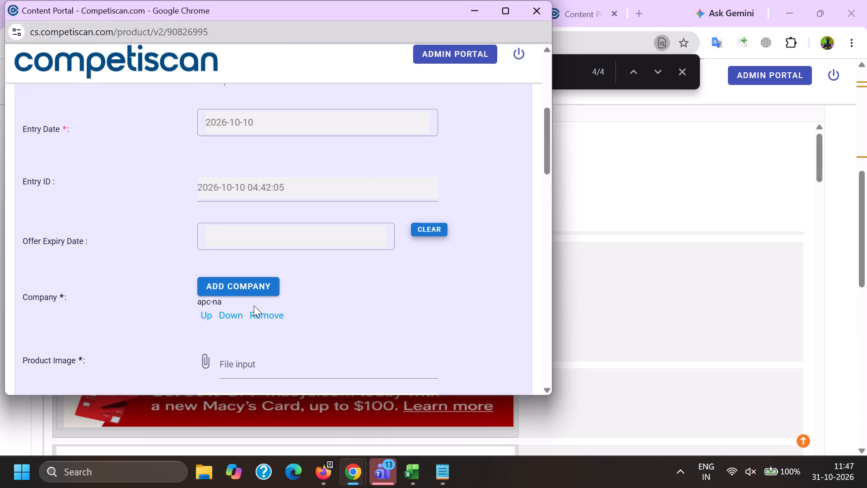
pyautogui.click(271, 316)
pyautogui.click(238, 283)
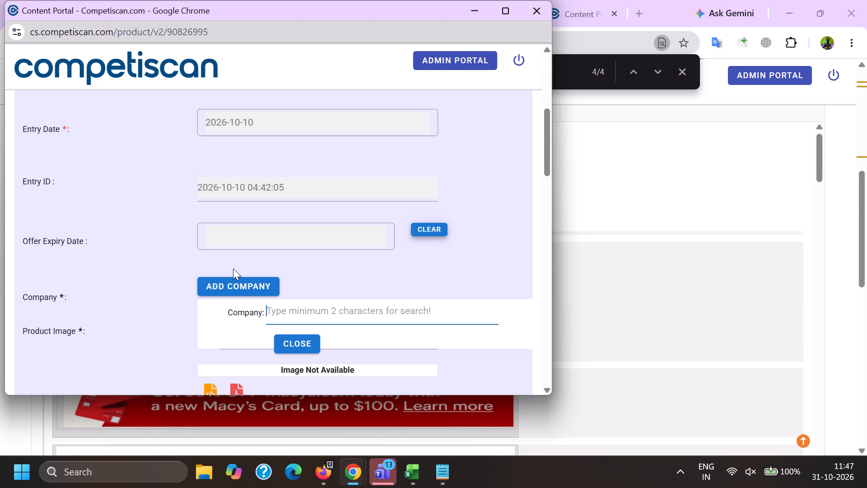
pyautogui.hotkey('ctrl', 'v')
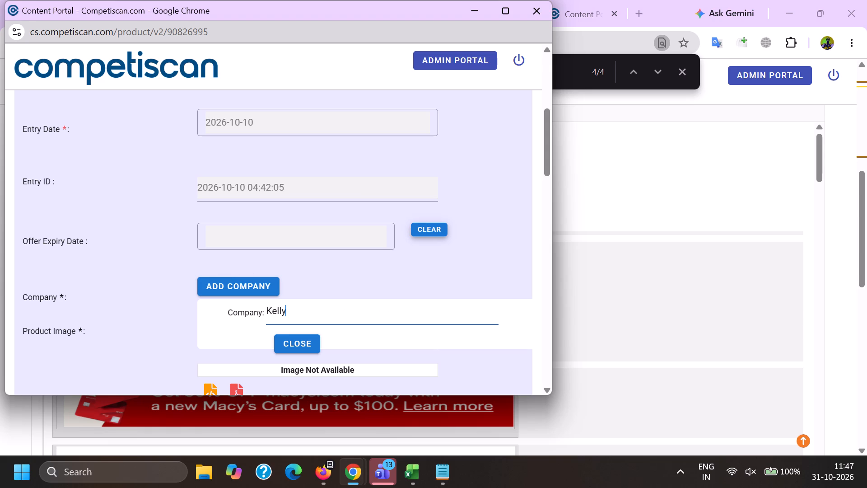
pyautogui.moveTo(304, 308); pyautogui.dragTo(252, 300)
pyautogui.press('BackSpace')
pyautogui.hotkey('alt', 'Tab')
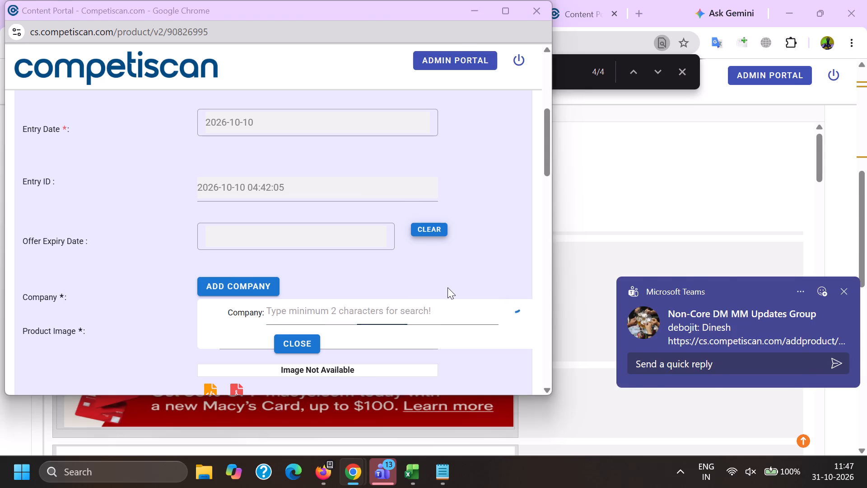
pyautogui.doubleClick(87, 163)
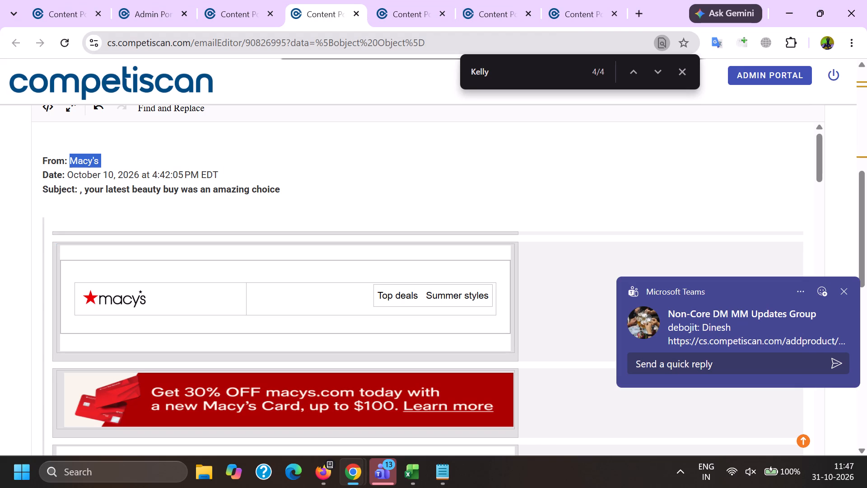
pyautogui.hotkey('shift', 'Left')
pyautogui.hotkey('ctrl', 'c')
pyautogui.hotkey('alt', 'Tab')
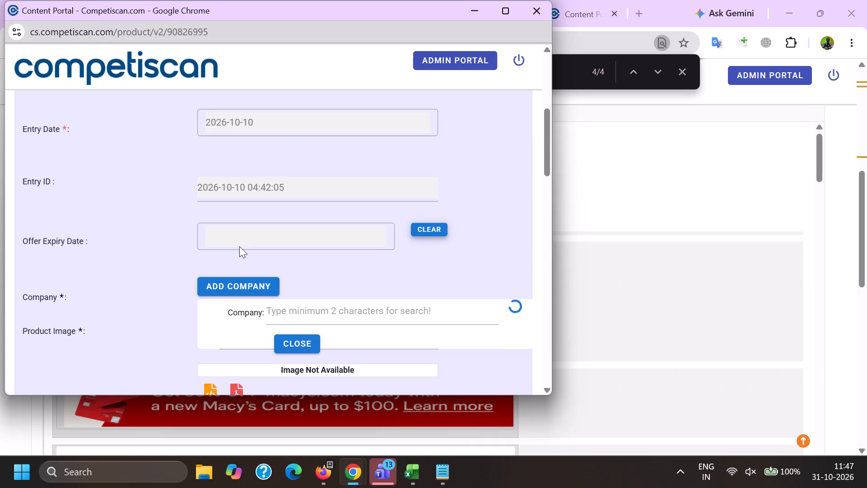
pyautogui.click(282, 309)
pyautogui.hotkey('ctrl', 'v')
pyautogui.scroll(-2, 265, 206)
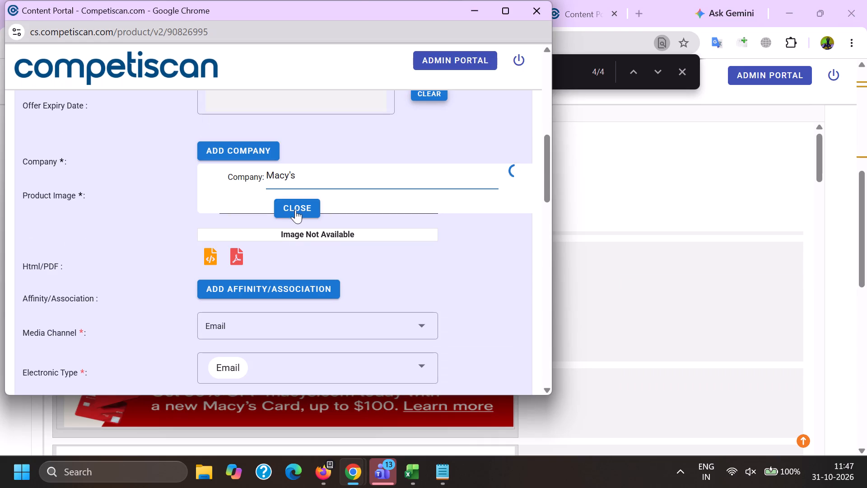
pyautogui.click(295, 209)
pyautogui.click(247, 183)
# Add citibank as a second company in the product form.
pyautogui.click(248, 154)
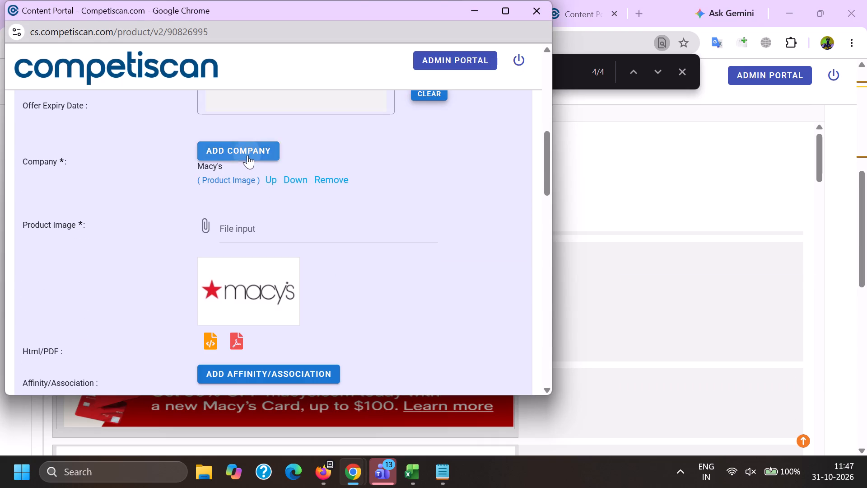
pyautogui.write('citi')
pyautogui.write('bank')
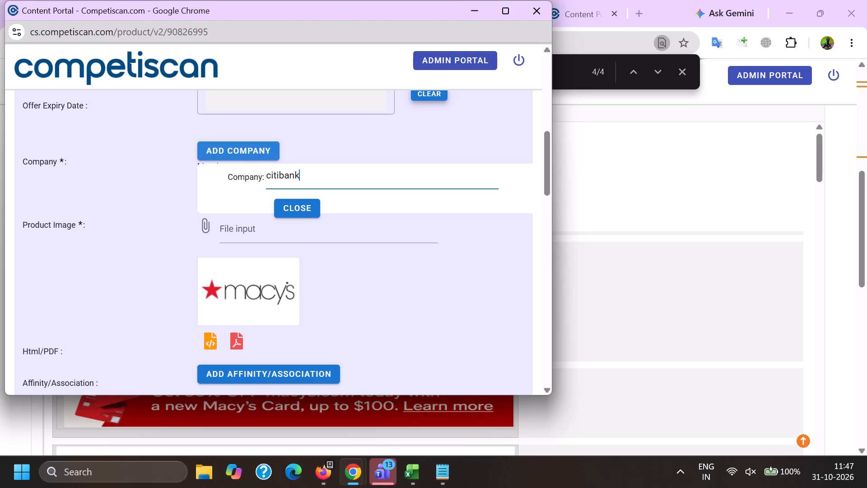
pyautogui.click(281, 215)
# Add Macy's (Retail) as the affinity/association.
pyautogui.scroll(-3, 285, 179)
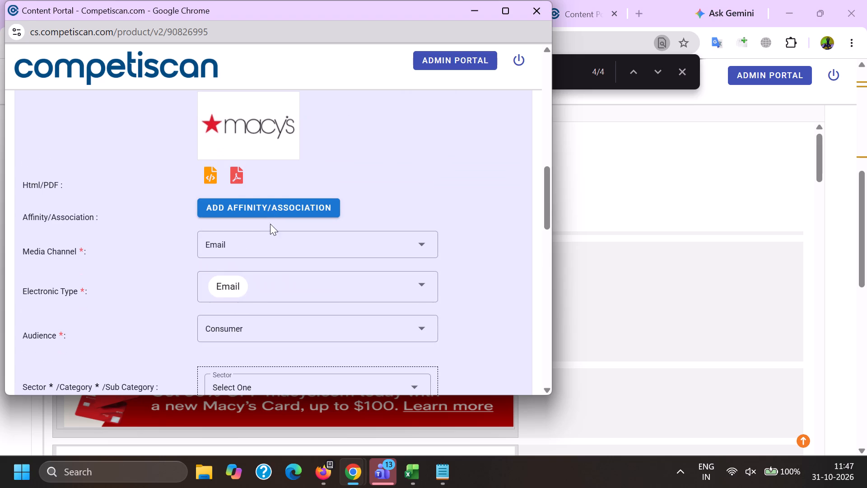
pyautogui.click(268, 202)
pyautogui.click(306, 237)
pyautogui.hotkey('ctrl', 'v')
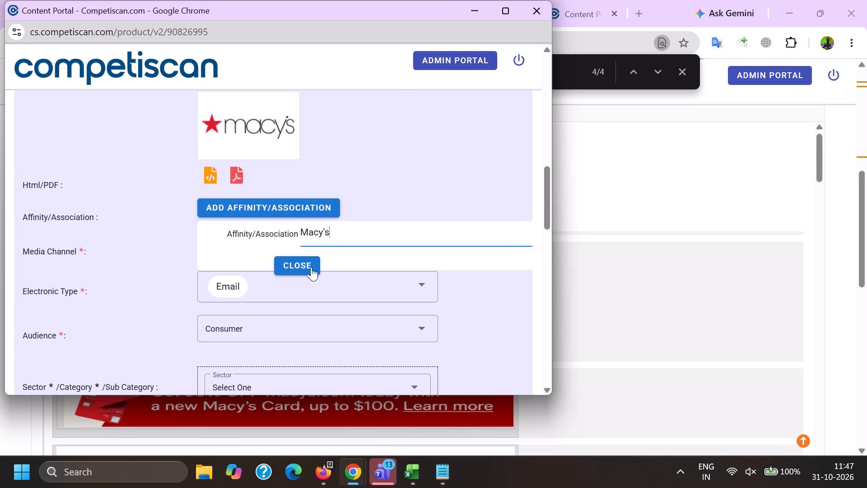
pyautogui.click(298, 266)
# Check the email's content and add the category entry Retail / Health & Beauty / Beauty & Personal Care / Face Makeup.
pyautogui.scroll(-2, 276, 202)
pyautogui.click(226, 260)
pyautogui.scroll(-6, 235, 285)
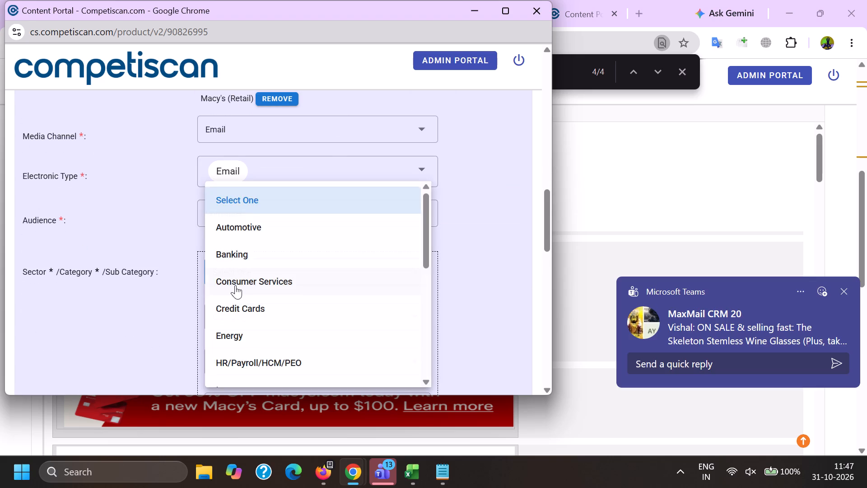
pyautogui.click(240, 277)
pyautogui.click(239, 266)
pyautogui.click(242, 257)
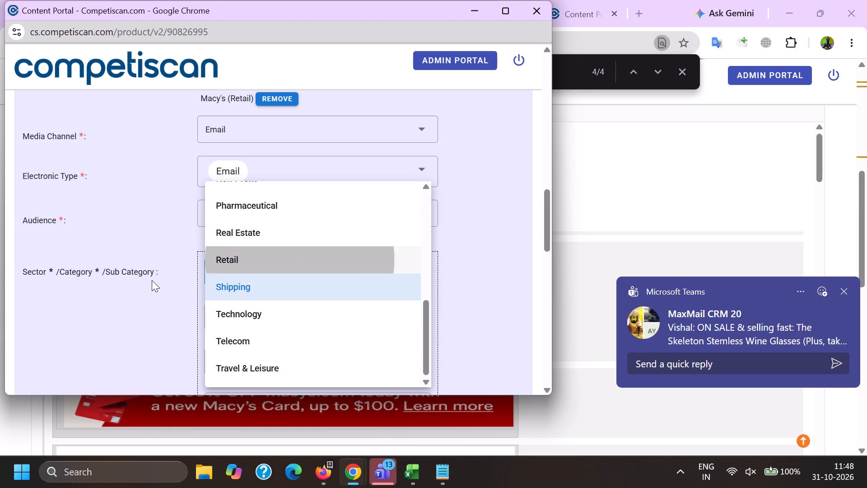
pyautogui.moveTo(152, 280); pyautogui.dragTo(158, 278)
pyautogui.scroll(-2, 247, 173)
pyautogui.click(230, 181)
pyautogui.hotkey('alt', 'Tab')
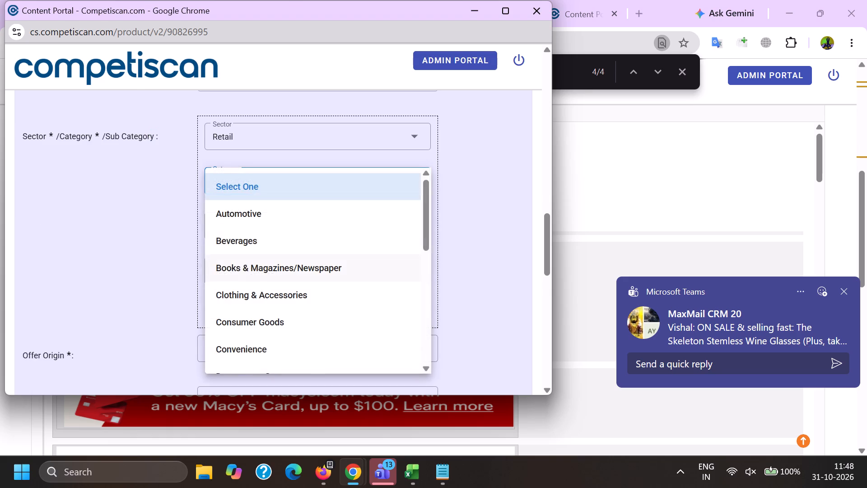
pyautogui.scroll(-13, 252, 272)
pyautogui.hotkey('alt', 'Tab')
pyautogui.scroll(-2, 265, 280)
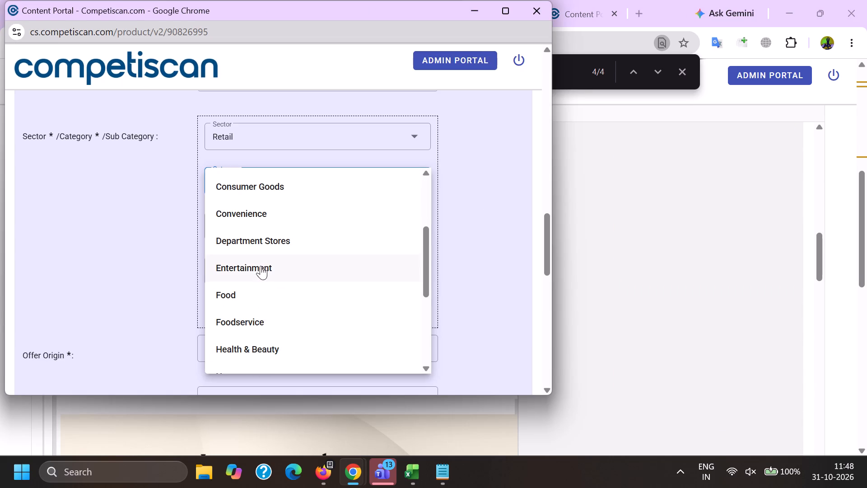
pyautogui.click(251, 350)
pyautogui.moveTo(118, 293); pyautogui.dragTo(128, 288)
pyautogui.click(228, 226)
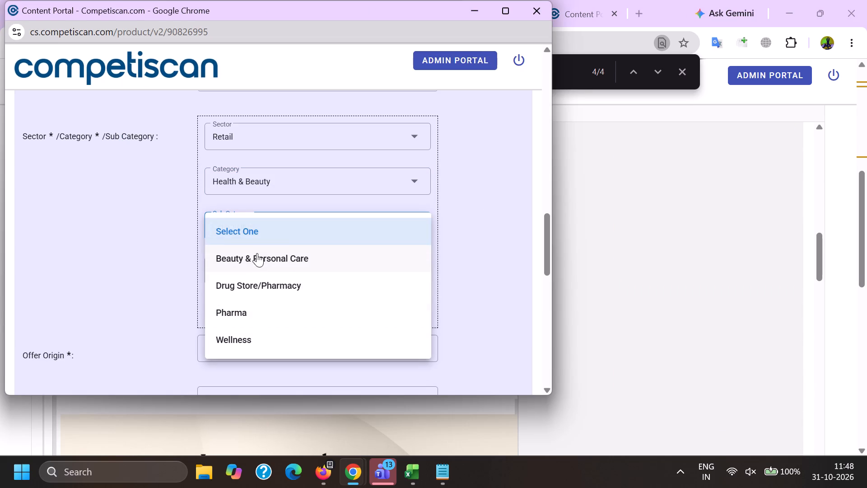
pyautogui.click(257, 253)
pyautogui.click(175, 262)
pyautogui.click(239, 269)
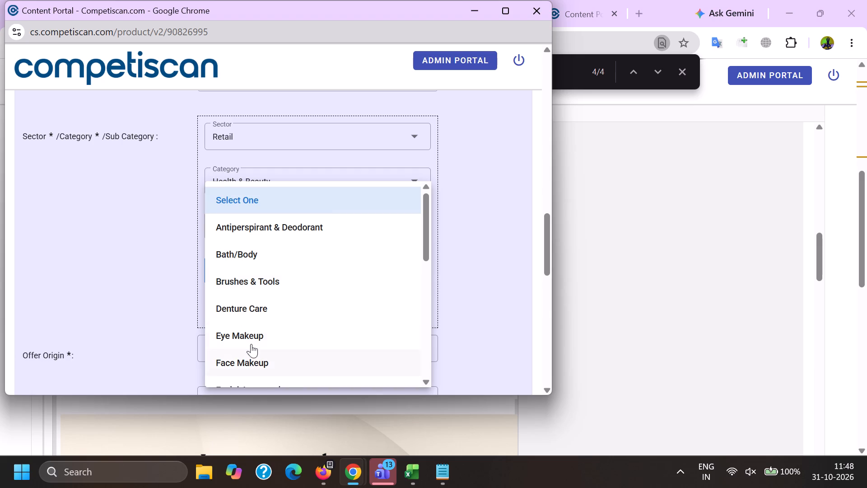
pyautogui.scroll(-1, 251, 348)
pyautogui.click(251, 296)
pyautogui.moveTo(181, 303); pyautogui.dragTo(186, 305)
pyautogui.click(225, 305)
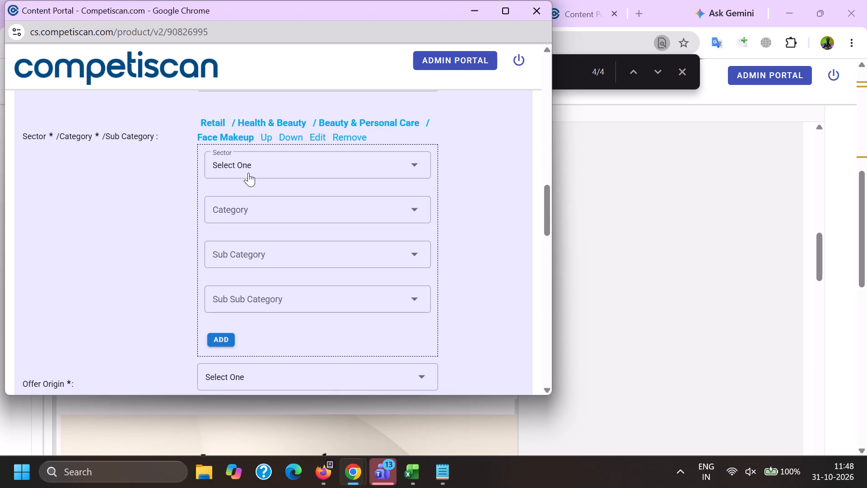
# Add a second sector entry for Credit Cards with category Payment Cards and its matching subcategory.
pyautogui.click(245, 155)
pyautogui.scroll(4, 243, 247)
pyautogui.click(263, 260)
pyautogui.moveTo(191, 251); pyautogui.dragTo(213, 246)
pyautogui.click(246, 206)
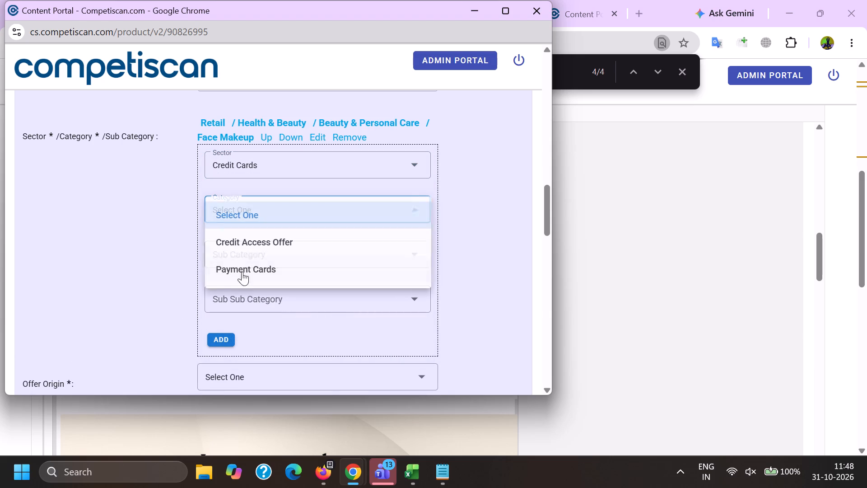
pyautogui.click(243, 263)
pyautogui.click(234, 261)
pyautogui.scroll(-1, 235, 222)
pyautogui.scroll(-5, 243, 310)
pyautogui.click(269, 337)
pyautogui.moveTo(171, 317); pyautogui.dragTo(178, 315)
pyautogui.click(219, 267)
pyautogui.scroll(2, 231, 292)
pyautogui.click(293, 203)
pyautogui.scroll(1, 291, 199)
pyautogui.scroll(-5, 291, 198)
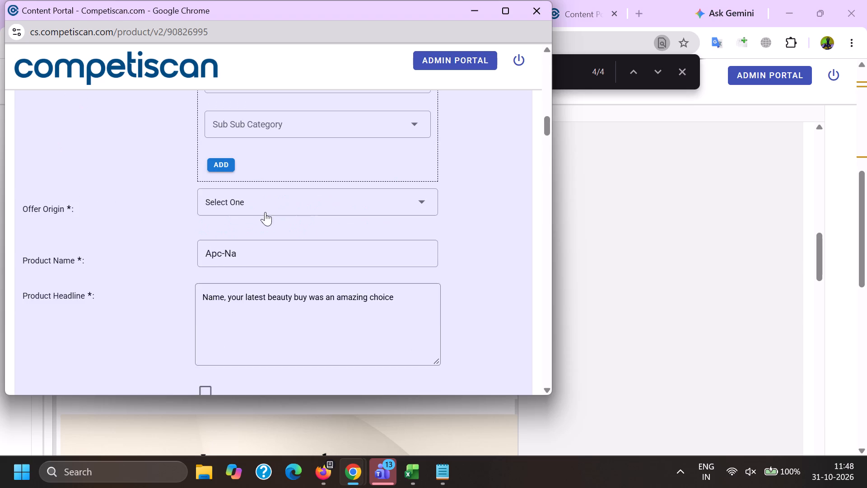
# Set the offer origin to Provider/Bank and the product name to Macy's Card.
pyautogui.click(260, 209)
pyautogui.doubleClick(240, 264)
pyautogui.hotkey('ctrl', 'v')
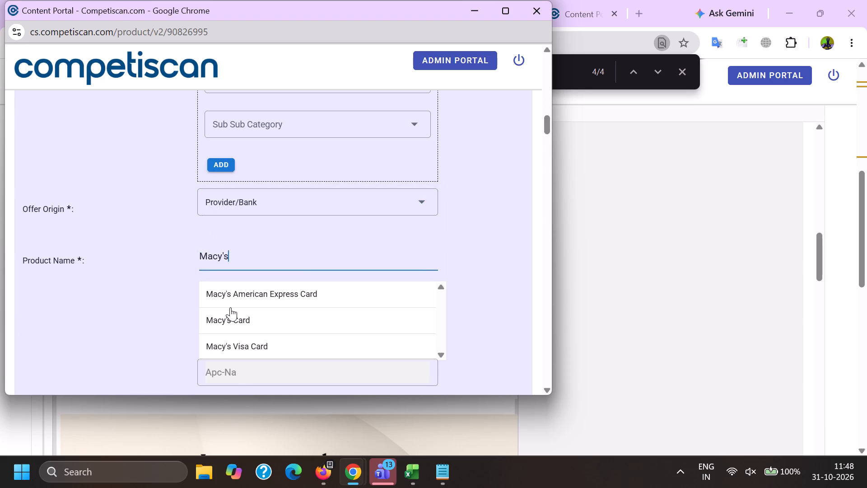
pyautogui.click(230, 307)
pyautogui.scroll(4, 231, 308)
pyautogui.click(261, 203)
pyautogui.scroll(-5, 258, 203)
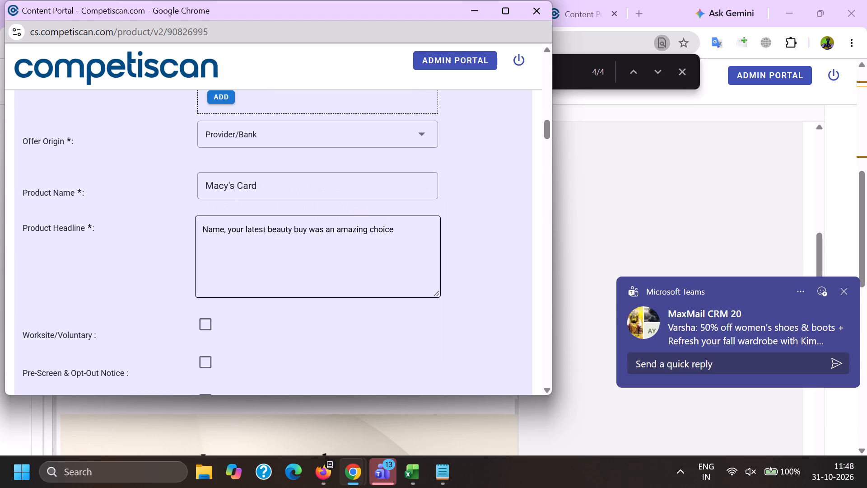
# Replace the Product Headline with "[Name], your latest beauty buy was an amazing choice." using the email's subject line.
pyautogui.moveTo(417, 247); pyautogui.dragTo(0, 200)
pyautogui.press('BackSpace')
pyautogui.write('e[')
pyautogui.press('BackSpace')
pyautogui.press(']')
pyautogui.hotkey('alt', 'Tab')
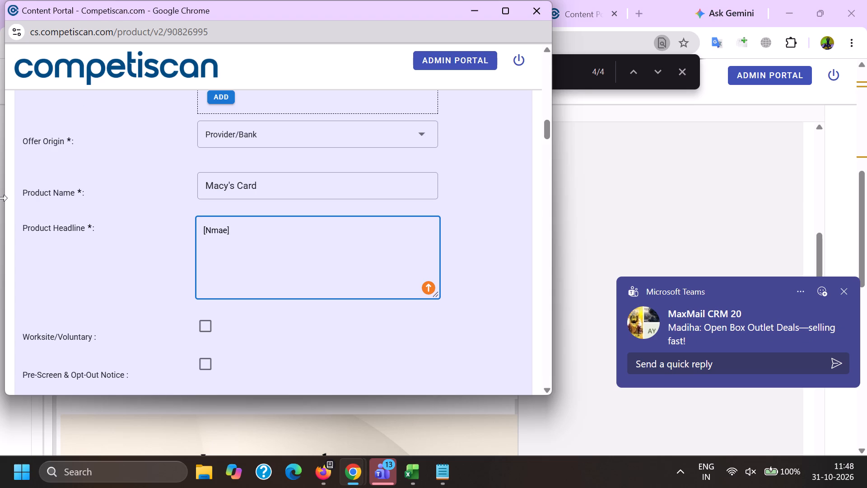
pyautogui.scroll(16, 71, 160)
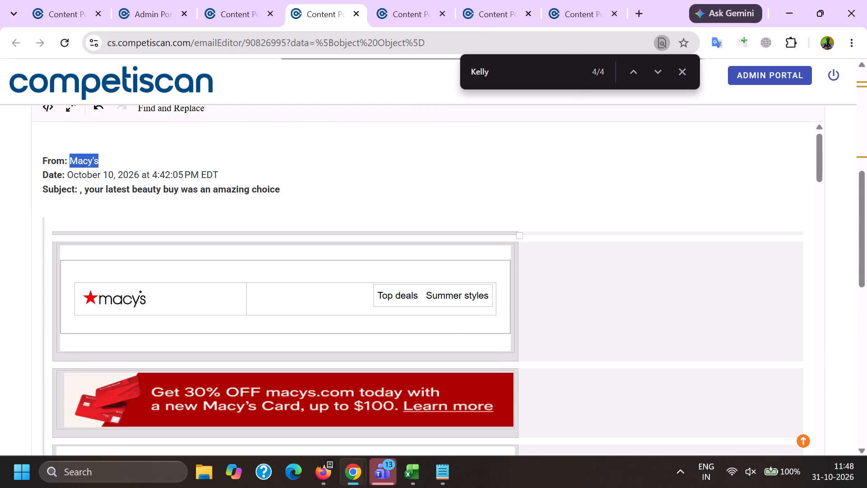
pyautogui.moveTo(80, 190); pyautogui.dragTo(411, 197)
pyautogui.hotkey('ctrl', 'c')
pyautogui.hotkey('alt', 'Tab')
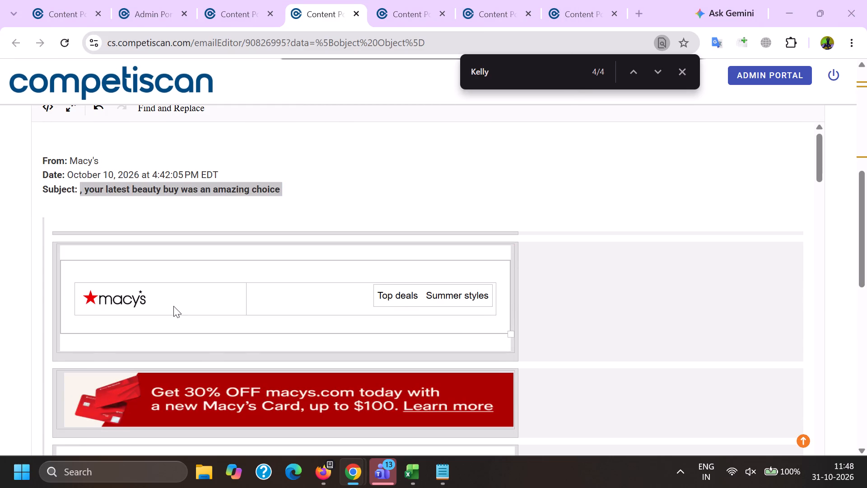
pyautogui.press('BackSpace')
pyautogui.press('BackSpace')
pyautogui.press('BackSpace')
pyautogui.press('BackSpace')
pyautogui.write('am')
pyautogui.press('e')
pyautogui.press(']')
pyautogui.hotkey('ctrl', 'v')
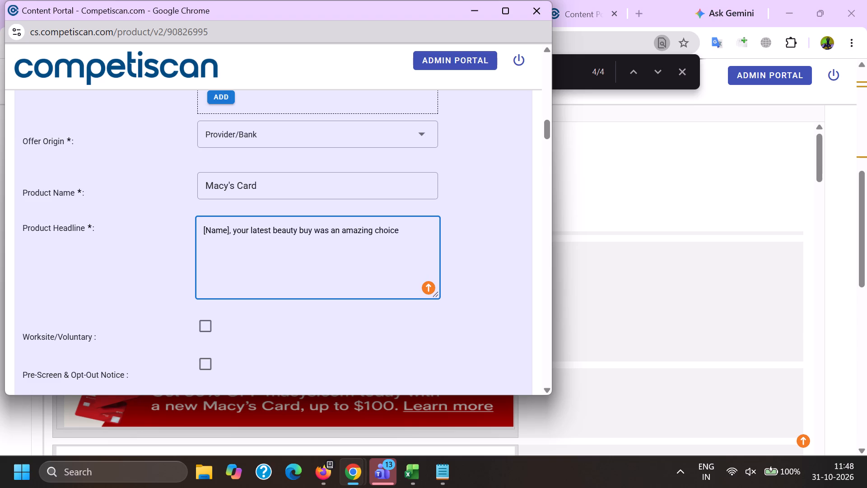
pyautogui.press('BackSpace')
pyautogui.press('.')
pyautogui.press('space')
# Append "Get 30% OFF macys.com today with a new Macy's Card, up to $100" from the other Macy's Card product form to the headline.
pyautogui.hotkey('alt', 'Tab')
pyautogui.click(582, 0)
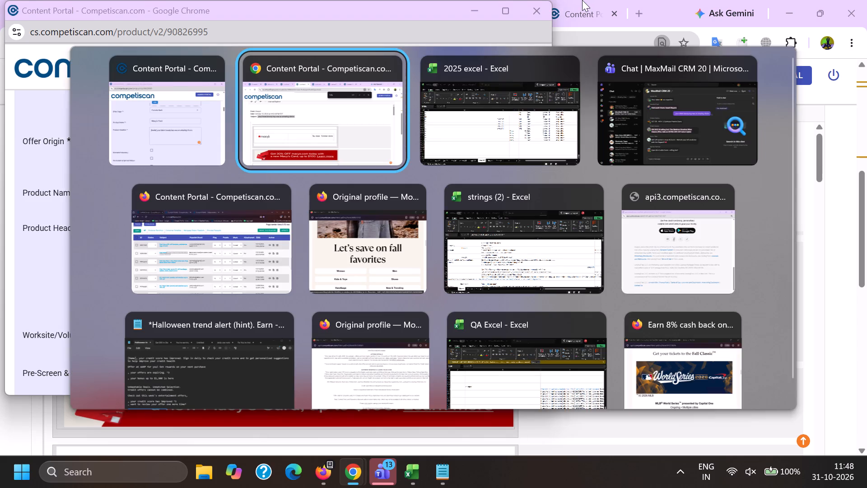
pyautogui.click(572, 12)
pyautogui.scroll(5, 552, 105)
pyautogui.scroll(-5, 541, 140)
pyautogui.hotkey('ctrl', 'c')
pyautogui.hotkey('alt', 'Tab')
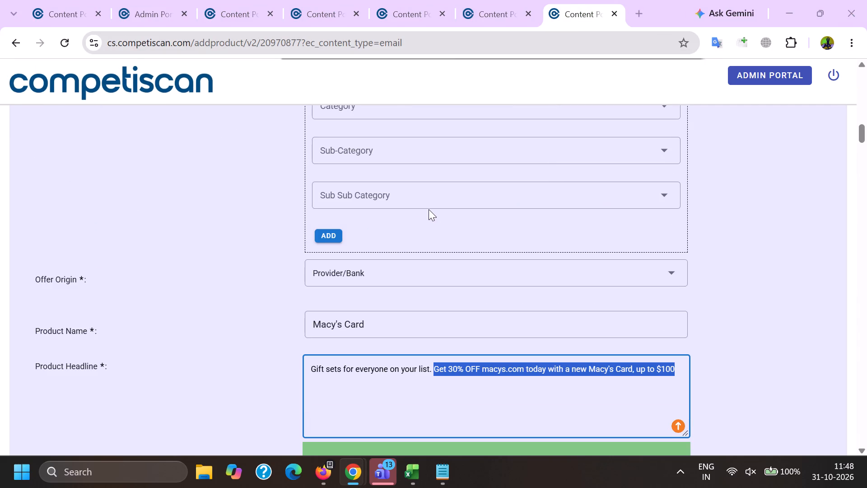
pyautogui.hotkey('ctrl', 'v')
# Choose the email's response option from the checklist that includes QR Code, SMS/Text and Social Media.
pyautogui.scroll(-5, 316, 193)
pyautogui.click(228, 191)
pyautogui.scroll(-3, 225, 119)
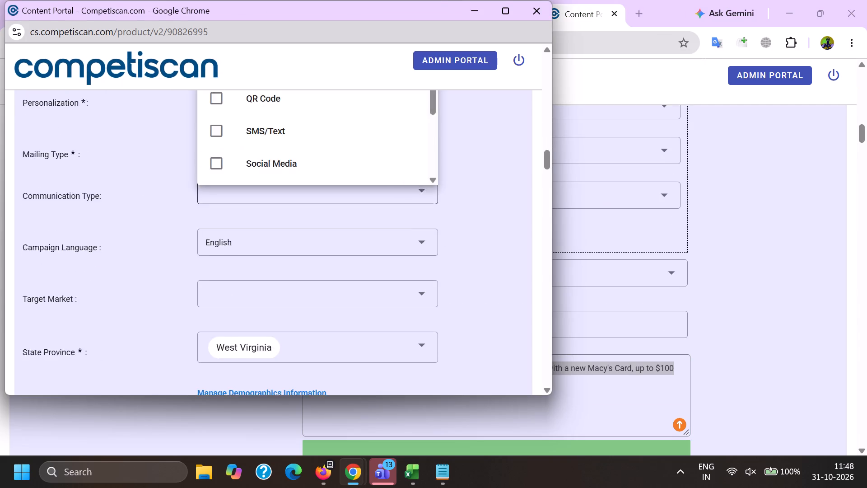
pyautogui.scroll(-5, 249, 190)
pyautogui.scroll(5, 246, 201)
pyautogui.scroll(-6, 251, 149)
pyautogui.click(250, 157)
pyautogui.click(164, 151)
# Set the mailing type to Acquisition and the personalization to Personalized.
pyautogui.click(222, 155)
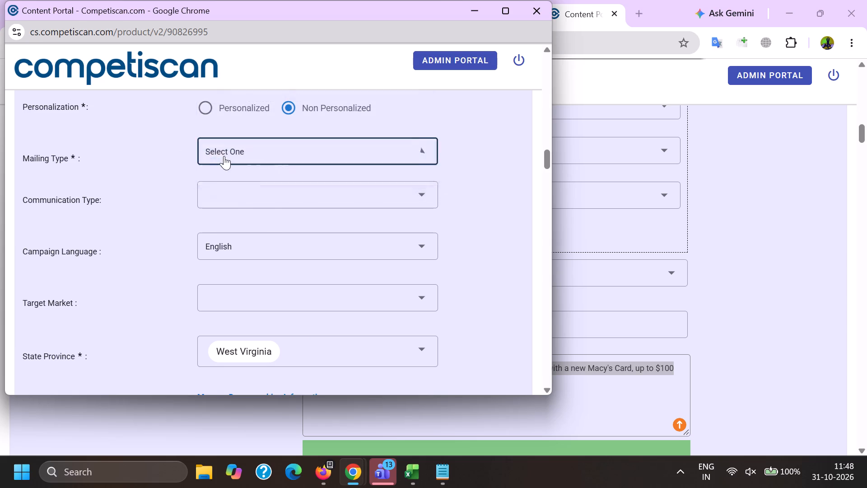
pyautogui.click(229, 175)
pyautogui.moveTo(165, 182); pyautogui.dragTo(170, 183)
pyautogui.click(206, 105)
pyautogui.click(224, 170)
# Select Co-Brand in the multi-select field just above Sign-on Incentive #1.
pyautogui.click(227, 192)
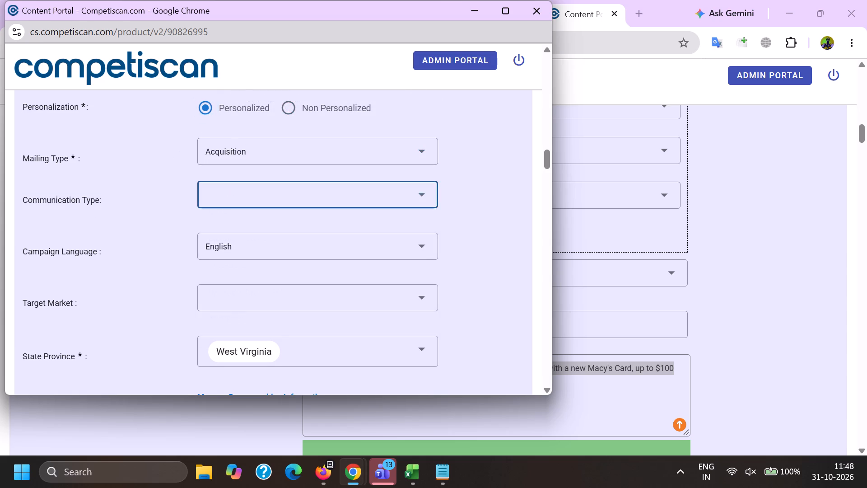
pyautogui.scroll(-2, 223, 134)
pyautogui.click(250, 164)
pyautogui.scroll(-5, 250, 158)
pyautogui.click(260, 220)
pyautogui.scroll(-3, 252, 213)
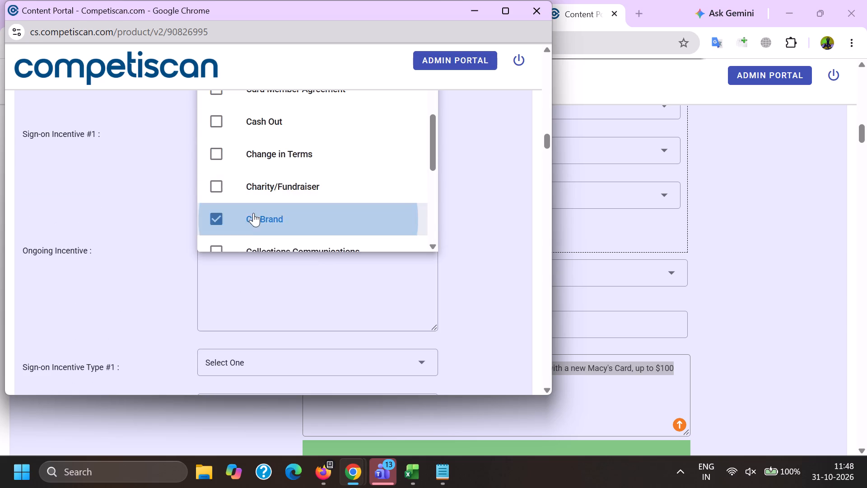
pyautogui.click(166, 201)
# Fill Sign-on Incentive #1 with "30% OFF macys.com today with a new Macy's Card, up to $100", without the leading "Get".
pyautogui.click(258, 185)
pyautogui.hotkey('ctrl', 'v')
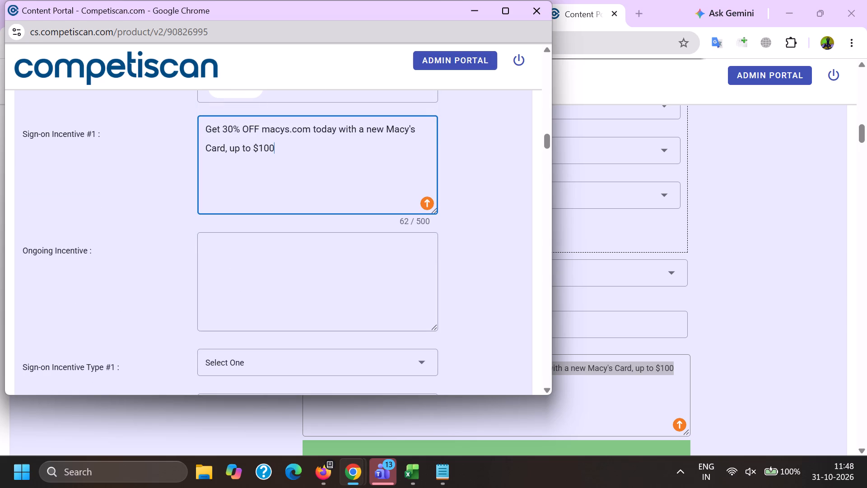
pyautogui.moveTo(222, 137); pyautogui.dragTo(42, 139)
pyautogui.click(220, 131)
pyautogui.moveTo(220, 130); pyautogui.dragTo(190, 130)
pyautogui.press('BackSpace')
pyautogui.press('Down')
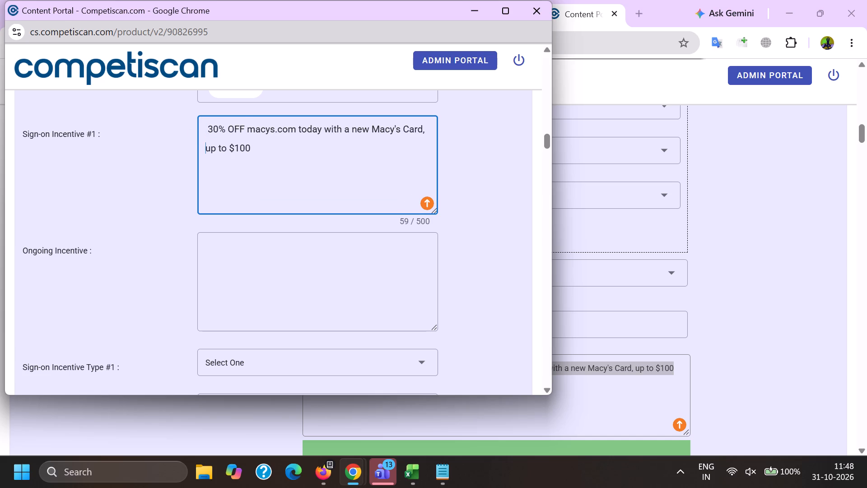
pyautogui.press('Up')
pyautogui.press('Right')
pyautogui.press('BackSpace')
pyautogui.press('BackSpace')
# Set Sign-on Incentive Type #1 to Coupon/Discount and Sign-on Incentive Value #1 to 30.00.
pyautogui.scroll(-4, 261, 125)
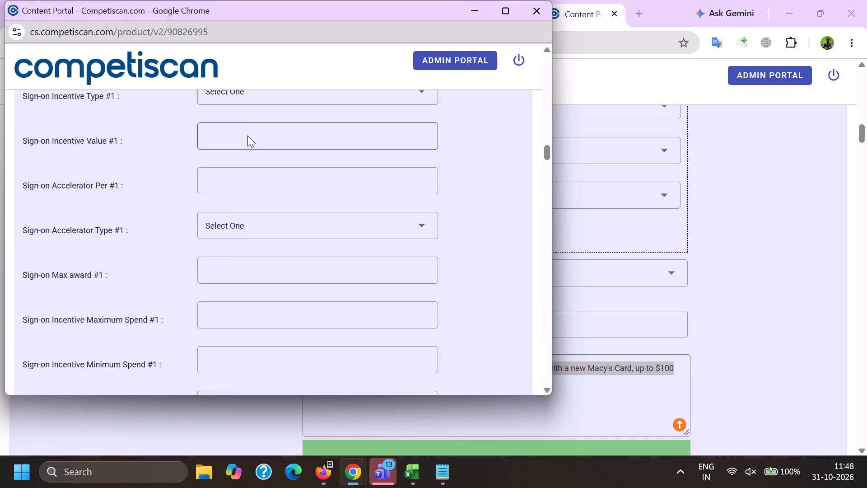
pyautogui.scroll(1, 213, 220)
pyautogui.click(229, 161)
pyautogui.scroll(-5, 220, 253)
pyautogui.click(258, 247)
pyautogui.moveTo(134, 238); pyautogui.dragTo(151, 236)
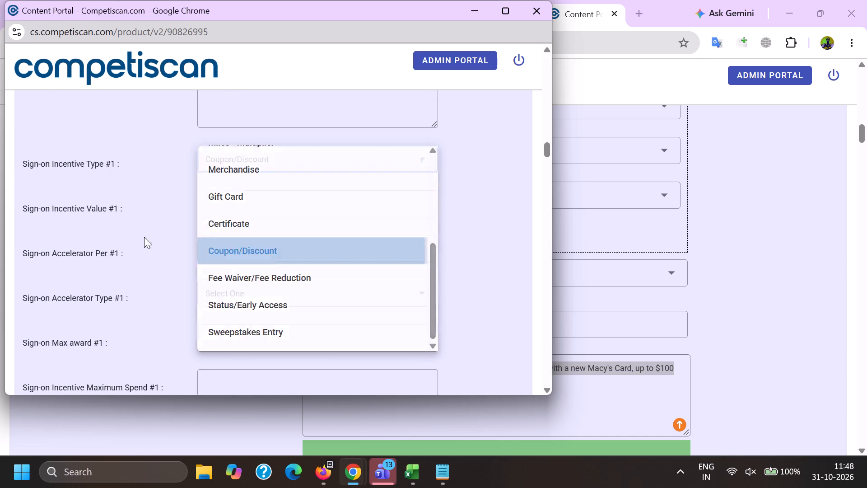
pyautogui.click(239, 202)
pyautogui.press('3')
pyautogui.press('0')
pyautogui.press('.')
pyautogui.press('0')
pyautogui.press('0')
# Set Sign-on Max award #1 to 30.00.
pyautogui.press('Tab')
pyautogui.press('Tab')
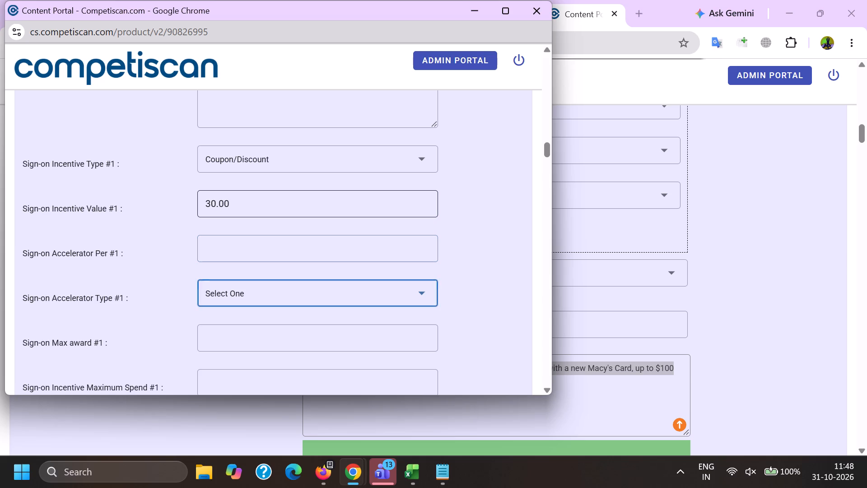
pyautogui.press('Tab')
pyautogui.press('3')
pyautogui.press('0')
pyautogui.press('.')
pyautogui.press('0')
pyautogui.press('0')
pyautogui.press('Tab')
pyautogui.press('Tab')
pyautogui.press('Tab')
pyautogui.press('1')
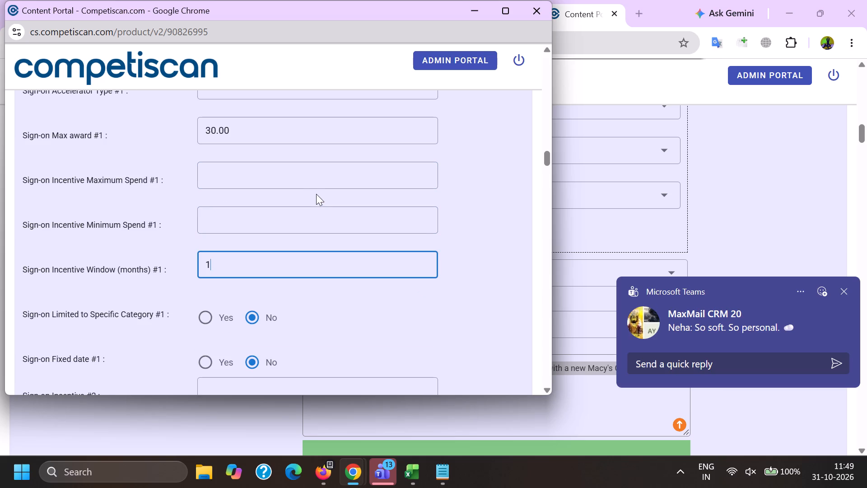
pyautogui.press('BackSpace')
# In the payment card offer details, choose the application type and set Primary Card Level to Not Mentioned.
pyautogui.scroll(-20, 271, 190)
pyautogui.scroll(-3, 271, 190)
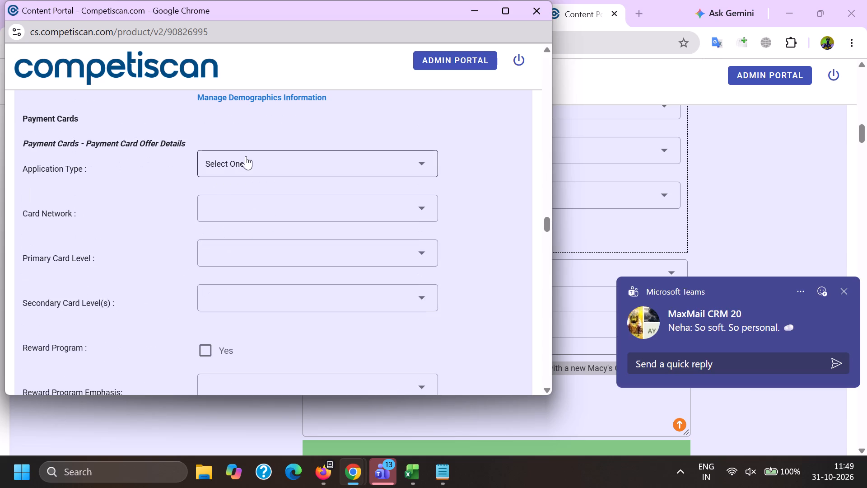
pyautogui.click(246, 156)
pyautogui.moveTo(267, 227); pyautogui.dragTo(261, 231)
pyautogui.moveTo(91, 232); pyautogui.dragTo(103, 235)
pyautogui.click(235, 248)
pyautogui.scroll(-2, 234, 191)
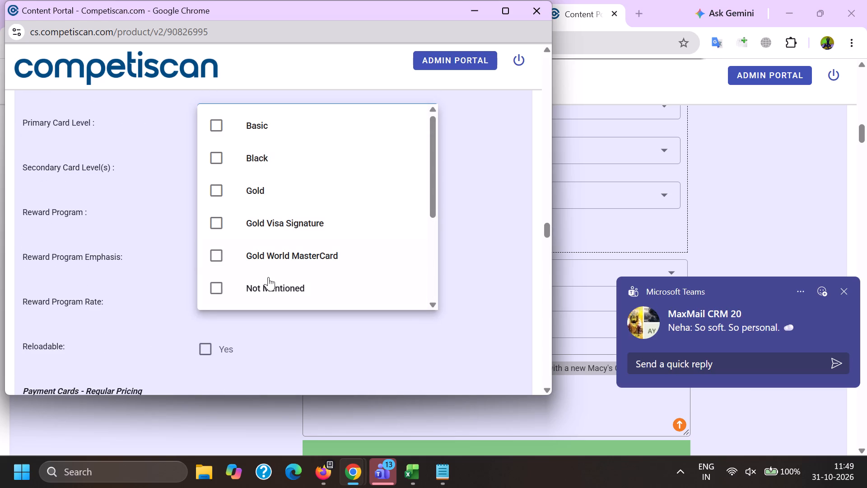
pyautogui.click(268, 277)
pyautogui.click(156, 267)
# Mark the card as having a reward program and set the Reward Program Emphasis to Points.
pyautogui.click(209, 224)
pyautogui.click(219, 257)
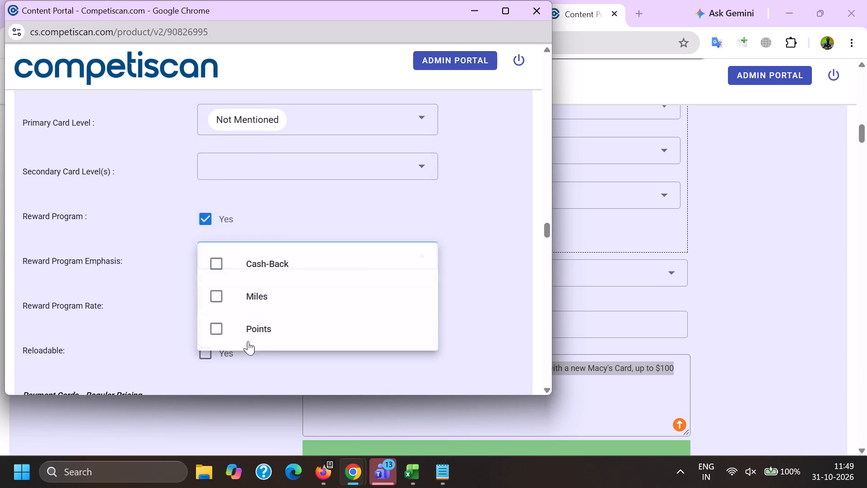
pyautogui.moveTo(255, 321); pyautogui.dragTo(247, 325)
pyautogui.click(136, 326)
pyautogui.click(142, 328)
# Mark Credit Card Mentioned in the retail section and submit the product form.
pyautogui.press('End')
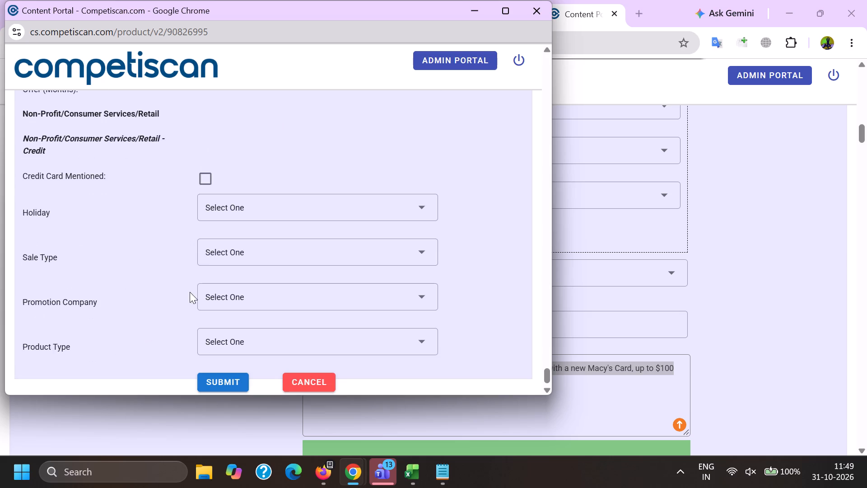
pyautogui.click(208, 178)
pyautogui.click(239, 379)
# Switch to Firefox and copy the subject "Up to 60% off furniture, mattresses, rugs & more" from email 90827580, without the Fwd prefix.
pyautogui.click(325, 469)
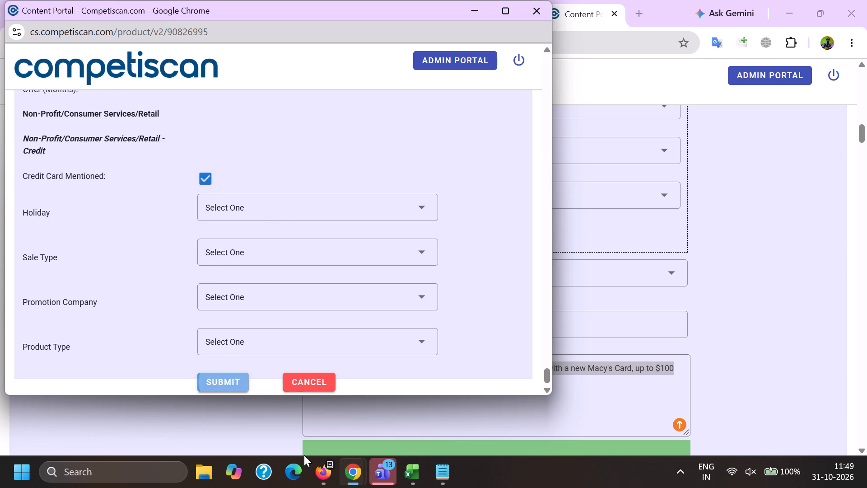
pyautogui.click(182, 406)
pyautogui.scroll(1, 206, 284)
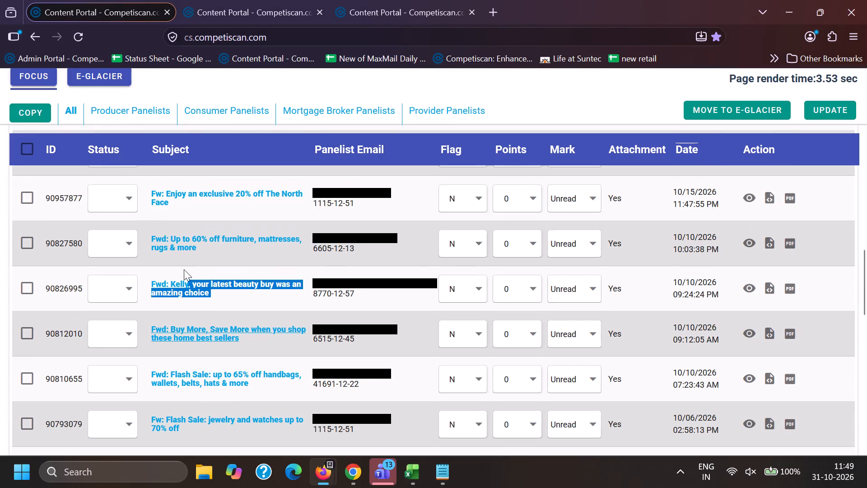
pyautogui.moveTo(172, 248); pyautogui.dragTo(212, 271)
pyautogui.hotkey('ctrl', 'c')
pyautogui.hotkey('ctrl', 'c')
# Switch to the Chrome email list and search subjects for the copied "Up to 60% off furniture, mattresses, rugs & more".
pyautogui.click(354, 477)
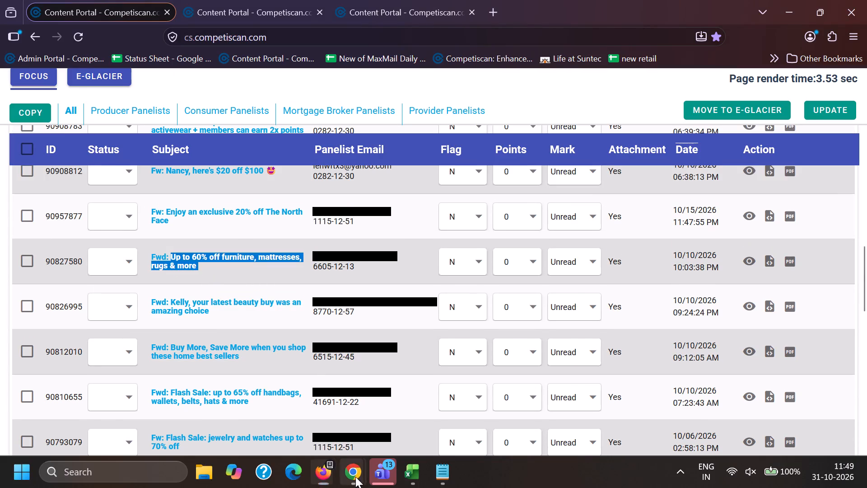
pyautogui.click(272, 419)
pyautogui.click(200, 0)
pyautogui.scroll(-3, 266, 291)
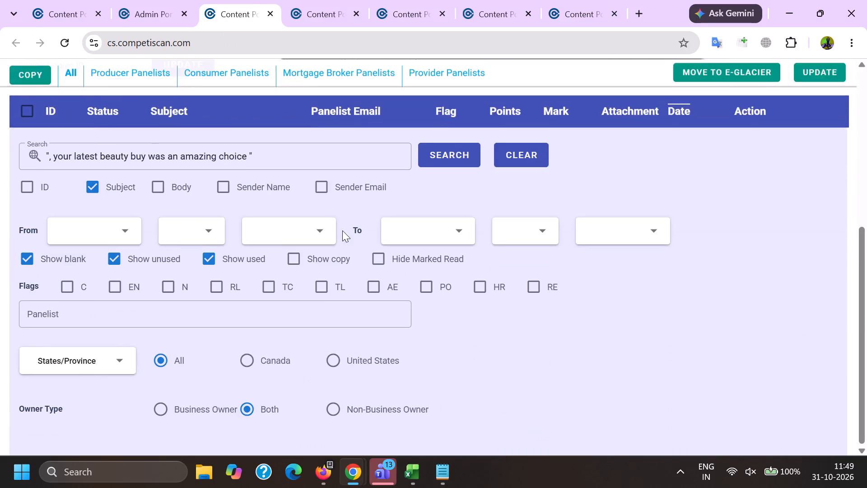
pyautogui.scroll(2, 300, 297)
pyautogui.moveTo(322, 291); pyautogui.dragTo(23, 279)
pyautogui.press('BackSpace')
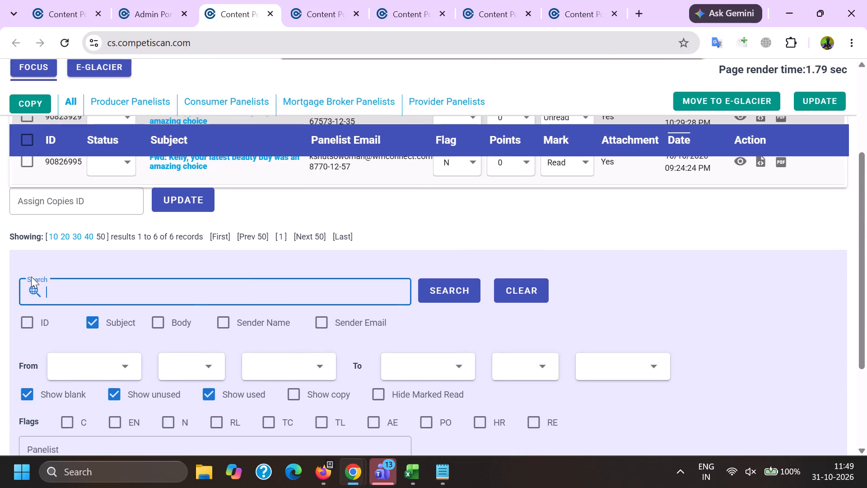
pyautogui.hotkey('shift', '"')
pyautogui.hotkey('ctrl', 'v')
pyautogui.hotkey('ctrl', 'shift', "'")
pyautogui.press('Return')
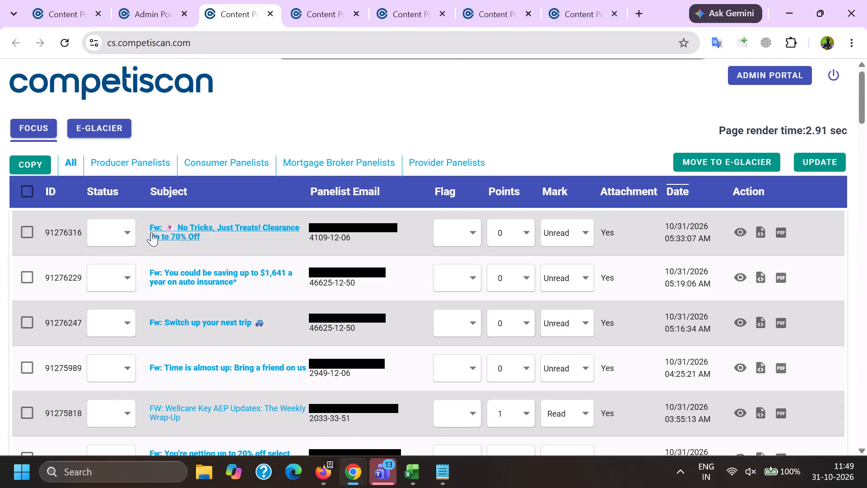
# Limit the subject search to emails flagged N, rerun it and look through the results for duplicates.
pyautogui.scroll(-20, 180, 250)
pyautogui.scroll(-11, 180, 250)
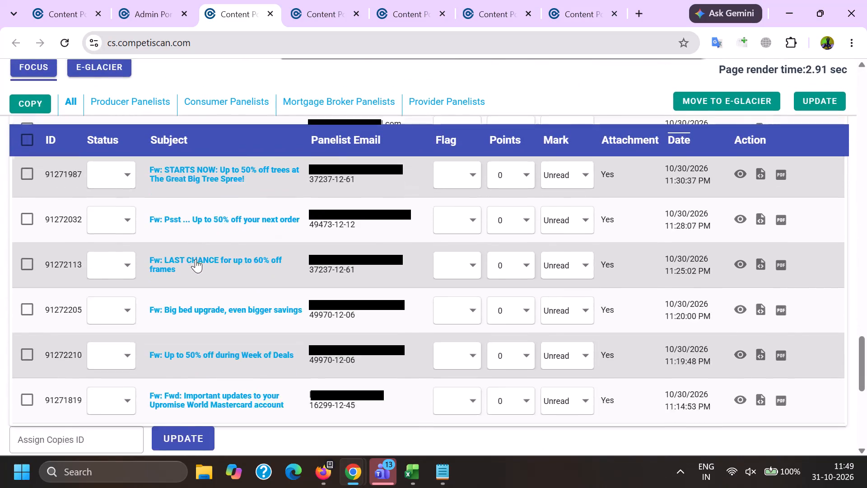
pyautogui.scroll(-2, 196, 259)
pyautogui.click(172, 329)
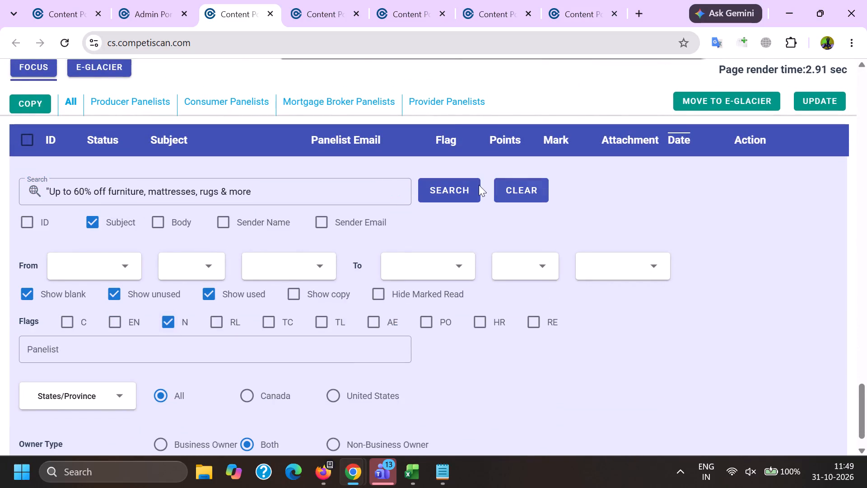
pyautogui.click(461, 191)
pyautogui.click(337, 0)
pyautogui.click(255, 0)
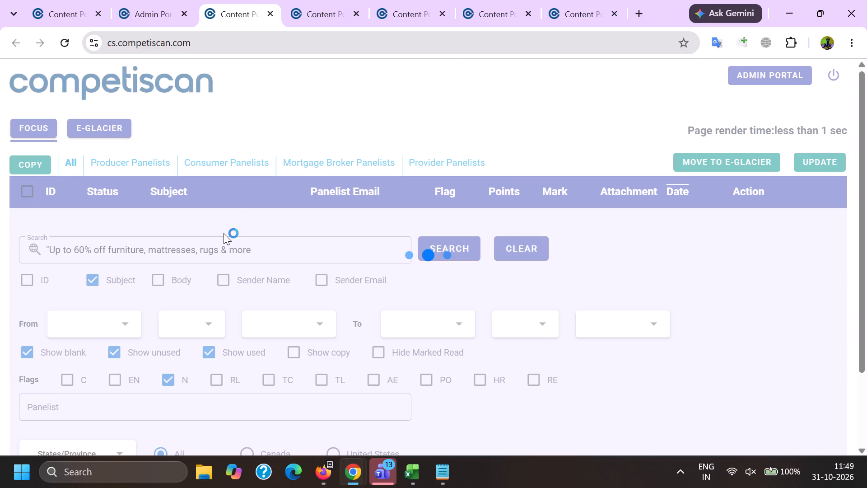
pyautogui.scroll(-15, 224, 233)
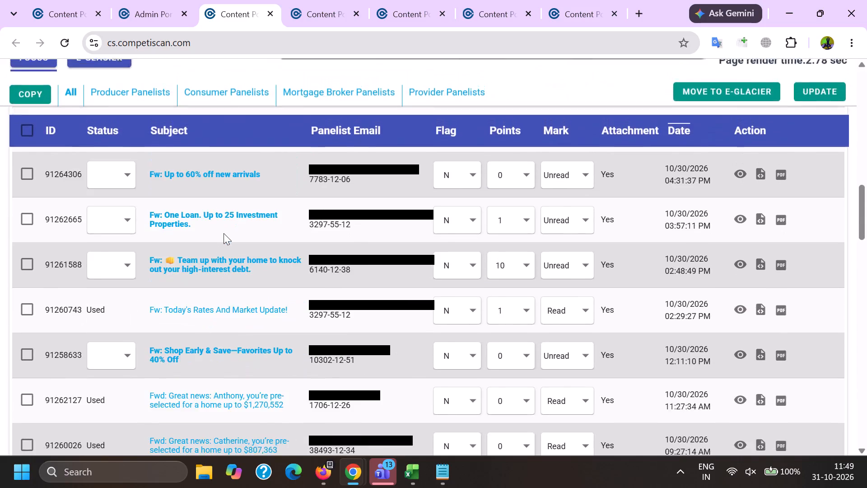
pyautogui.scroll(-15, 224, 233)
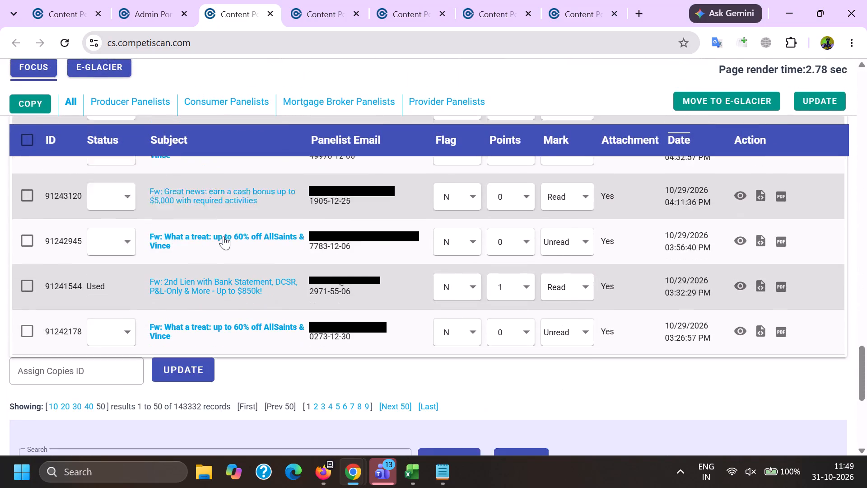
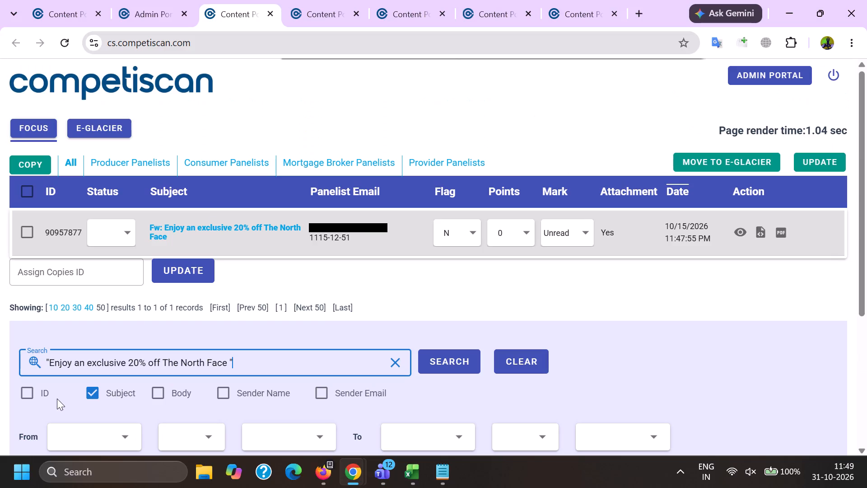
# Open the "Enjoy an exclusive 20% off The North Face" email and copy its ID into cell B7237 of the may 26 Excel sheet.
pyautogui.keyDown('ctrl'); pyautogui.click(216, 225); pyautogui.keyUp('ctrl')
pyautogui.click(286, 0)
pyautogui.doubleClick(272, 36)
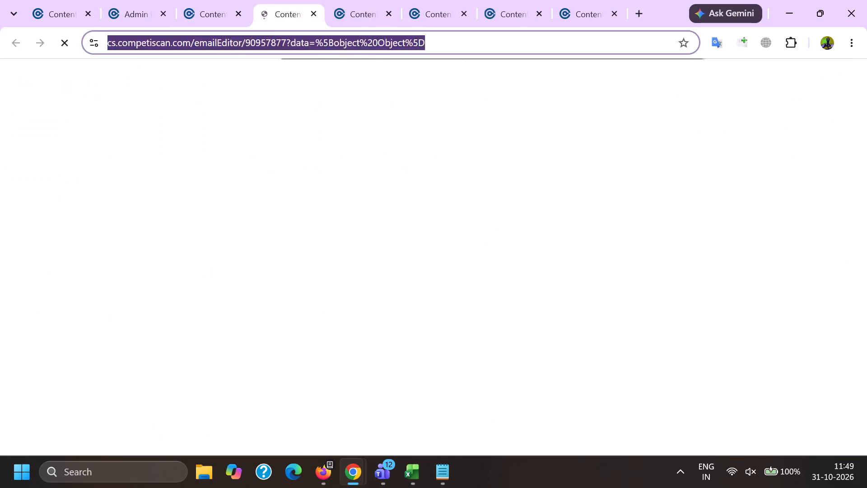
pyautogui.hotkey('ctrl', 'c')
pyautogui.click(425, 474)
pyautogui.click(587, 415)
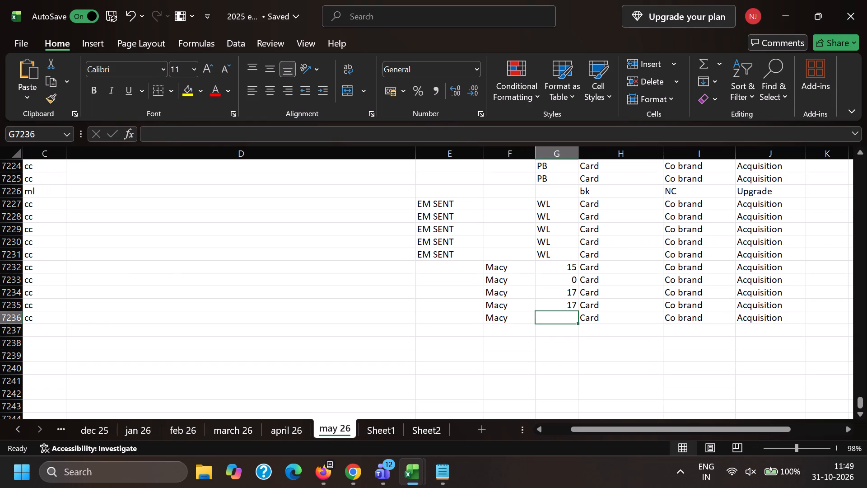
pyautogui.click(60, 335)
pyautogui.press('Left')
pyautogui.hotkey('ctrl', 'v')
# Fill row 7237 with cc in column C, Macy in F, Card in H, Co brand in I and Acquisition in J.
pyautogui.press('Left')
pyautogui.press('Right')
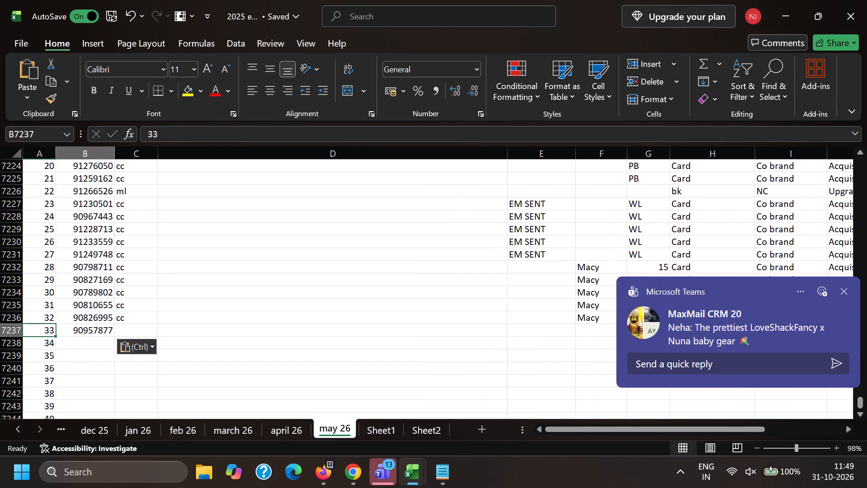
pyautogui.press('Right')
pyautogui.press('Right')
pyautogui.press('Right')
pyautogui.press('Right')
pyautogui.press('Left')
pyautogui.press('Left')
pyautogui.press('Left')
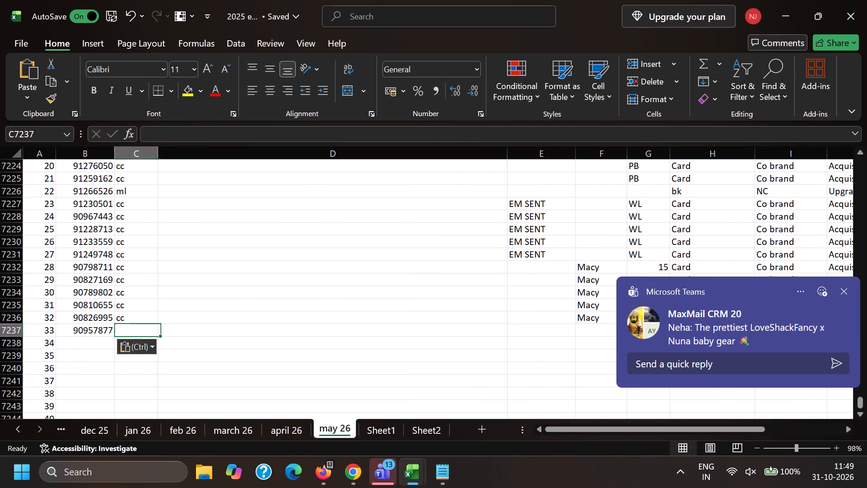
pyautogui.write('cc')
pyautogui.press('Right')
pyautogui.press('Right')
pyautogui.press('Right')
pyautogui.press('m')
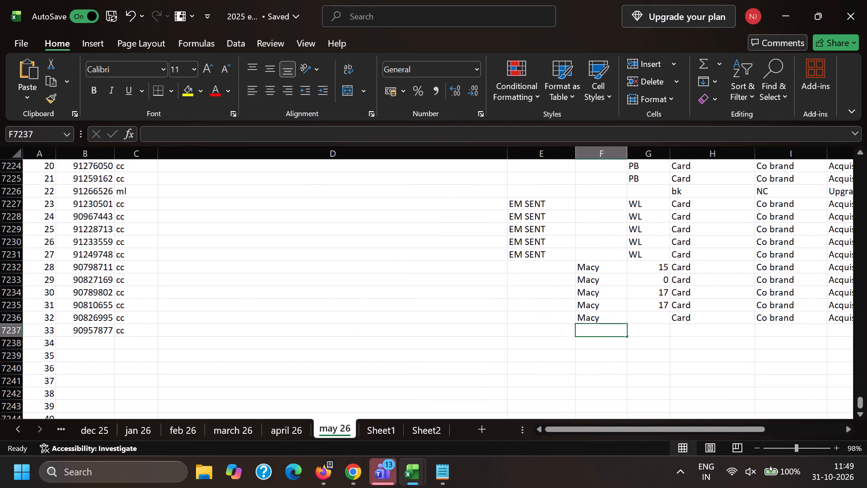
pyautogui.press('Right')
pyautogui.press('Right')
pyautogui.press('c')
pyautogui.press('Right')
pyautogui.press('c')
pyautogui.press('Right')
pyautogui.press('a')
# Enter 0 in column G for both rows 7236 and 7237.
pyautogui.press('Left')
pyautogui.press('Left')
pyautogui.press('Left')
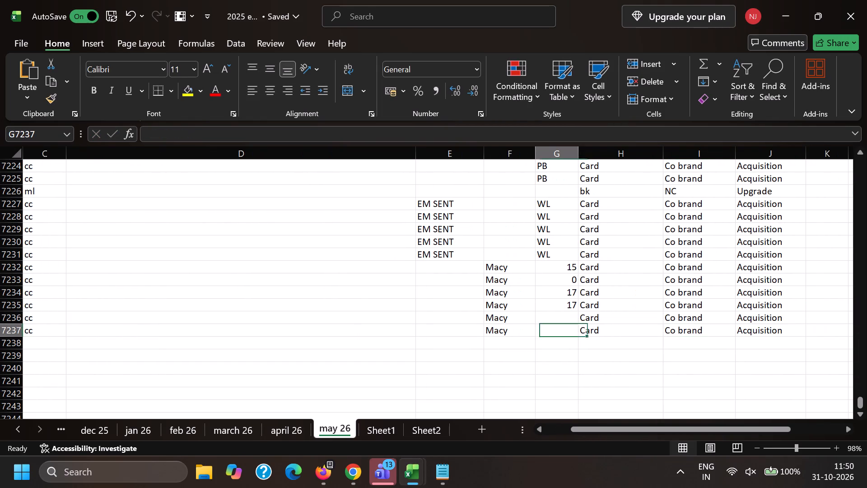
pyautogui.press('Up')
pyautogui.press('0')
pyautogui.press('Return')
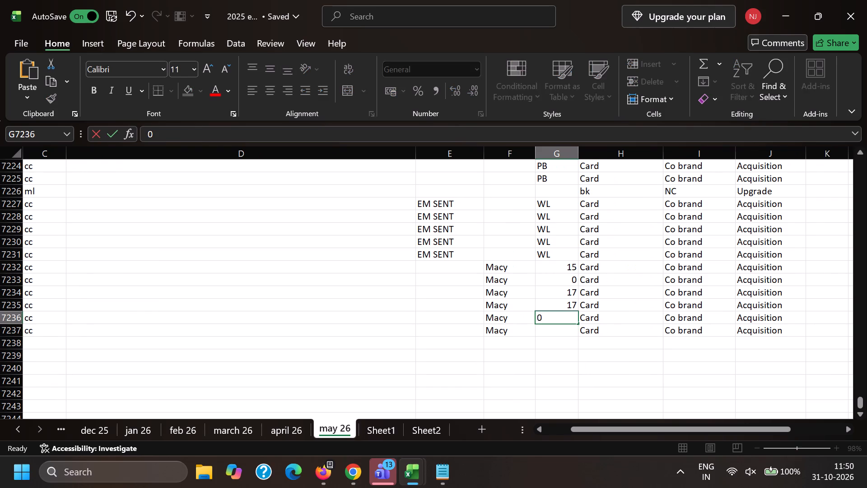
pyautogui.press('0')
pyautogui.press('Return')
# Back in the Chrome email editor, delete the signature, the Forwarded Message line, the sender's address and the recipient line.
pyautogui.hotkey('alt', 'Tab')
pyautogui.scroll(-1, 150, 160)
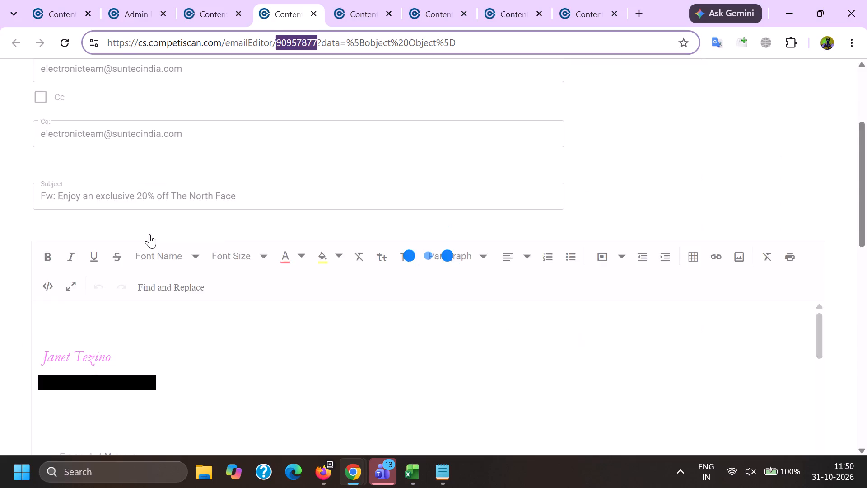
pyautogui.moveTo(233, 344); pyautogui.dragTo(46, 270)
pyautogui.press('BackSpace')
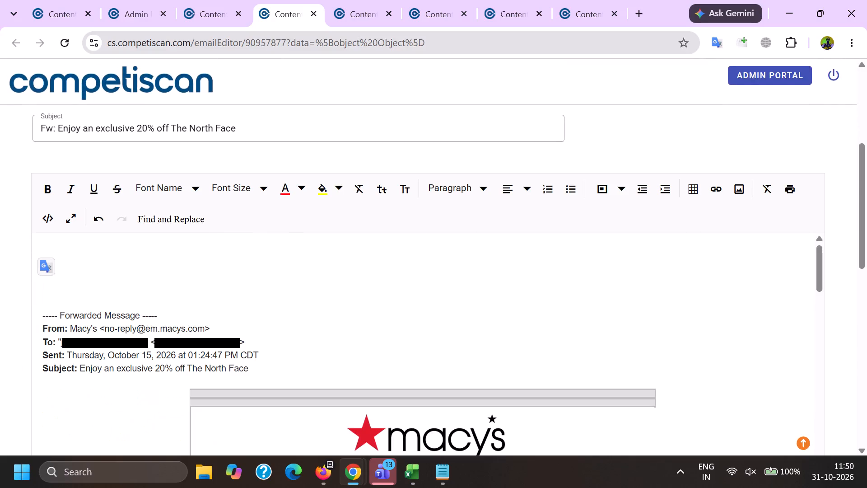
pyautogui.moveTo(171, 312); pyautogui.dragTo(28, 287)
pyautogui.press('BackSpace')
pyautogui.scroll(-1, 112, 182)
pyautogui.moveTo(100, 230); pyautogui.dragTo(288, 243)
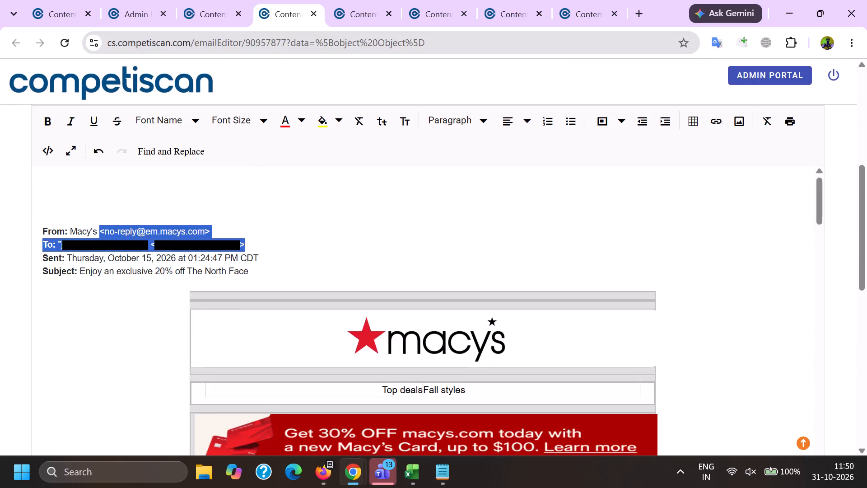
pyautogui.moveTo(288, 243); pyautogui.dragTo(290, 244)
pyautogui.press('BackSpace')
# Remove the link from the red Macy's Card "Get 30% OFF" banner image in the email body.
pyautogui.scroll(-3, 373, 260)
pyautogui.click(315, 221)
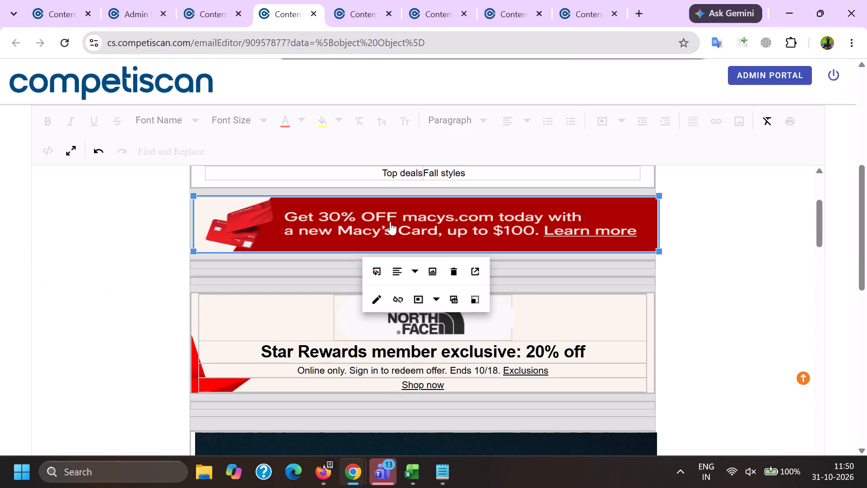
pyautogui.click(399, 306)
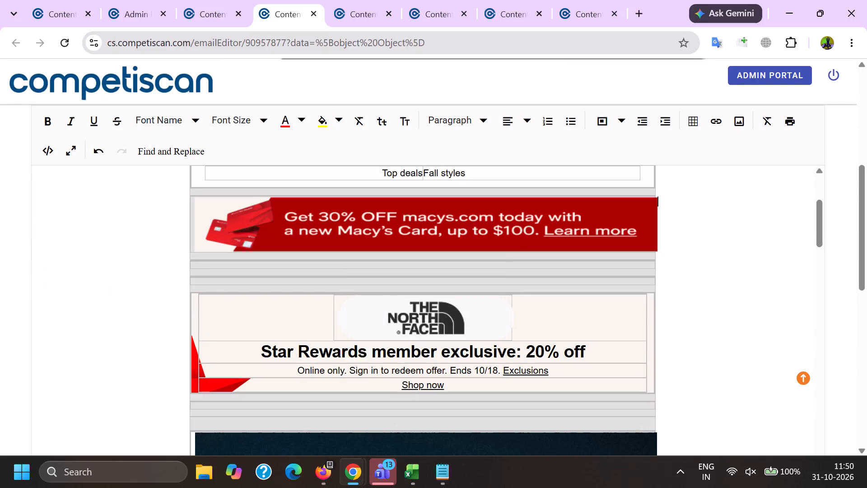
pyautogui.click(319, 366)
# Remove the link from Sign Up in the black "Sign up for texts & get 25% off" bar.
pyautogui.scroll(-20, 447, 341)
pyautogui.scroll(-6, 447, 341)
pyautogui.scroll(1, 408, 322)
pyautogui.scroll(-20, 408, 323)
pyautogui.scroll(-7, 408, 323)
pyautogui.scroll(6, 413, 325)
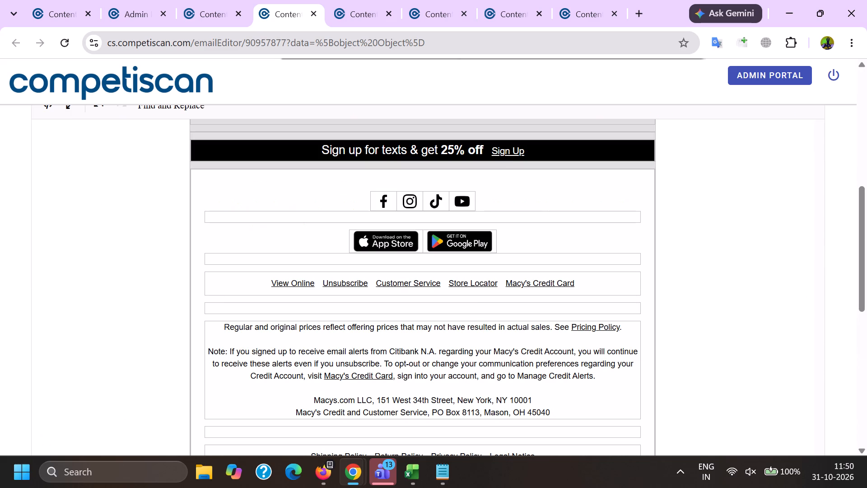
pyautogui.click(507, 151)
pyautogui.click(586, 177)
# Remove the links from the YouTube, Instagram, TikTok and Facebook icons in the email footer.
pyautogui.click(444, 202)
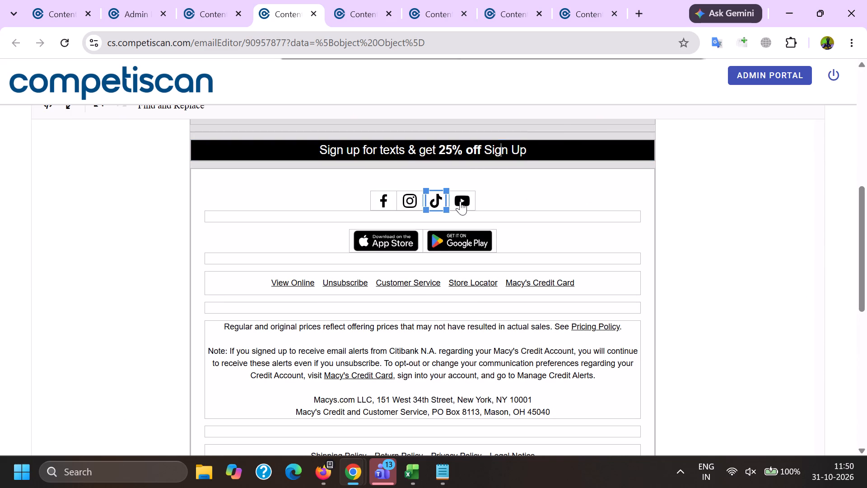
pyautogui.click(461, 200)
pyautogui.click(480, 162)
pyautogui.click(414, 196)
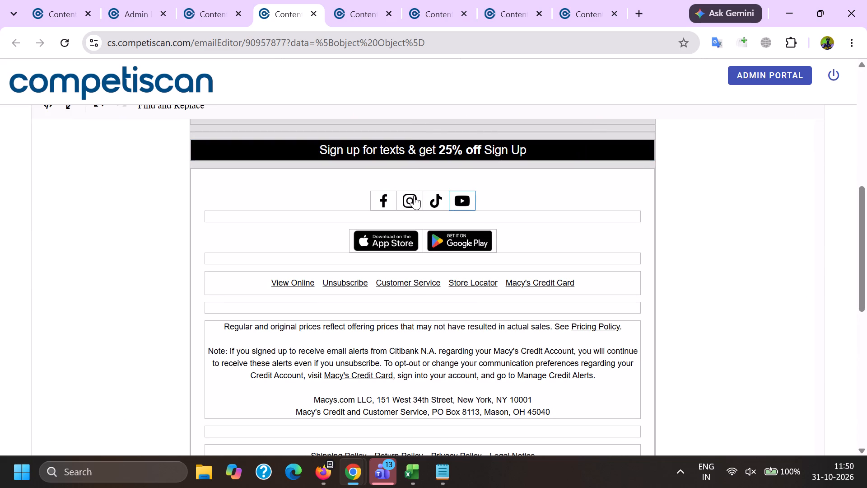
pyautogui.click(439, 166)
pyautogui.click(430, 198)
pyautogui.click(466, 169)
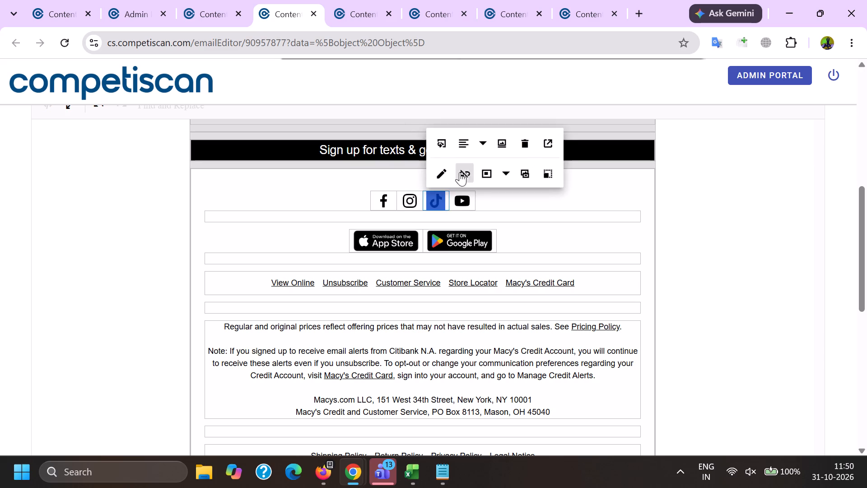
pyautogui.click(387, 202)
pyautogui.click(410, 173)
# Remove the links from the App Store and Google Play badges in the email footer.
pyautogui.click(365, 257)
pyautogui.click(376, 235)
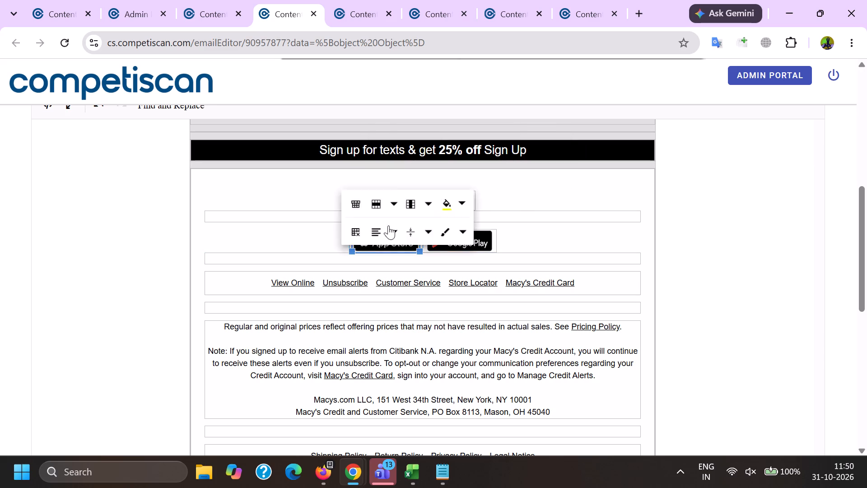
pyautogui.click(391, 205)
pyautogui.click(442, 241)
pyautogui.click(460, 210)
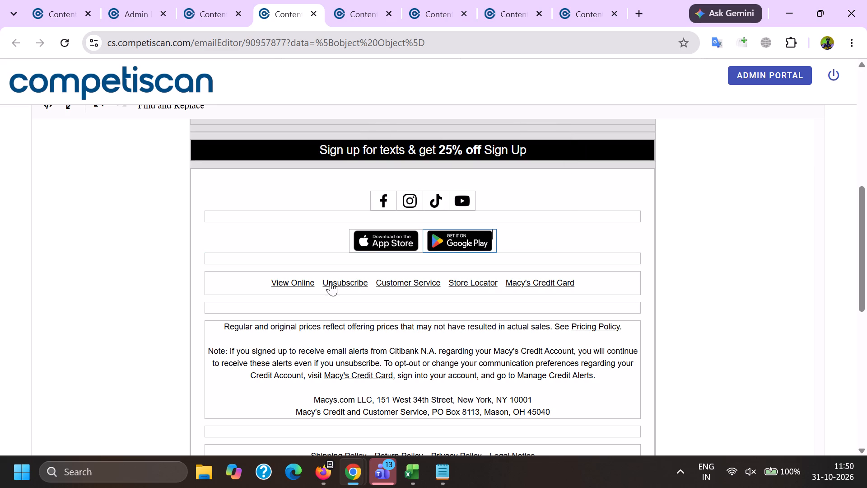
# Remove the links from View Online, Unsubscribe and Macy's Credit Card in the footer link row.
pyautogui.click(303, 279)
pyautogui.click(378, 308)
pyautogui.click(352, 284)
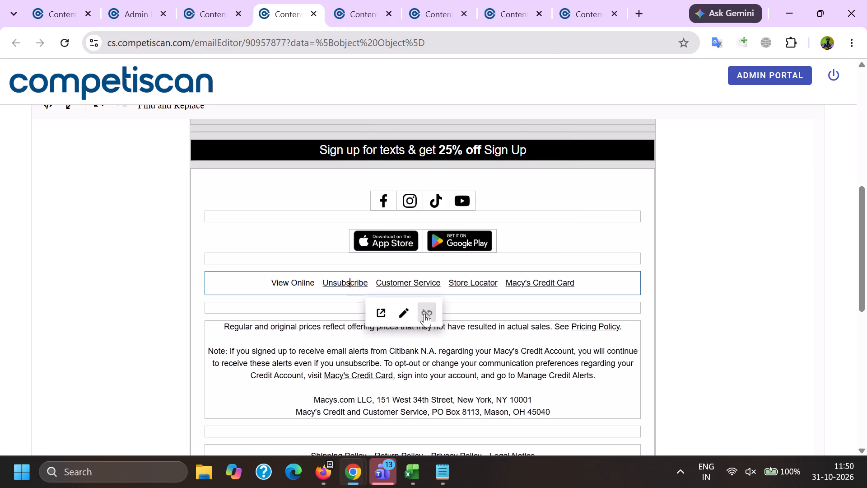
pyautogui.click(424, 314)
pyautogui.click(527, 286)
pyautogui.click(604, 314)
# Remove the link from Macy's Credit Card in the footer note about Citibank N.A. email alerts.
pyautogui.scroll(-2, 375, 286)
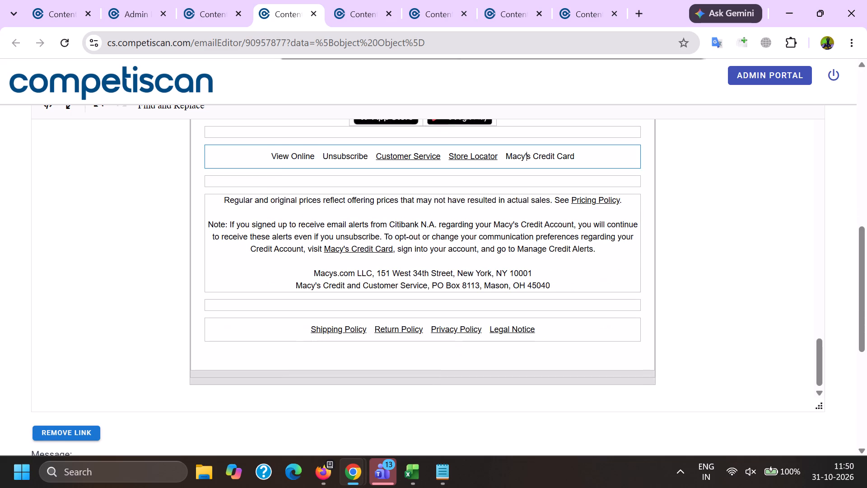
pyautogui.click(345, 235)
pyautogui.click(433, 261)
pyautogui.click(419, 264)
# Save the cleaned email with its product info and confirm the save.
pyautogui.scroll(-3, 446, 251)
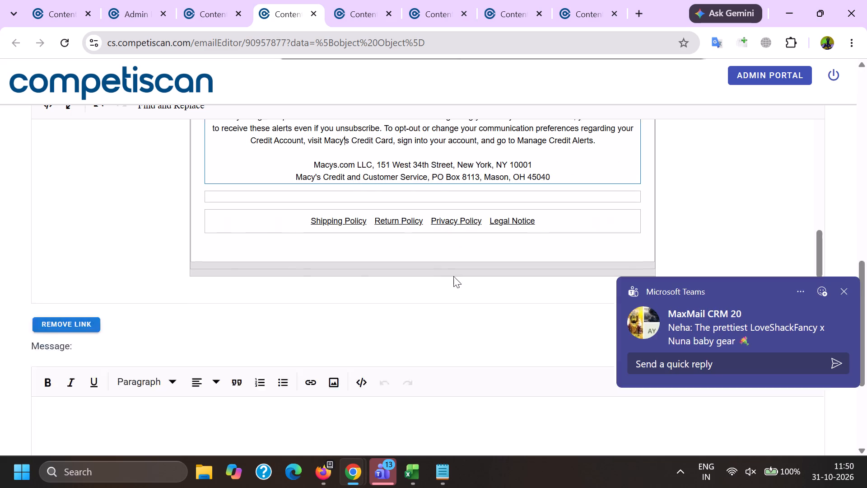
pyautogui.scroll(-8, 453, 276)
pyautogui.click(345, 343)
pyautogui.click(435, 278)
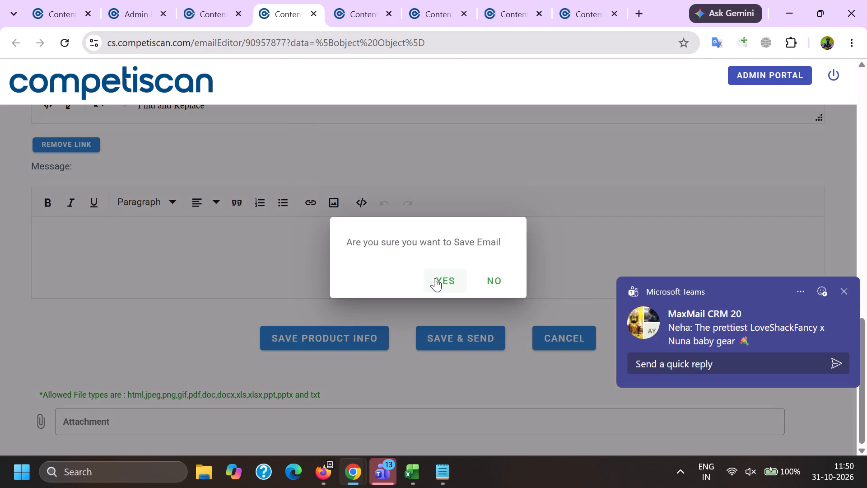
# Close the Macy's beauty-buy email tab and the two tabs following it, and return to The North Face email.
pyautogui.click(340, 0)
pyautogui.click(302, 0)
pyautogui.click(352, 0)
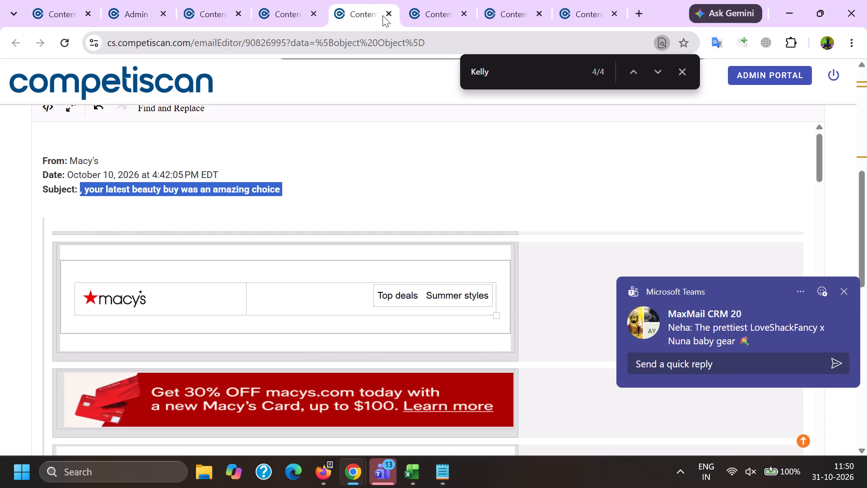
pyautogui.click(385, 14)
pyautogui.click(385, 14)
pyautogui.click(386, 14)
pyautogui.click(292, 0)
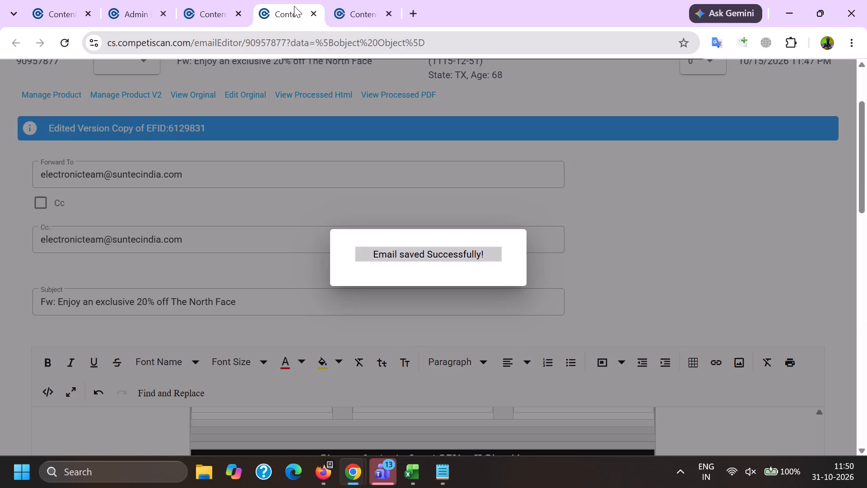
# Open the V2 product details window for The North Face email.
pyautogui.moveTo(0, 270); pyautogui.dragTo(13, 263)
pyautogui.click(63, 90)
# Copy the sender name Macy's from the From line at the start of the email body.
pyautogui.hotkey('alt', 'Tab')
pyautogui.scroll(-5, 137, 182)
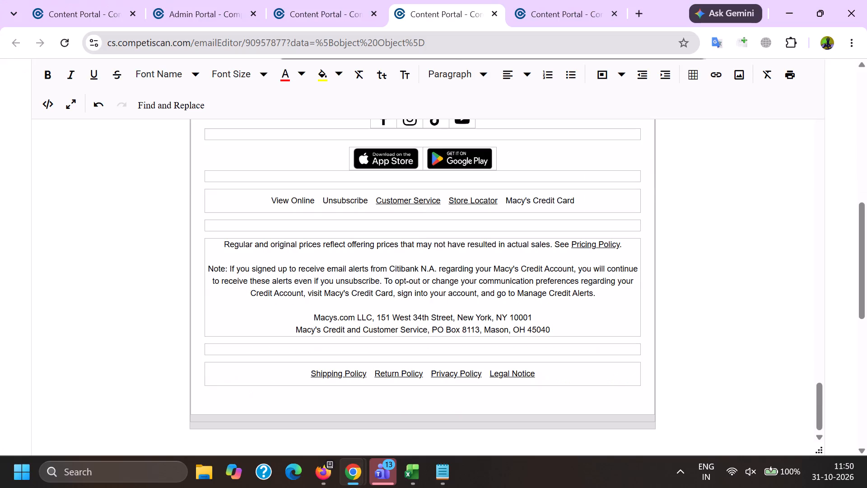
pyautogui.doubleClick(146, 281)
pyautogui.press('pageup')
pyautogui.press('pageup')
pyautogui.press('pageup')
pyautogui.press('pageup')
pyautogui.press('pageup')
pyautogui.press('pageup')
pyautogui.press('pageup')
pyautogui.press('pageup')
pyautogui.press('pageup')
pyautogui.press('pageup')
pyautogui.press('pageup')
pyautogui.press('pageup')
pyautogui.press('pageup')
pyautogui.press('pageup')
pyautogui.press('pageup')
pyautogui.press('pageup')
pyautogui.press('pageup')
pyautogui.press('pageup')
pyautogui.press('pageup')
pyautogui.press('pageup')
pyautogui.scroll(-5, 146, 279)
pyautogui.doubleClick(79, 183)
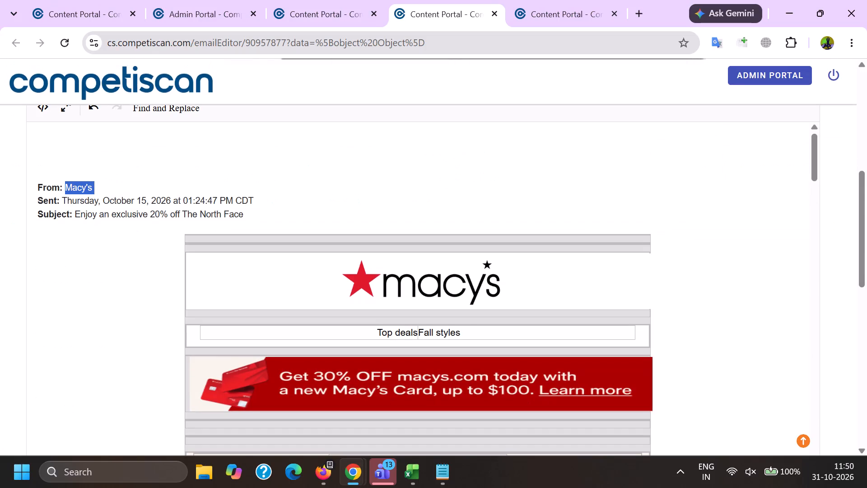
pyautogui.hotkey('shift', 'Left')
pyautogui.hotkey('ctrl', 'c')
# In the product details window, replace the company apc-na with Macy's and enter Macy's as the affinity/association.
pyautogui.hotkey('alt', 'Tab')
pyautogui.scroll(-6, 217, 167)
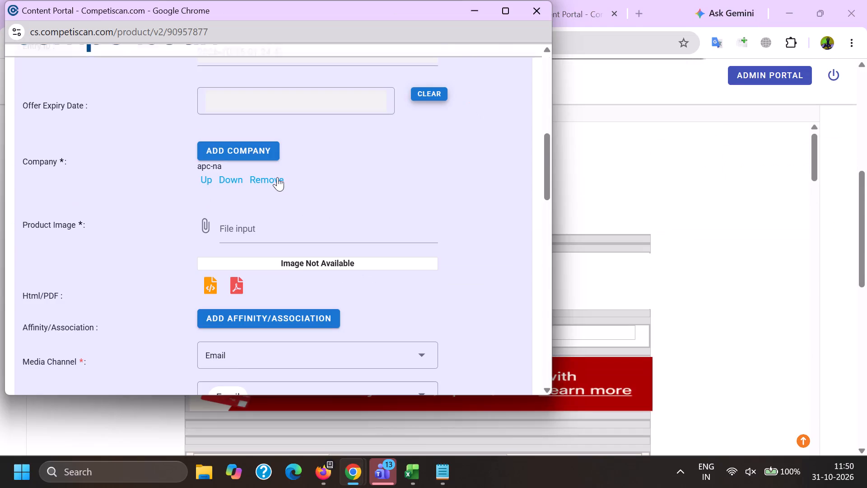
pyautogui.click(277, 177)
pyautogui.click(241, 145)
pyautogui.hotkey('ctrl', 'v')
pyautogui.click(283, 286)
pyautogui.click(338, 319)
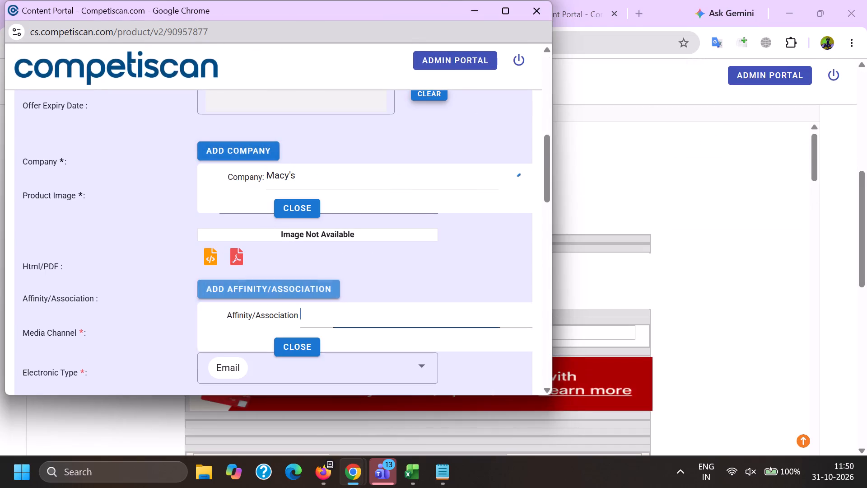
pyautogui.hotkey('ctrl', 'v')
pyautogui.moveTo(295, 204); pyautogui.dragTo(295, 208)
pyautogui.click(238, 178)
# Add citibank as another company in the product form.
pyautogui.click(236, 151)
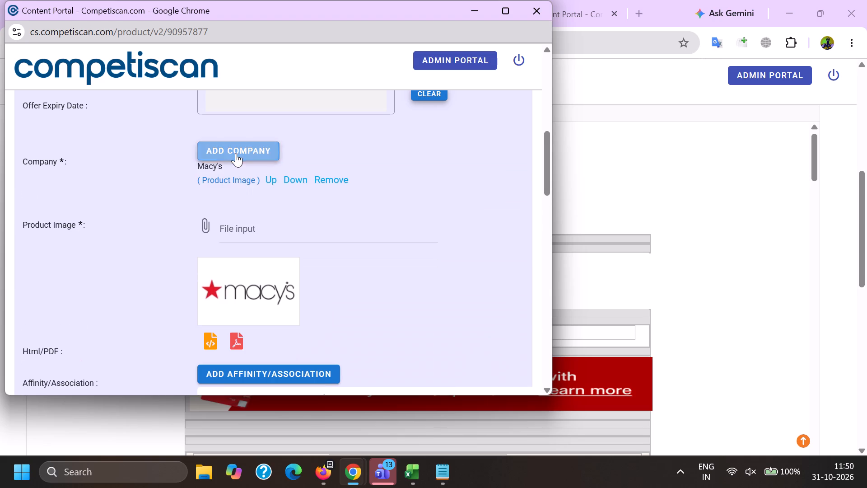
pyautogui.write('citibank')
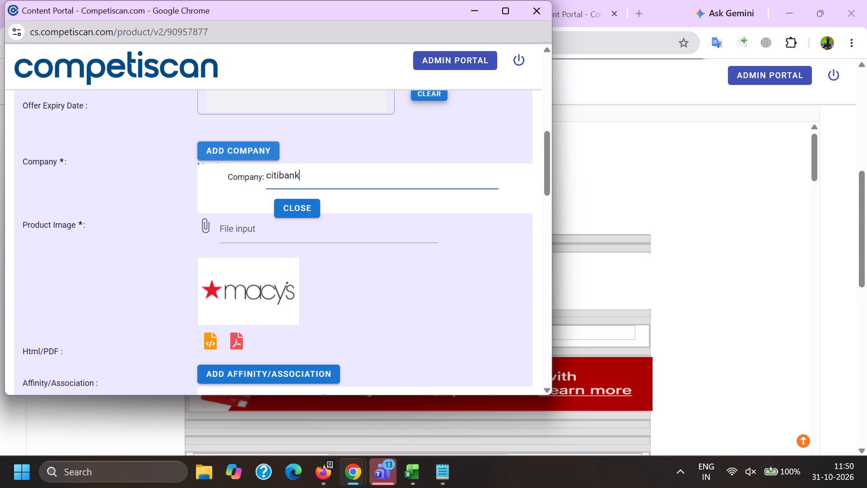
pyautogui.click(299, 208)
# Choose Macy's (Retail) as the affinity/association.
pyautogui.scroll(-4, 295, 200)
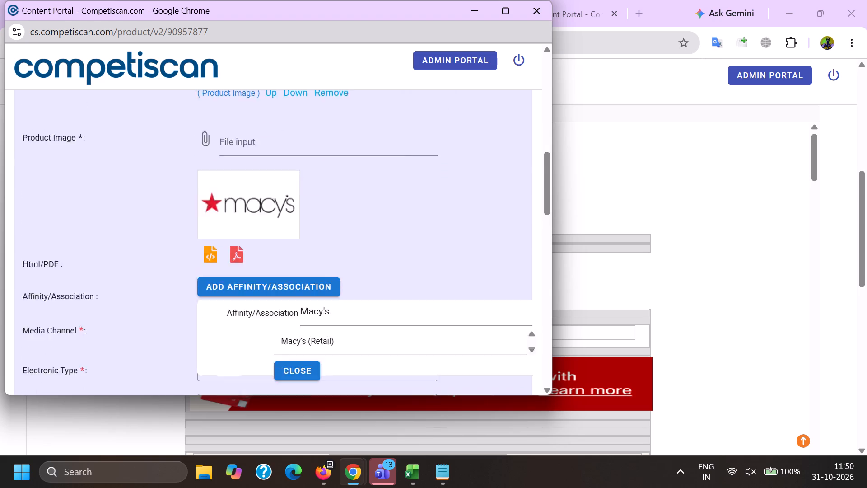
pyautogui.click(323, 201)
# Set the sector to Retail and the category to Home.
pyautogui.scroll(-3, 282, 155)
pyautogui.click(245, 131)
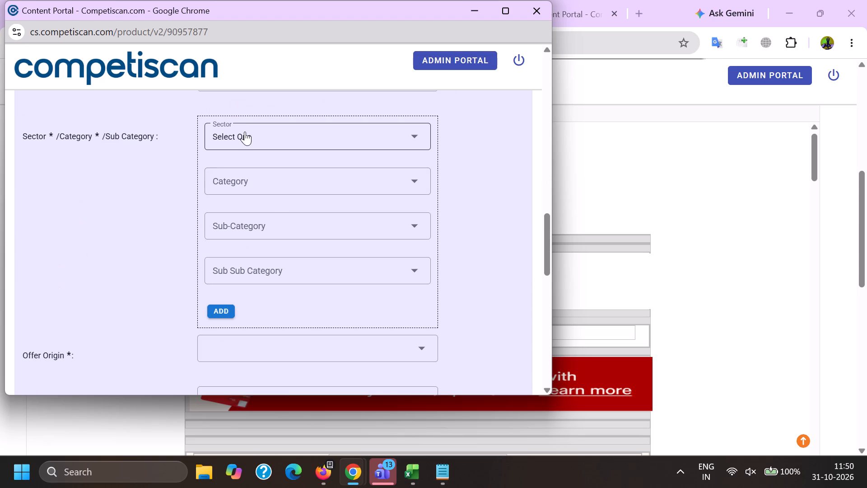
pyautogui.scroll(-6, 244, 132)
pyautogui.click(257, 205)
pyautogui.moveTo(98, 171); pyautogui.dragTo(117, 171)
pyautogui.click(237, 178)
pyautogui.scroll(-6, 227, 215)
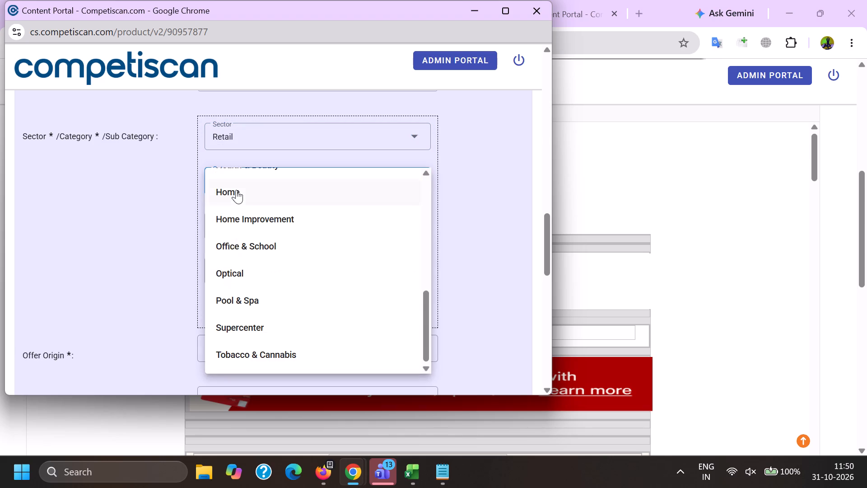
pyautogui.click(236, 190)
pyautogui.moveTo(146, 221); pyautogui.dragTo(165, 222)
# Check the email content, choose Travel Essentials as the sub category, and add the Retail / Home classification.
pyautogui.click(254, 223)
pyautogui.scroll(-2, 247, 106)
pyautogui.press('Tab')
pyautogui.hotkey('alt', 'Tab')
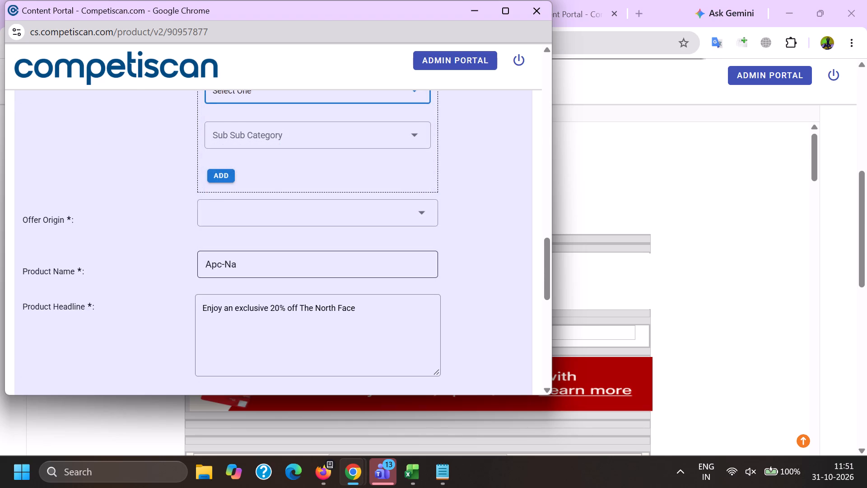
pyautogui.scroll(-17, 285, 263)
pyautogui.hotkey('alt', 'Tab')
pyautogui.scroll(2, 225, 261)
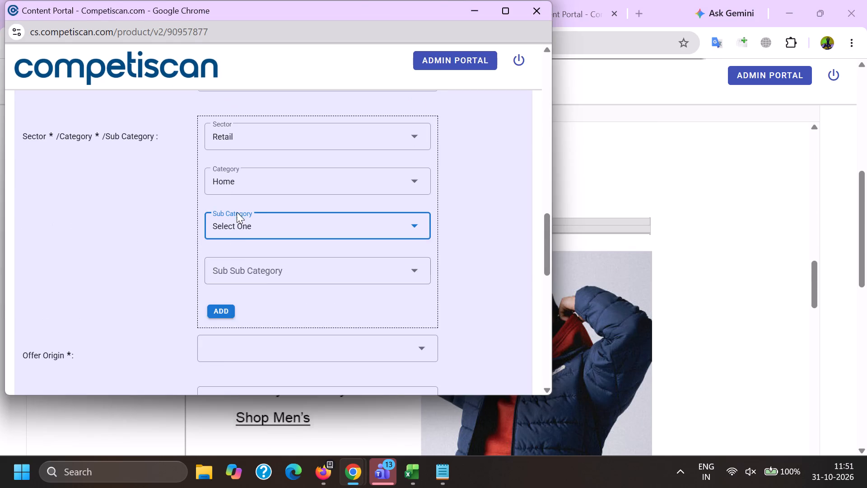
pyautogui.click(237, 208)
pyautogui.click(246, 241)
pyautogui.scroll(-2, 239, 238)
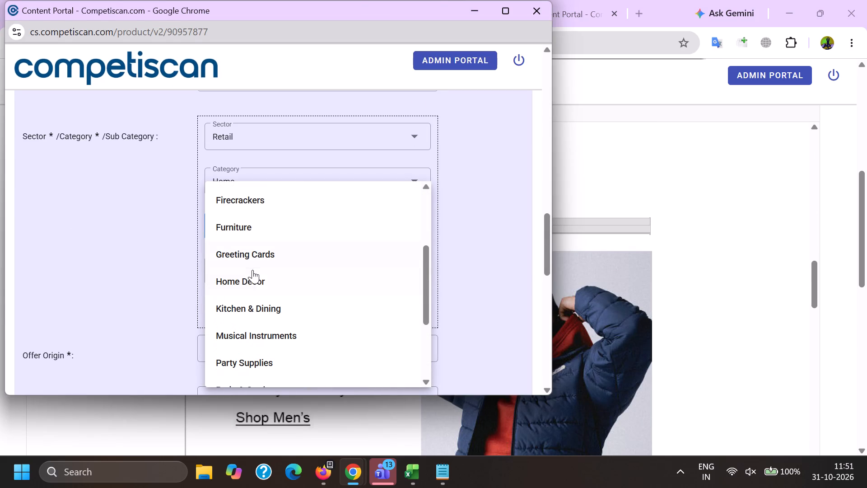
pyautogui.scroll(-3, 252, 278)
pyautogui.click(252, 294)
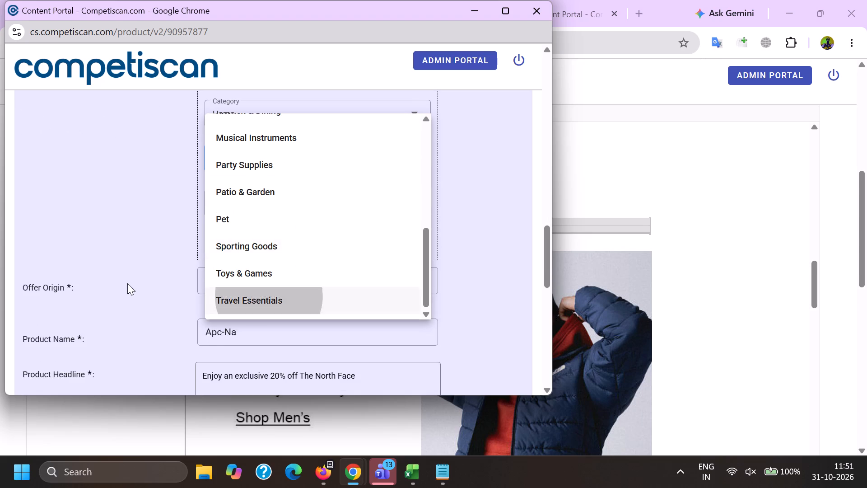
pyautogui.moveTo(127, 282); pyautogui.dragTo(136, 282)
pyautogui.click(233, 244)
# Add a second classification with sector Credit Cards, category Payment Cards and sub category Private Label Cards.
pyautogui.scroll(1, 222, 284)
pyautogui.click(235, 172)
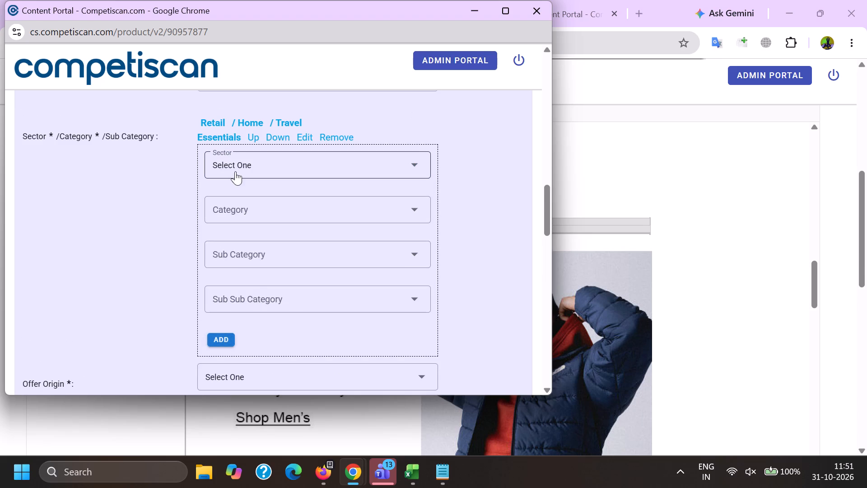
pyautogui.scroll(7, 239, 248)
pyautogui.click(254, 273)
pyautogui.click(162, 277)
pyautogui.click(239, 208)
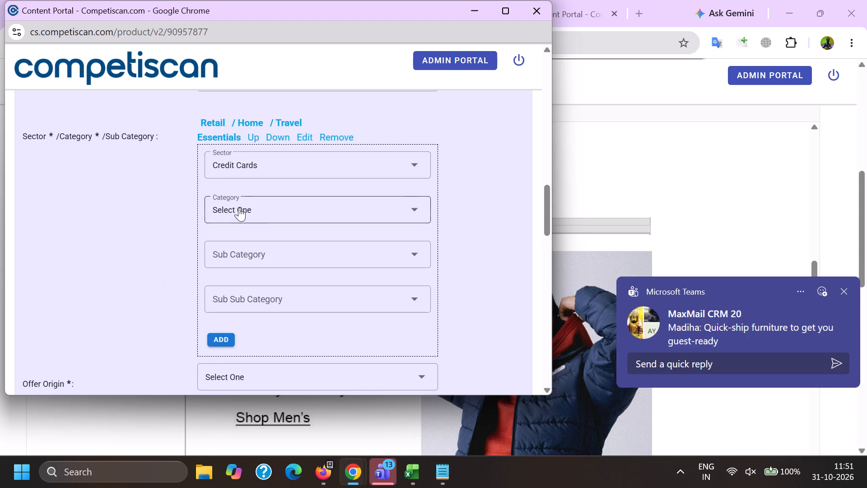
pyautogui.doubleClick(241, 261)
pyautogui.scroll(-2, 238, 194)
pyautogui.scroll(-6, 253, 260)
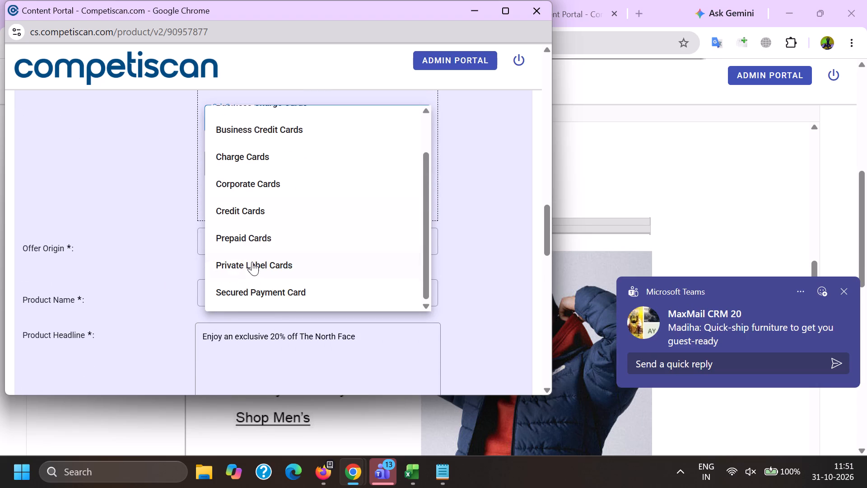
pyautogui.click(253, 259)
pyautogui.click(158, 257)
pyautogui.click(224, 202)
# Move the Retail / Home / Travel Essentials classification down below the Credit Cards one.
pyautogui.scroll(3, 233, 256)
pyautogui.click(275, 205)
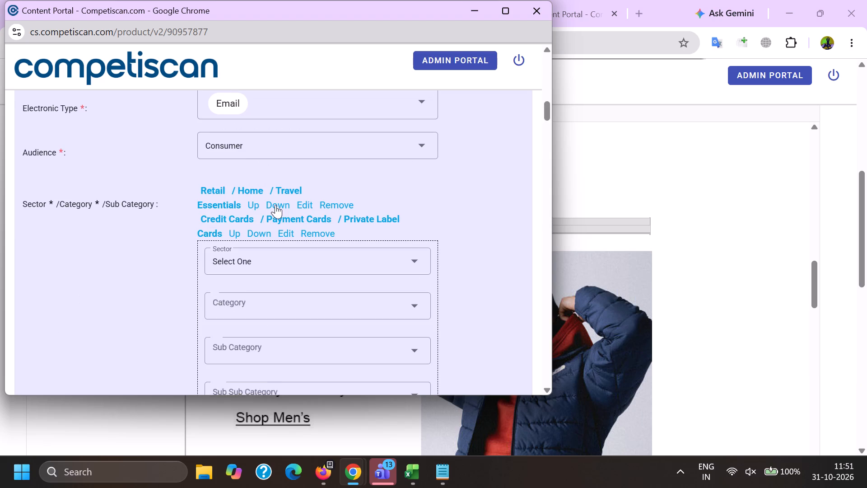
# Set the offer origin to Provider/Bank and the product name to Macy's Card.
pyautogui.scroll(-4, 273, 202)
pyautogui.click(243, 206)
pyautogui.doubleClick(222, 255)
pyautogui.hotkey('ctrl', 'v')
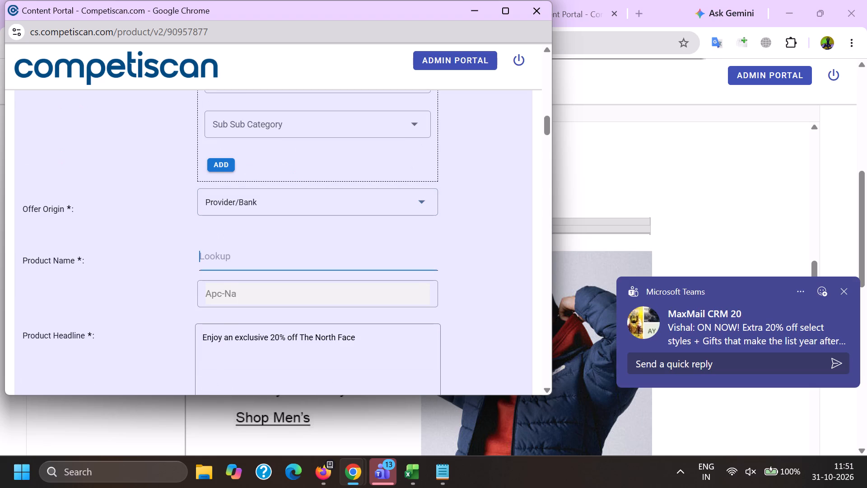
pyautogui.click(252, 318)
pyautogui.scroll(4, 252, 316)
pyautogui.click(256, 204)
# Replace the product headline with the email's subject line "Enjoy an exclusive 20% off The North Face" followed by a period.
pyautogui.scroll(-5, 254, 216)
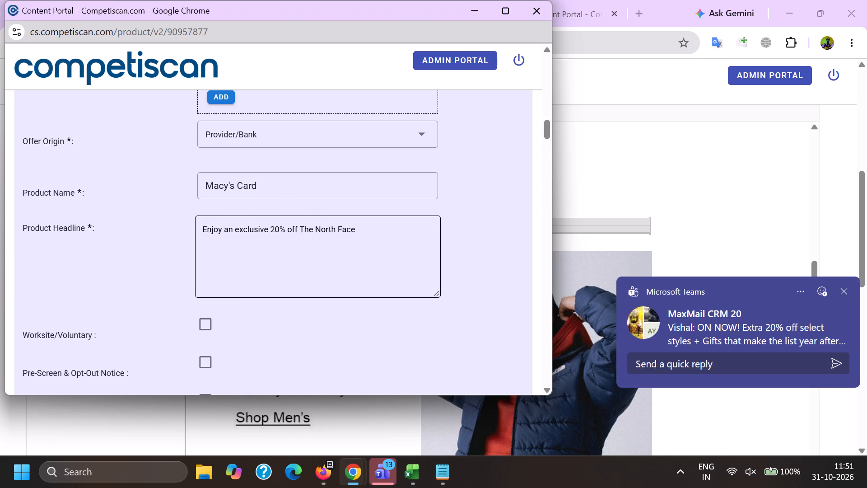
pyautogui.moveTo(365, 251); pyautogui.dragTo(1, 241)
pyautogui.press('BackSpace')
pyautogui.hotkey('alt', 'Tab')
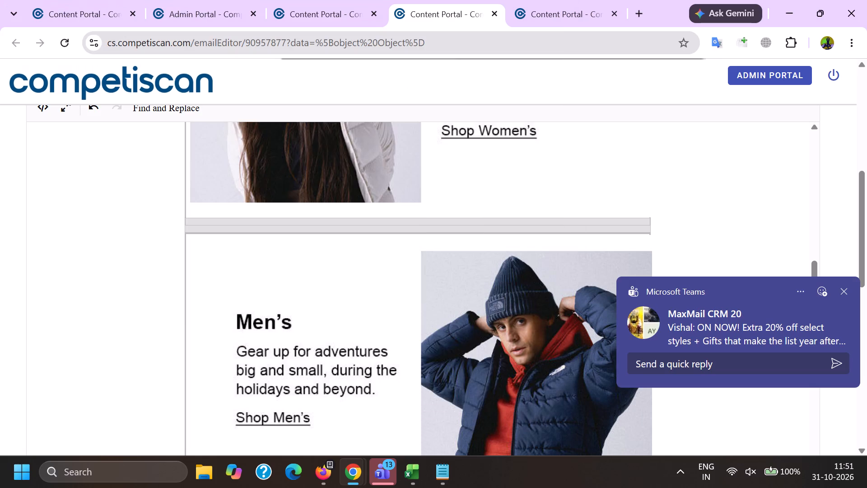
pyautogui.scroll(19, 82, 245)
pyautogui.doubleClick(84, 214)
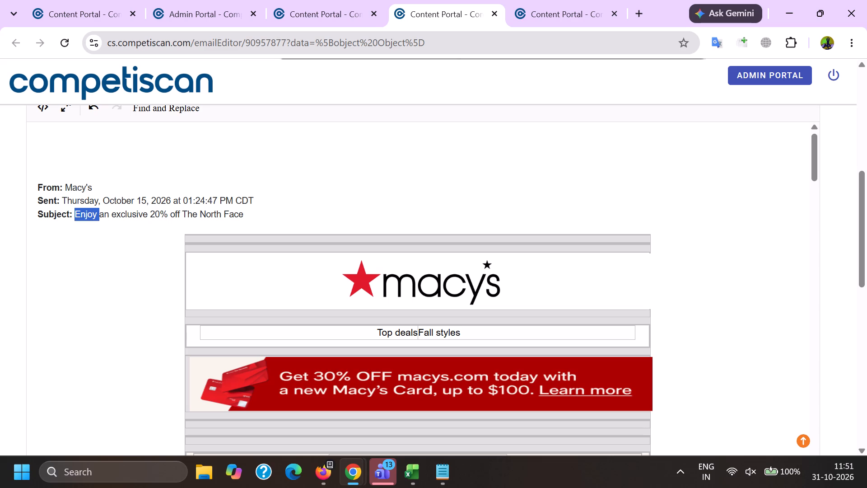
pyautogui.keyDown('shift'); pyautogui.click(248, 217); pyautogui.keyUp('shift')
pyautogui.hotkey('ctrl', 'c')
pyautogui.hotkey('alt', 'Tab')
pyautogui.hotkey('ctrl', 'v')
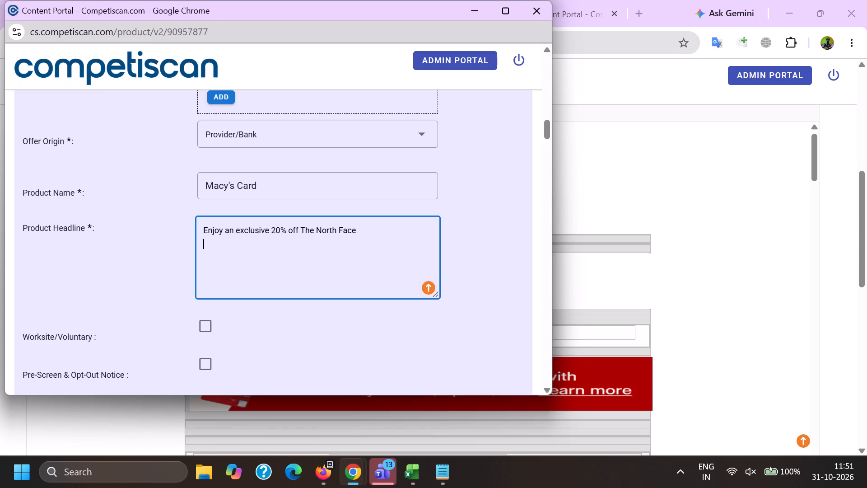
pyautogui.press('BackSpace')
pyautogui.press('.')
pyautogui.press('space')
# Copy "Get 30% OFF macys.com today with a new Macy's Card, up to $100" from the other product's headline and append it to this headline.
pyautogui.hotkey('alt', 'Tab')
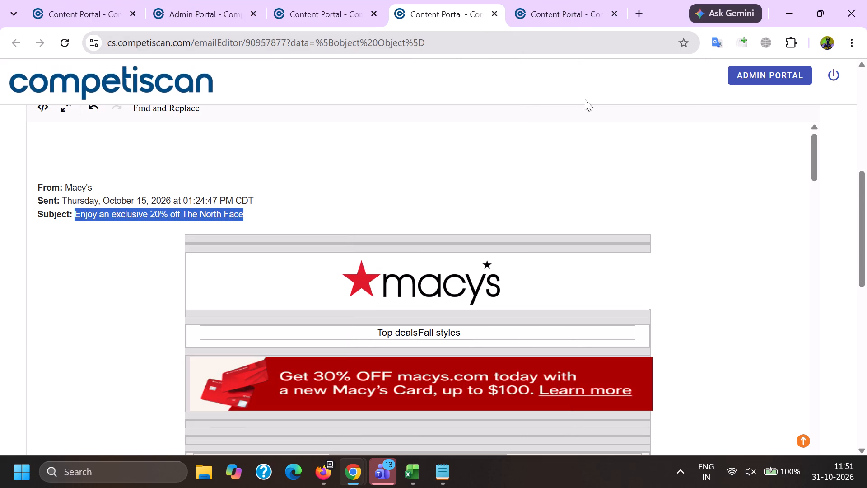
pyautogui.click(574, 0)
pyautogui.scroll(1, 504, 159)
pyautogui.scroll(-5, 503, 157)
pyautogui.hotkey('ctrl', 'c')
pyautogui.hotkey('alt', 'Tab')
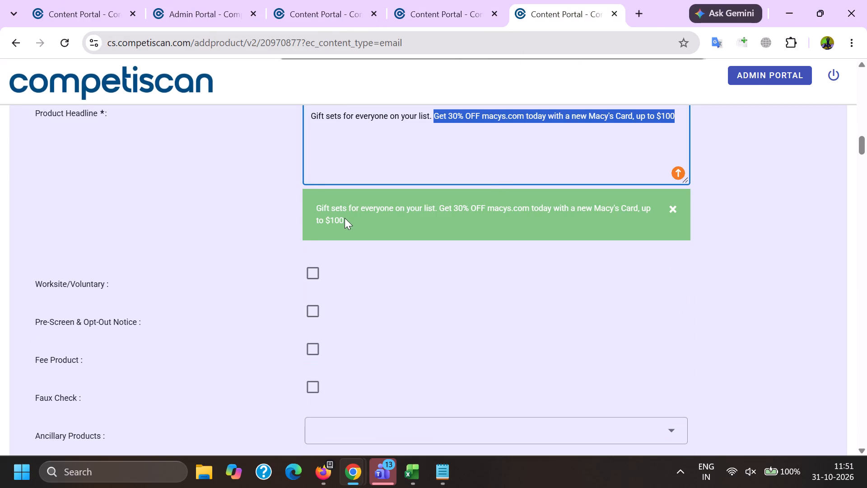
pyautogui.hotkey('ctrl', 'v')
# In the The North Face email's product form, set the response mechanism to URL/Website and the mailing type to Acquisition.
pyautogui.scroll(-7, 252, 233)
pyautogui.scroll(2, 235, 256)
pyautogui.click(233, 189)
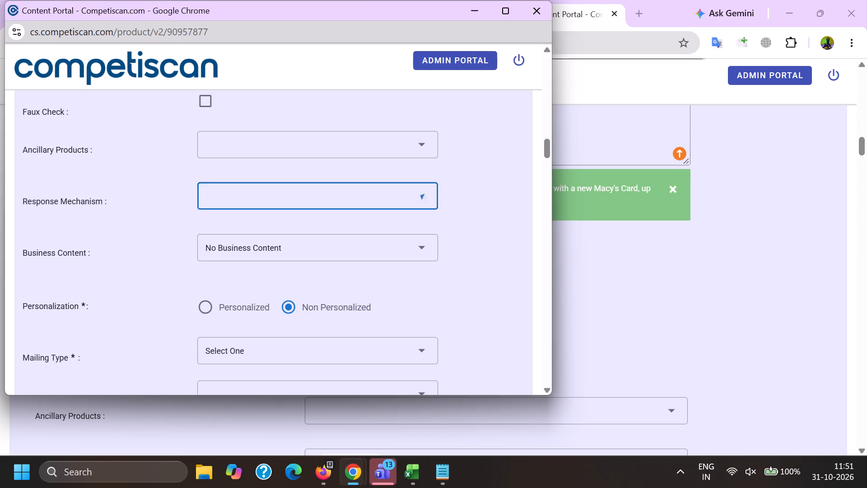
pyautogui.scroll(-7, 241, 136)
pyautogui.scroll(5, 253, 265)
pyautogui.scroll(-6, 266, 225)
pyautogui.click(266, 231)
pyautogui.click(200, 222)
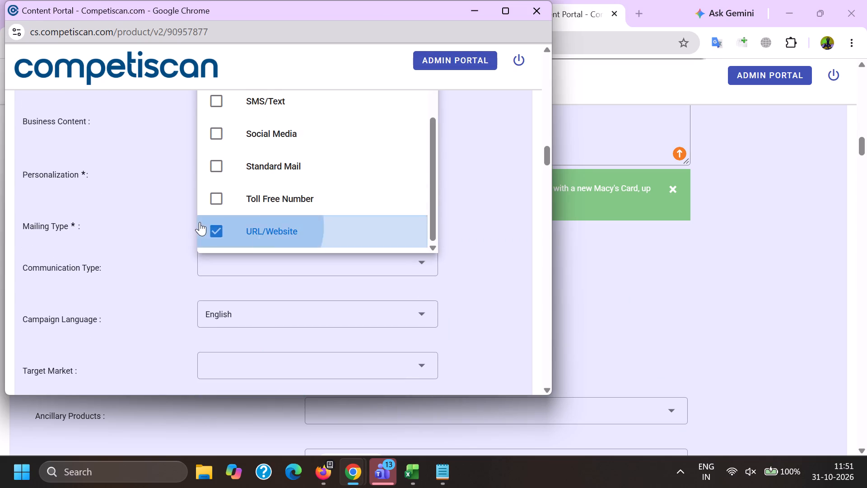
pyautogui.click(222, 224)
pyautogui.click(173, 221)
pyautogui.click(227, 233)
pyautogui.click(231, 215)
pyautogui.click(242, 236)
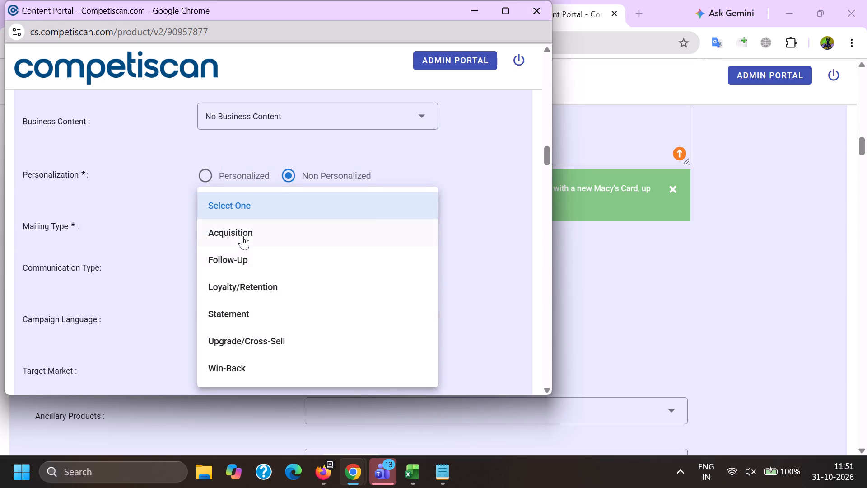
pyautogui.moveTo(120, 250); pyautogui.dragTo(132, 253)
# Select Bonuses/Contests/Incentives and Co-Brand as the communication types.
pyautogui.click(242, 249)
pyautogui.scroll(-1, 232, 197)
pyautogui.click(264, 299)
pyautogui.scroll(-5, 265, 294)
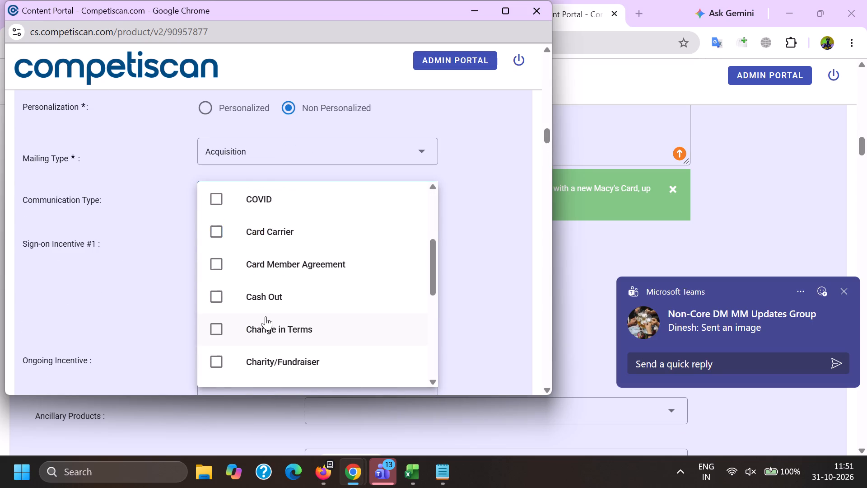
pyautogui.scroll(-2, 261, 320)
pyautogui.click(260, 356)
pyautogui.scroll(-8, 254, 342)
pyautogui.moveTo(104, 297); pyautogui.dragTo(110, 297)
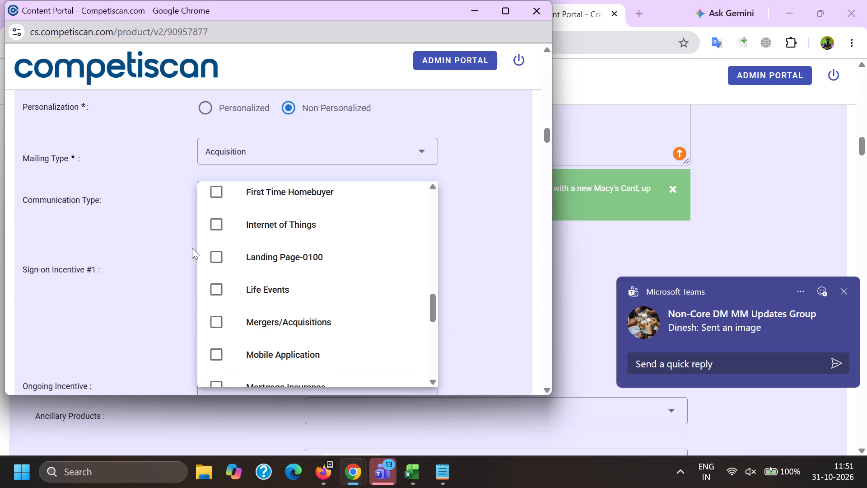
# Enter "30% OFF macys.com today with a new Macy's Card, up to $100" as Sign-on Incentive #1, without the leading "Get".
pyautogui.scroll(-1, 192, 217)
pyautogui.click(242, 241)
pyautogui.hotkey('ctrl', 'v')
pyautogui.moveTo(224, 197); pyautogui.dragTo(124, 192)
pyautogui.press('=')
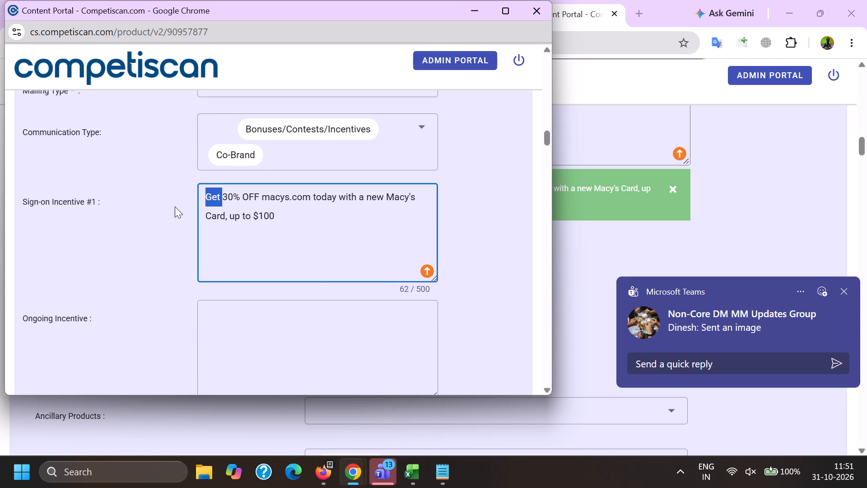
pyautogui.press('BackSpace')
# Set Sign-on Incentive Type #1 to Coupon/Discount.
pyautogui.scroll(-2, 261, 299)
pyautogui.click(233, 296)
pyautogui.scroll(-4, 230, 329)
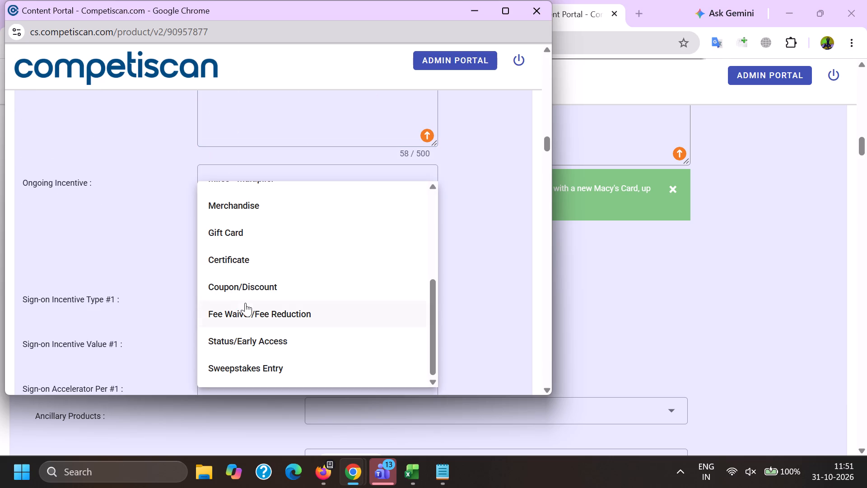
pyautogui.click(250, 289)
pyautogui.click(216, 296)
pyautogui.moveTo(133, 315); pyautogui.dragTo(139, 314)
# Set Sign-on Incentive Value #1 to 30.00 and Sign-on Max award #1 to 30.00.
pyautogui.scroll(-2, 224, 234)
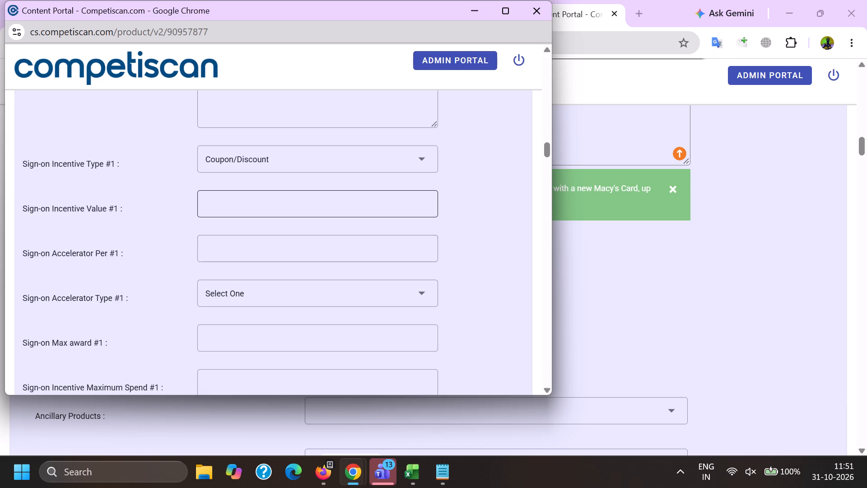
pyautogui.click(256, 203)
pyautogui.press('3')
pyautogui.press('0')
pyautogui.write('.0')
pyautogui.press('0')
pyautogui.press('Tab')
pyautogui.press('Tab')
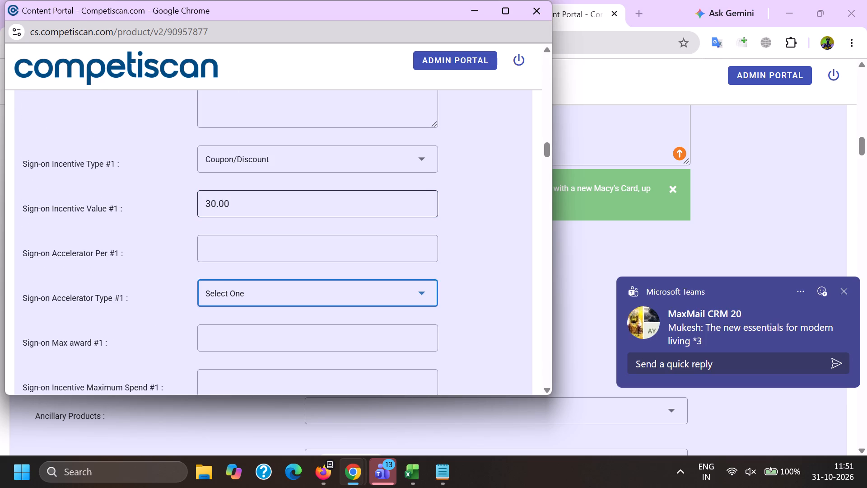
pyautogui.press('Tab')
pyautogui.write('30.00')
# Set the application type in the payment card offer details to Invitation to Apply.
pyautogui.scroll(-10, 256, 205)
pyautogui.scroll(1, 441, 54)
pyautogui.scroll(-7, 441, 54)
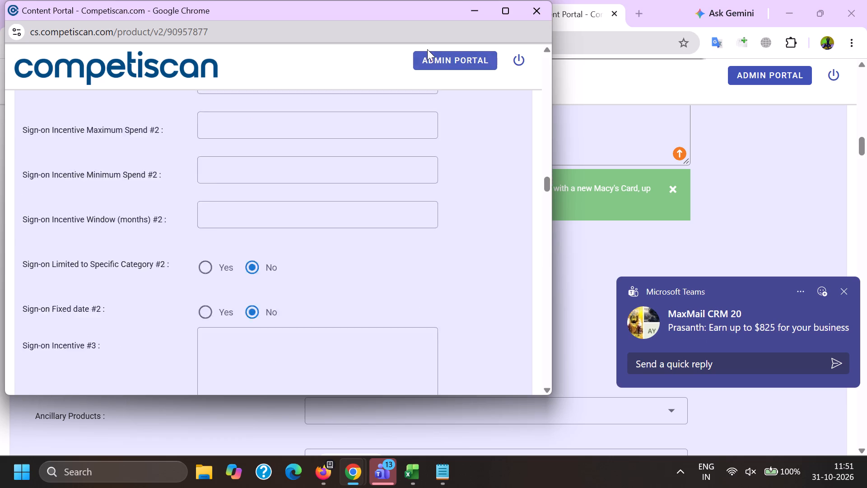
pyautogui.scroll(-17, 427, 49)
pyautogui.scroll(8, 182, 201)
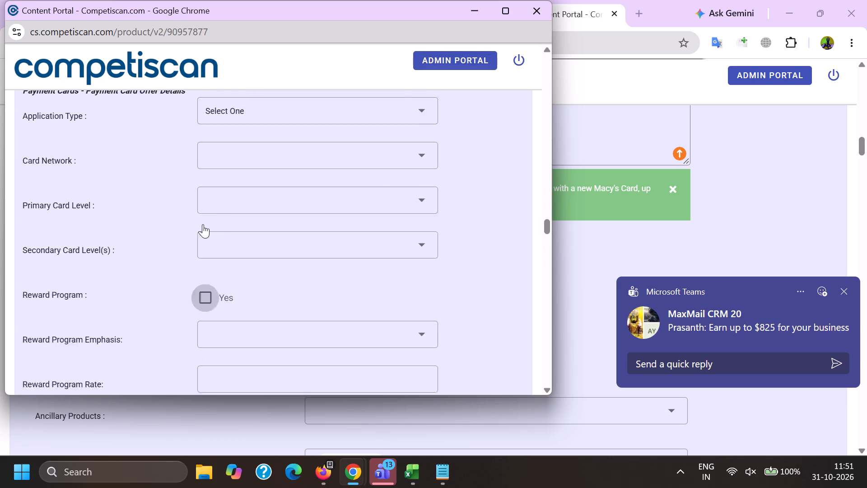
pyautogui.click(226, 243)
pyautogui.scroll(-2, 246, 138)
pyautogui.click(264, 146)
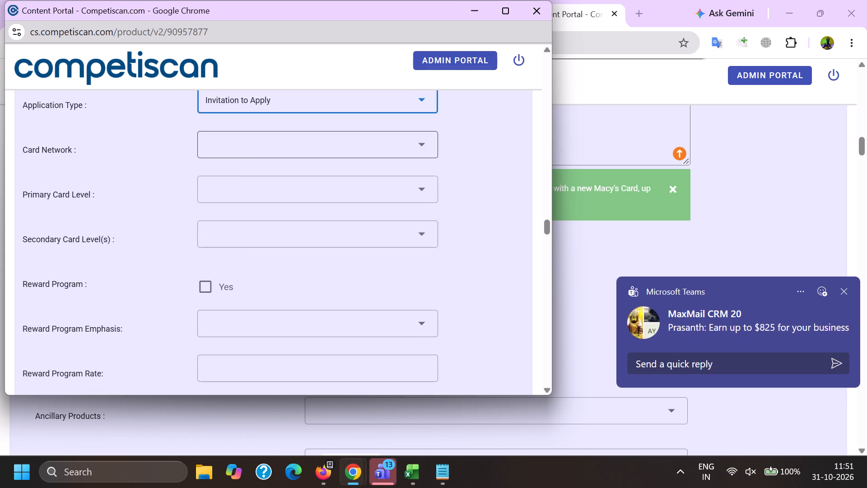
pyautogui.click(253, 145)
pyautogui.click(183, 264)
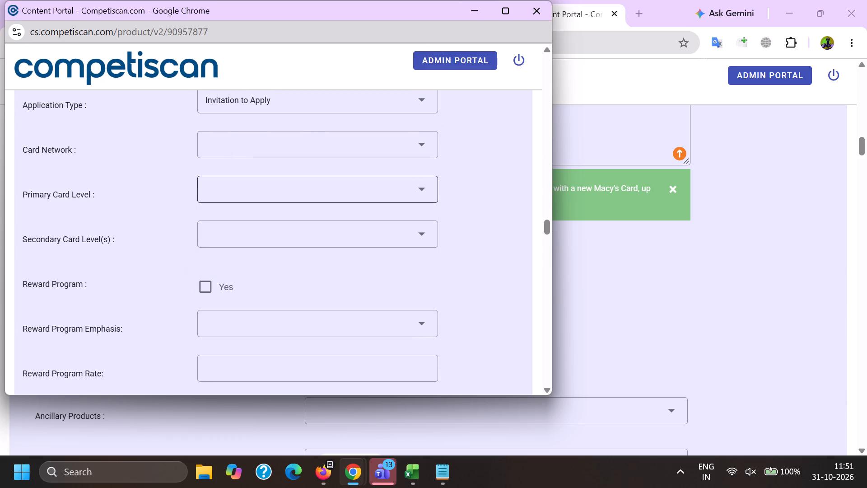
# Choose the primary card level in the payment card offer details.
pyautogui.click(233, 185)
pyautogui.scroll(-2, 251, 130)
pyautogui.click(269, 220)
pyautogui.moveTo(103, 202); pyautogui.dragTo(112, 202)
# Mark the reward program as Yes and choose its reward program emphasis.
pyautogui.moveTo(201, 154); pyautogui.dragTo(202, 160)
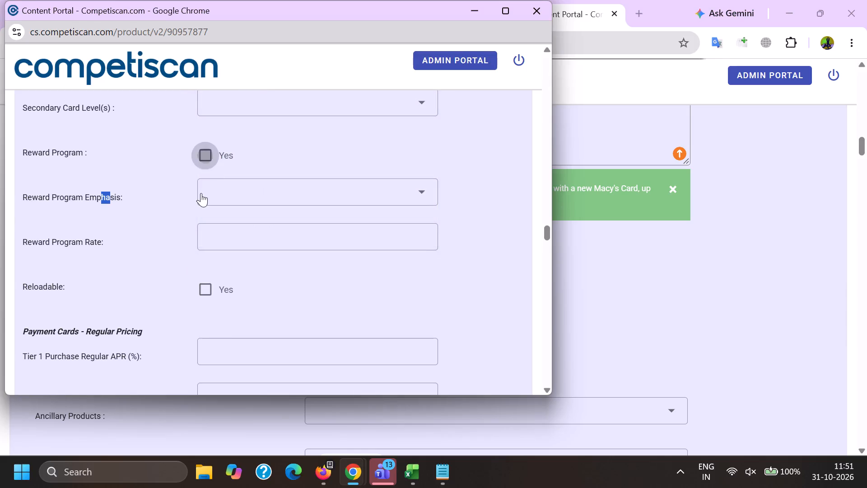
pyautogui.click(201, 196)
pyautogui.click(252, 269)
pyautogui.doubleClick(152, 266)
# Finish the product form at its end and save the record.
pyautogui.press('End')
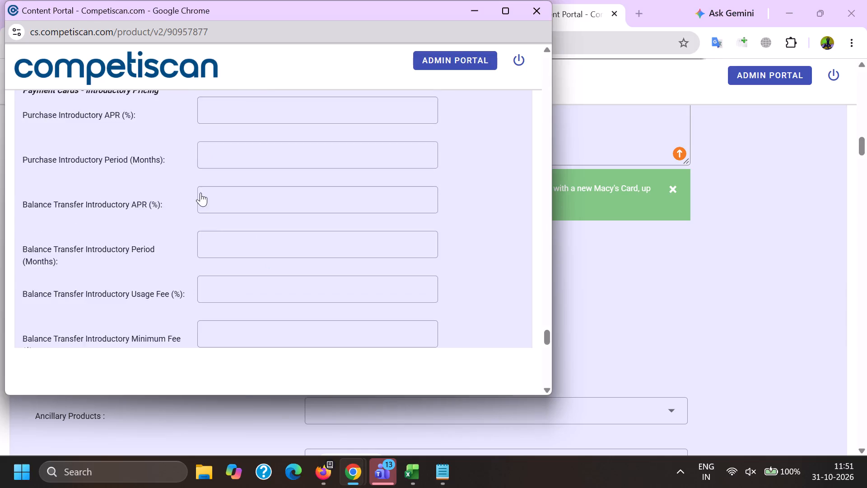
pyautogui.click(203, 173)
pyautogui.click(223, 384)
# In the Firefox email list, copy the subject "Flash Sale: up to 60% off women's fall activewear + members can earn 2x points" without its Fw: prefix.
pyautogui.click(666, 363)
pyautogui.click(194, 0)
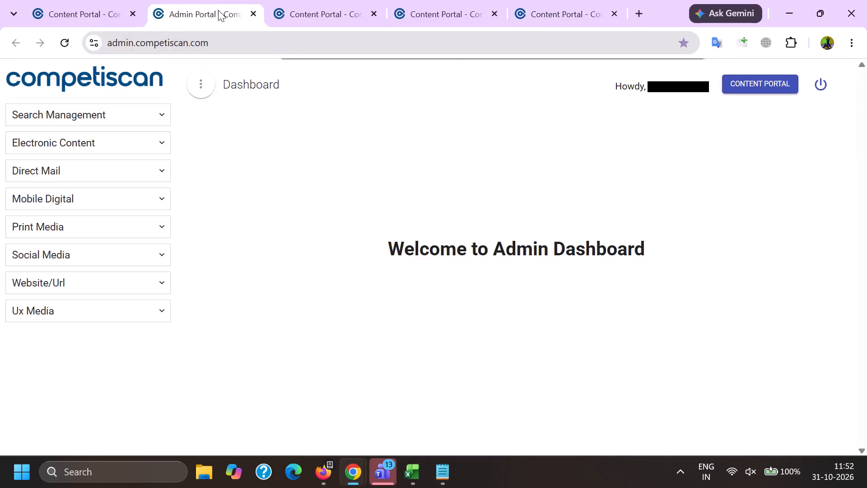
pyautogui.click(285, 0)
pyautogui.click(344, 472)
pyautogui.click(326, 474)
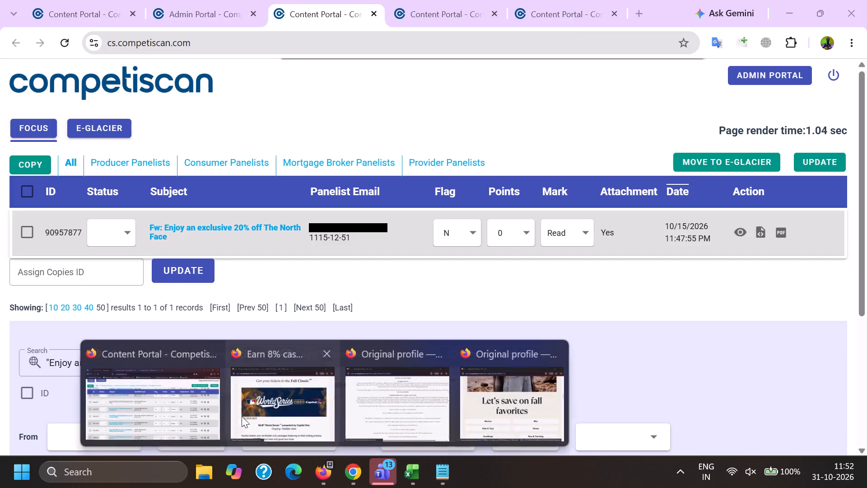
pyautogui.click(164, 407)
pyautogui.scroll(1, 180, 280)
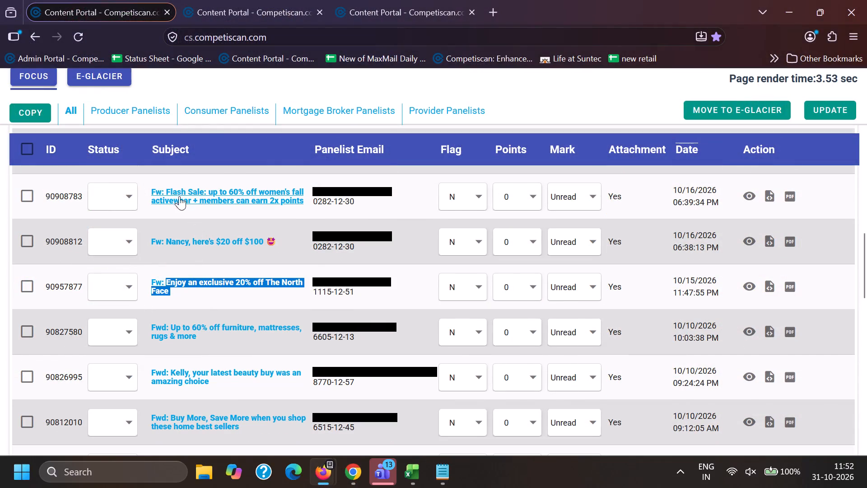
pyautogui.moveTo(167, 183); pyautogui.dragTo(312, 205)
pyautogui.hotkey('ctrl', 'c')
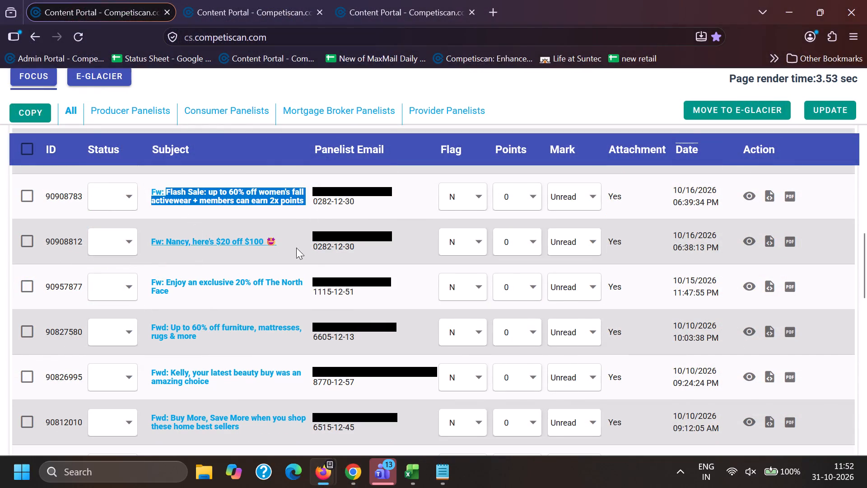
pyautogui.hotkey('ctrl', 'c')
# Back in Chrome's content portal, search email subjects for the copied Flash Sale line enclosed in quotation marks.
pyautogui.click(353, 479)
pyautogui.click(258, 419)
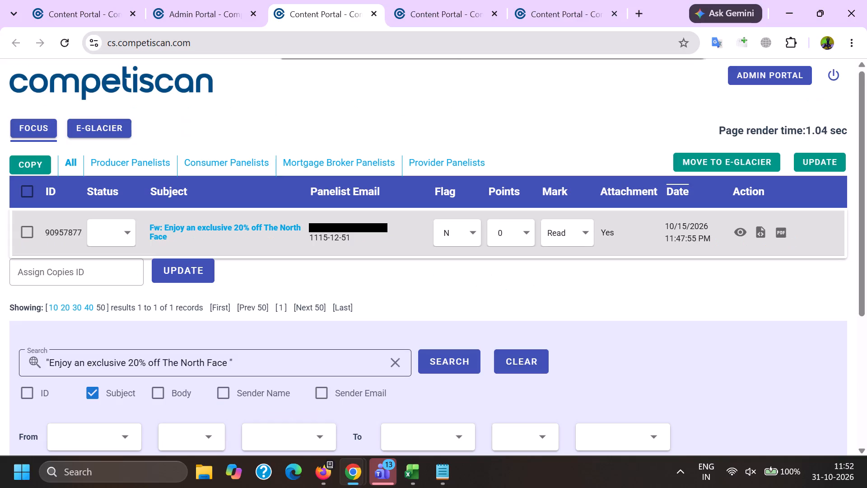
pyautogui.moveTo(316, 368); pyautogui.dragTo(3, 313)
pyautogui.press('BackSpace')
pyautogui.hotkey('shift', '"')
pyautogui.hotkey('ctrl', 'v')
pyautogui.hotkey('shift', '"')
pyautogui.press('Return')
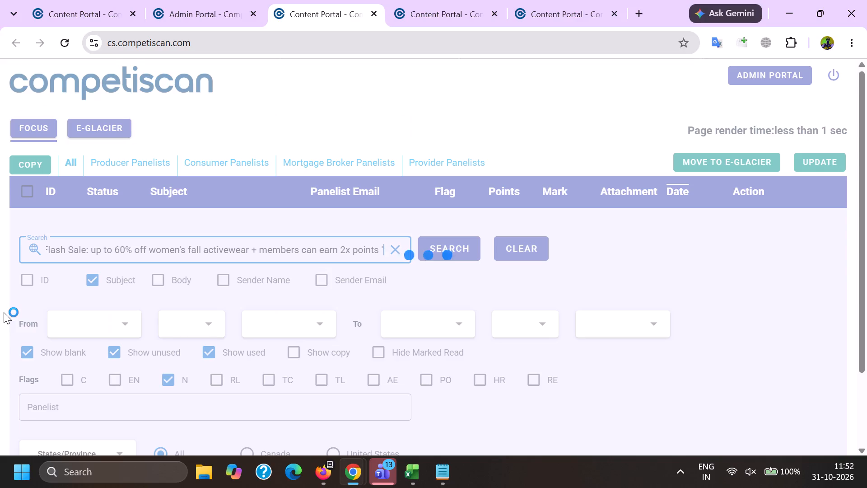
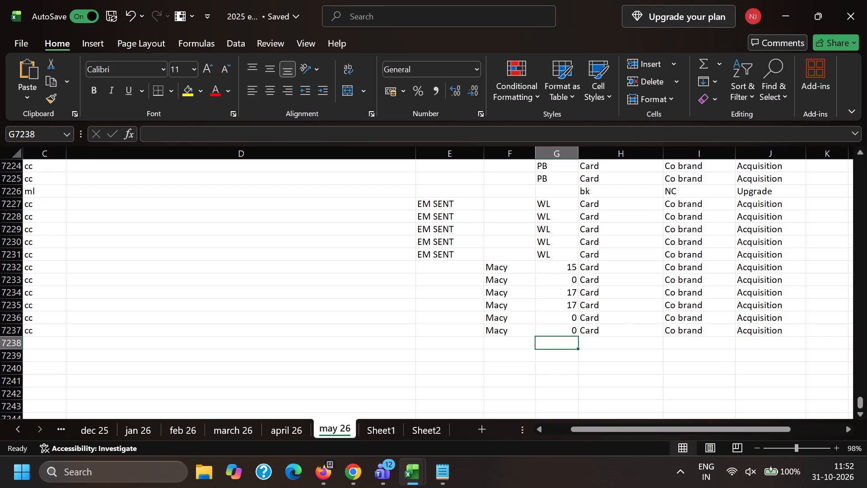
pyautogui.click(37, 340)
pyautogui.press('Left')
pyautogui.hotkey('ctrl', 'v')
pyautogui.press('Right')
pyautogui.write('cc')
pyautogui.press('Right')
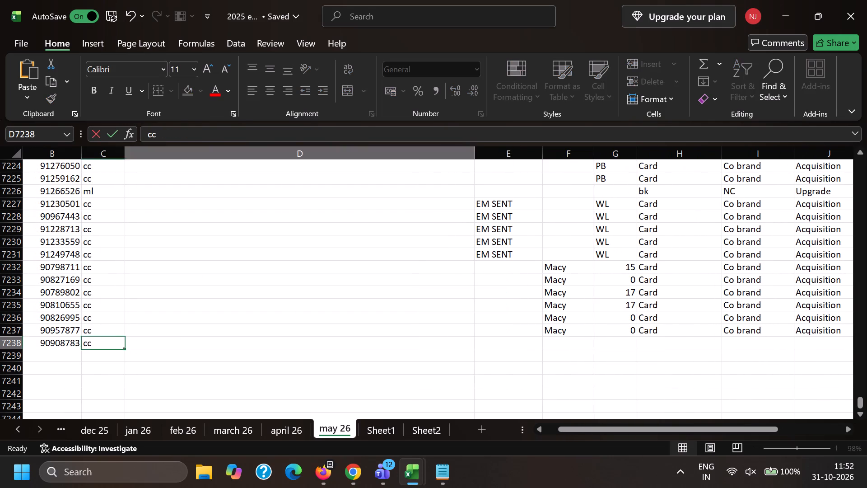
pyautogui.press('Right')
pyautogui.press('Right')
pyautogui.press('m')
pyautogui.press('Right')
pyautogui.press('Right')
pyautogui.press('c')
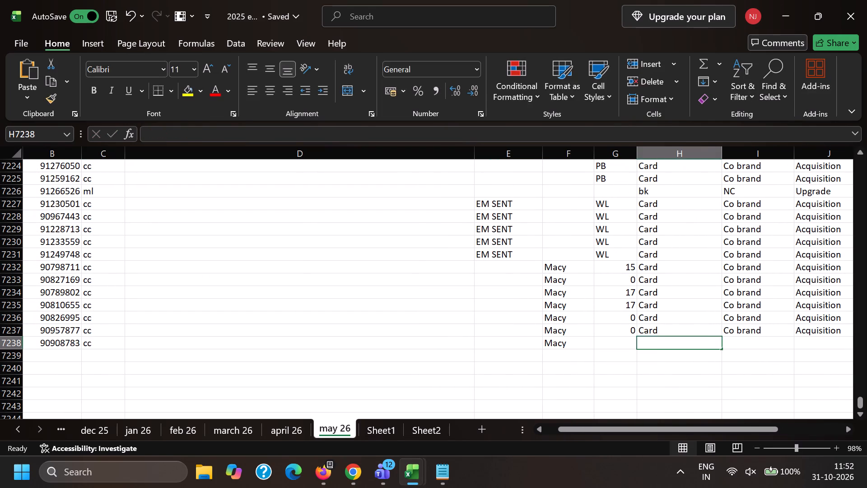
pyautogui.press('Right')
pyautogui.press('c')
pyautogui.press('Right')
pyautogui.press('a')
pyautogui.press('Left')
pyautogui.hotkey('alt', 'Tab')
pyautogui.scroll(-2, 86, 272)
pyautogui.moveTo(170, 221); pyautogui.dragTo(0, 164)
pyautogui.press('BackSpace')
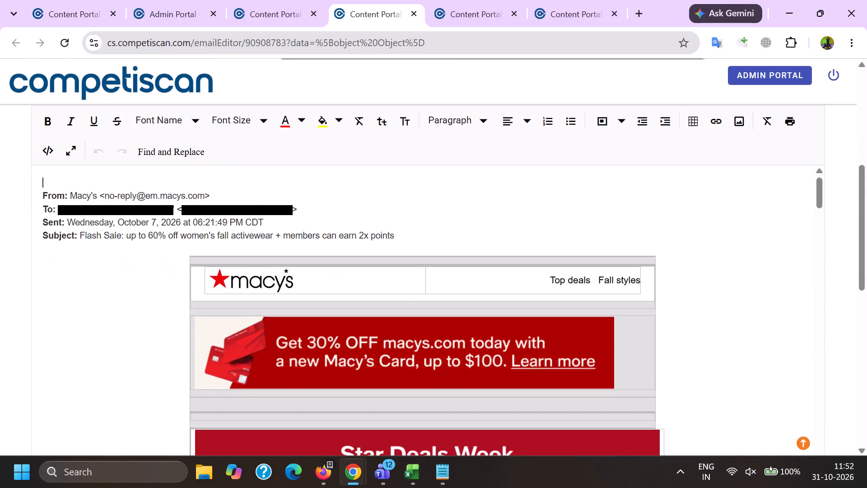
pyautogui.moveTo(101, 197); pyautogui.dragTo(330, 206)
pyautogui.press('BackSpace')
pyautogui.scroll(-1, 418, 315)
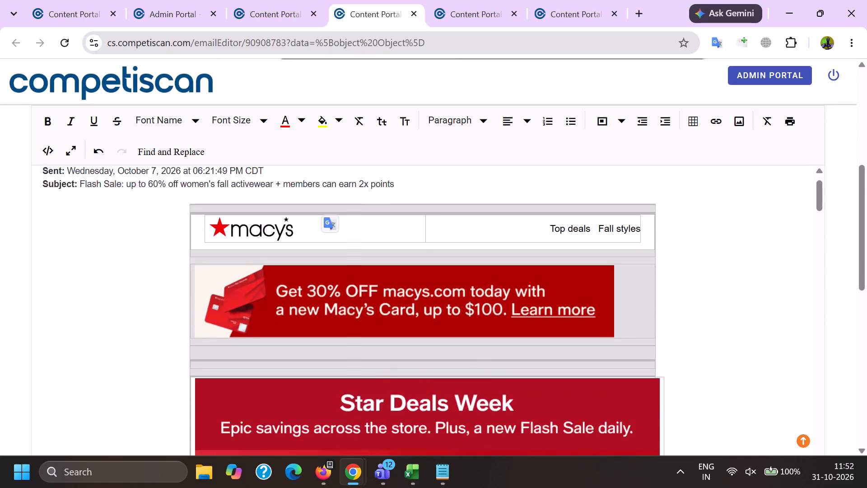
# Remove the hyperlinks from the "Get 30% OFF" Macy's Card banner and the Sign Up text.
pyautogui.click(352, 284)
pyautogui.click(373, 212)
pyautogui.scroll(-14, 373, 219)
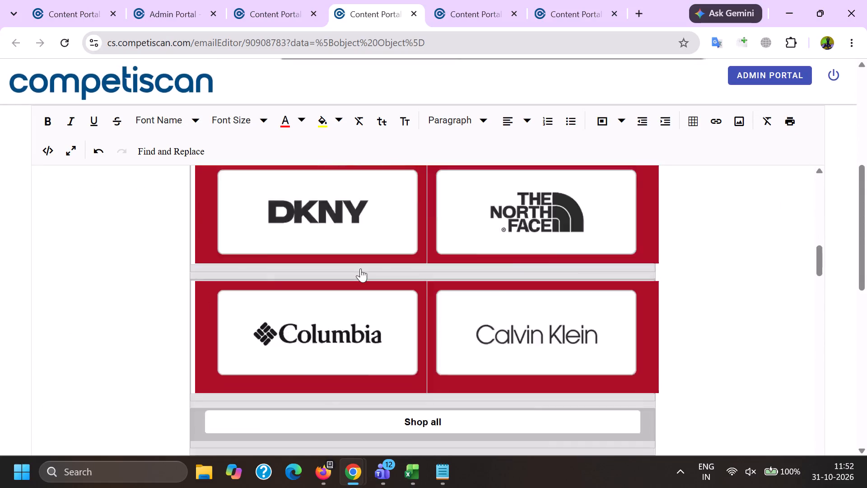
pyautogui.scroll(-20, 360, 268)
pyautogui.scroll(-20, 360, 268)
pyautogui.scroll(-8, 360, 268)
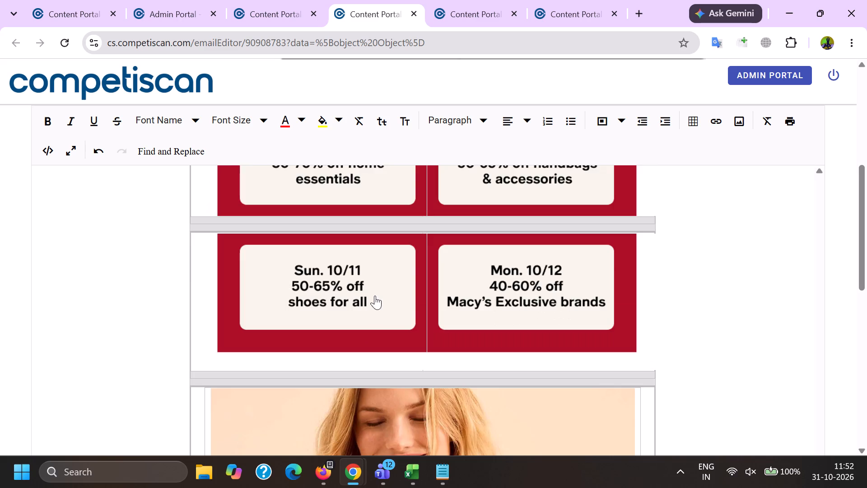
pyautogui.scroll(-20, 375, 296)
pyautogui.click(520, 262)
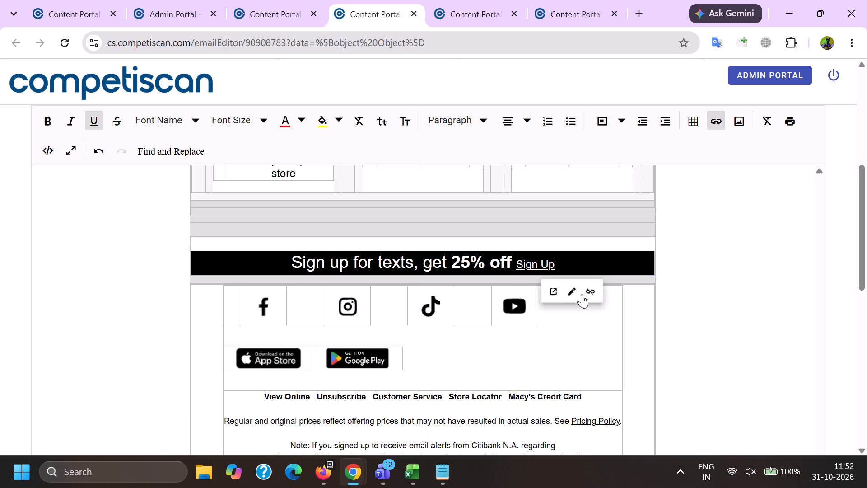
pyautogui.click(596, 287)
# Remove the hyperlinks from the YouTube, TikTok, Instagram and Facebook icons in the email footer.
pyautogui.click(494, 326)
pyautogui.click(504, 312)
pyautogui.click(524, 266)
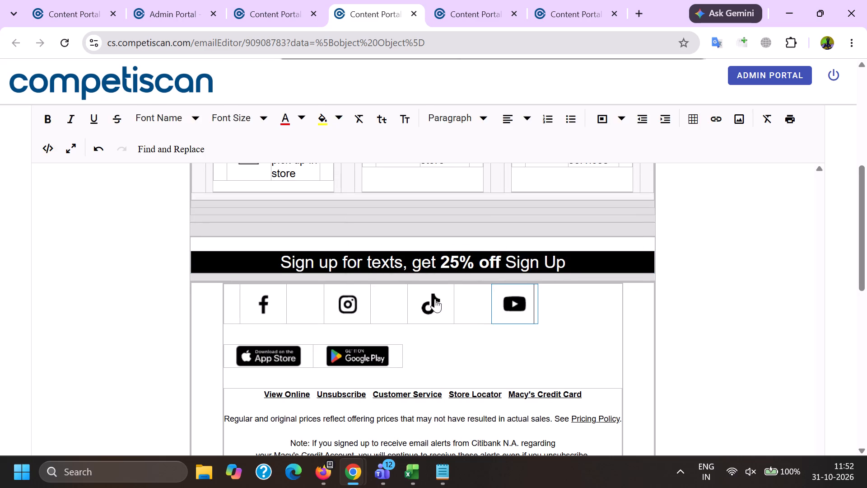
pyautogui.click(434, 299)
pyautogui.click(445, 267)
pyautogui.click(353, 303)
pyautogui.click(365, 269)
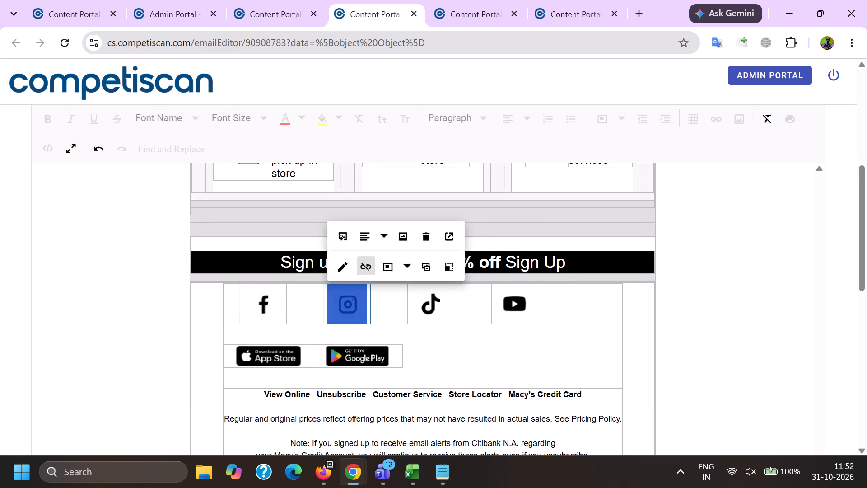
pyautogui.click(260, 303)
pyautogui.click(282, 270)
# Remove the hyperlinks from the App Store and Google Play badges.
pyautogui.click(266, 361)
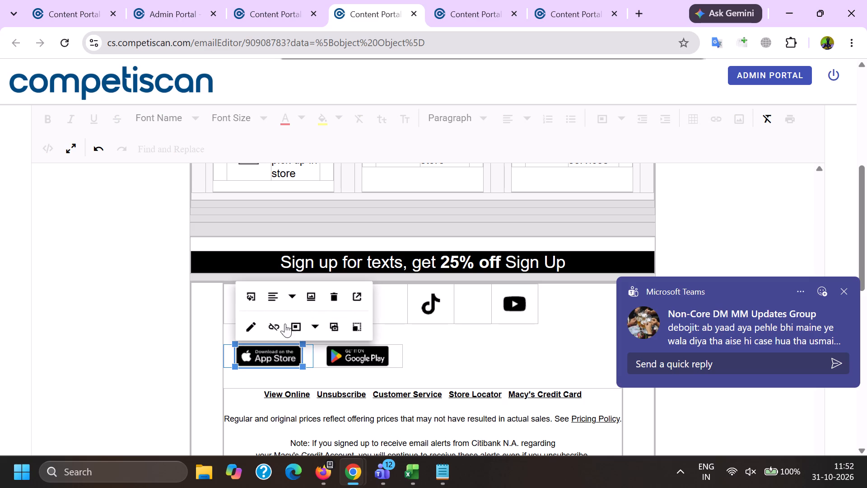
pyautogui.click(269, 319)
pyautogui.click(396, 359)
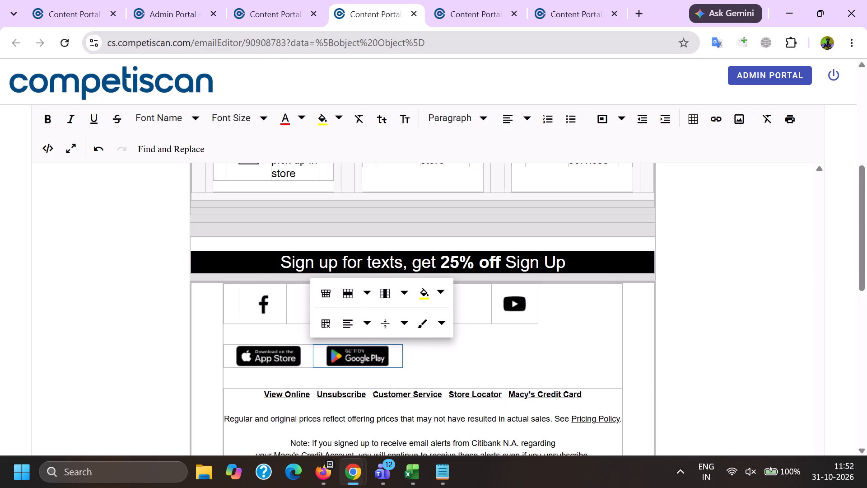
pyautogui.click(356, 365)
pyautogui.click(368, 327)
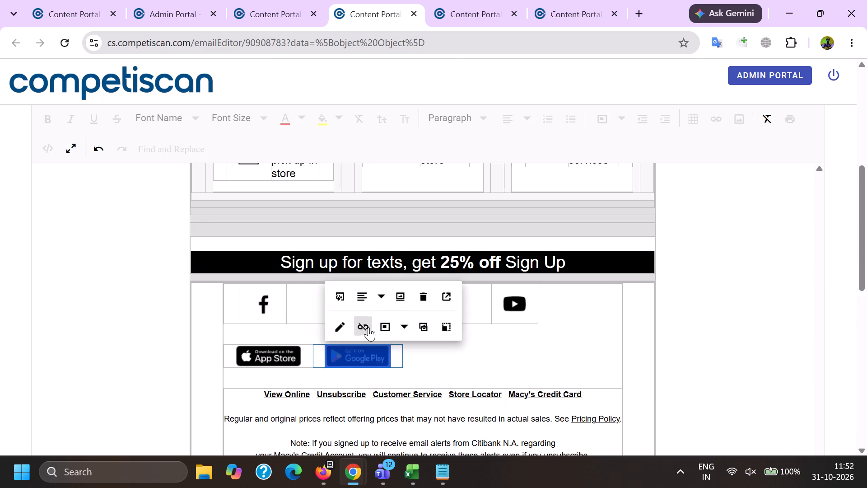
# Remove the hyperlinks from View Online, Unsubscribe and both Macy's Credit Card mentions in the footer text.
pyautogui.click(299, 394)
pyautogui.click(378, 419)
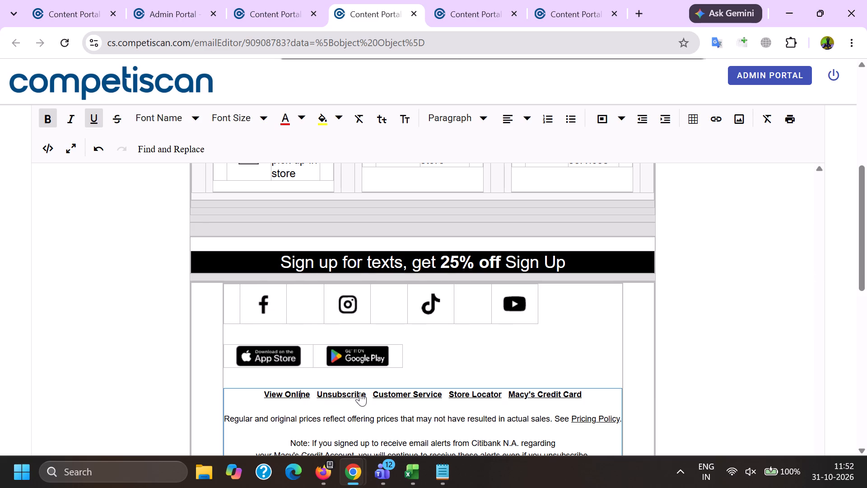
pyautogui.click(360, 392)
pyautogui.click(437, 422)
pyautogui.click(545, 396)
pyautogui.click(633, 419)
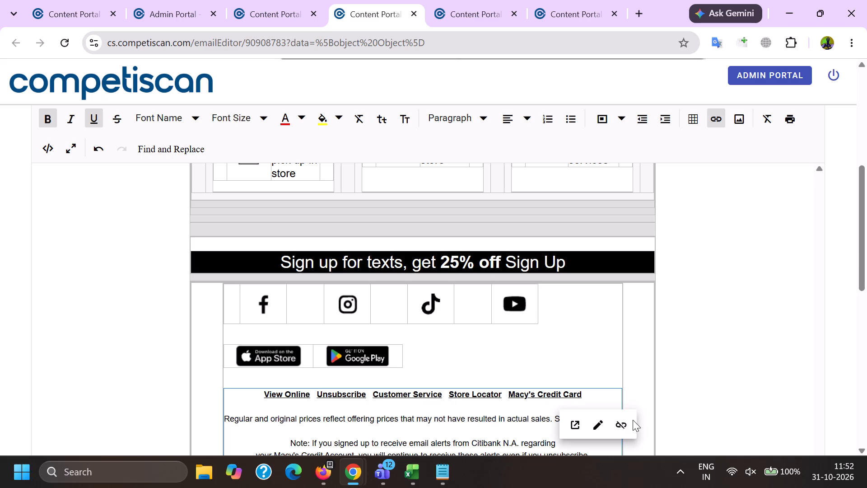
pyautogui.click(624, 417)
pyautogui.scroll(-3, 487, 294)
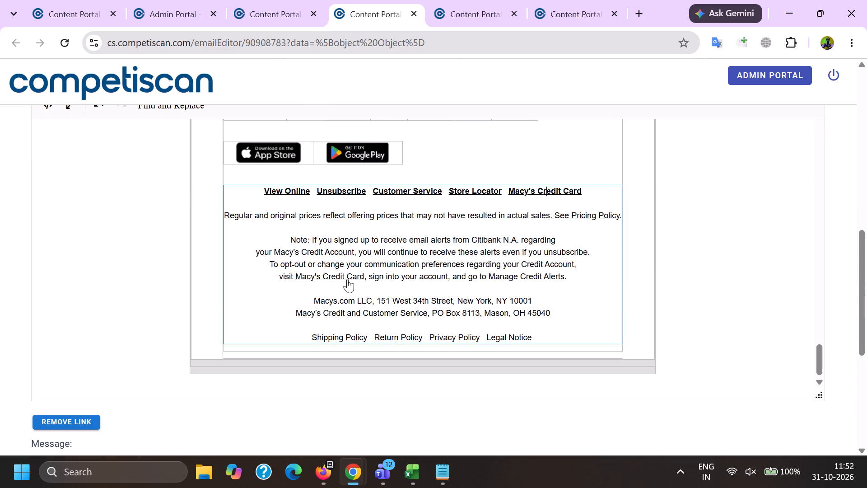
pyautogui.click(347, 279)
pyautogui.click(419, 304)
# Save the cleaned email's product info and confirm the save.
pyautogui.scroll(-12, 423, 296)
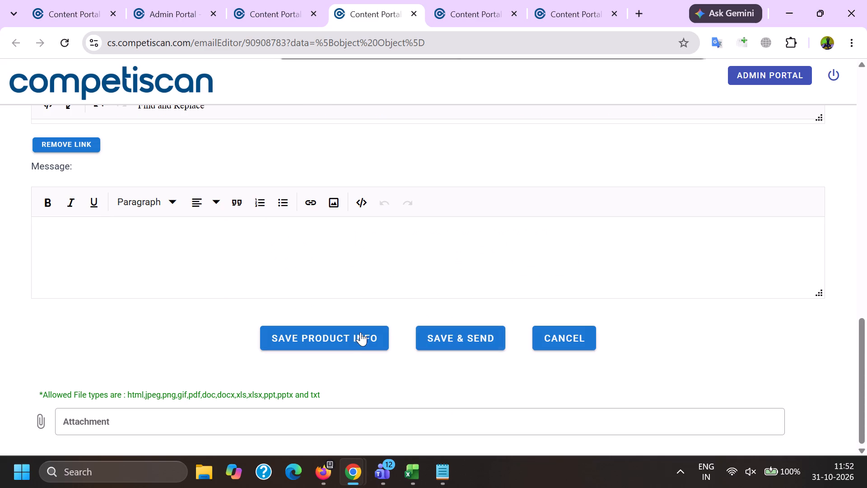
pyautogui.click(360, 332)
pyautogui.click(451, 285)
# Open the product form for record 90908783 and return to the email editor.
pyautogui.click(463, 0)
pyautogui.click(399, 0)
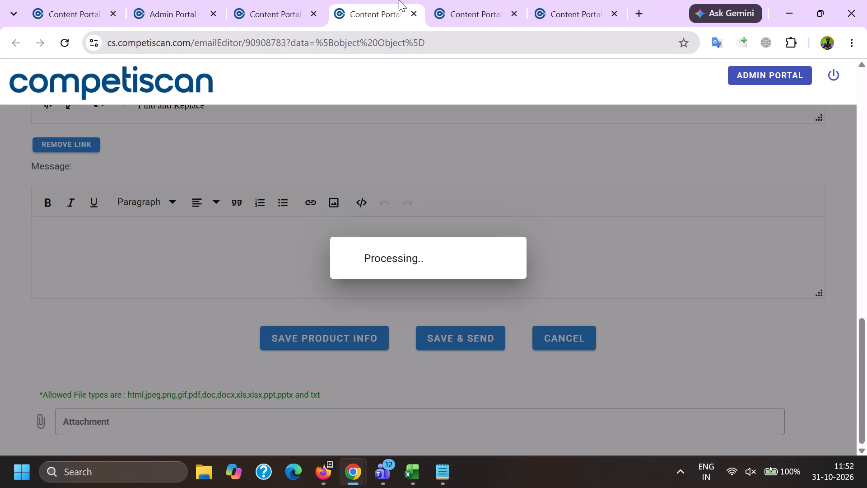
pyautogui.click(480, 0)
pyautogui.click(303, 0)
pyautogui.click(358, 0)
pyautogui.moveTo(0, 174); pyautogui.dragTo(6, 174)
pyautogui.click(51, 99)
pyautogui.click(643, 229)
# Copy the sender name Macy's from the From line at the start of the email.
pyautogui.scroll(-5, 209, 197)
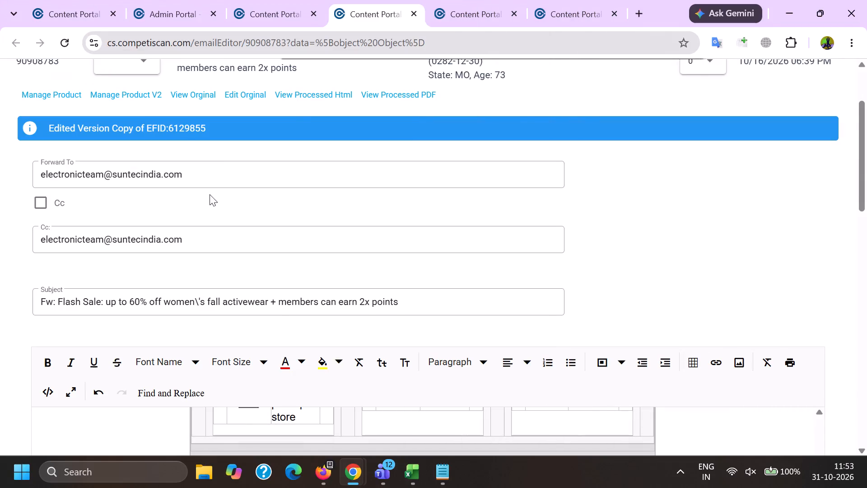
pyautogui.click(132, 278)
pyautogui.press('pageup')
pyautogui.press('pageup')
pyautogui.press('pageup')
pyautogui.press('pageup')
pyautogui.press('pageup')
pyautogui.press('pageup')
pyautogui.press('pageup')
pyautogui.press('pageup')
pyautogui.press('pageup')
pyautogui.press('pageup')
pyautogui.press('pageup')
pyautogui.press('pageup')
pyautogui.press('pageup')
pyautogui.press('pageup')
pyautogui.press('pageup')
pyautogui.press('pageup')
pyautogui.press('pageup')
pyautogui.press('pageup')
pyautogui.press('pageup')
pyautogui.press('pageup')
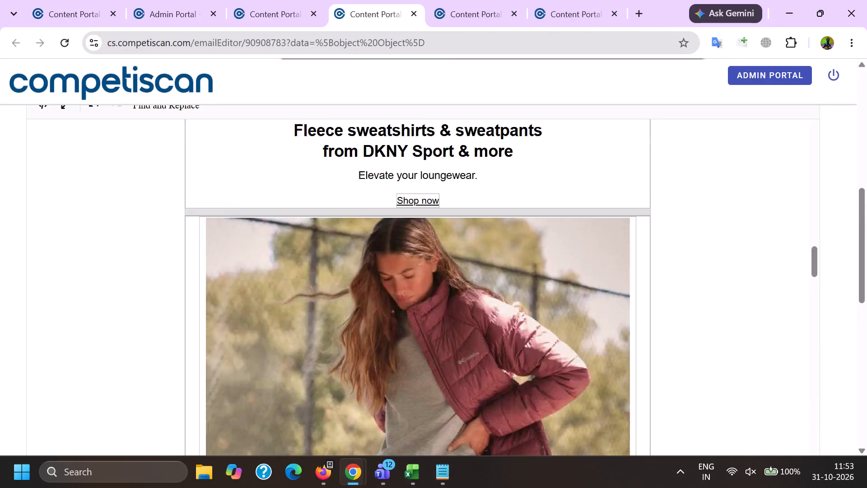
pyautogui.scroll(-4, 134, 275)
pyautogui.doubleClick(74, 221)
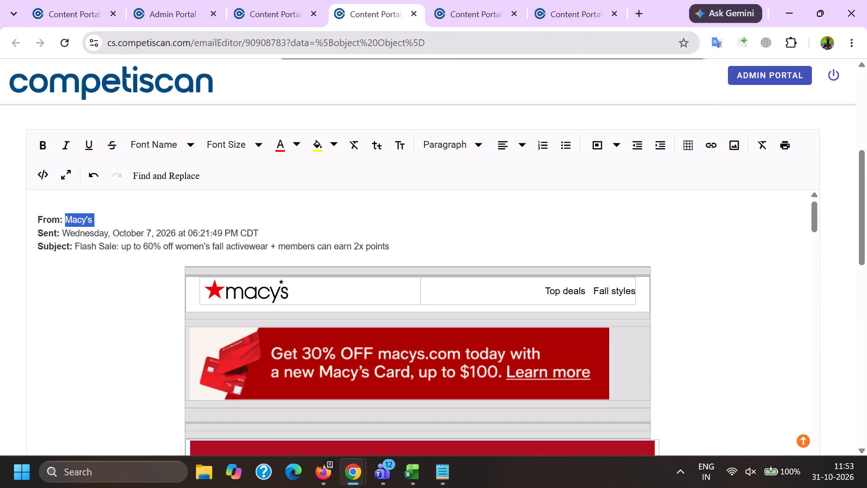
pyautogui.hotkey('ctrl', 'c')
# In the product form, add Macy's as the company with its product image and enter Macy's in the affinity search.
pyautogui.hotkey('alt', 'Tab')
pyautogui.scroll(-5, 221, 188)
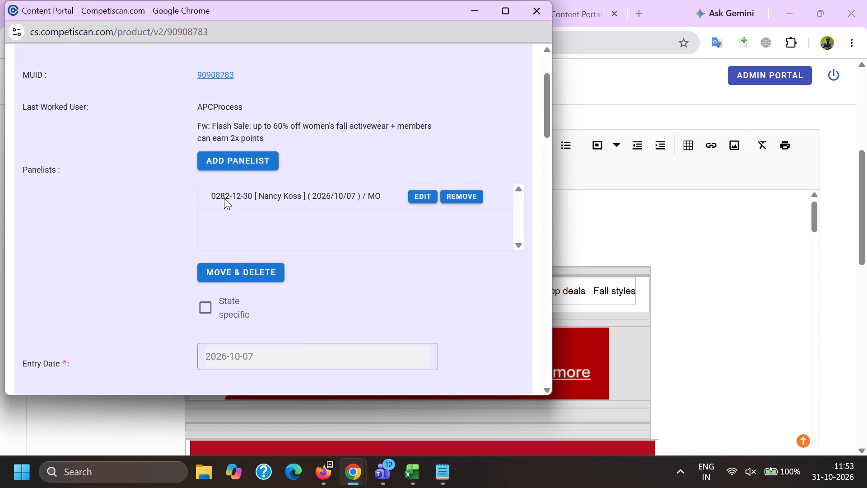
pyautogui.moveTo(263, 252); pyautogui.dragTo(267, 257)
pyautogui.click(268, 258)
pyautogui.click(246, 221)
pyautogui.hotkey('ctrl', 'v')
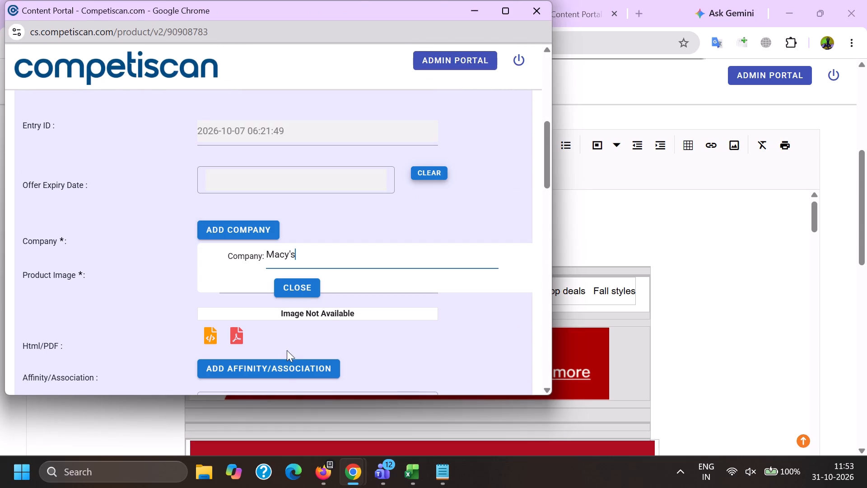
pyautogui.click(288, 366)
pyautogui.click(311, 382)
pyautogui.hotkey('ctrl', 'v')
pyautogui.click(298, 281)
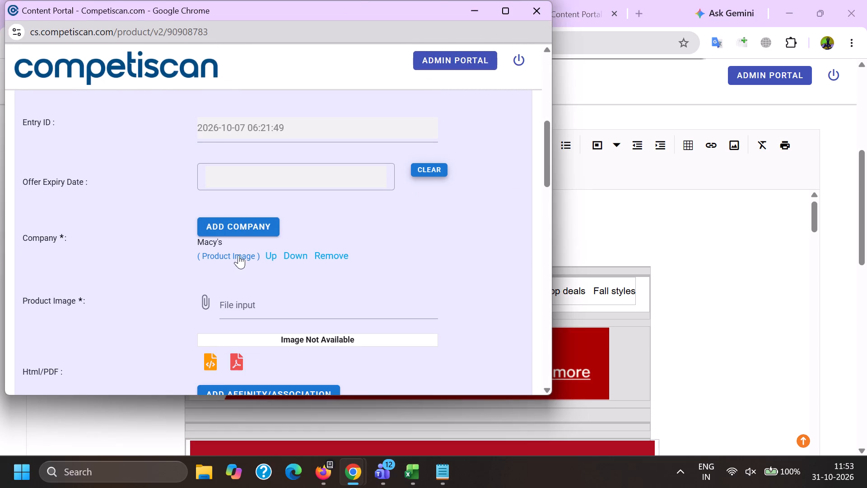
pyautogui.click(238, 255)
# Add Citibank as the second company and choose Macy's (Retail) as the affinity/association.
pyautogui.click(235, 228)
pyautogui.write('citiab')
pyautogui.write('nk')
pyautogui.press('BackSpace')
pyautogui.press('BackSpace')
pyautogui.press('BackSpace')
pyautogui.press('BackSpace')
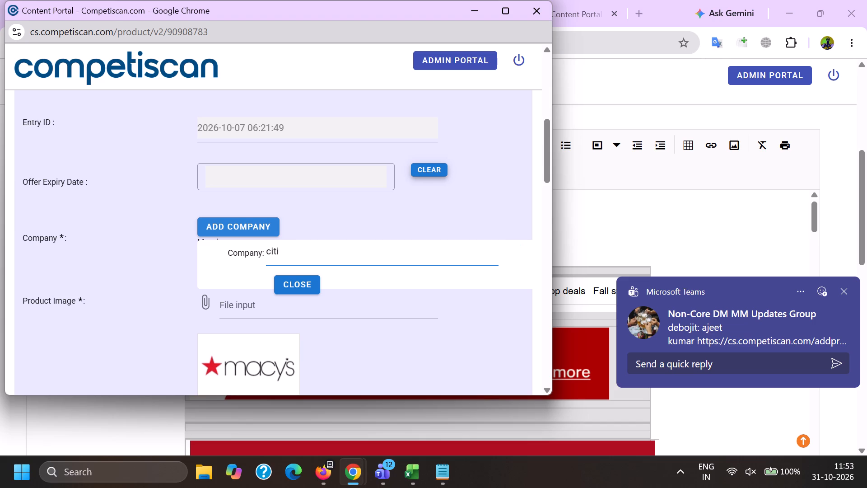
pyautogui.write('bank')
pyautogui.click(293, 283)
pyautogui.scroll(-3, 255, 209)
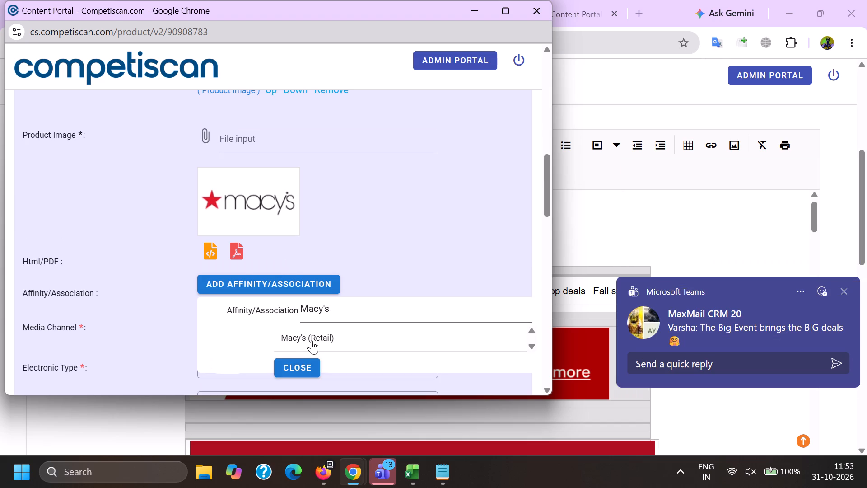
pyautogui.click(312, 340)
# Add the Retail sector with the Clothing & Accessories category to the product.
pyautogui.scroll(-3, 237, 250)
pyautogui.click(252, 277)
pyautogui.scroll(-7, 252, 276)
pyautogui.click(247, 261)
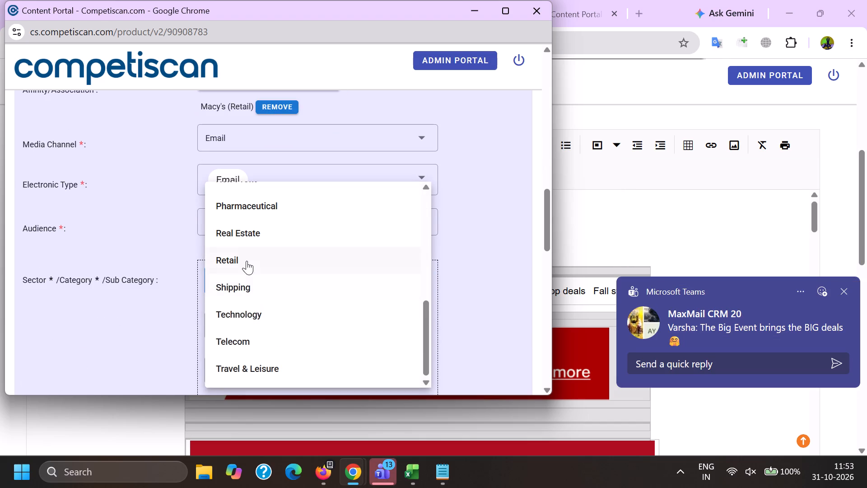
pyautogui.click(214, 263)
pyautogui.scroll(-2, 244, 182)
pyautogui.moveTo(152, 236); pyautogui.dragTo(164, 234)
pyautogui.click(231, 190)
pyautogui.scroll(-6, 226, 244)
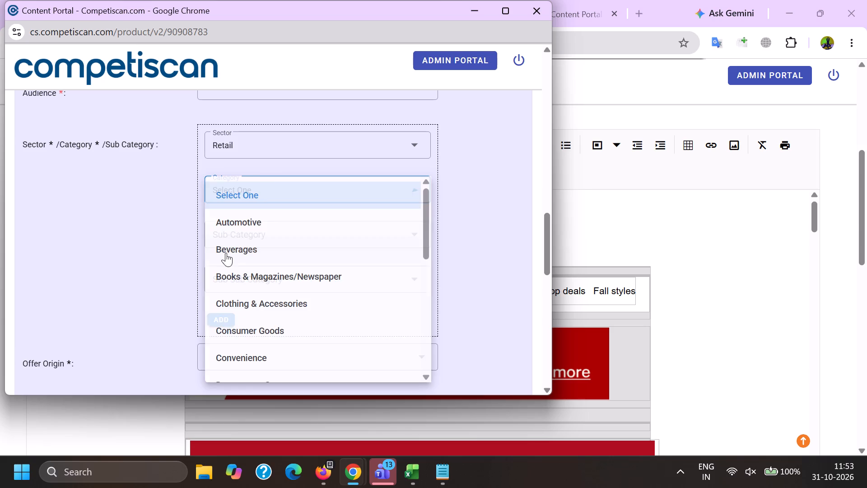
pyautogui.click(242, 197)
pyautogui.moveTo(158, 223); pyautogui.dragTo(164, 225)
pyautogui.click(245, 193)
pyautogui.scroll(6, 228, 305)
pyautogui.click(254, 300)
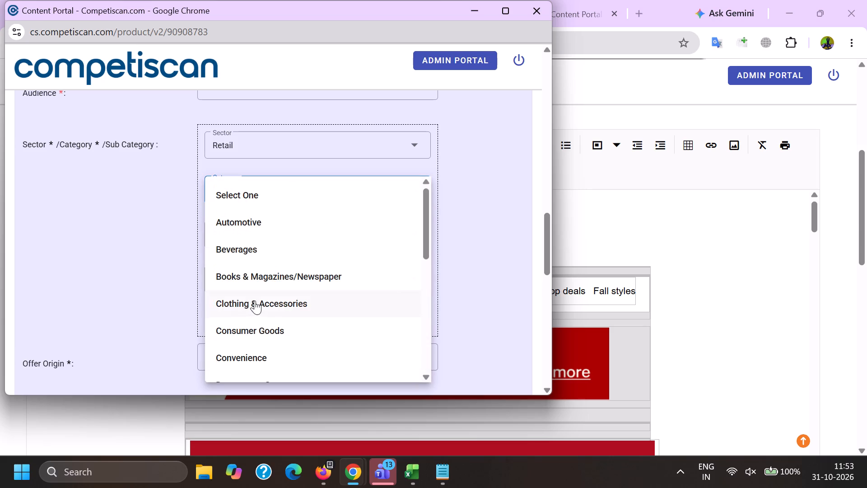
pyautogui.click(170, 299)
pyautogui.click(229, 241)
pyautogui.scroll(-1, 247, 154)
pyautogui.moveTo(37, 277); pyautogui.dragTo(59, 276)
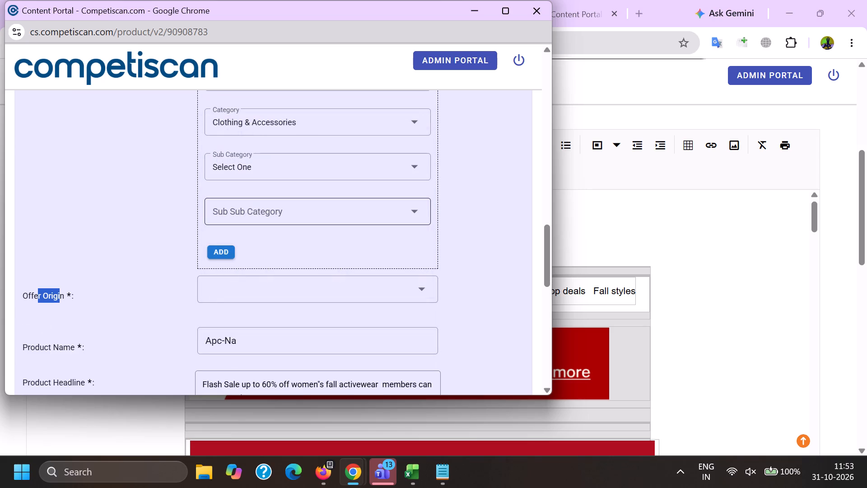
pyautogui.click(220, 253)
# Add the Credit Cards sector with the Payment Cards category and the Private Label Cards sub category.
pyautogui.scroll(2, 217, 214)
pyautogui.moveTo(229, 231); pyautogui.dragTo(231, 236)
pyautogui.scroll(4, 237, 282)
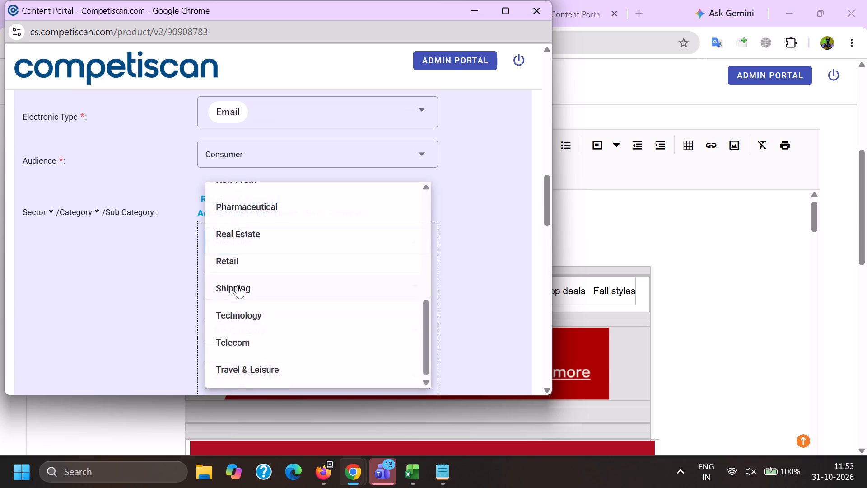
pyautogui.scroll(2, 238, 285)
pyautogui.click(261, 307)
pyautogui.moveTo(154, 299); pyautogui.dragTo(174, 297)
pyautogui.click(237, 291)
pyautogui.scroll(-2, 230, 177)
pyautogui.click(254, 192)
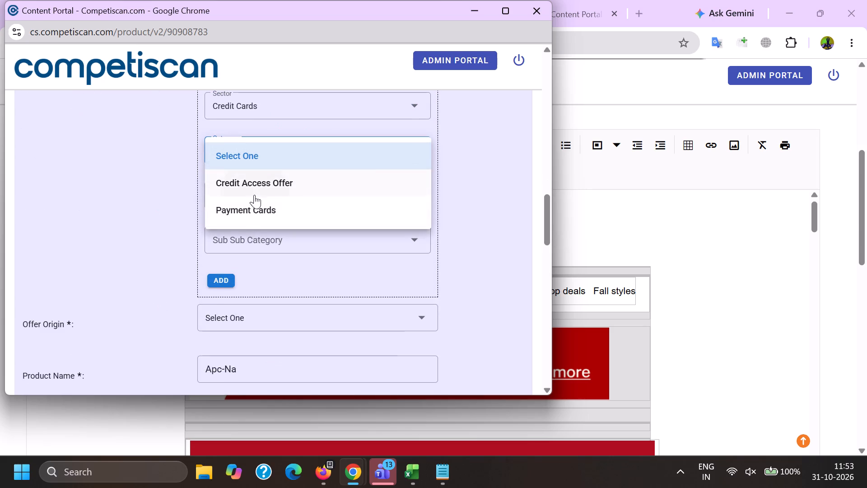
pyautogui.click(247, 163)
pyautogui.click(257, 222)
pyautogui.click(247, 198)
pyautogui.scroll(-1, 243, 158)
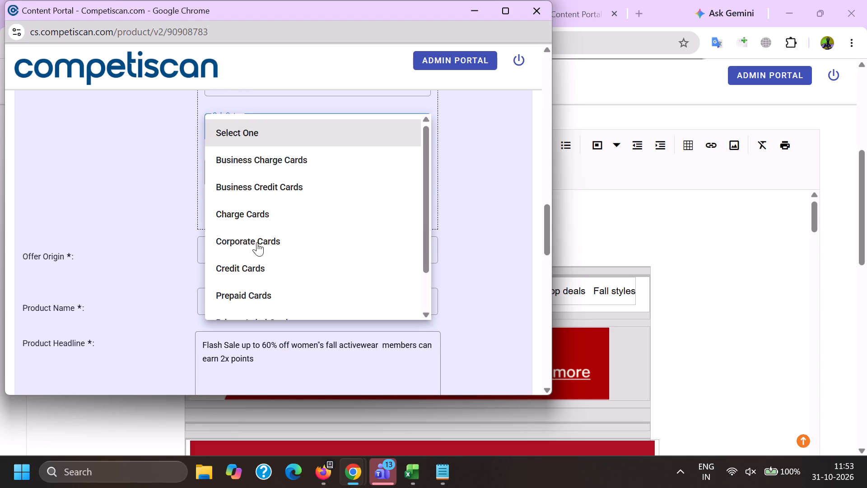
pyautogui.scroll(-5, 261, 267)
pyautogui.click(267, 274)
pyautogui.moveTo(210, 262); pyautogui.dragTo(219, 259)
pyautogui.click(219, 211)
# Move the Retail sector entry down so that the Credit Cards entry comes first.
pyautogui.scroll(2, 232, 270)
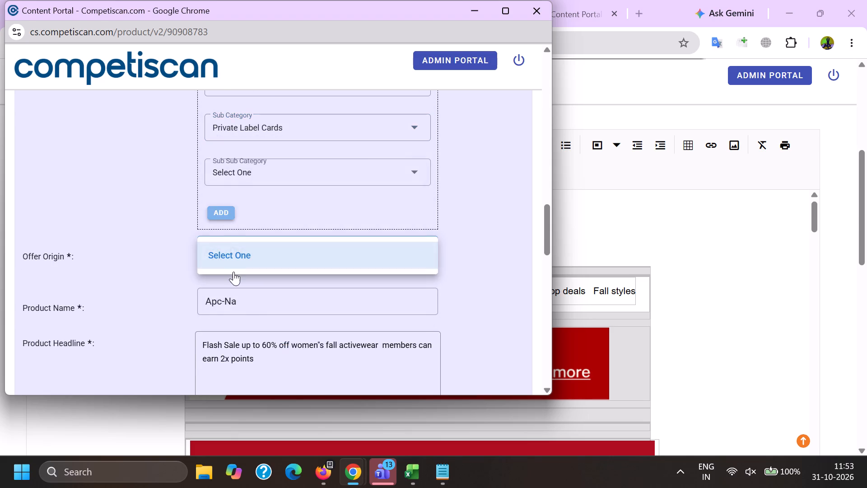
pyautogui.scroll(1, 233, 272)
pyautogui.click(281, 215)
# Set the offer origin to Provider/Bank and the product name to Macy's Card.
pyautogui.scroll(-5, 275, 217)
pyautogui.click(233, 142)
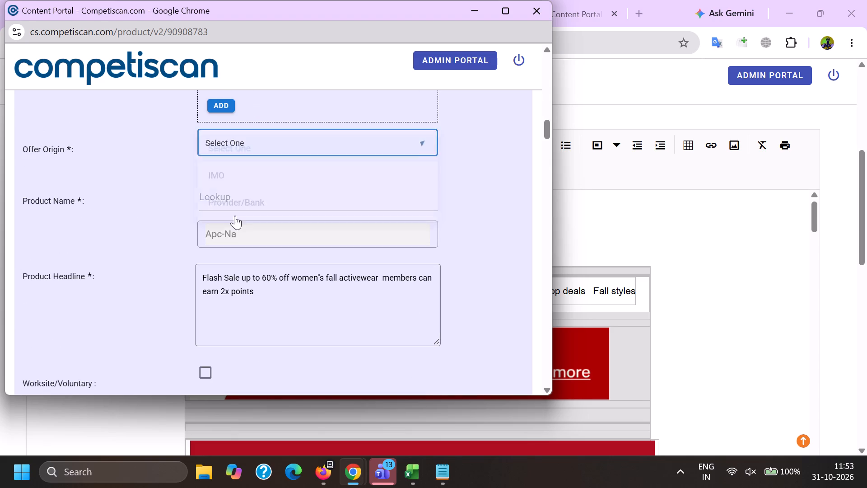
pyautogui.click(235, 214)
pyautogui.click(233, 206)
pyautogui.hotkey('ctrl', 'v')
pyautogui.click(246, 256)
pyautogui.scroll(5, 246, 255)
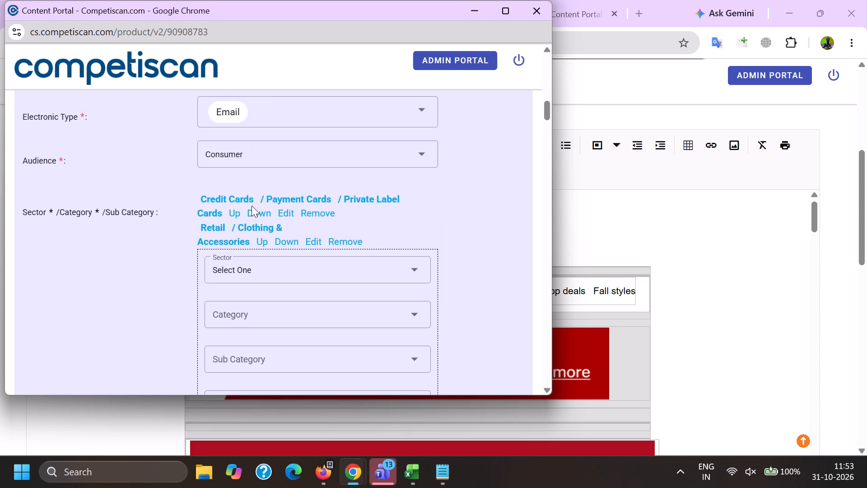
pyautogui.click(252, 209)
# Replace the product headline with the subject line copied from the Macy's Flash Sale email.
pyautogui.scroll(-5, 247, 199)
pyautogui.moveTo(321, 266); pyautogui.dragTo(0, 225)
pyautogui.press('BackSpace')
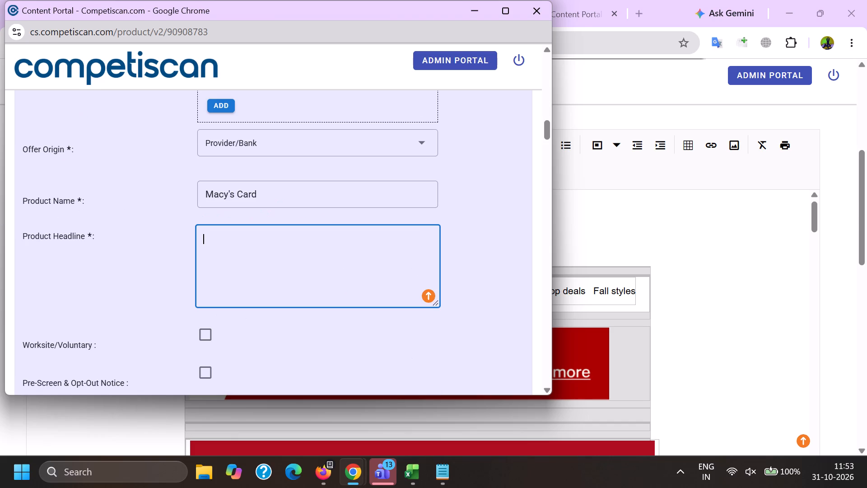
pyautogui.hotkey('alt', 'Tab')
pyautogui.doubleClick(84, 244)
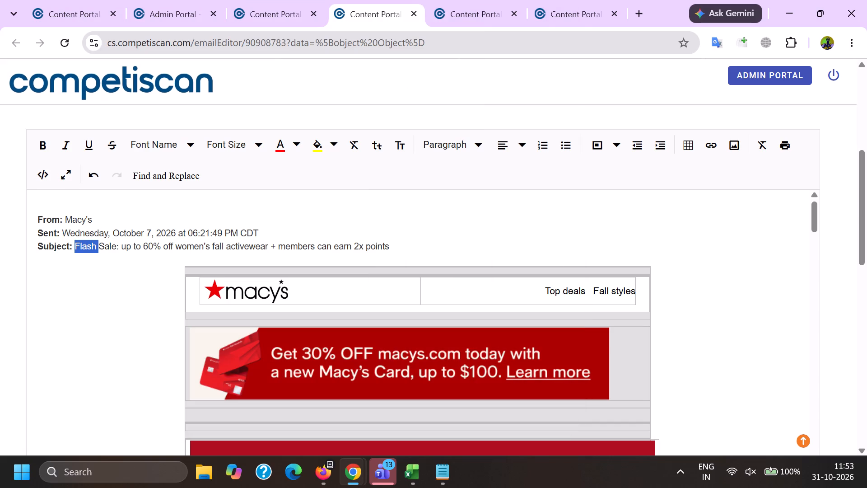
pyautogui.keyDown('shift'); pyautogui.click(384, 248); pyautogui.keyUp('shift')
pyautogui.hotkey('ctrl', 'c')
pyautogui.hotkey('alt', 'Tab')
pyautogui.hotkey('ctrl', 'v')
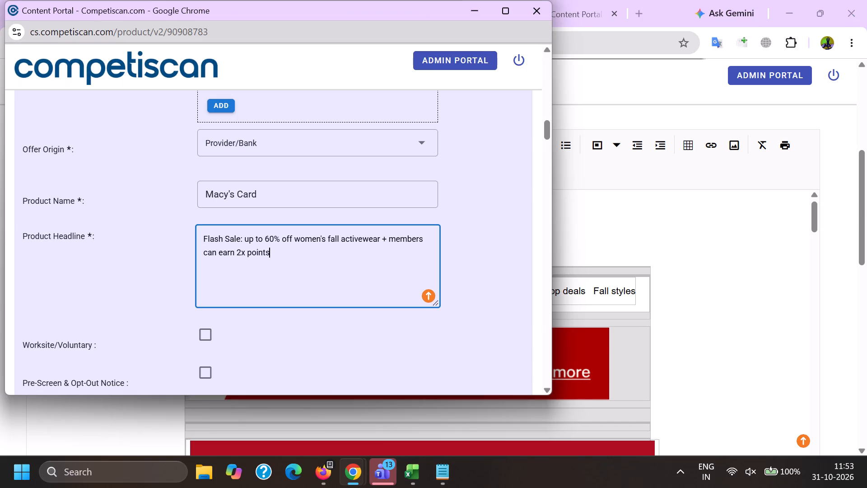
# In the headline, capitalize "Up", replace the + sign with "Plus", and end the sentence with a period.
pyautogui.click(245, 235)
pyautogui.press('Right')
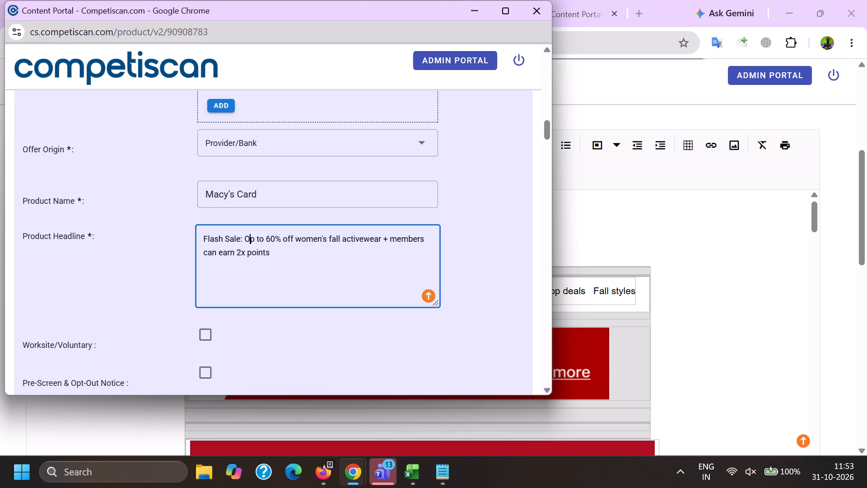
pyautogui.press('BackSpace')
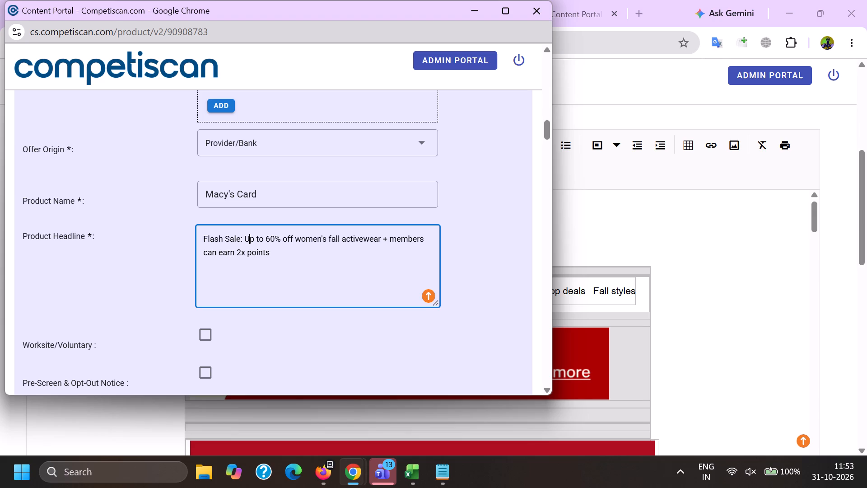
pyautogui.click(387, 243)
pyautogui.press('u')
pyautogui.press('s')
pyautogui.click(377, 261)
pyautogui.press('.')
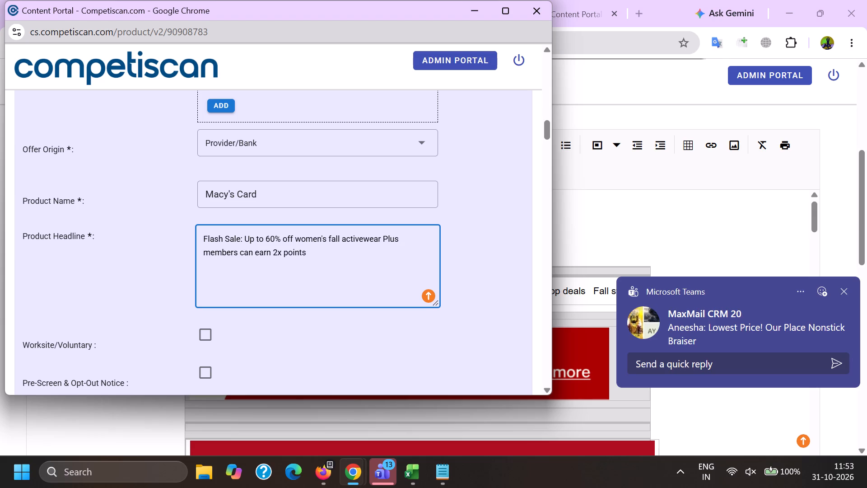
pyautogui.press('space')
# Append "Get 30% OFF macys.com today with a new Macy's Card, up to $100" to the headline, copied from the other Macy's Card product.
pyautogui.hotkey('alt', 'Tab')
pyautogui.click(564, 0)
pyautogui.scroll(4, 499, 209)
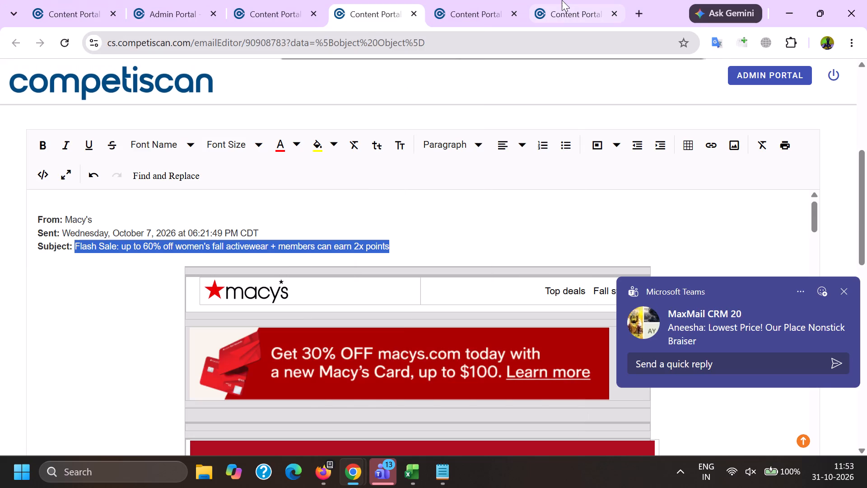
pyautogui.scroll(3, 562, 0)
pyautogui.scroll(-6, 510, 242)
pyautogui.doubleClick(438, 156)
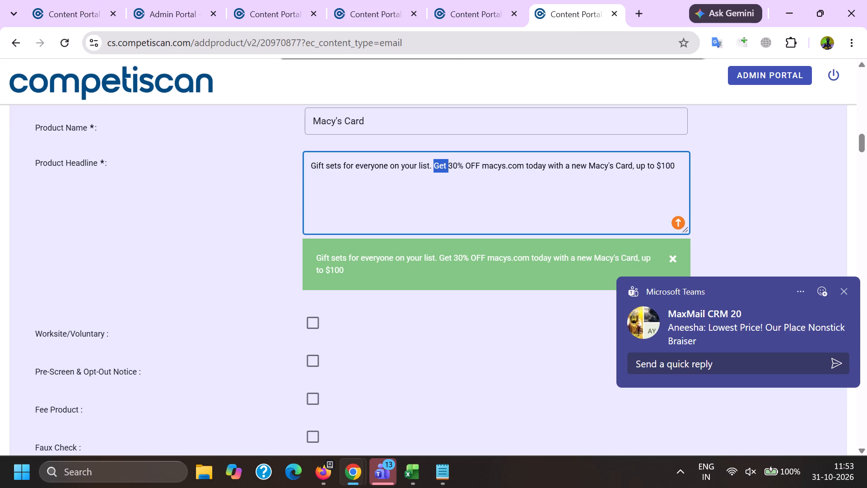
pyautogui.keyDown('shift'); pyautogui.click(666, 165); pyautogui.keyUp('shift')
pyautogui.hotkey('ctrl', 'c')
pyautogui.hotkey('alt', 'Tab')
pyautogui.hotkey('ctrl', 'v')
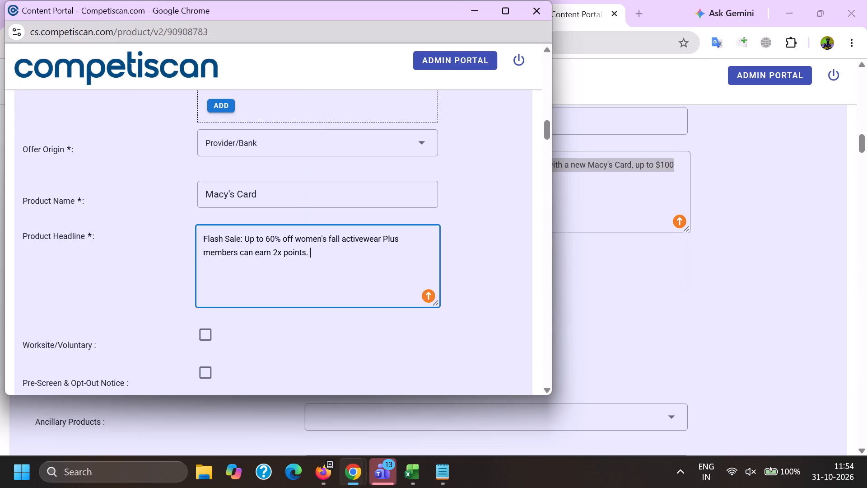
# Set the response mechanism to URL/Website and the mailing type to Acquisition.
pyautogui.scroll(-5, 235, 265)
pyautogui.click(228, 192)
pyautogui.scroll(-7, 232, 79)
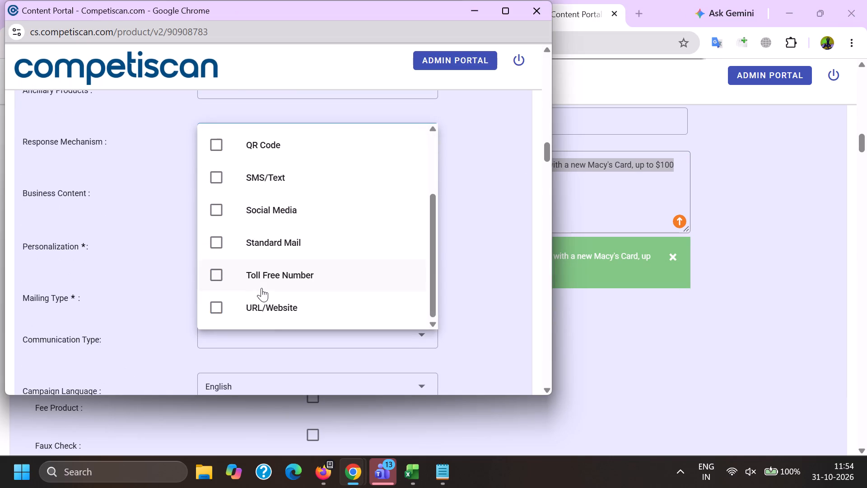
pyautogui.moveTo(267, 294); pyautogui.dragTo(271, 299)
pyautogui.click(166, 299)
pyautogui.click(244, 295)
pyautogui.click(243, 234)
pyautogui.moveTo(148, 291); pyautogui.dragTo(158, 295)
# Choose Bonuses/Contests/Incentives and Co-Brand as the communication types.
pyautogui.click(242, 339)
pyautogui.scroll(-2, 234, 230)
pyautogui.click(262, 298)
pyautogui.scroll(-4, 262, 296)
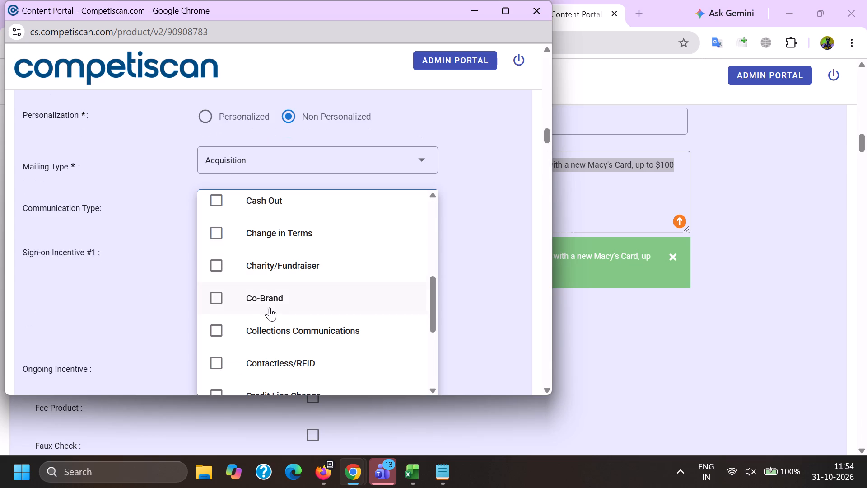
pyautogui.click(269, 301)
pyautogui.moveTo(170, 313); pyautogui.dragTo(177, 312)
# Enter "30% OFF macys.com today with a new Macy's Card, up to $100" as Sign-on Incentive #1.
pyautogui.click(245, 303)
pyautogui.hotkey('ctrl', 'v')
pyautogui.moveTo(224, 271); pyautogui.dragTo(138, 264)
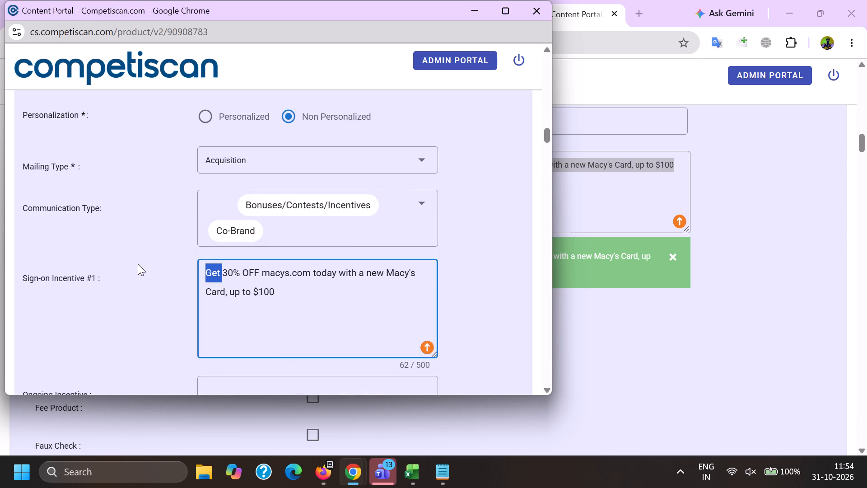
pyautogui.moveTo(138, 264); pyautogui.dragTo(141, 265)
pyautogui.press('BackSpace')
# Set Sign-on Incentive Type #1 to Coupon/Discount and Sign-on Incentive Value #1 to 30.00.
pyautogui.scroll(-3, 269, 297)
pyautogui.click(235, 306)
pyautogui.scroll(-5, 235, 311)
pyautogui.click(245, 291)
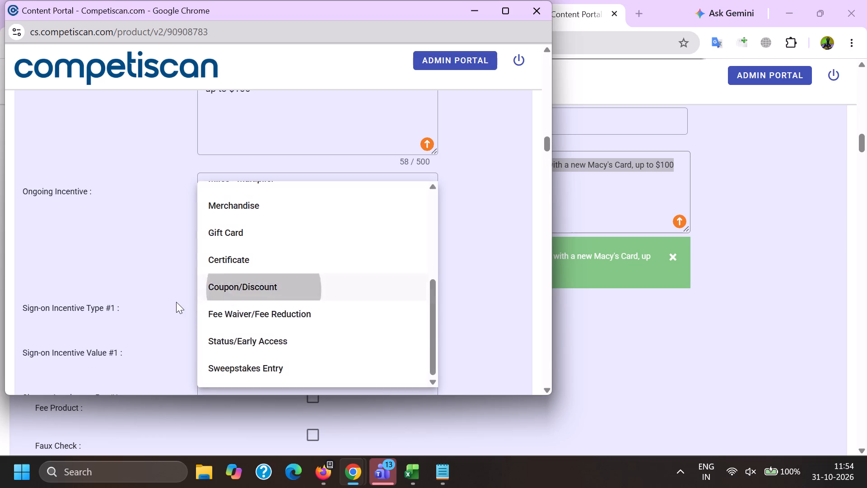
pyautogui.moveTo(176, 302); pyautogui.dragTo(180, 303)
pyautogui.click(240, 336)
pyautogui.write('30.00')
pyautogui.press('BackSpace')
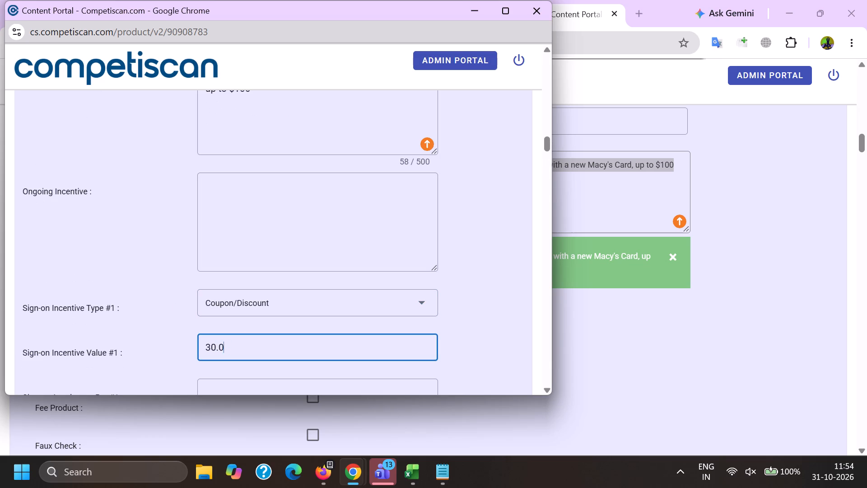
pyautogui.press('BackSpace')
pyautogui.write('00')
pyautogui.press('BackSpace')
pyautogui.press('BackSpace')
pyautogui.write('00')
pyautogui.press('Return')
pyautogui.press('Return')
# Enter 30.00 as Sign-on Max award #1.
pyautogui.press('Tab')
pyautogui.press('Tab')
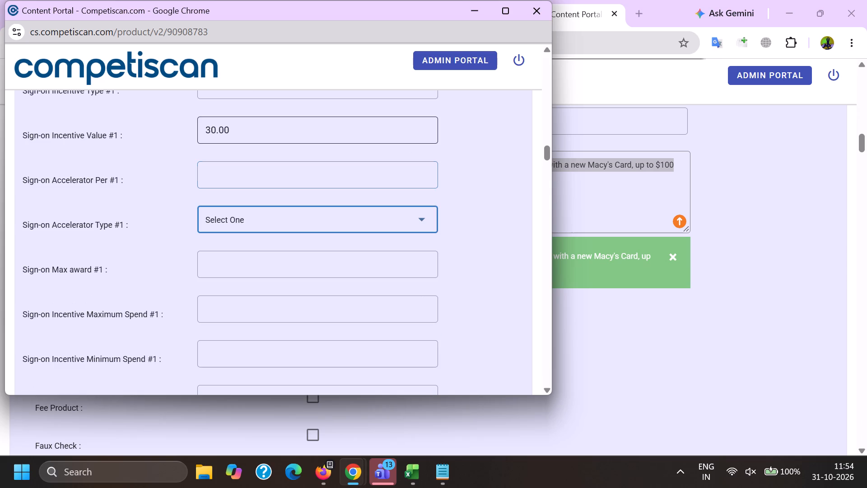
pyautogui.press('Tab')
pyautogui.write('30.00')
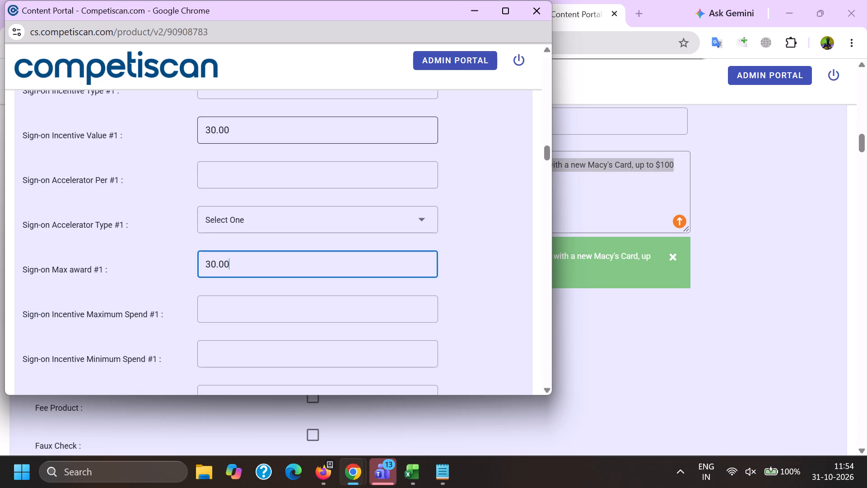
# In the payment card offer details, set the application type to Invitation to Apply and the primary card level to Not Mentioned.
pyautogui.scroll(-20, 242, 333)
pyautogui.scroll(-9, 242, 333)
pyautogui.scroll(5, 240, 244)
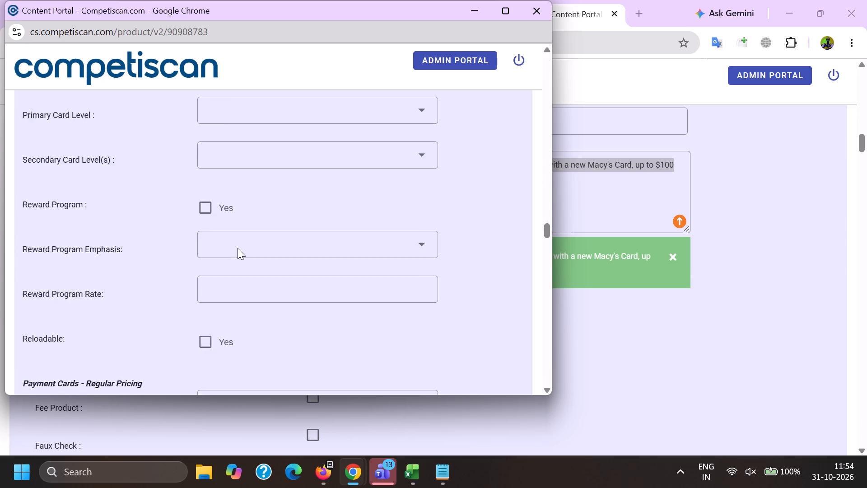
pyautogui.click(238, 218)
pyautogui.scroll(-1, 286, 130)
pyautogui.click(260, 215)
pyautogui.moveTo(166, 221); pyautogui.dragTo(172, 222)
pyautogui.click(230, 245)
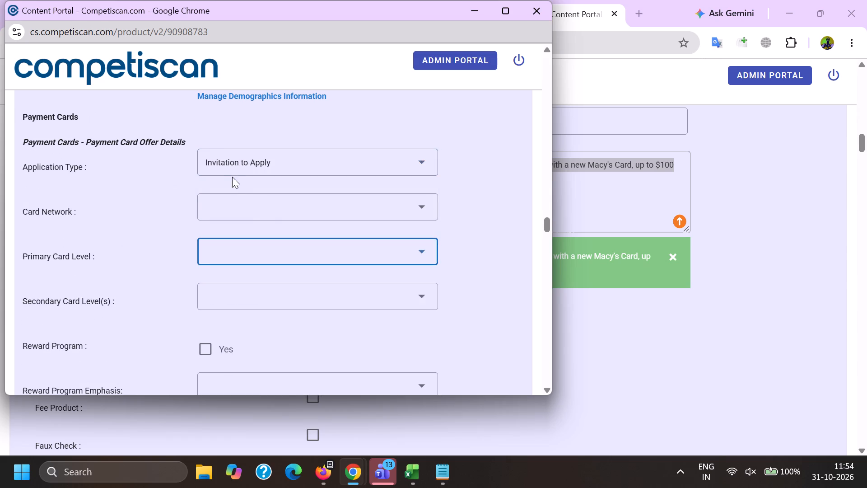
pyautogui.scroll(-2, 229, 179)
pyautogui.click(276, 293)
pyautogui.moveTo(129, 272); pyautogui.dragTo(139, 269)
# Mark the card as having a reward program and set the reward program emphasis to Points.
pyautogui.click(205, 212)
pyautogui.click(239, 262)
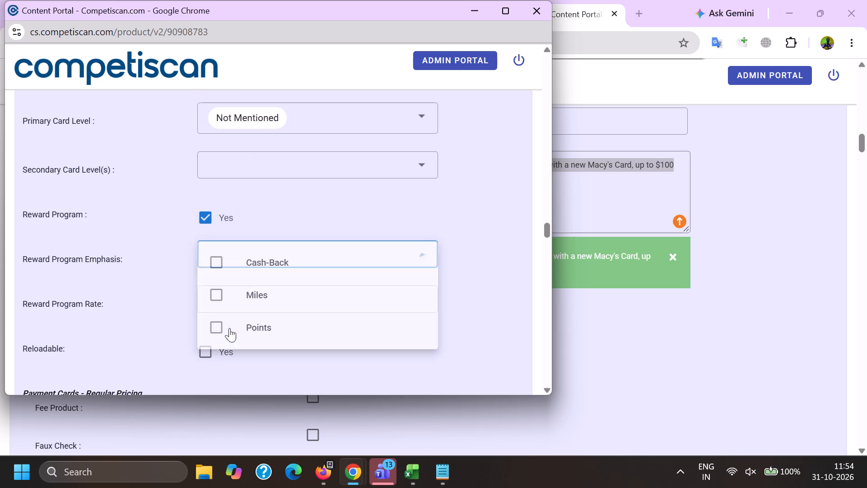
pyautogui.click(242, 325)
pyautogui.click(145, 323)
pyautogui.click(149, 323)
# Mark Credit Card Mentioned in the retail credit section and submit the product form.
pyautogui.press('End')
pyautogui.click(213, 178)
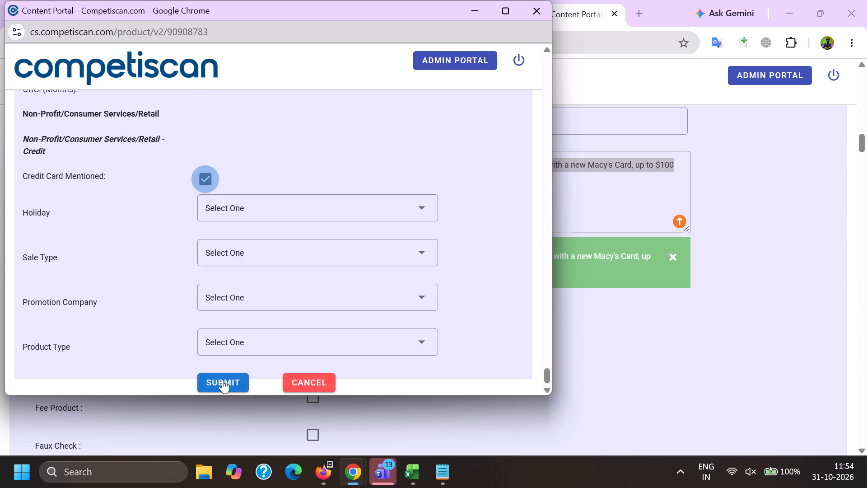
pyautogui.click(224, 380)
# Copy the "$99 diamond studs" subject from the Firefox email list and search the Chrome portal's email subjects for that quoted phrase.
pyautogui.click(326, 457)
pyautogui.click(199, 417)
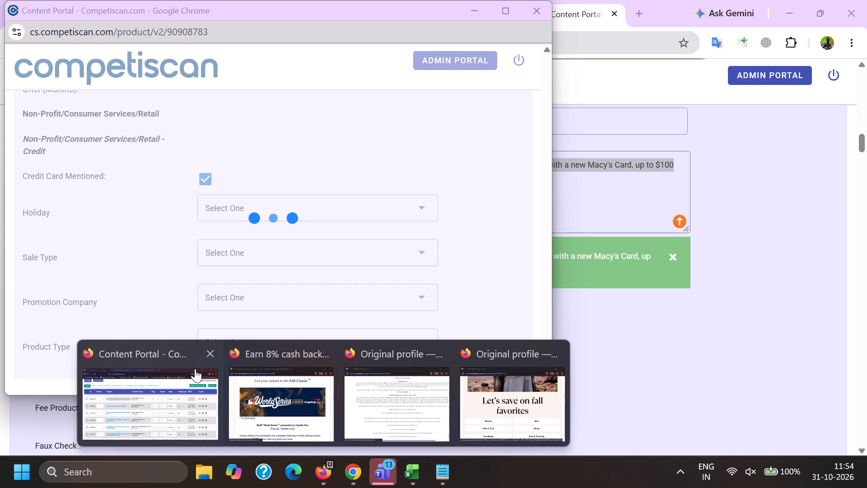
pyautogui.scroll(2, 189, 334)
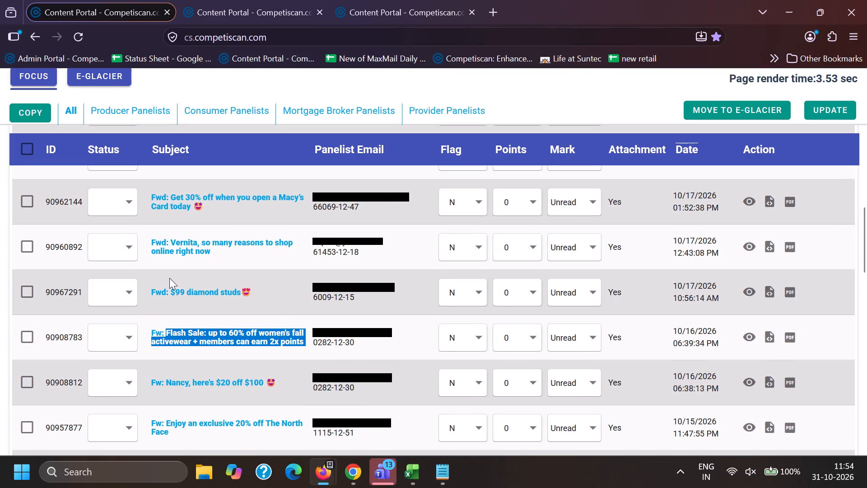
pyautogui.moveTo(169, 278); pyautogui.dragTo(268, 291)
pyautogui.hotkey('ctrl', 'c')
pyautogui.hotkey('ctrl', 'c')
pyautogui.click(362, 475)
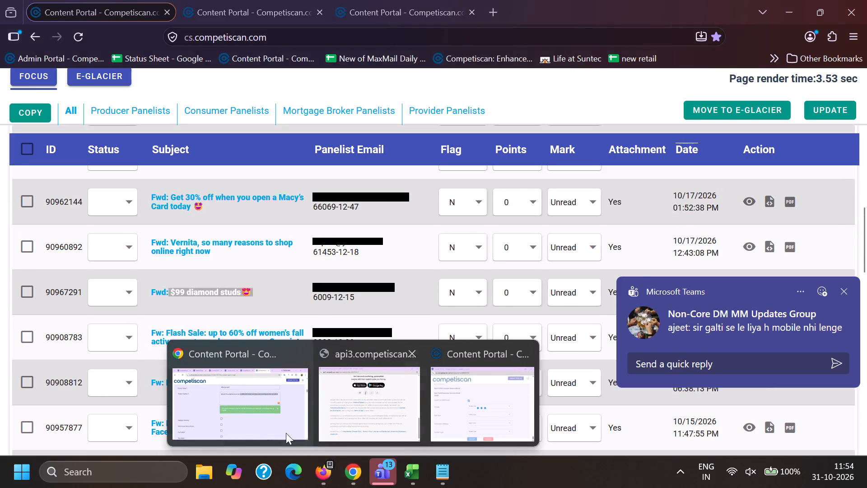
pyautogui.click(258, 420)
pyautogui.click(278, 0)
pyautogui.tripleClick(328, 363)
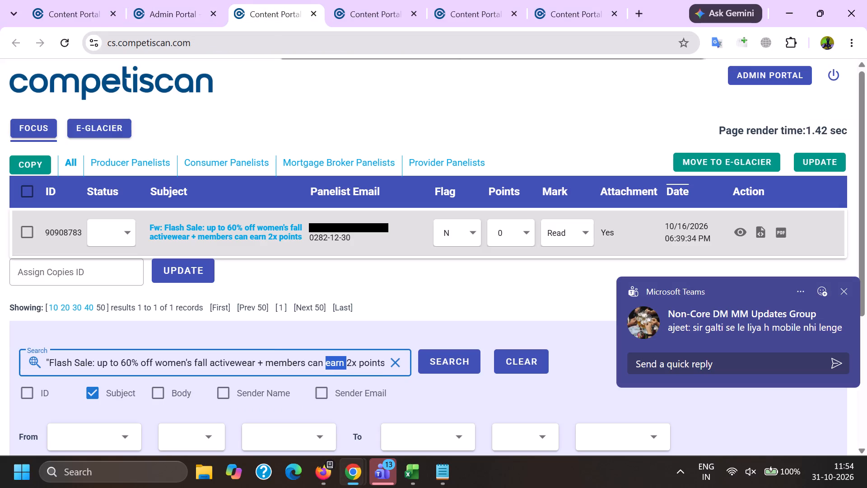
pyautogui.press('BackSpace')
pyautogui.hotkey('shift', '"')
pyautogui.hotkey('ctrl', 'v')
pyautogui.hotkey('ctrl', 'shift', "'")
pyautogui.press('Return')
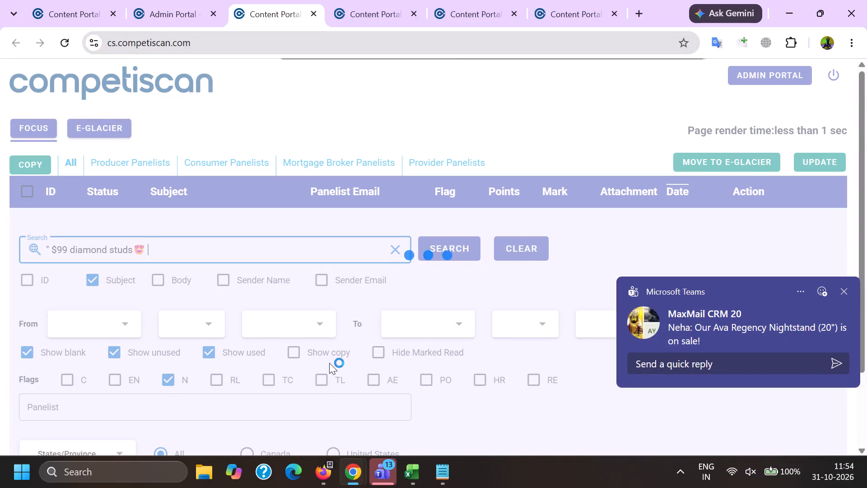
# In Firefox, refresh the Focus email lists in the second and third portal tabs and check their latest emails.
pyautogui.click(318, 461)
pyautogui.click(110, 409)
pyautogui.click(273, 0)
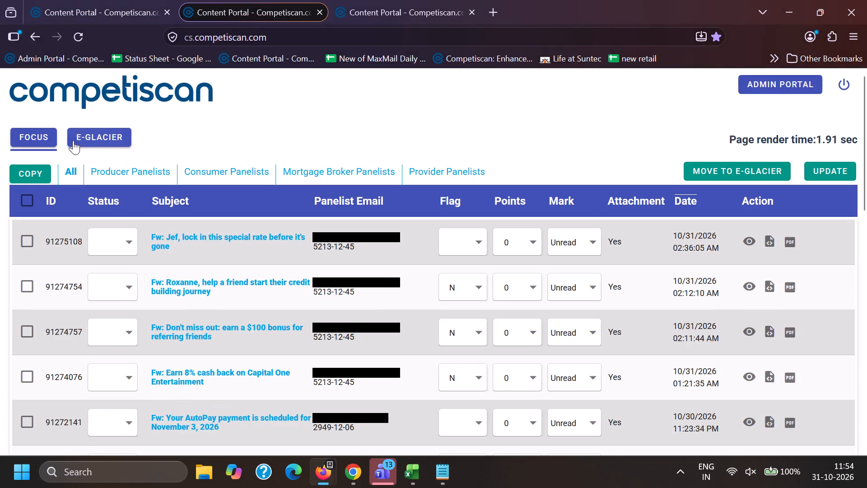
pyautogui.click(52, 139)
pyautogui.click(376, 0)
pyautogui.click(48, 142)
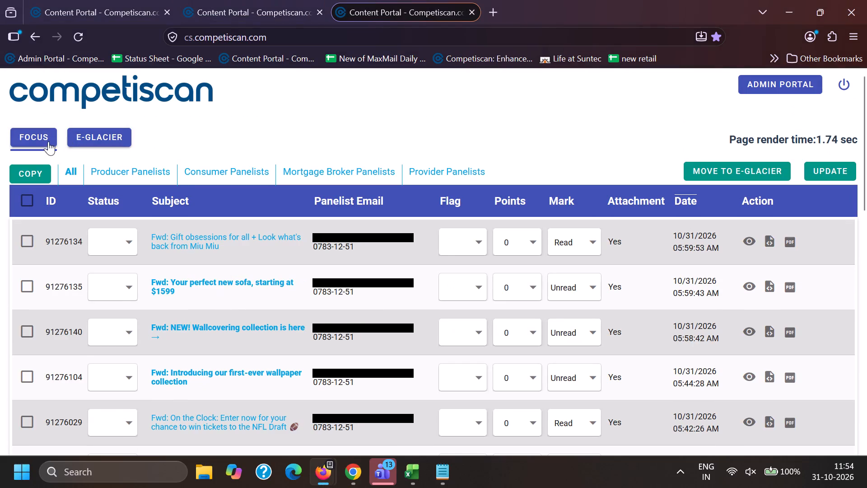
pyautogui.click(304, 0)
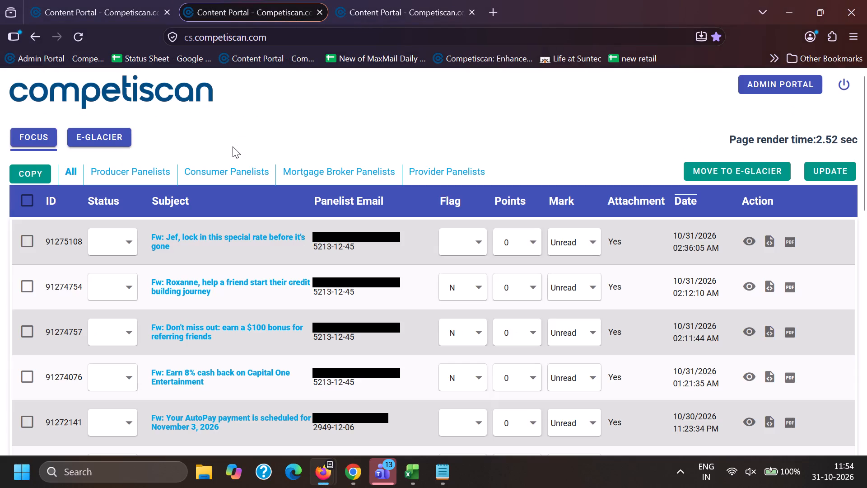
pyautogui.scroll(-3, 205, 410)
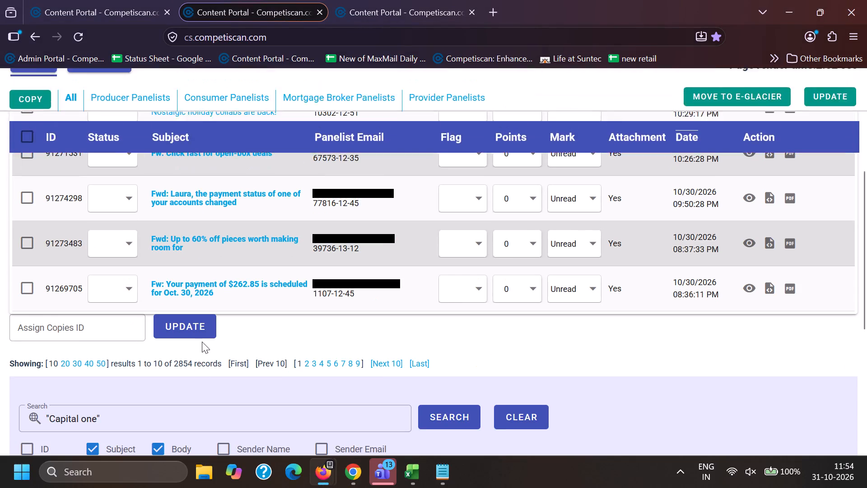
pyautogui.scroll(5, 200, 344)
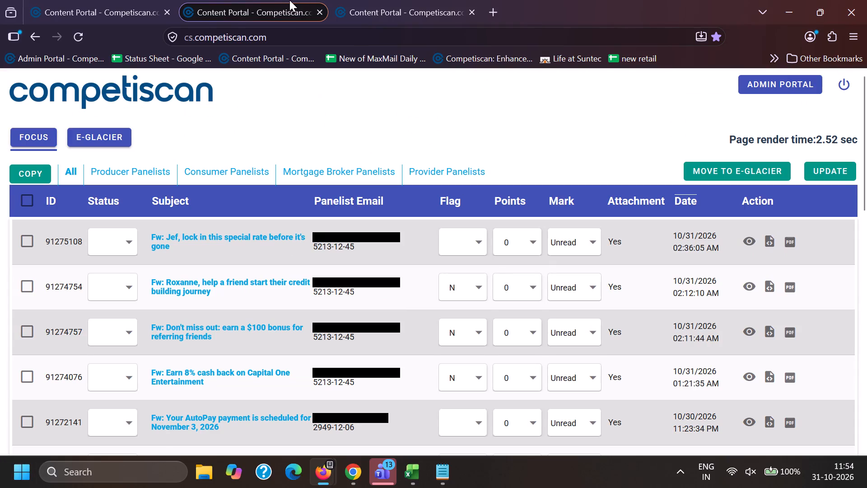
pyautogui.click(129, 0)
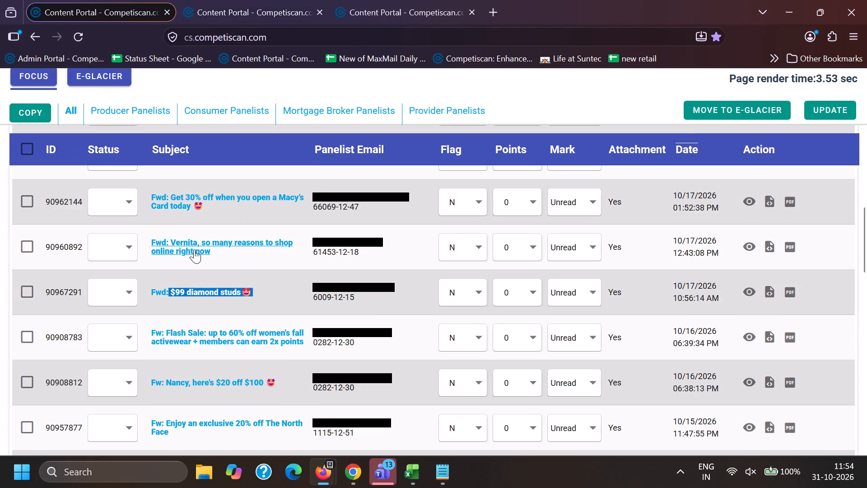
# Switch to Chrome and preview the used "$99 diamond studs" email 91048619.
pyautogui.hotkey('alt', 'Tab')
pyautogui.scroll(-1, 194, 249)
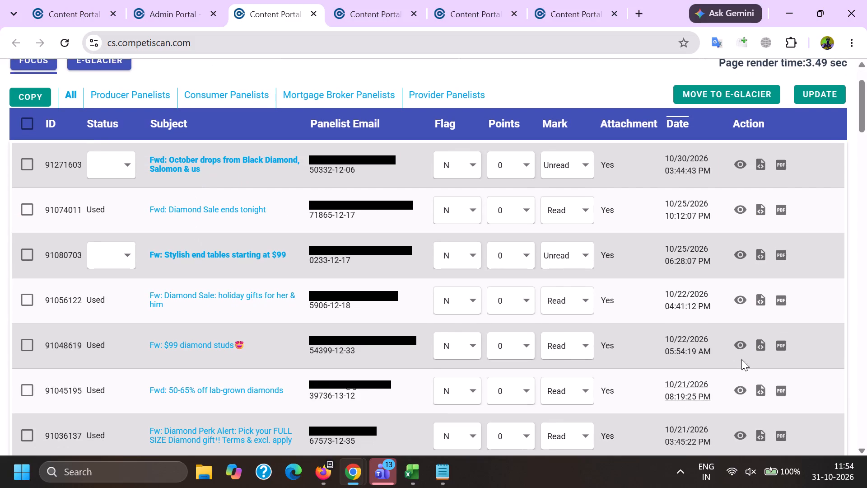
pyautogui.click(744, 342)
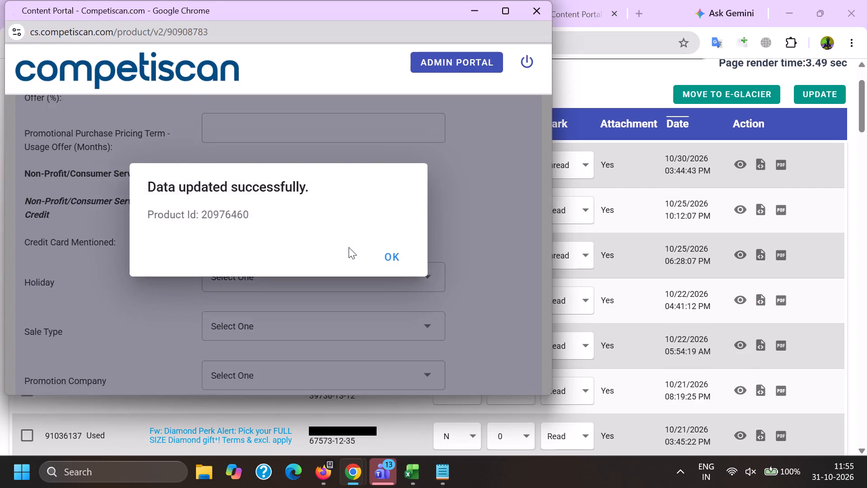
pyautogui.scroll(-19, 349, 247)
pyautogui.hotkey('alt', 'Tab')
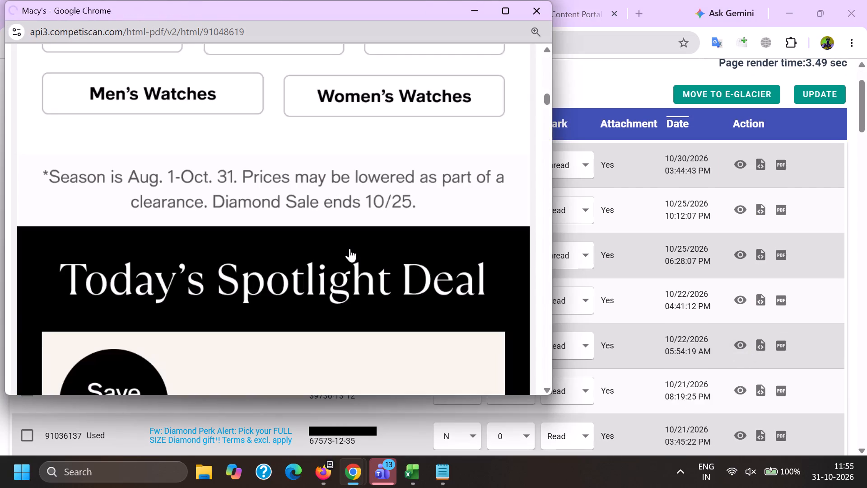
# Look through the search results for other emails with the "$99 diamond studs" subject.
pyautogui.scroll(-7, 350, 249)
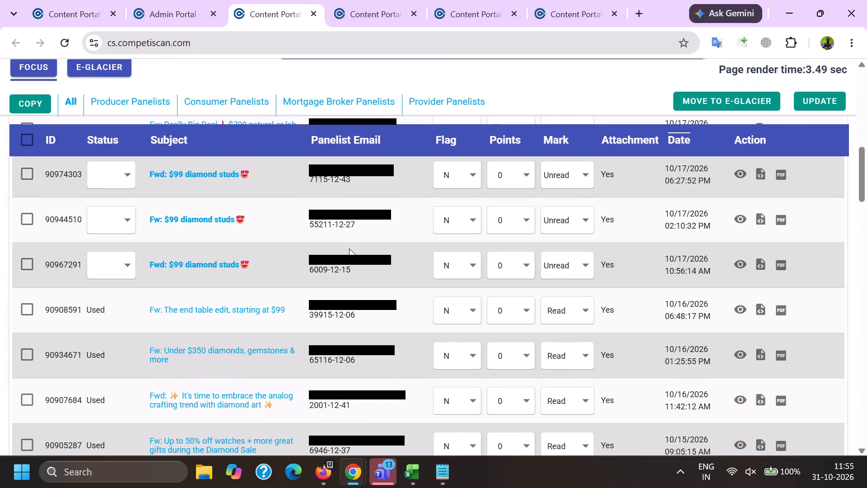
pyautogui.scroll(-14, 349, 249)
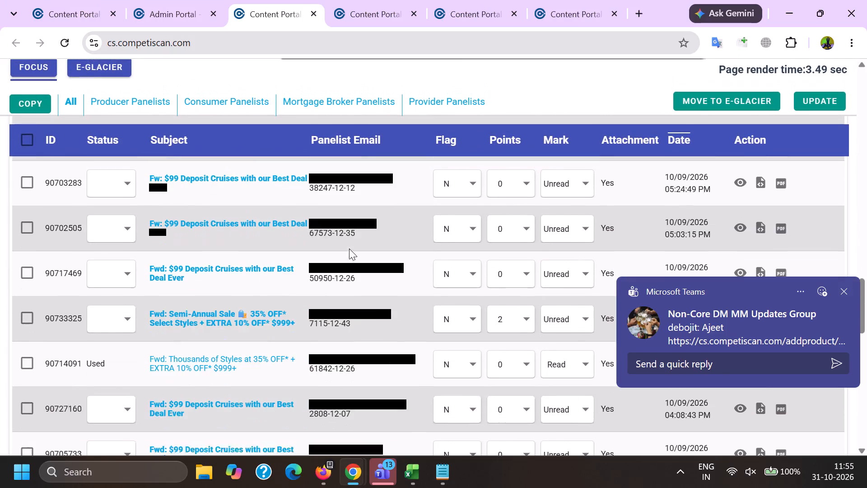
pyautogui.scroll(-9, 349, 249)
pyautogui.scroll(5, 349, 249)
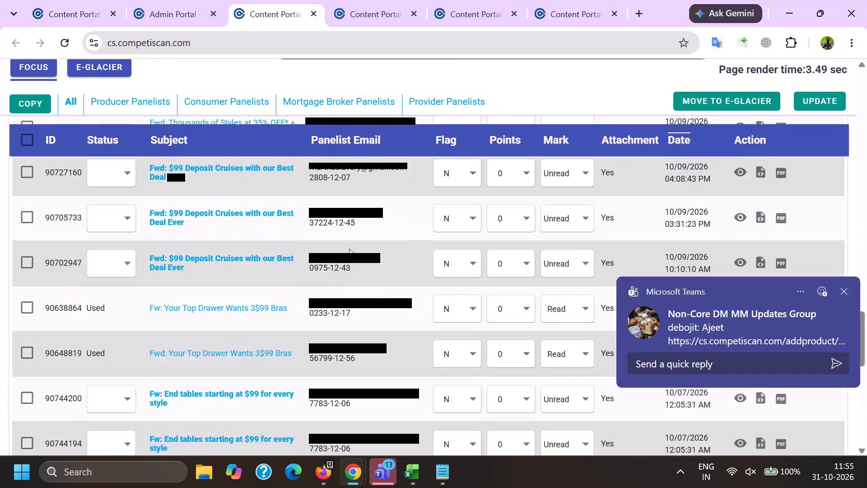
pyautogui.scroll(20, 349, 249)
pyautogui.scroll(4, 349, 249)
pyautogui.scroll(5, 193, 289)
pyautogui.scroll(-2, 189, 288)
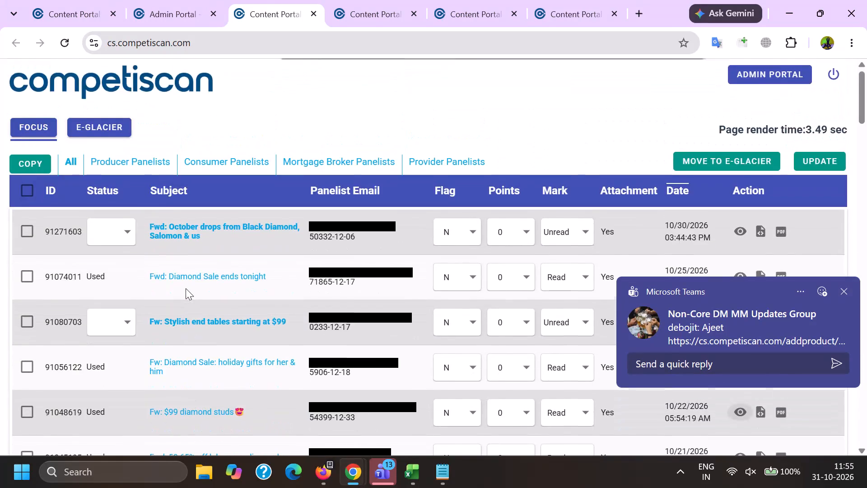
# Assign the unused "$99 diamond studs" emails 90971126, 90974303, 90944510 and 90967291 as copies of used email 91048619 and update the list.
pyautogui.tripleClick(71, 279)
pyautogui.doubleClick(71, 278)
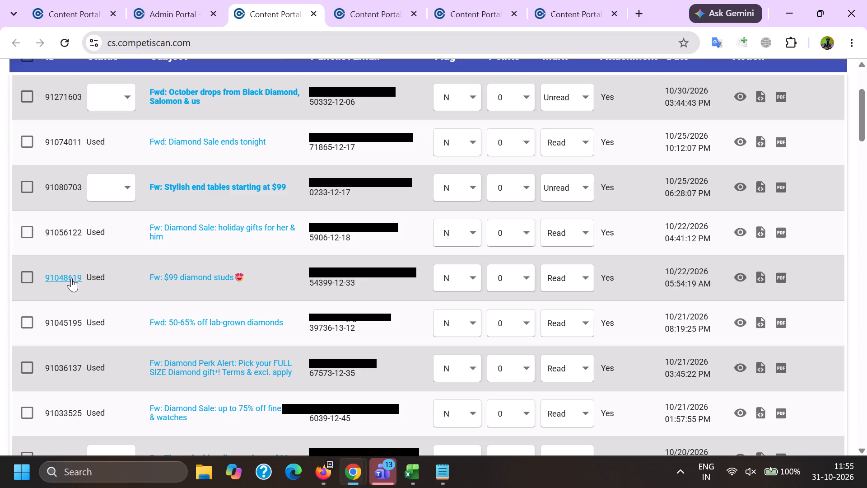
pyautogui.scroll(-2, 71, 278)
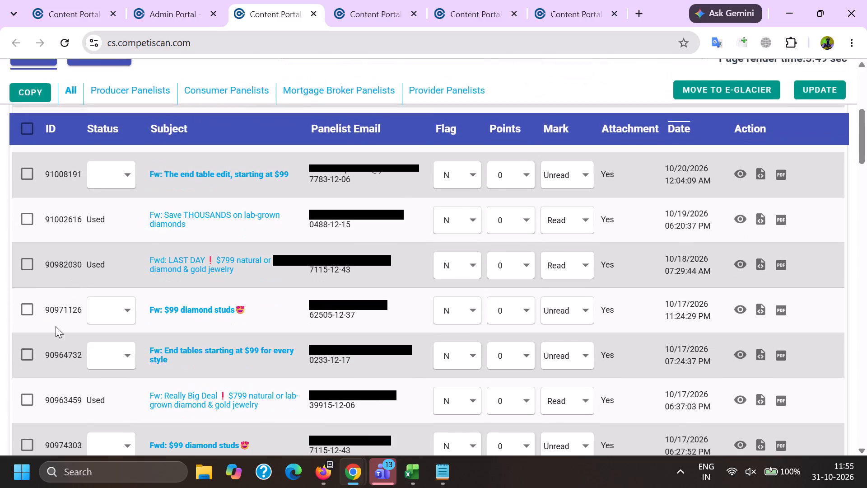
pyautogui.click(27, 309)
pyautogui.scroll(-2, 27, 309)
pyautogui.click(29, 316)
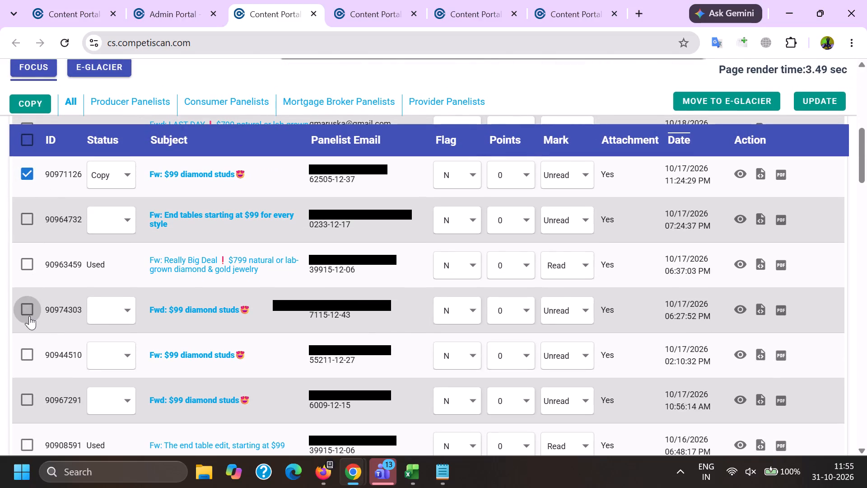
pyautogui.click(20, 352)
pyautogui.click(23, 398)
pyautogui.scroll(-10, 48, 361)
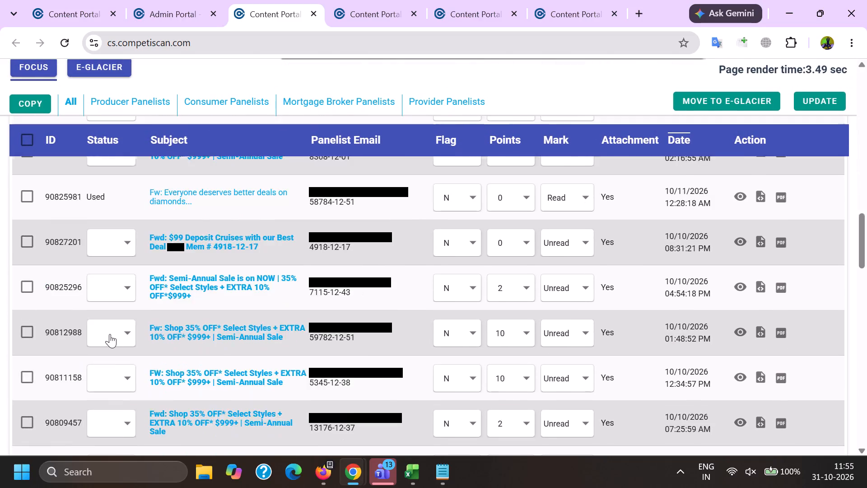
pyautogui.scroll(-4, 110, 334)
pyautogui.scroll(-8, 164, 313)
pyautogui.scroll(-4, 288, 301)
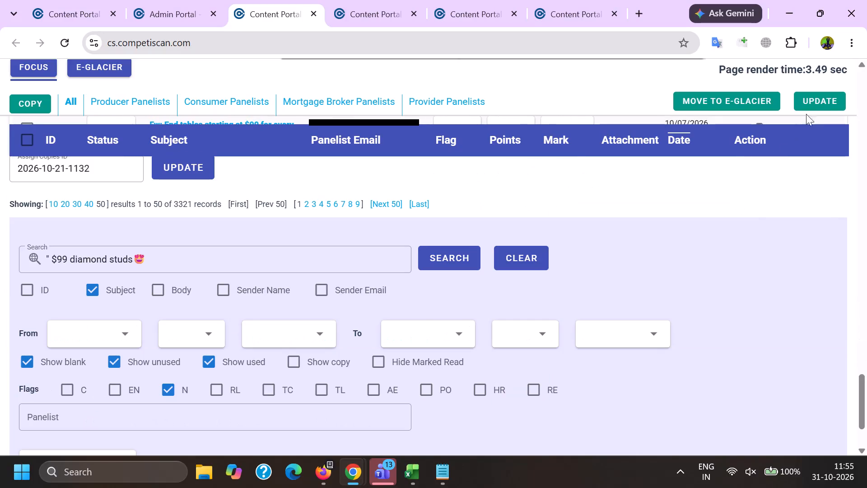
pyautogui.click(812, 103)
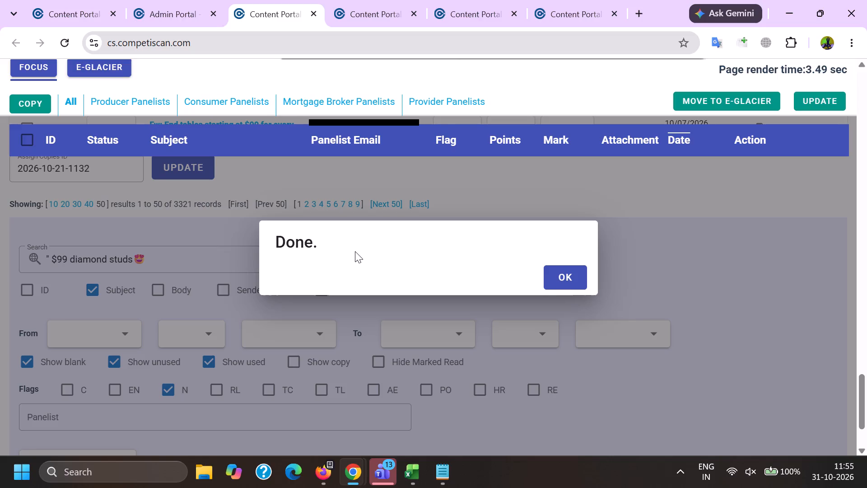
pyautogui.click(574, 279)
pyautogui.click(312, 479)
pyautogui.click(157, 408)
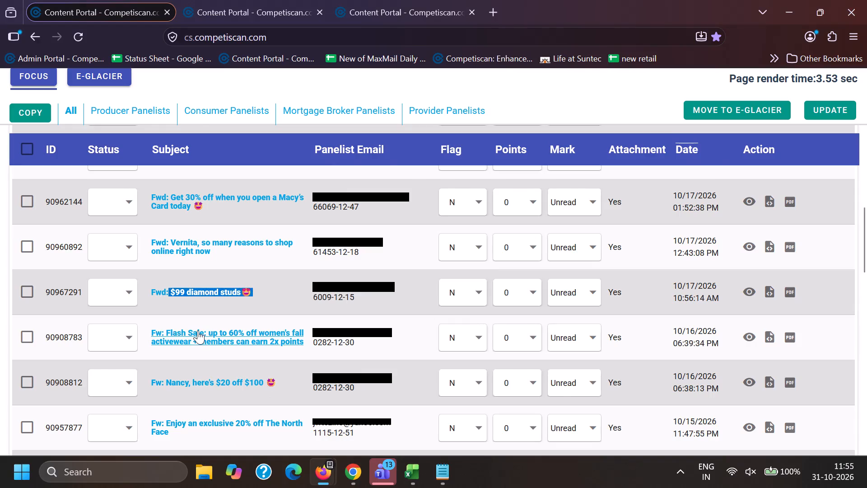
pyautogui.scroll(1, 198, 330)
pyautogui.moveTo(196, 300); pyautogui.dragTo(228, 327)
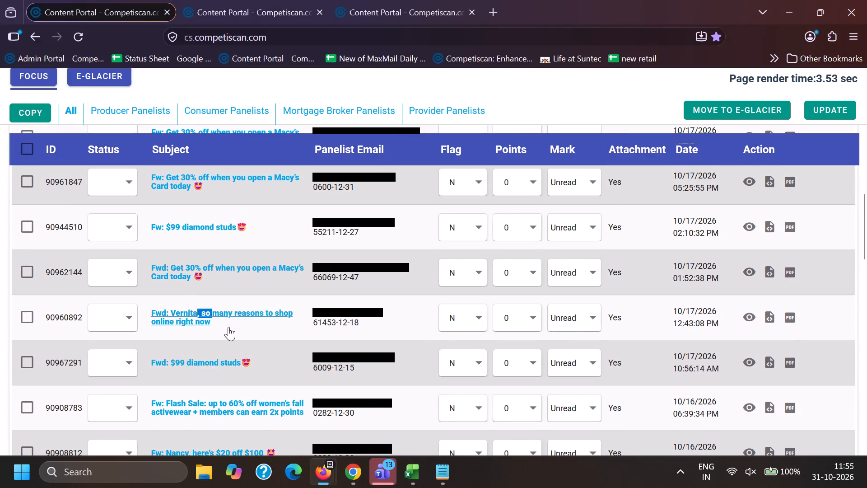
pyautogui.moveTo(228, 327); pyautogui.dragTo(227, 325)
pyautogui.hotkey('ctrl', 'c')
pyautogui.hotkey('ctrl', 'c')
pyautogui.hotkey('alt', 'Tab')
pyautogui.moveTo(288, 253); pyautogui.dragTo(268, 359)
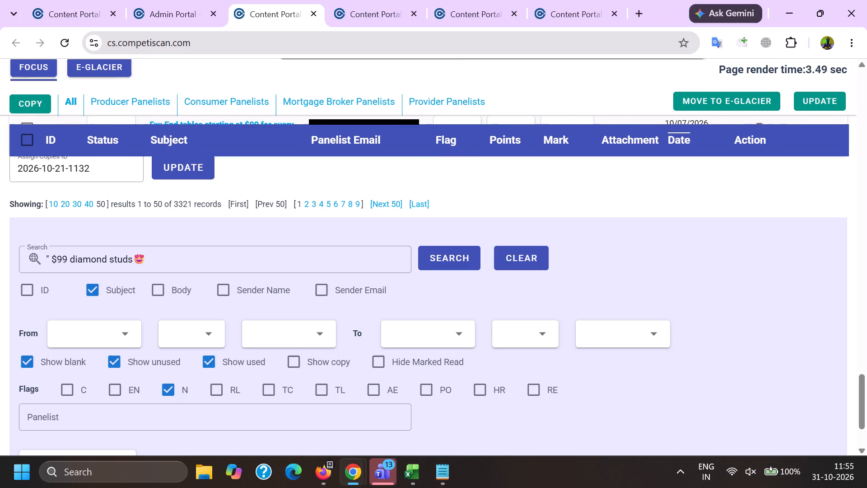
pyautogui.moveTo(268, 359); pyautogui.dragTo(5, 158)
pyautogui.press('BackSpace')
pyautogui.hotkey('shift', '"')
pyautogui.hotkey('ctrl', 'v')
pyautogui.hotkey('shift', '"')
pyautogui.press('Return')
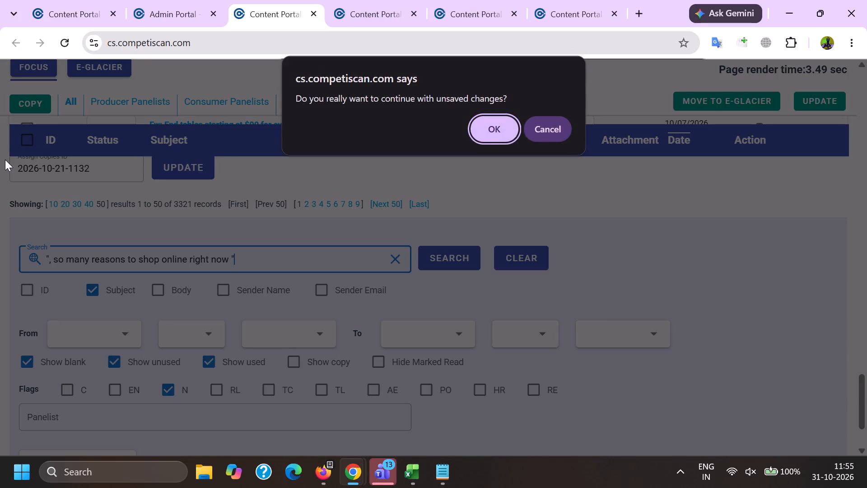
pyautogui.press('Return')
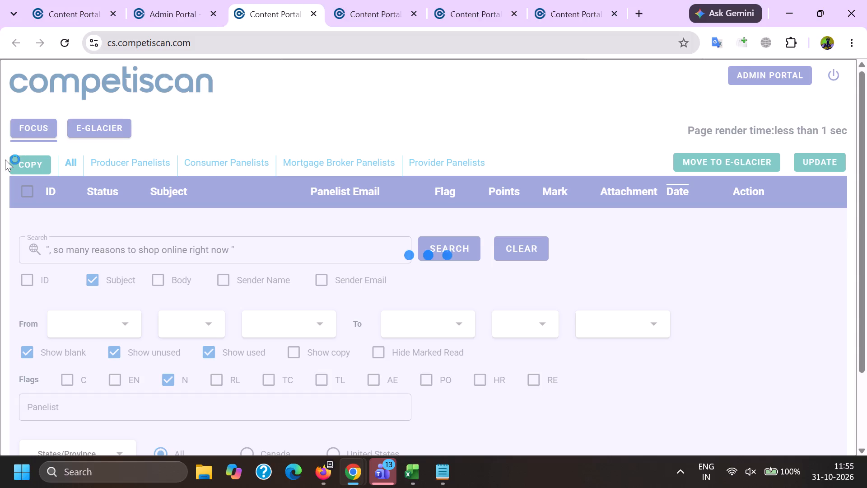
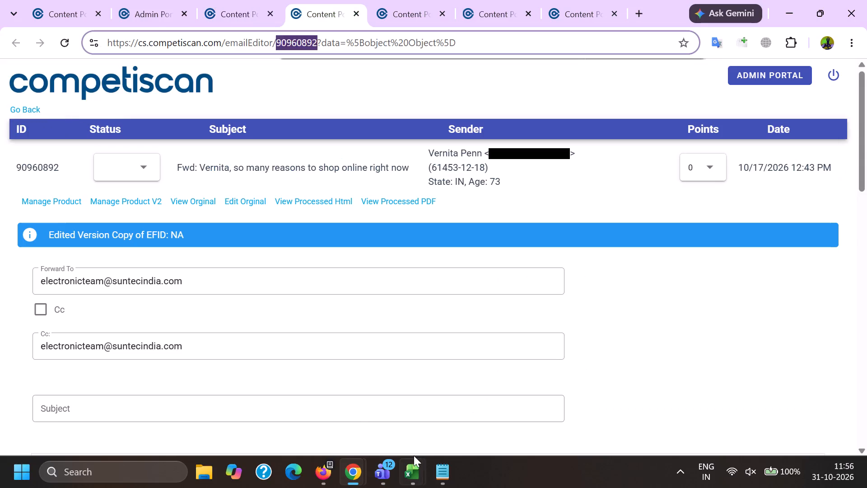
# Switch to the Excel tracker and log email ID 90960892 in row 7239 with type cc and company Macy.
pyautogui.click(538, 427)
pyautogui.click(45, 360)
pyautogui.press('Left')
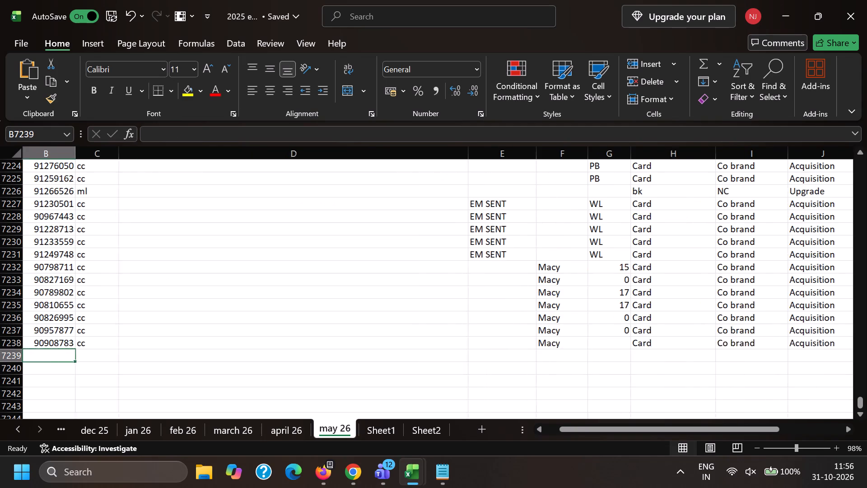
pyautogui.hotkey('ctrl', 'v')
pyautogui.press('Right')
pyautogui.press('c')
pyautogui.press('c')
pyautogui.press('Right')
pyautogui.press('Right')
pyautogui.press('Right')
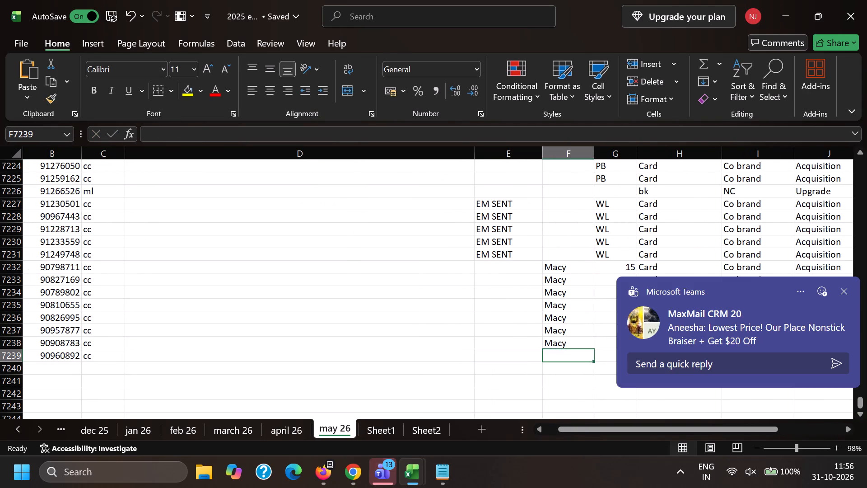
pyautogui.press(',')
pyautogui.press('BackSpace')
pyautogui.press('m')
pyautogui.press('Right')
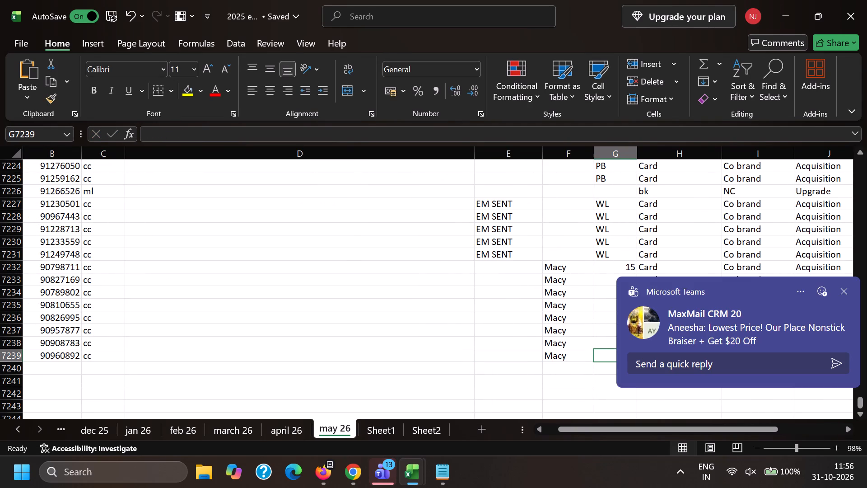
# Complete tracker row 7239 with 4, Card, Co brand and Loyalty.
pyautogui.press('4')
pyautogui.press('Right')
pyautogui.press('c')
pyautogui.press('Right')
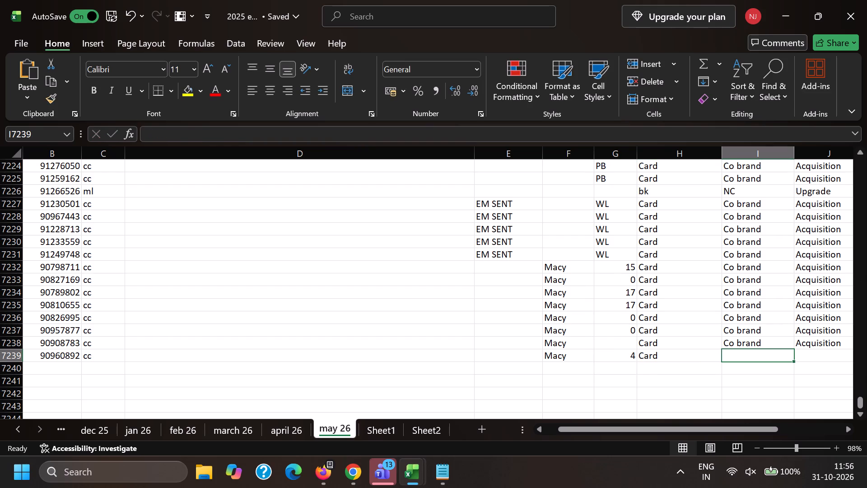
pyautogui.press('c')
pyautogui.press('Right')
pyautogui.press('l')
pyautogui.press('Down')
pyautogui.press('Left')
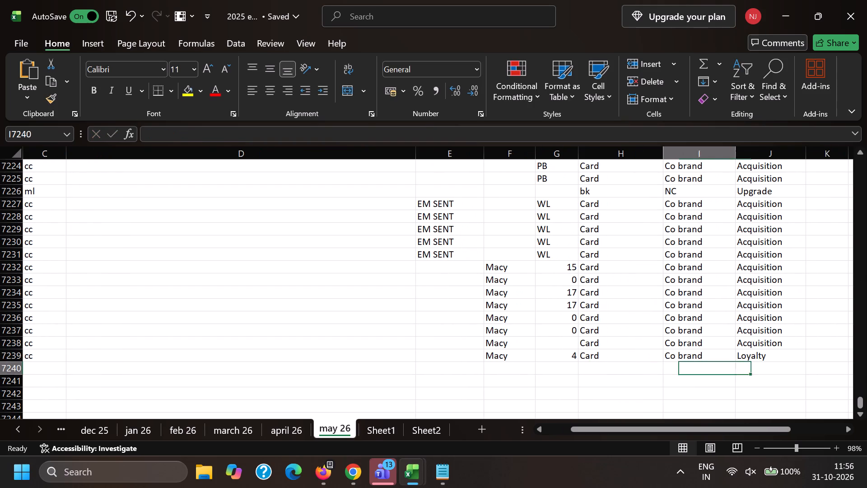
pyautogui.press('Left')
pyautogui.press('Left')
pyautogui.press('Left')
pyautogui.press('Left')
pyautogui.press('Left')
pyautogui.press('Left')
pyautogui.press('Left')
pyautogui.press('Left')
pyautogui.press('Left')
pyautogui.press('Left')
pyautogui.press('Left')
pyautogui.press('Left')
# Switch to Chrome and delete the forwarding text, To line, sender's address and Reply-To line from email 90960892's body.
pyautogui.hotkey('alt', 'Tab')
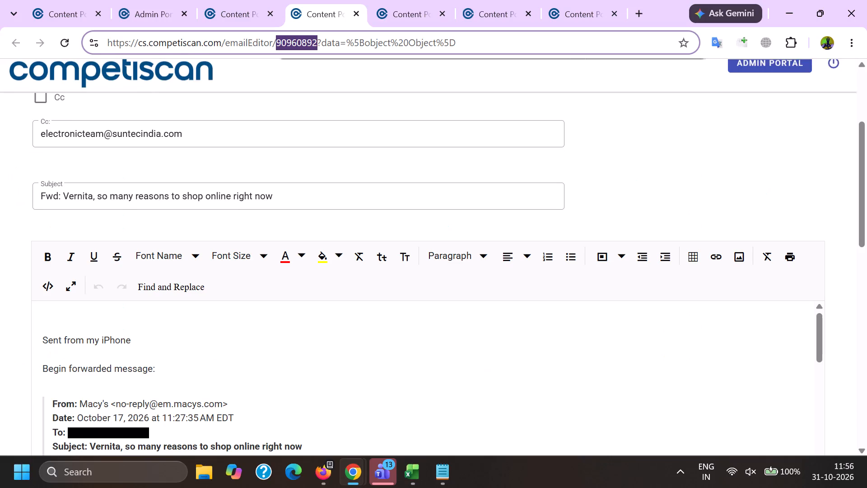
pyautogui.moveTo(215, 379); pyautogui.dragTo(0, 253)
pyautogui.press('BackSpace')
pyautogui.scroll(-2, 80, 174)
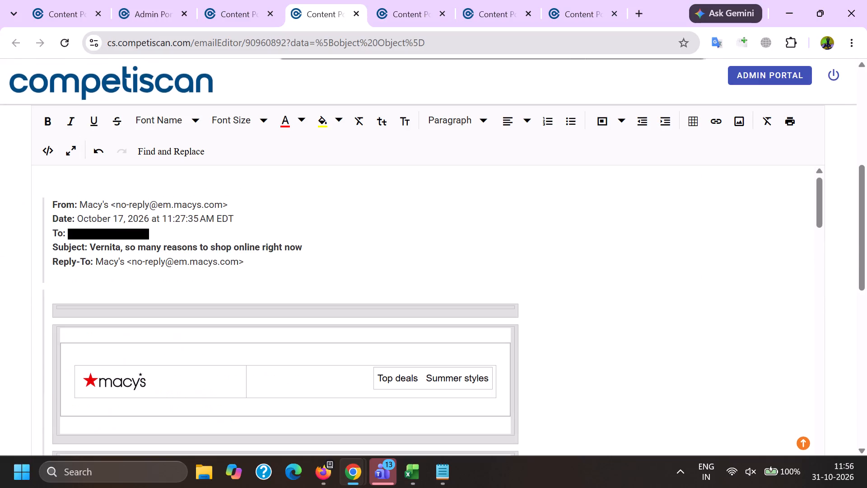
pyautogui.click(46, 205)
pyautogui.press('BackSpace')
pyautogui.moveTo(40, 210); pyautogui.dragTo(146, 209)
pyautogui.press('BackSpace')
pyautogui.press('BackSpace')
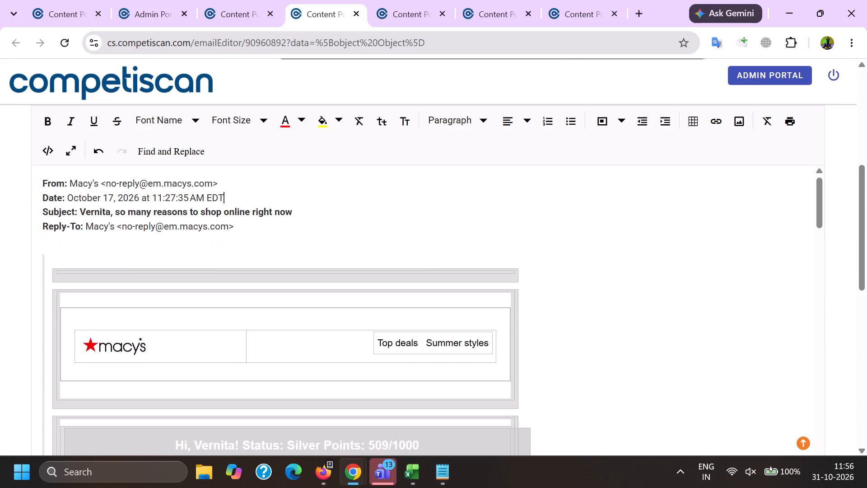
pyautogui.moveTo(101, 180); pyautogui.dragTo(254, 183)
pyautogui.press('BackSpace')
pyautogui.moveTo(287, 232); pyautogui.dragTo(4, 231)
pyautogui.press('BackSpace')
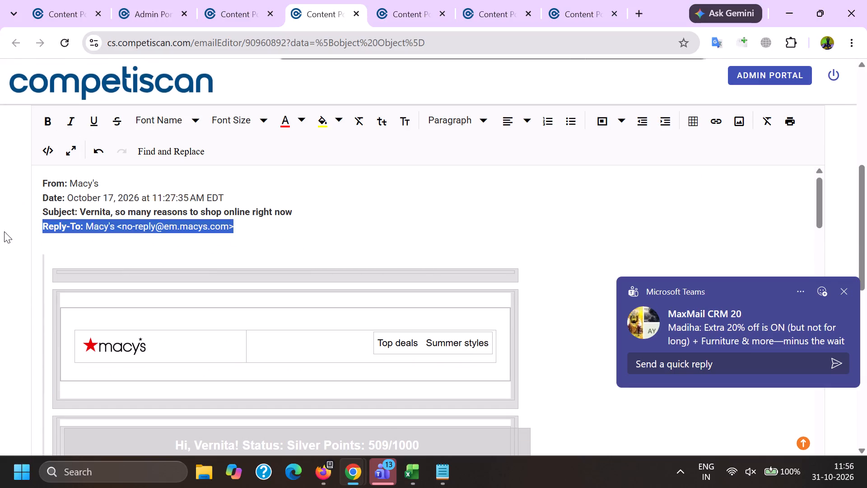
# Remove the recipient's first name from the body's Subject line, search the page for it, and delete it from the greeting.
pyautogui.doubleClick(104, 207)
pyautogui.hotkey('ctrl', 'c')
pyautogui.press('BackSpace')
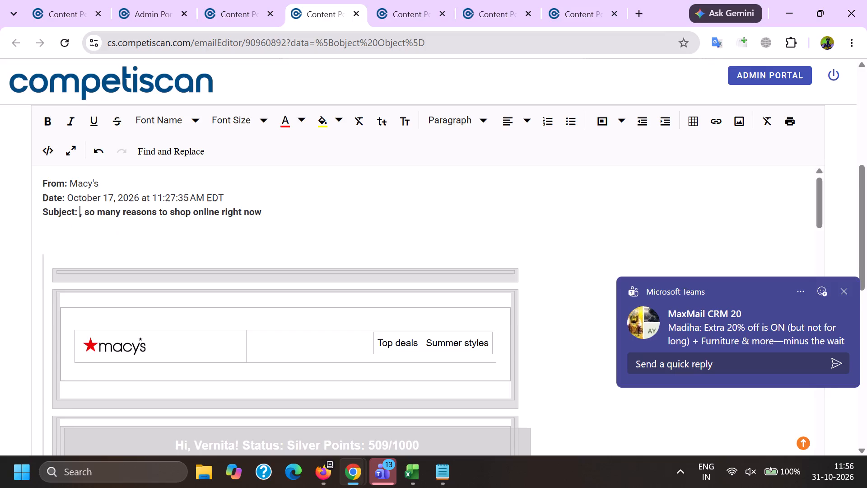
pyautogui.hotkey('ctrl', 'f')
pyautogui.hotkey('ctrl', 'v')
pyautogui.press('Return')
pyautogui.press('Return')
pyautogui.press('Return')
pyautogui.press('Return')
pyautogui.press('Return')
pyautogui.press('Return')
pyautogui.press('Return')
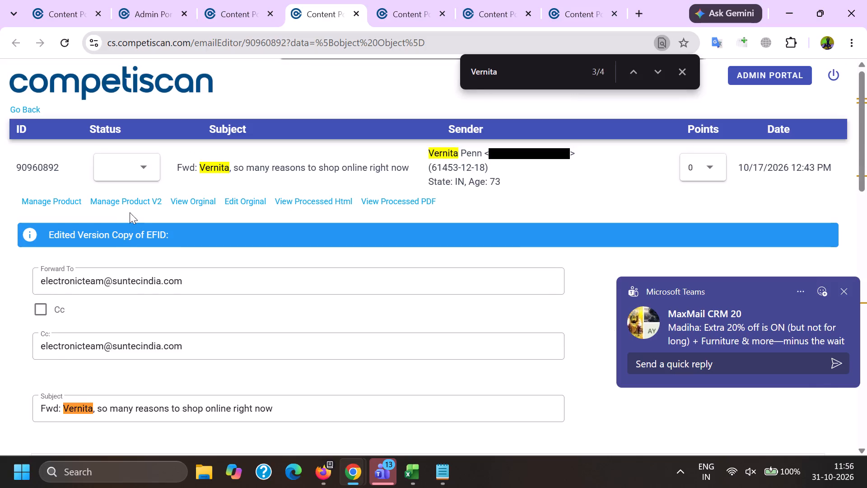
pyautogui.doubleClick(213, 204)
pyautogui.press('BackSpace')
# Look through the body of email 90960892 from its promotional images to the footer notes.
pyautogui.scroll(-4, 215, 231)
pyautogui.scroll(2, 194, 251)
pyautogui.scroll(-15, 194, 249)
pyautogui.scroll(4, 181, 230)
pyautogui.scroll(-13, 181, 230)
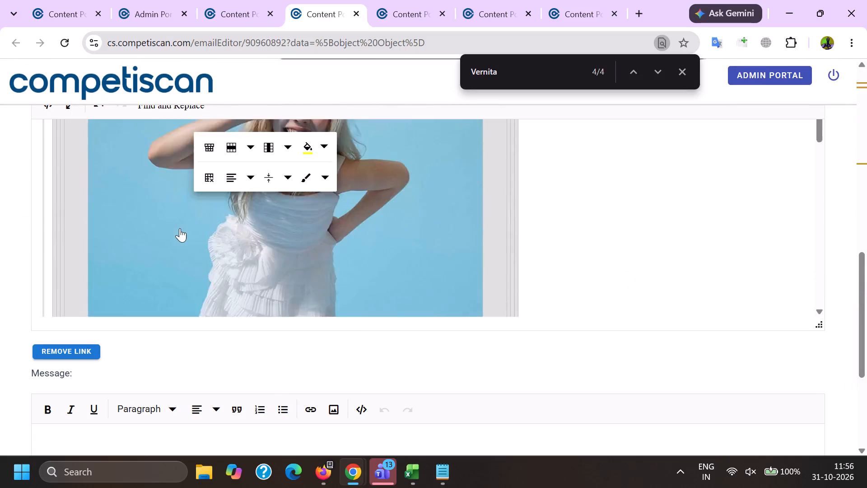
pyautogui.scroll(-3, 180, 228)
pyautogui.scroll(16, 180, 228)
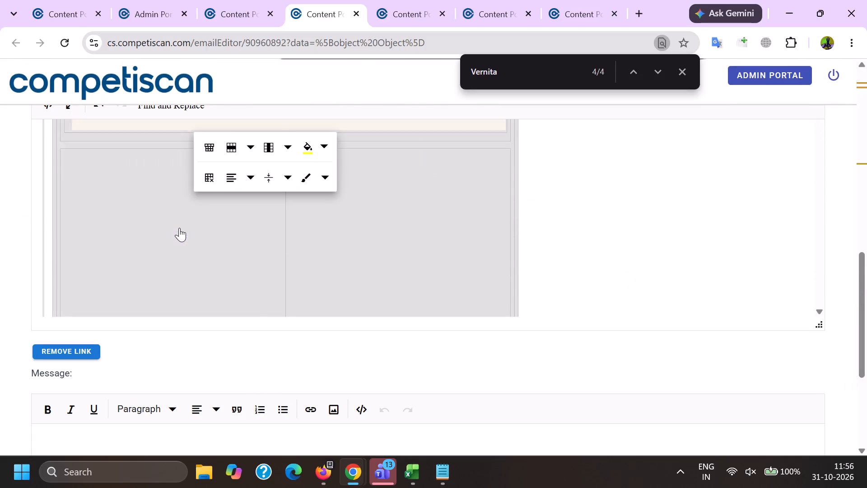
pyautogui.scroll(3, 179, 228)
pyautogui.scroll(-15, 179, 228)
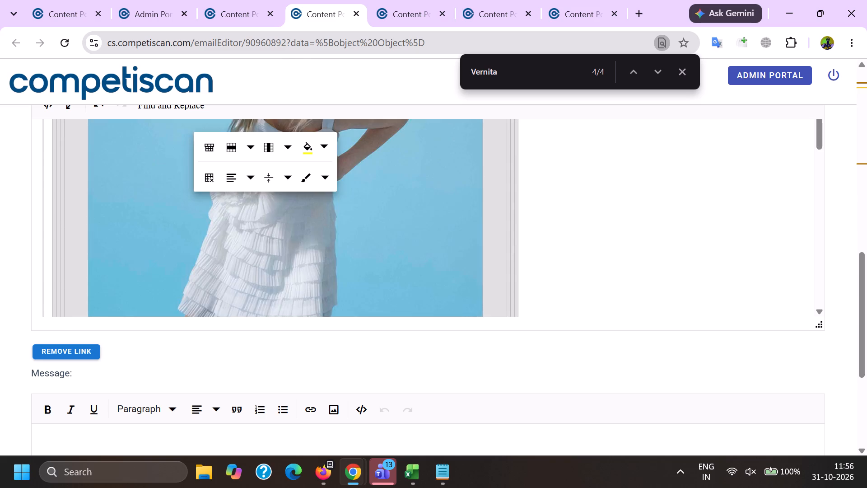
pyautogui.scroll(4, 179, 225)
pyautogui.scroll(-20, 179, 225)
pyautogui.scroll(-1, 179, 225)
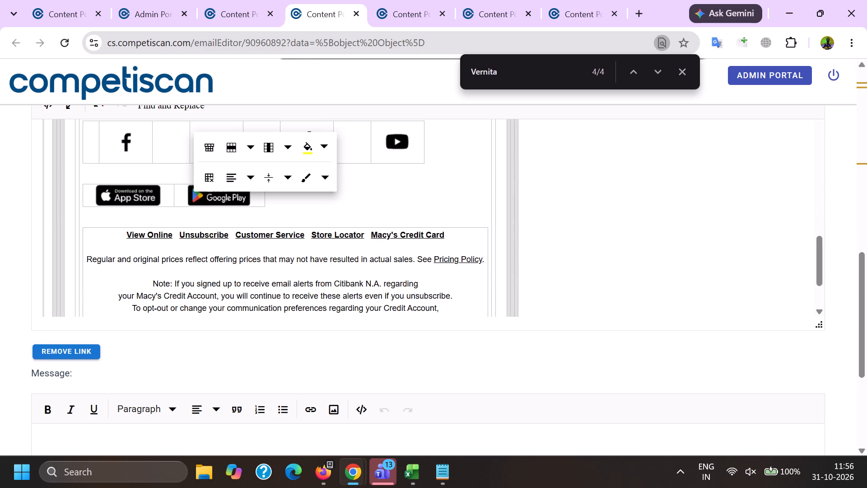
pyautogui.scroll(20, 257, 361)
pyautogui.scroll(13, 257, 361)
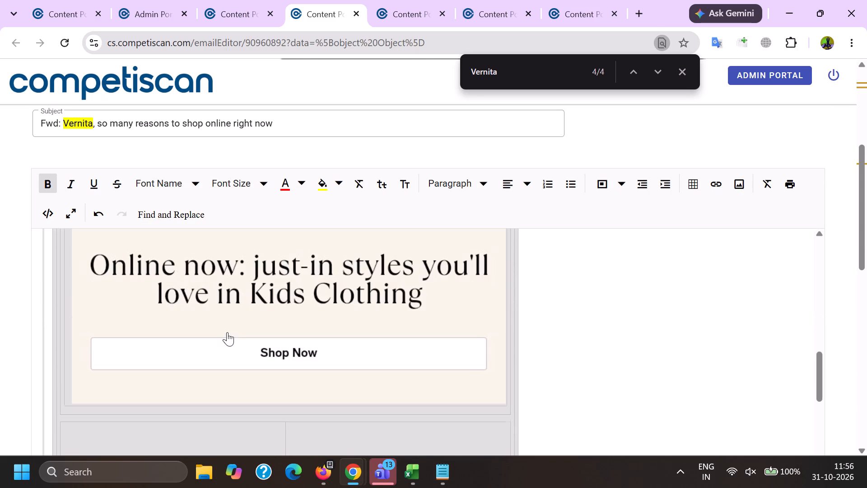
pyautogui.click(227, 332)
pyautogui.click(120, 440)
pyautogui.scroll(-2, 181, 290)
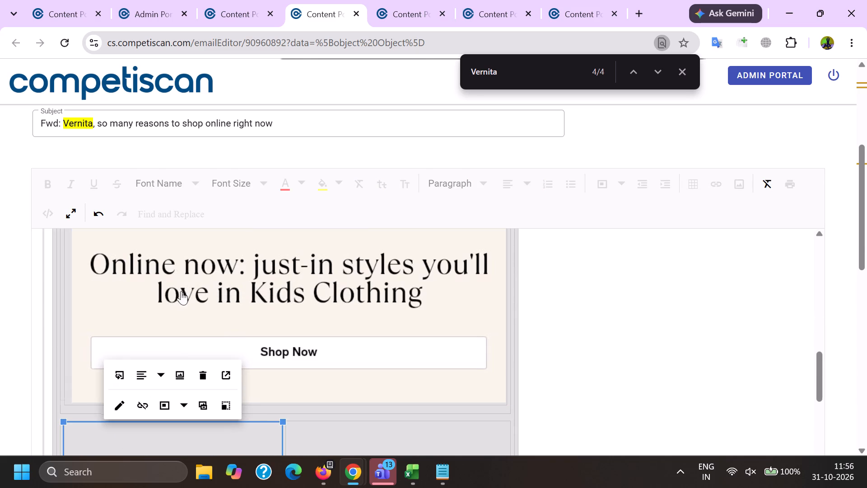
# Delete the image below the Kids Clothing promotion in the email body and remove the emptied two-column table.
pyautogui.press('Delete')
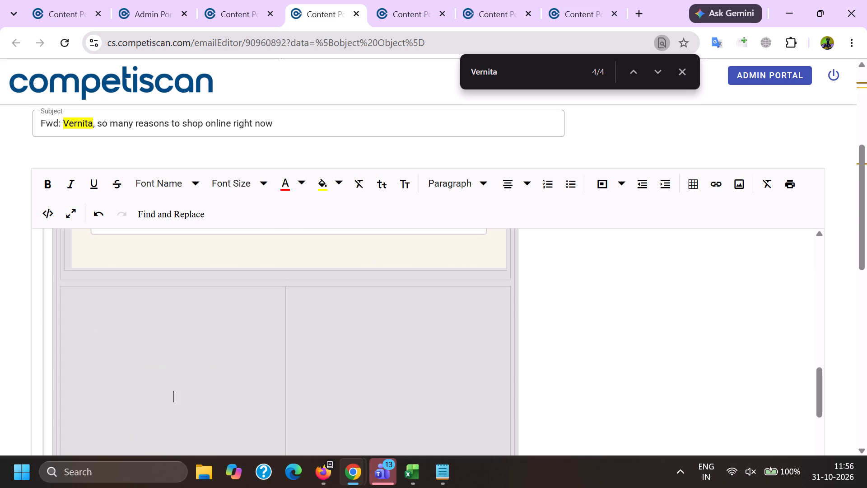
pyautogui.click(126, 314)
pyautogui.press('Delete')
pyautogui.click(147, 366)
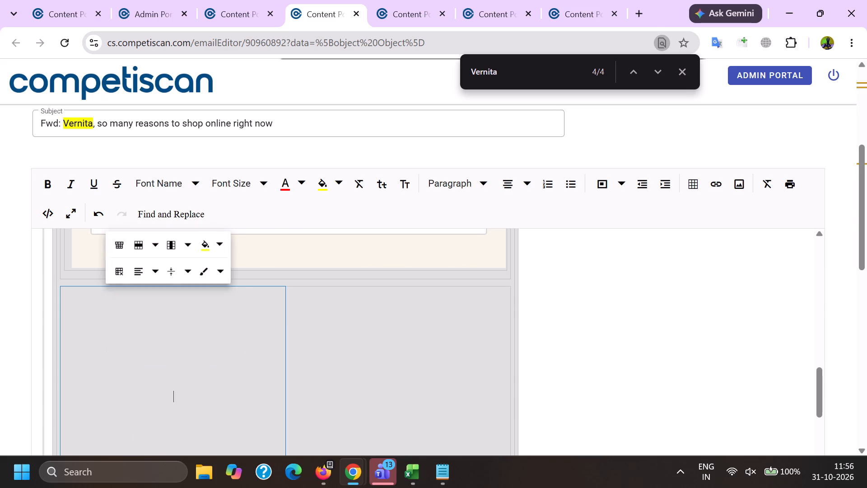
pyautogui.rightClick(147, 366)
pyautogui.click(129, 338)
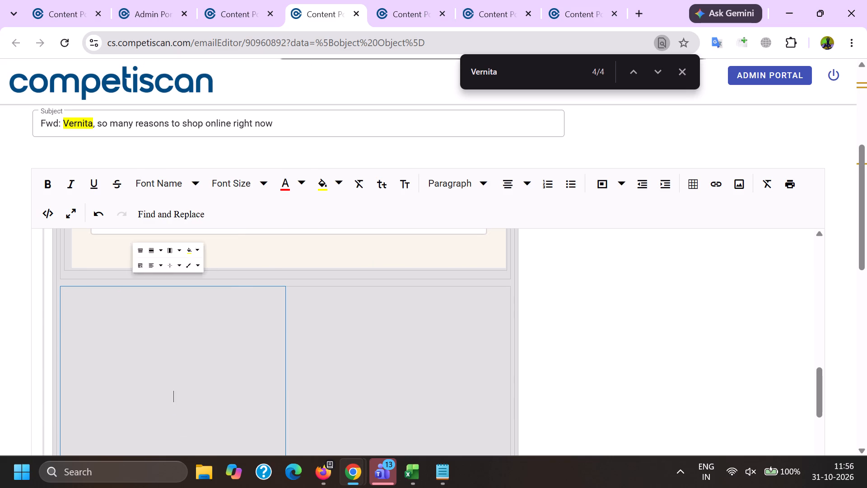
pyautogui.click(112, 272)
# Remove the hyperlink from Sign Up in the black text-message banner offering 25% off.
pyautogui.scroll(-2, 122, 333)
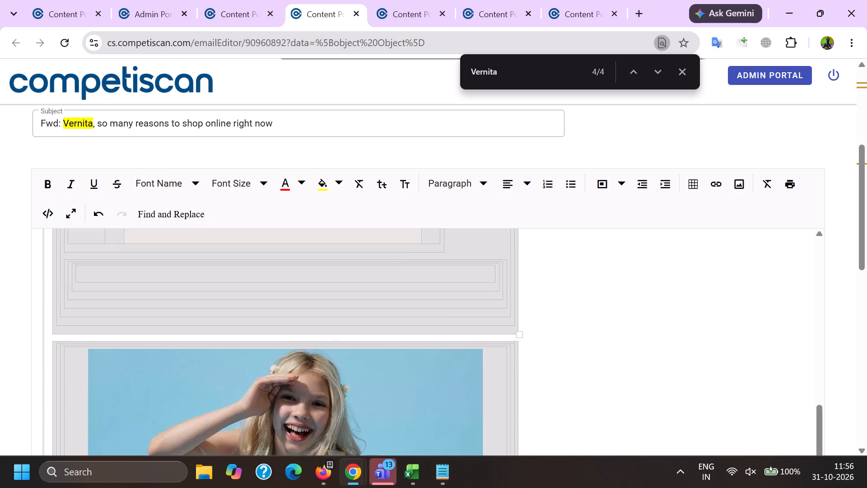
pyautogui.scroll(-20, 228, 332)
pyautogui.scroll(-4, 228, 332)
pyautogui.scroll(2, 239, 334)
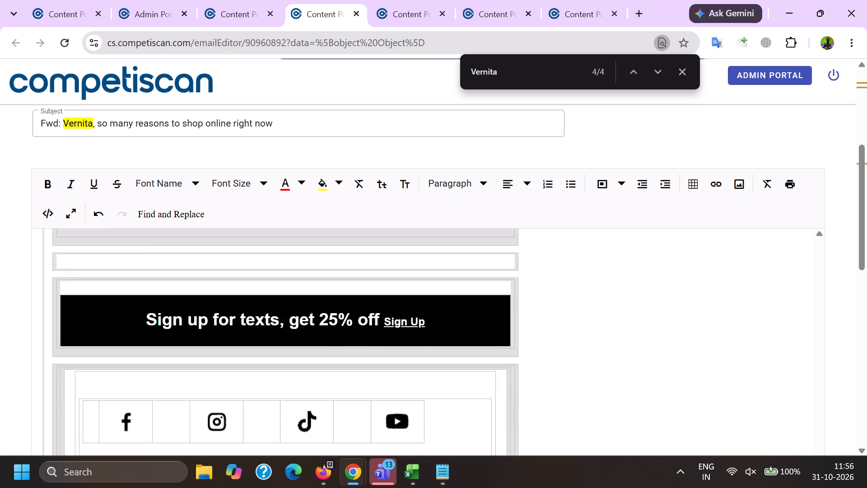
pyautogui.click(396, 359)
pyautogui.click(468, 385)
pyautogui.scroll(-2, 429, 315)
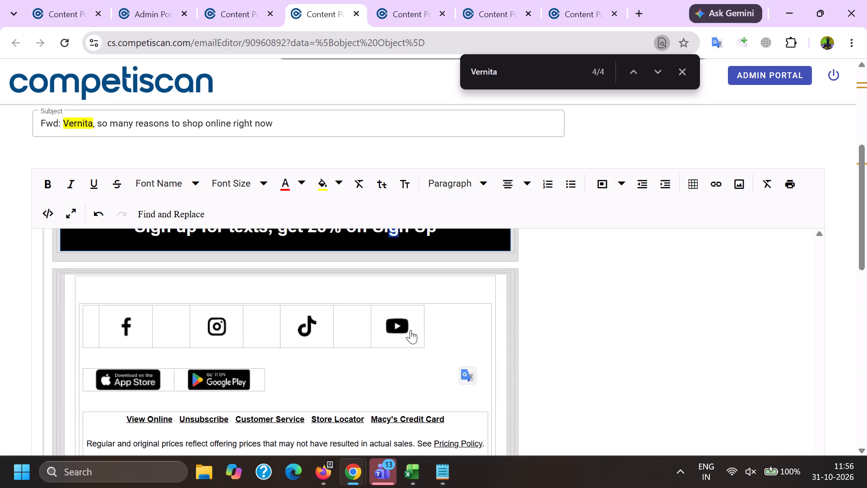
# Remove the hyperlinks from the YouTube, TikTok, Instagram and Facebook icons and the App Store and Google Play badges.
pyautogui.click(397, 320)
pyautogui.click(421, 290)
pyautogui.click(326, 328)
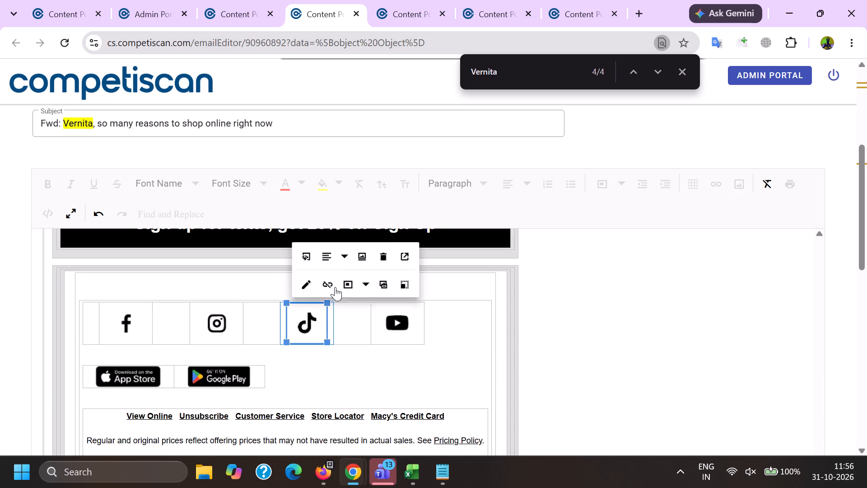
pyautogui.click(335, 286)
pyautogui.click(239, 326)
pyautogui.click(228, 325)
pyautogui.click(247, 279)
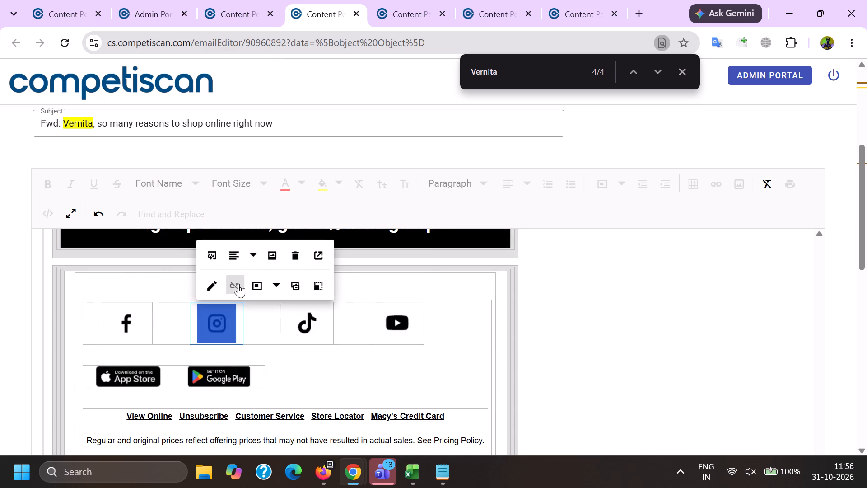
pyautogui.click(237, 285)
pyautogui.click(140, 331)
pyautogui.click(151, 286)
pyautogui.click(134, 377)
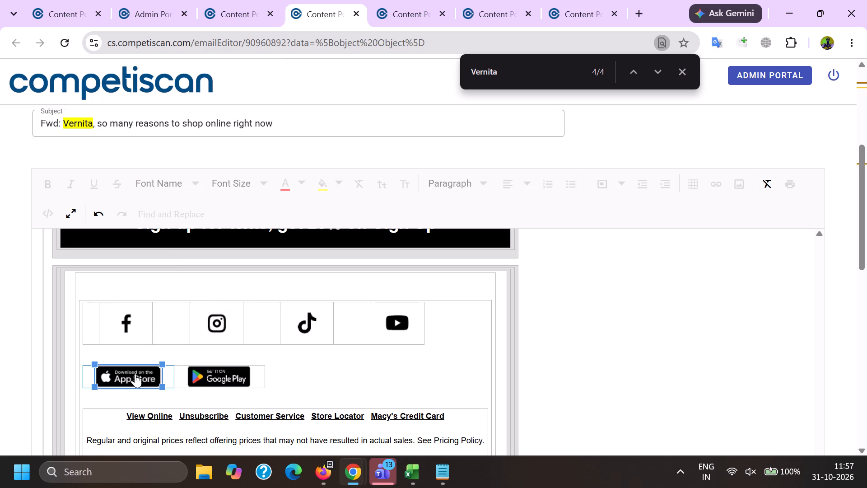
pyautogui.click(129, 348)
pyautogui.click(196, 375)
pyautogui.click(222, 347)
# Remove the hyperlinks from View Online, Unsubscribe and Macy's Credit Card in the footer, and from Macy's Credit Card in the Citibank note.
pyautogui.scroll(-2, 162, 281)
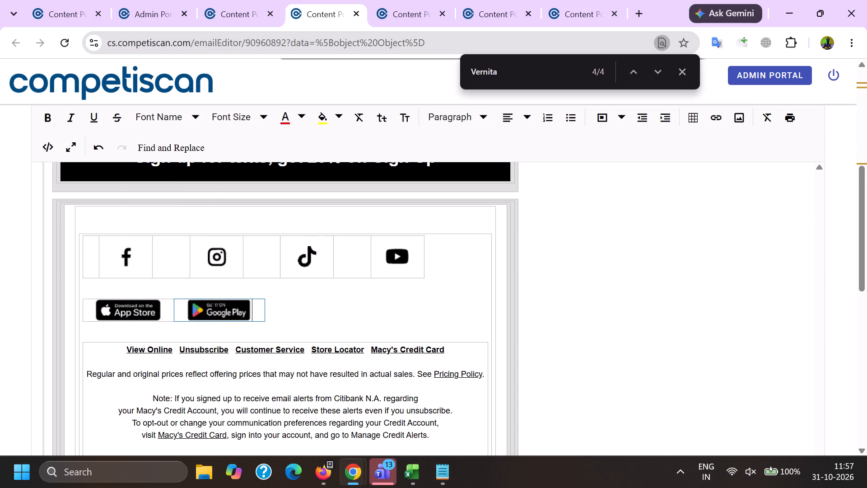
pyautogui.click(148, 282)
pyautogui.click(229, 316)
pyautogui.click(198, 282)
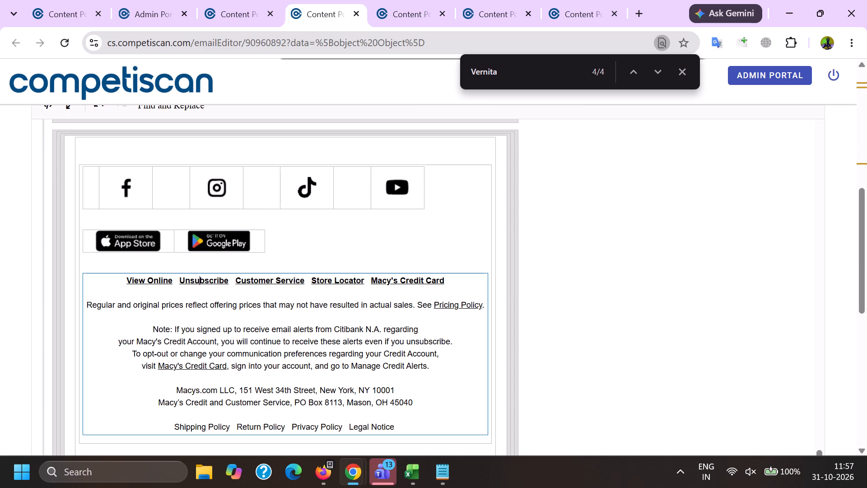
pyautogui.click(272, 310)
pyautogui.click(404, 281)
pyautogui.click(478, 314)
pyautogui.click(220, 362)
pyautogui.moveTo(294, 387); pyautogui.dragTo(293, 383)
# Save the product info of email 90960892.
pyautogui.scroll(-5, 294, 299)
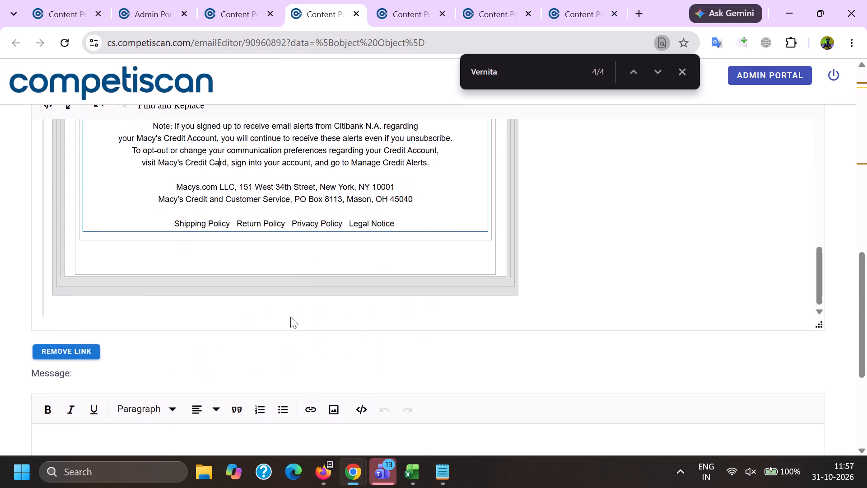
pyautogui.scroll(-6, 290, 317)
pyautogui.click(310, 342)
pyautogui.click(429, 286)
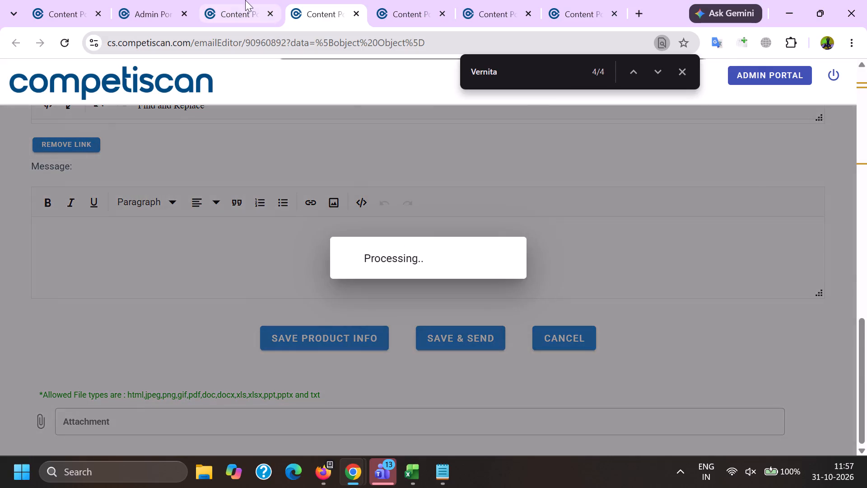
pyautogui.click(245, 0)
pyautogui.click(313, 0)
pyautogui.click(0, 193)
pyautogui.scroll(10, 0, 190)
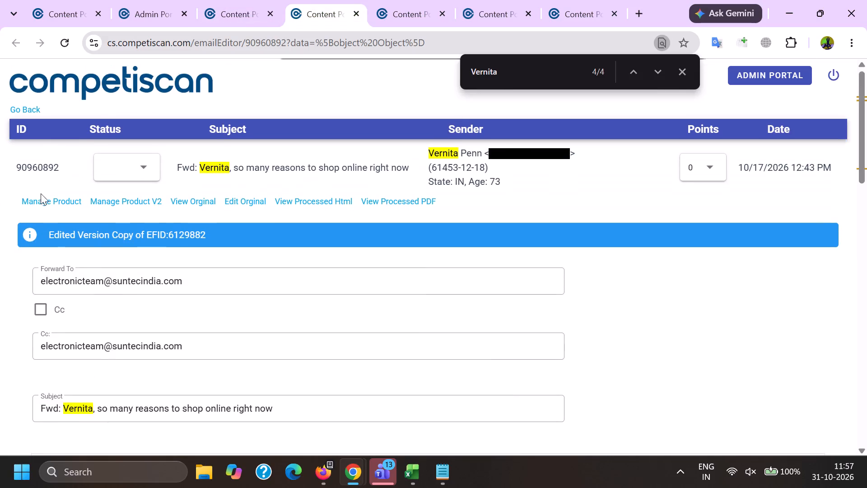
pyautogui.click(42, 202)
# Switch back to email 90960892's editor and go to the footer of the email body.
pyautogui.hotkey('alt', 'Tab')
pyautogui.scroll(-5, 77, 234)
pyautogui.click(93, 279)
pyautogui.click(67, 283)
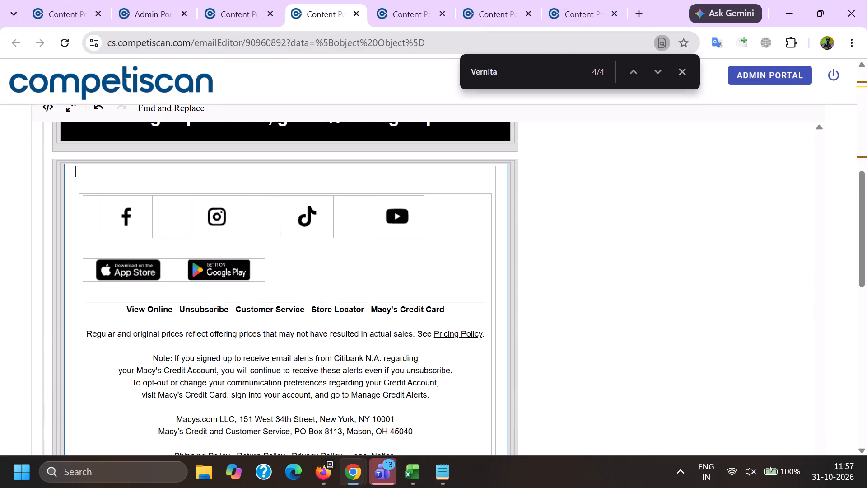
# Copy "Macy's" from the email's From line and, in product record 90960892, replace company apc-na with it and search affinities for it.
pyautogui.press('pageup')
pyautogui.press('pageup')
pyautogui.press('pageup')
pyautogui.press('pageup')
pyautogui.press('pageup')
pyautogui.press('pageup')
pyautogui.press('pageup')
pyautogui.press('pageup')
pyautogui.press('pageup')
pyautogui.press('pageup')
pyautogui.press('pageup')
pyautogui.press('pageup')
pyautogui.press('pageup')
pyautogui.press('pageup')
pyautogui.press('pageup')
pyautogui.press('pageup')
pyautogui.press('pageup')
pyautogui.press('pageup')
pyautogui.press('pageup')
pyautogui.press('pageup')
pyautogui.scroll(-4, 68, 263)
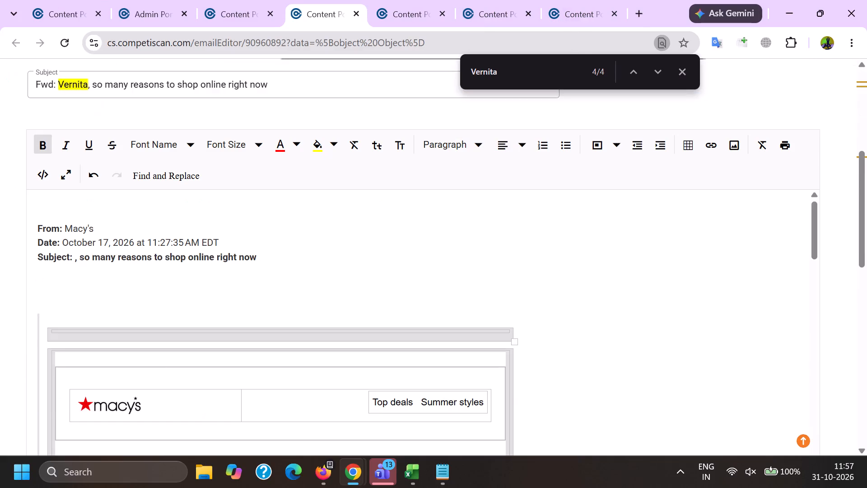
pyautogui.click(69, 236)
pyautogui.doubleClick(74, 222)
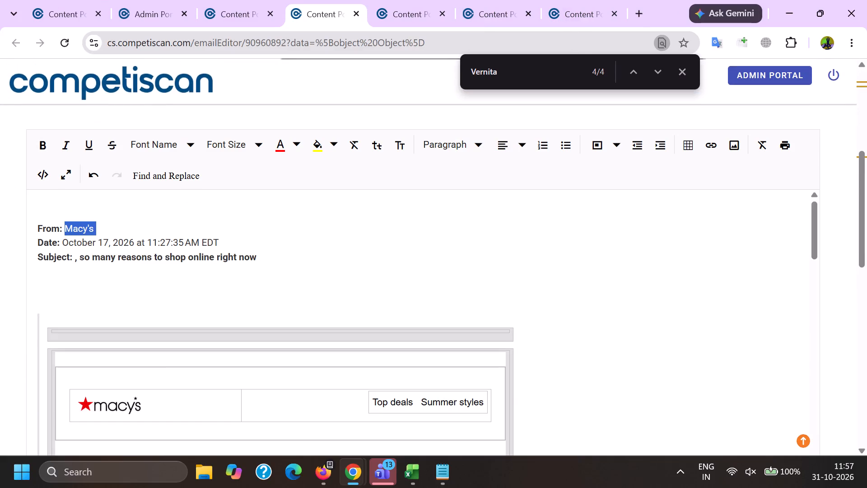
pyautogui.hotkey('shift', 'Left')
pyautogui.hotkey('ctrl', 'c')
pyautogui.hotkey('alt', 'Tab')
pyautogui.scroll(-6, 131, 200)
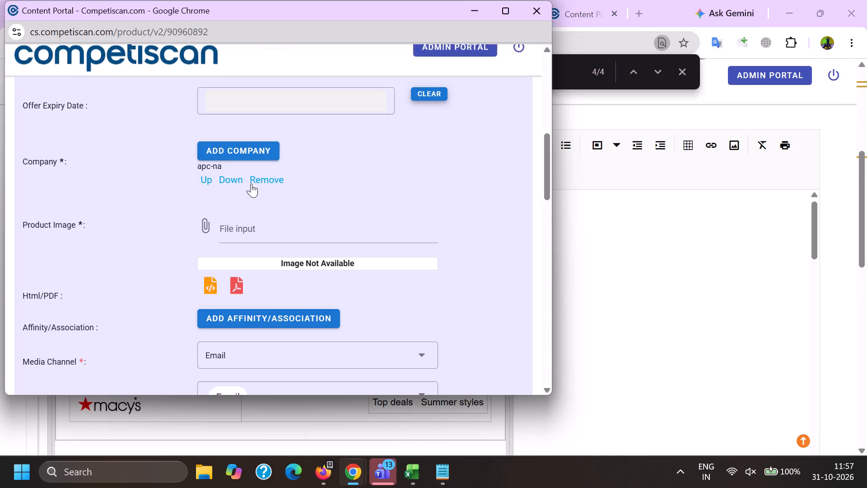
pyautogui.click(256, 183)
pyautogui.click(249, 132)
pyautogui.click(252, 154)
pyautogui.click(331, 189)
pyautogui.hotkey('ctrl', 'v')
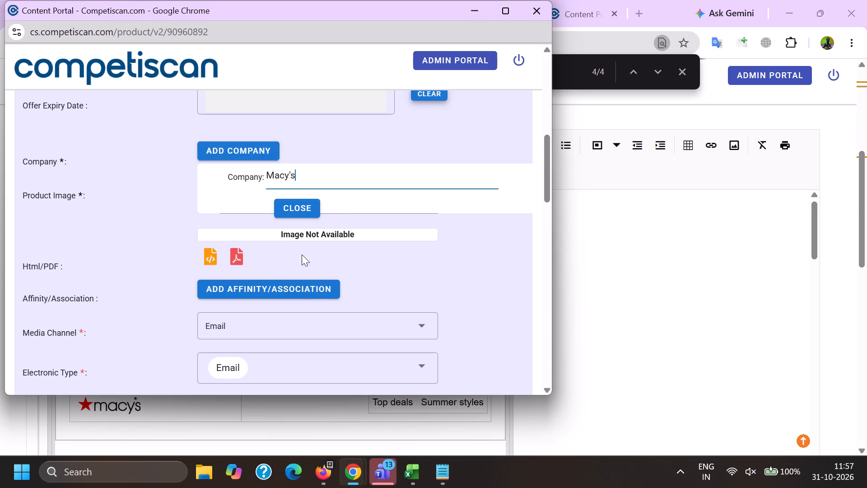
pyautogui.click(300, 286)
pyautogui.click(326, 317)
pyautogui.hotkey('ctrl', 'v')
pyautogui.click(298, 211)
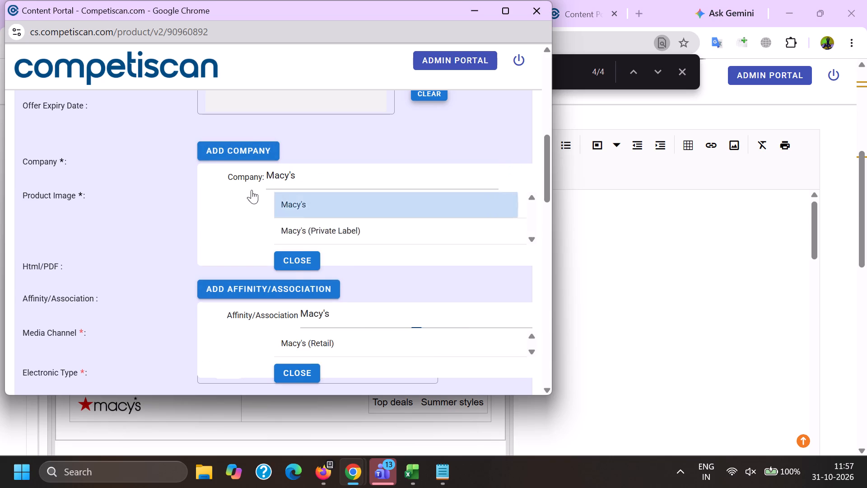
pyautogui.click(240, 181)
# Add Citibank as the product record's second company.
pyautogui.click(252, 143)
pyautogui.write('citi')
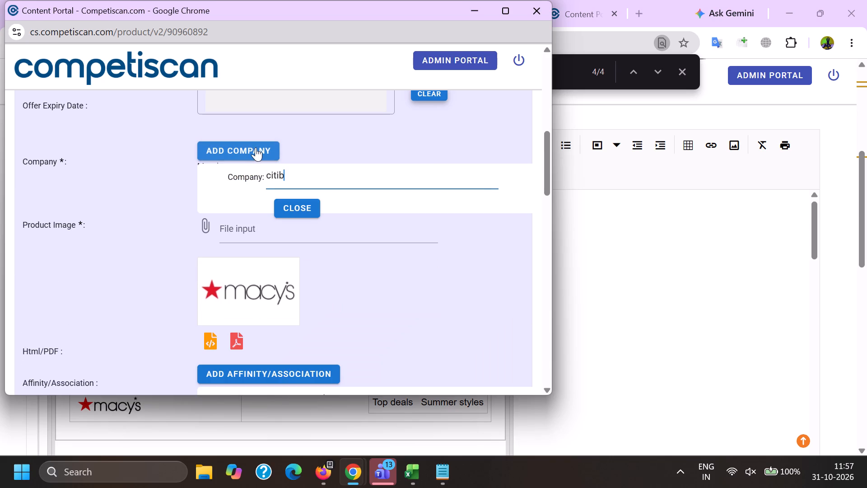
pyautogui.press('b')
pyautogui.press('a')
pyautogui.press('n')
pyautogui.press('k')
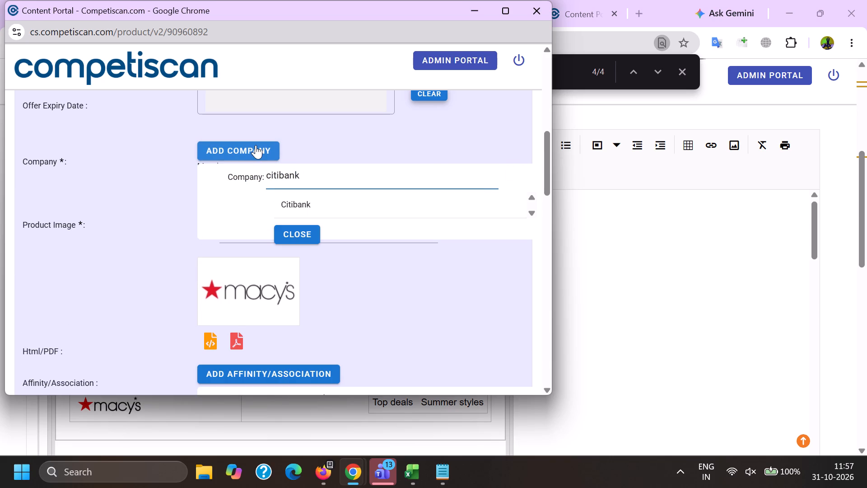
pyautogui.click(308, 200)
pyautogui.click(308, 207)
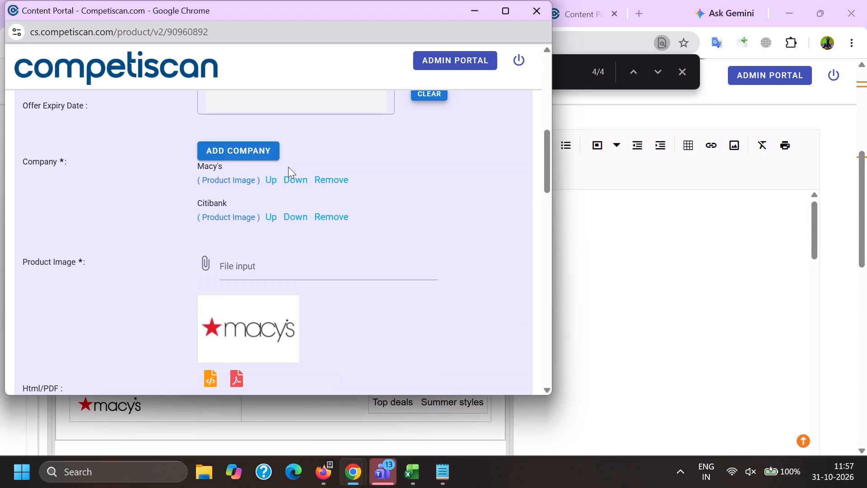
# Choose Macy's (Retail) as the affinity/association.
pyautogui.scroll(-4, 238, 182)
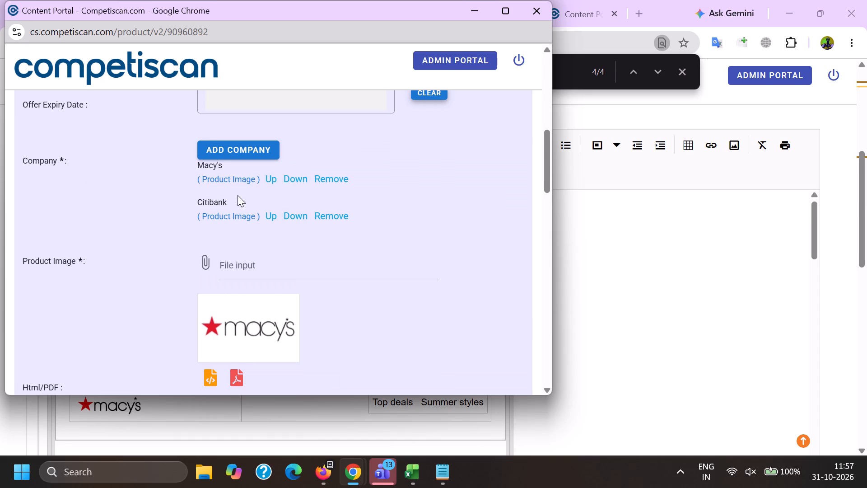
pyautogui.click(301, 206)
# Add the classification Retail / Clothing & Accessories / Kids' to the product record, checking the email's content for the category.
pyautogui.scroll(-3, 279, 145)
pyautogui.scroll(2, 242, 219)
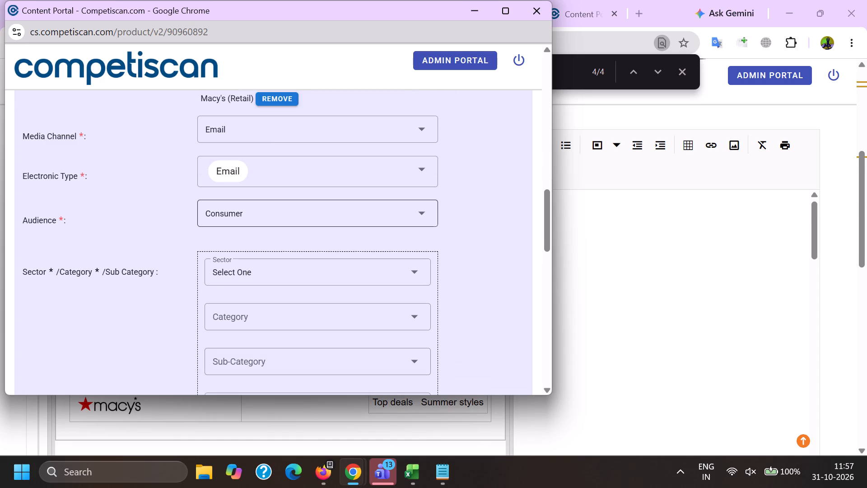
pyautogui.click(248, 259)
pyautogui.scroll(-5, 246, 262)
pyautogui.click(244, 259)
pyautogui.click(203, 273)
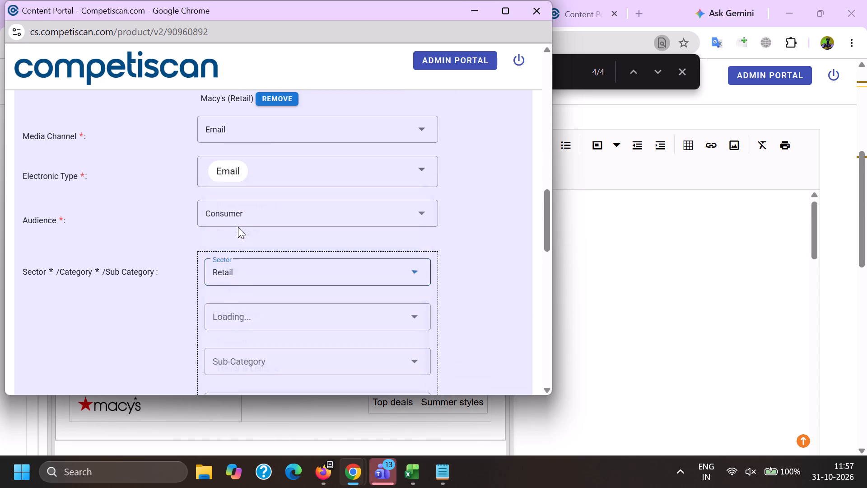
pyautogui.scroll(-2, 238, 227)
pyautogui.click(242, 181)
pyautogui.hotkey('alt', 'Tab')
pyautogui.scroll(-16, 270, 292)
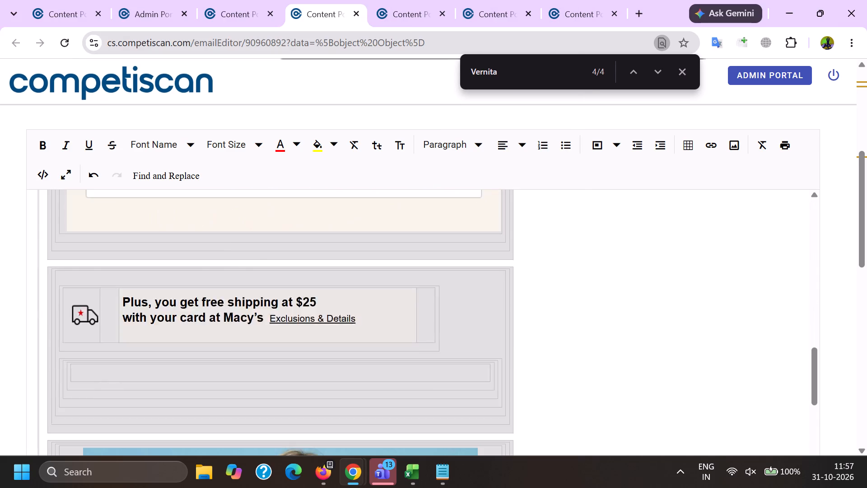
pyautogui.hotkey('alt', 'Tab')
pyautogui.click(265, 293)
pyautogui.moveTo(25, 278); pyautogui.dragTo(62, 280)
pyautogui.click(241, 222)
pyautogui.scroll(-1, 223, 169)
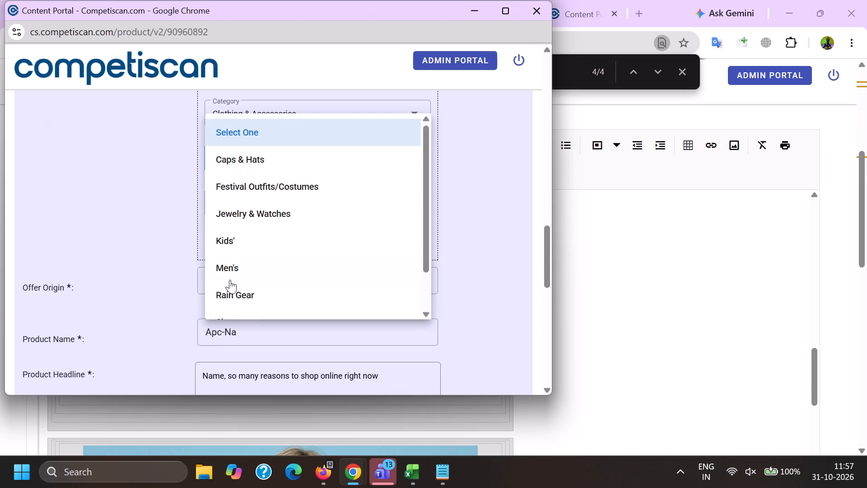
pyautogui.moveTo(239, 240); pyautogui.dragTo(238, 244)
pyautogui.click(161, 239)
pyautogui.click(212, 240)
# Add the classification Credit Cards / Payment Cards / Private Label Cards to the product record.
pyautogui.scroll(2, 226, 276)
pyautogui.click(247, 234)
pyautogui.scroll(2, 237, 293)
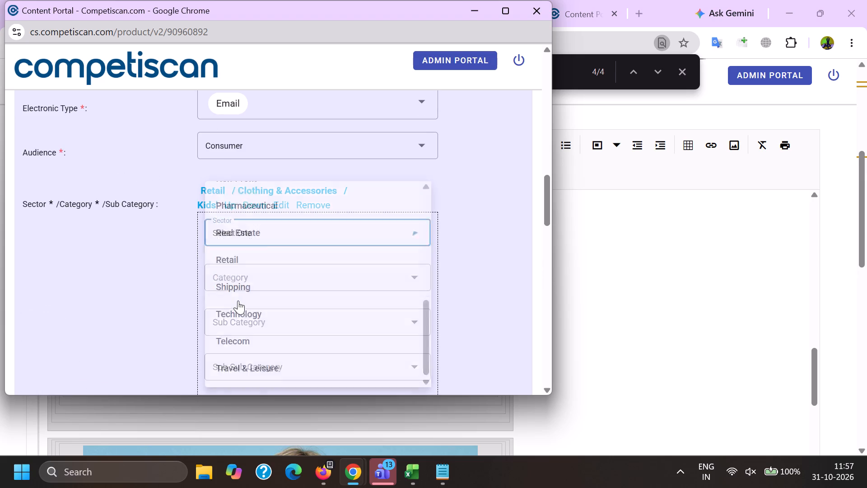
pyautogui.scroll(4, 238, 300)
pyautogui.click(255, 310)
pyautogui.moveTo(164, 294); pyautogui.dragTo(186, 293)
pyautogui.click(257, 271)
pyautogui.scroll(-2, 247, 180)
pyautogui.click(252, 203)
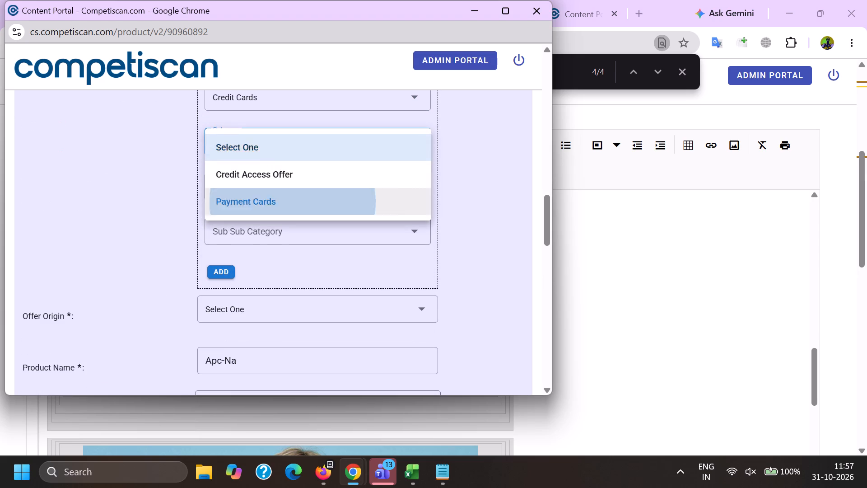
pyautogui.click(242, 193)
pyautogui.scroll(-5, 260, 320)
pyautogui.click(263, 319)
pyautogui.click(166, 315)
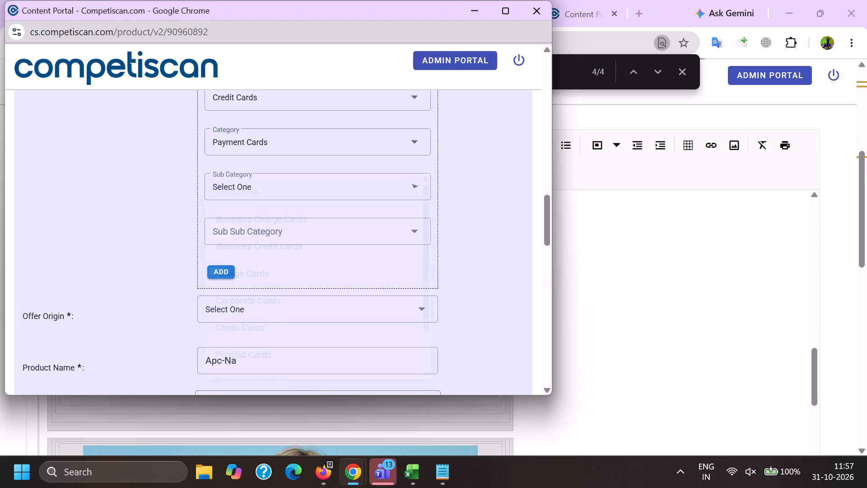
pyautogui.click(257, 183)
pyautogui.scroll(-5, 251, 305)
pyautogui.click(289, 333)
pyautogui.moveTo(172, 309); pyautogui.dragTo(188, 306)
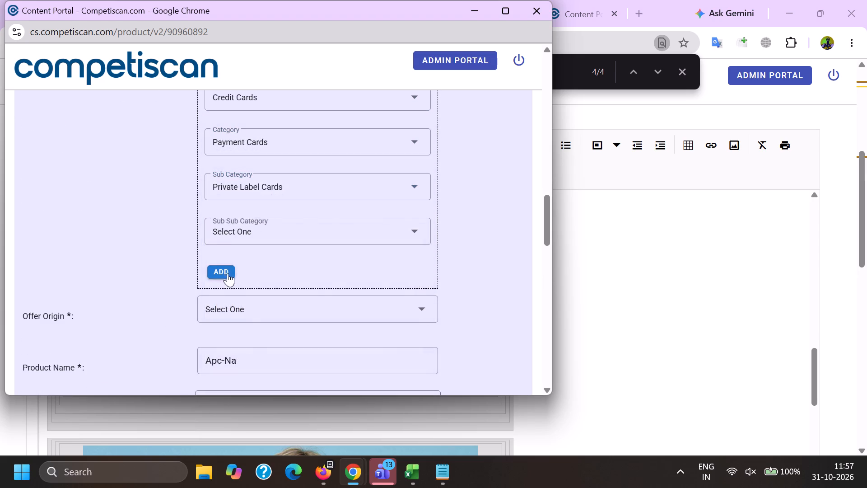
pyautogui.click(228, 272)
# Set the offer origin to Provider/Bank and the product name to Macy's Card.
pyautogui.scroll(3, 261, 324)
pyautogui.click(266, 272)
pyautogui.scroll(-5, 263, 260)
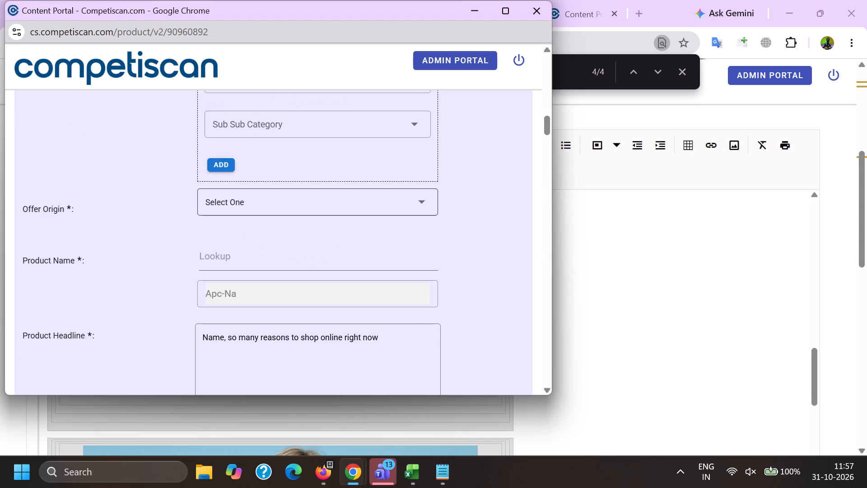
pyautogui.click(258, 197)
pyautogui.doubleClick(251, 256)
pyautogui.hotkey('ctrl', 'v')
pyautogui.click(260, 320)
pyautogui.scroll(4, 253, 317)
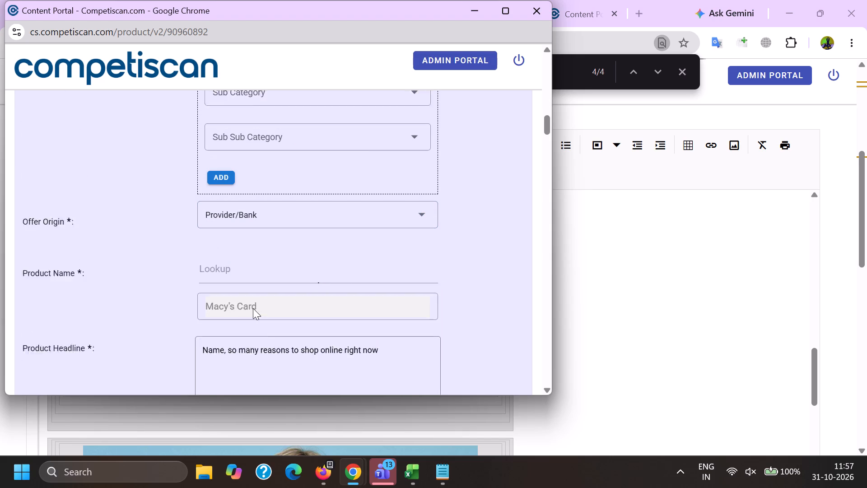
pyautogui.click(259, 199)
# Replace the product headline with "[Name], so many reasons to shop online right now.", copying the wording from the email's subject line.
pyautogui.scroll(-5, 259, 200)
pyautogui.moveTo(378, 260); pyautogui.dragTo(0, 236)
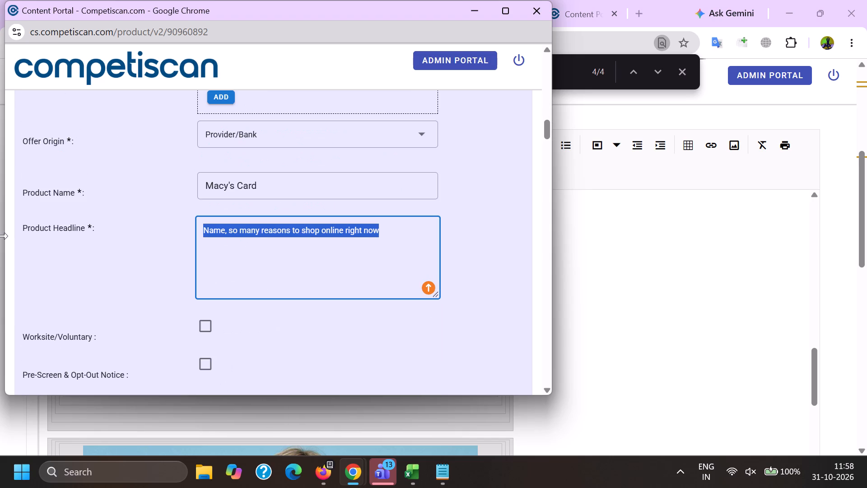
pyautogui.press('BackSpace')
pyautogui.press('Tab')
pyautogui.click(266, 248)
pyautogui.hotkey('alt', 'Tab')
pyautogui.scroll(4, 186, 252)
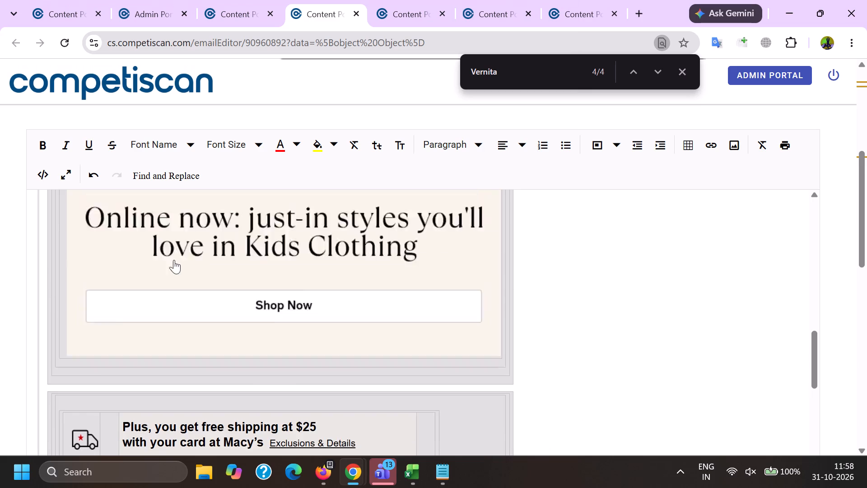
pyautogui.scroll(7, 174, 260)
pyautogui.scroll(6, 93, 253)
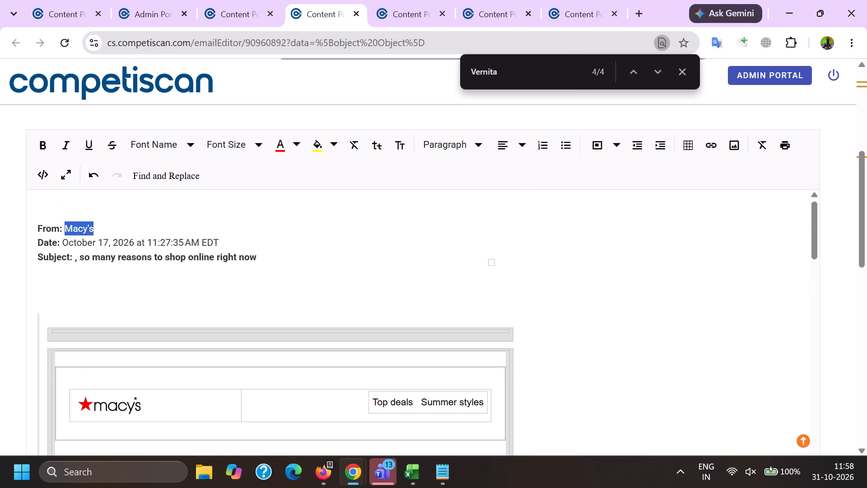
pyautogui.moveTo(74, 258); pyautogui.dragTo(315, 271)
pyautogui.hotkey('ctrl', 'c')
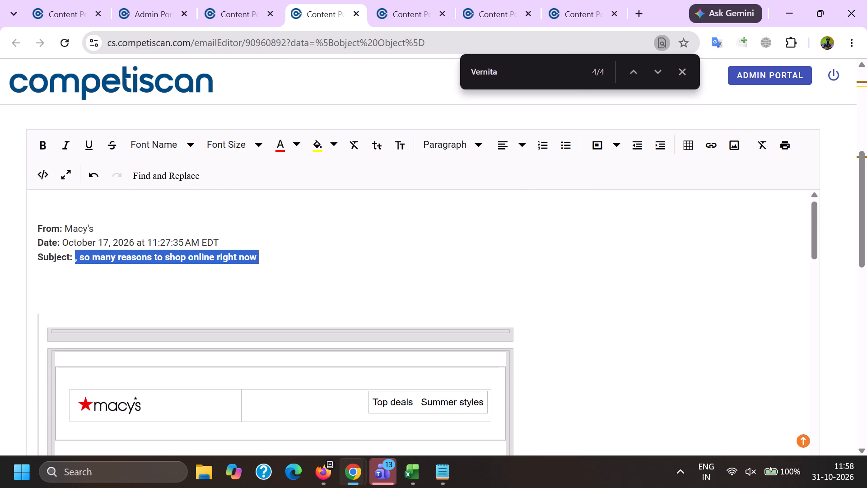
pyautogui.hotkey('alt', 'Tab')
pyautogui.click(275, 266)
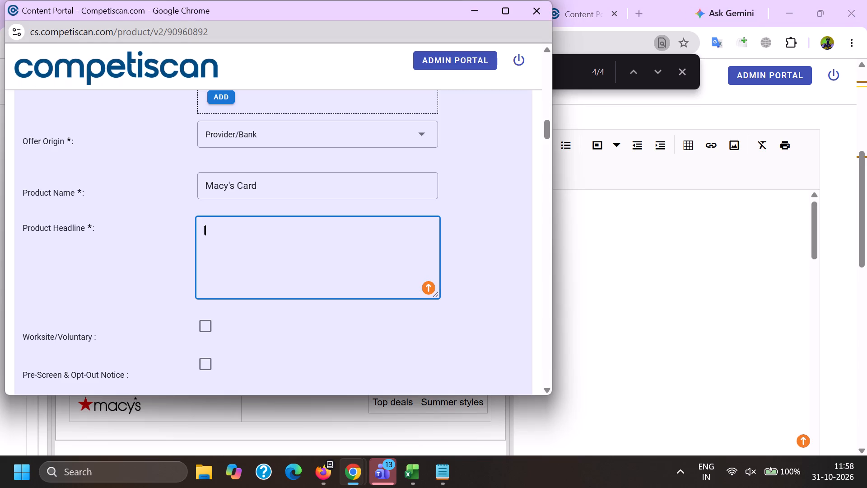
pyautogui.hotkey('ctrl', 'v')
pyautogui.press('BackSpace')
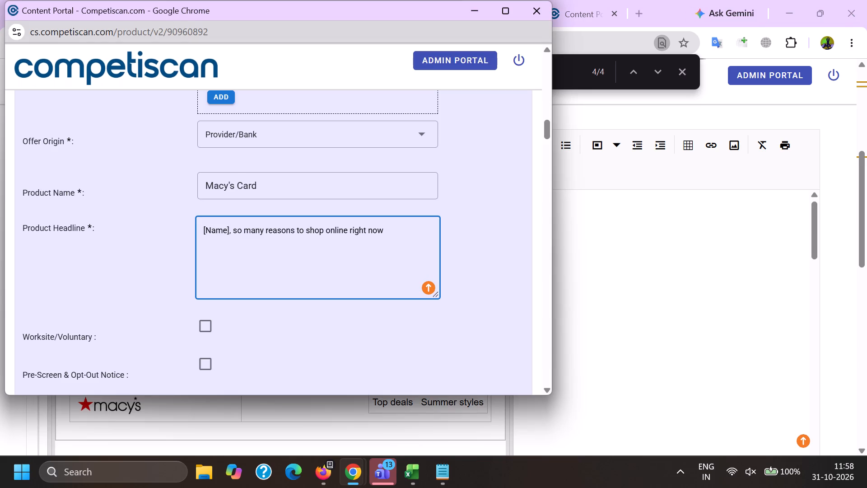
pyautogui.write('.')
pyautogui.press('space')
# Append the email's text "Plus, you get free shipping at $25 with your card at Macy's Exclusions and Details" to the headline, without line break, double space or ampersand.
pyautogui.hotkey('alt', 'Tab')
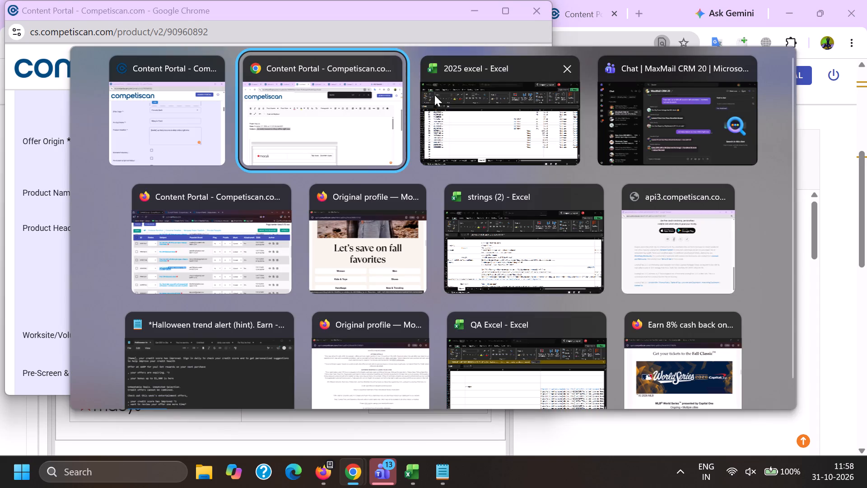
pyautogui.click(365, 121)
pyautogui.scroll(-12, 287, 207)
pyautogui.scroll(-4, 149, 330)
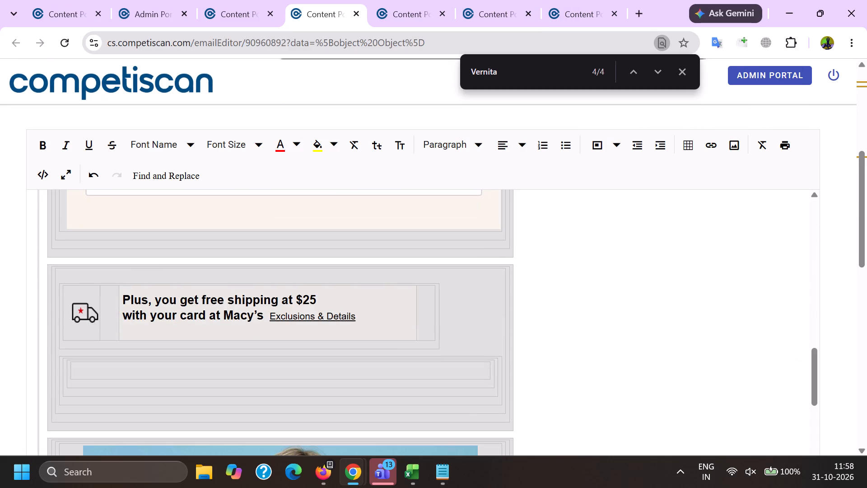
pyautogui.moveTo(126, 296); pyautogui.dragTo(363, 326)
pyautogui.hotkey('ctrl', 'c')
pyautogui.hotkey('alt', 'Tab')
pyautogui.hotkey('ctrl', 'v')
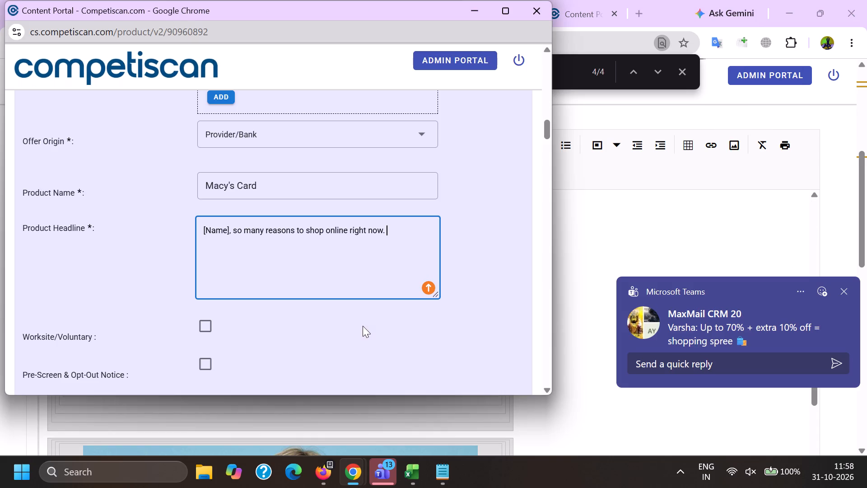
pyautogui.press('BackSpace')
pyautogui.click(299, 241)
pyautogui.press('BackSpace')
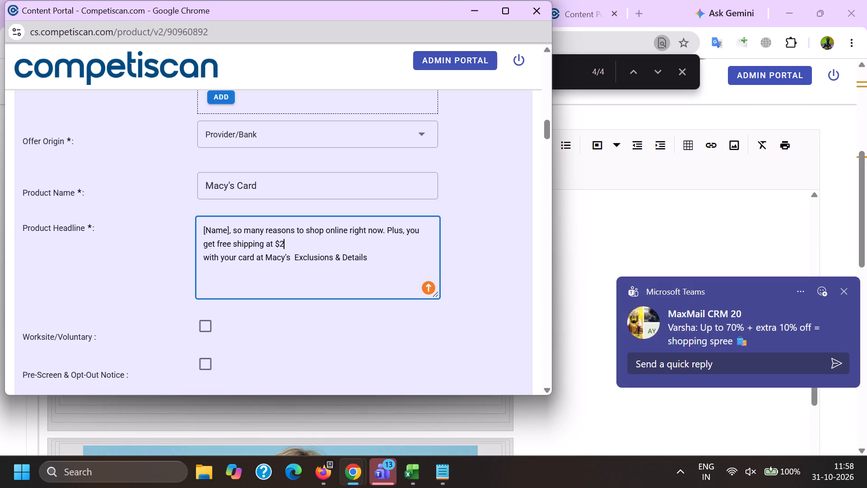
pyautogui.hotkey('ctrl', 'z')
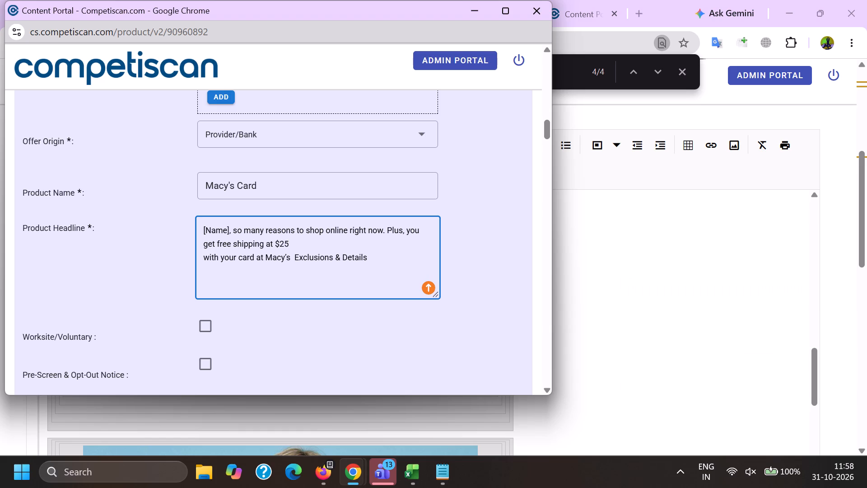
pyautogui.press('Right')
pyautogui.press('BackSpace')
pyautogui.press('space')
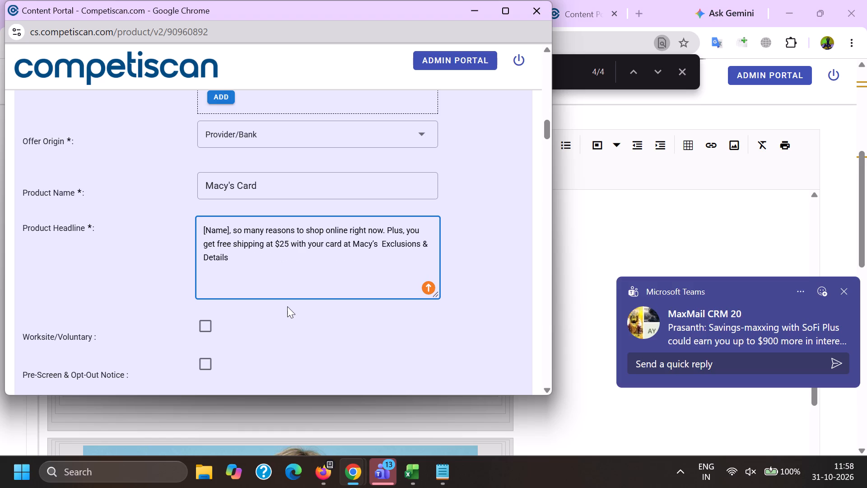
pyautogui.click(388, 244)
pyautogui.click(382, 244)
pyautogui.press('BackSpace')
pyautogui.click(429, 245)
pyautogui.click(425, 239)
pyautogui.press('BackSpace')
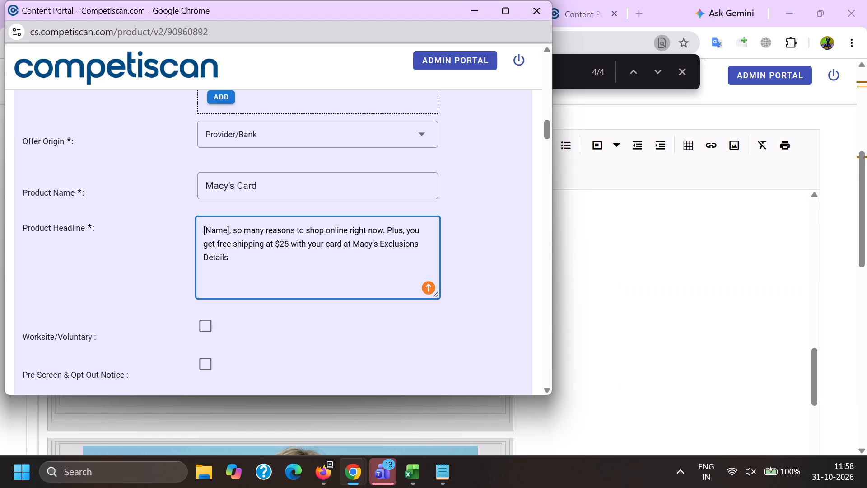
pyautogui.press('a')
pyautogui.press('n')
pyautogui.press('d')
pyautogui.moveTo(331, 279); pyautogui.dragTo(5, 158)
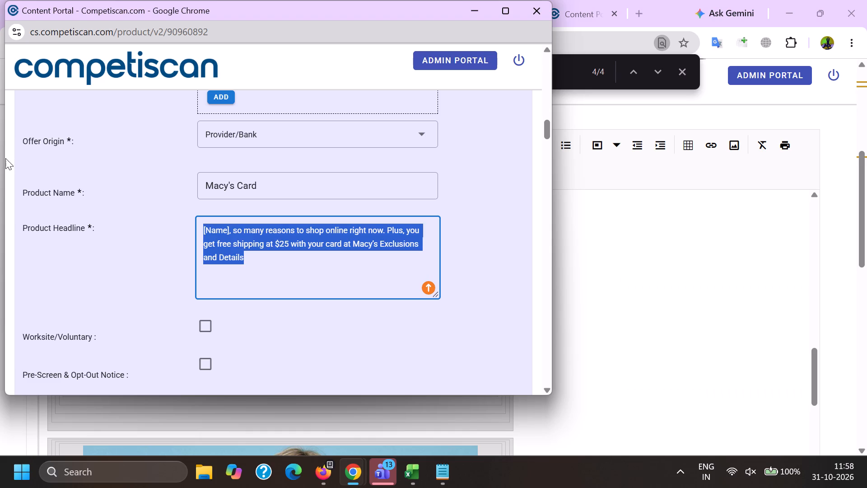
pyautogui.moveTo(5, 158); pyautogui.dragTo(64, 181)
# Select URL/Website in the multiple-choice field preceding Business Content.
pyautogui.scroll(-4, 203, 250)
pyautogui.click(239, 264)
pyautogui.scroll(-9, 242, 189)
pyautogui.click(258, 230)
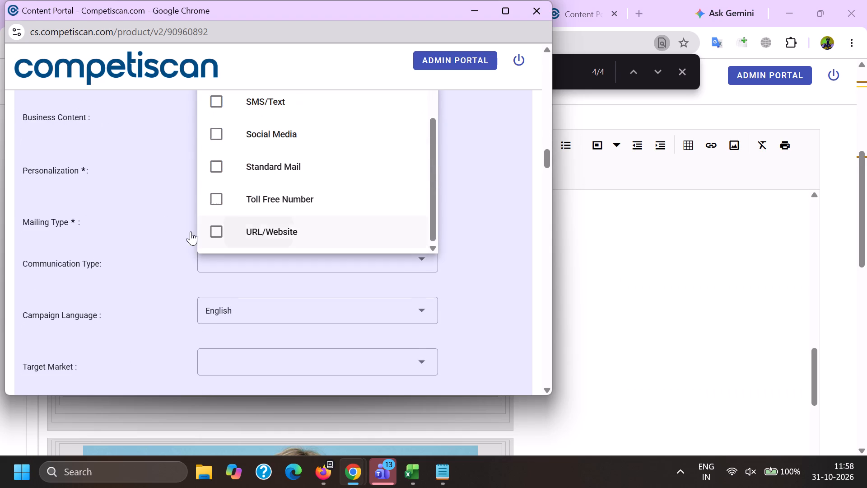
pyautogui.click(185, 231)
# Set the mailing type to Loyalty/Retention and the personalization to Personalized.
pyautogui.click(229, 216)
pyautogui.click(249, 285)
pyautogui.moveTo(143, 266); pyautogui.dragTo(148, 262)
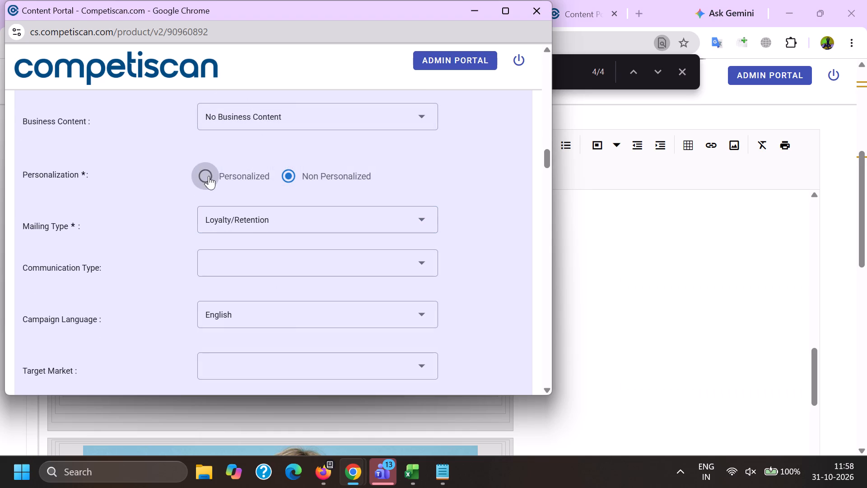
pyautogui.click(209, 175)
# Set the communication type to Co-Brand.
pyautogui.click(223, 263)
pyautogui.scroll(-2, 253, 191)
pyautogui.scroll(-4, 279, 267)
pyautogui.click(275, 219)
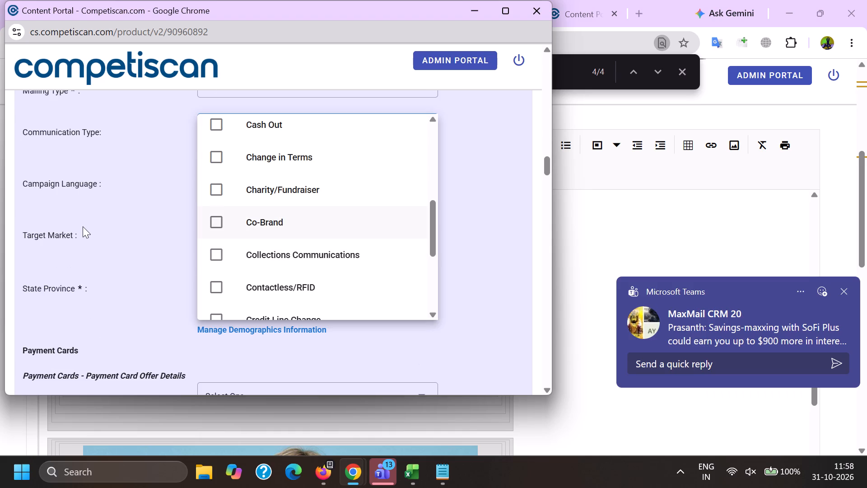
pyautogui.click(83, 226)
# Set the primary card level to Not Mentioned.
pyautogui.scroll(-3, 173, 202)
pyautogui.click(235, 283)
pyautogui.scroll(-2, 249, 186)
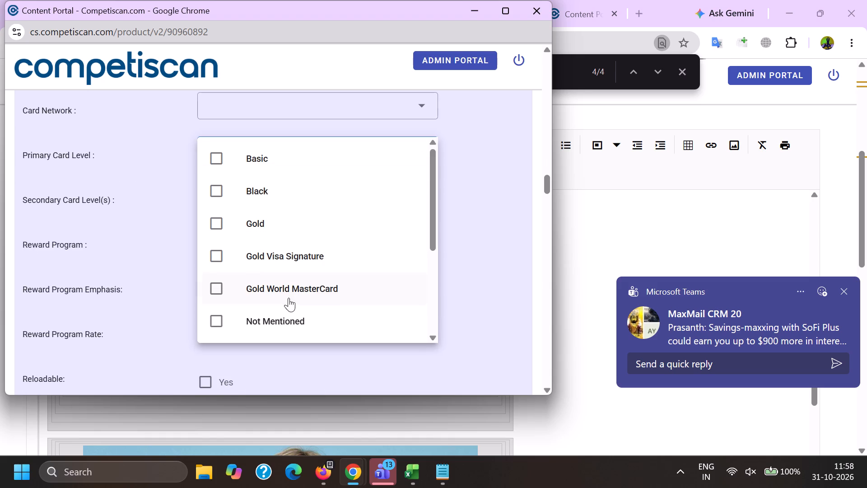
pyautogui.click(279, 322)
pyautogui.moveTo(93, 279); pyautogui.dragTo(108, 279)
# Mark the card as having a reward program and choose its reward program emphasis.
pyautogui.click(210, 256)
pyautogui.click(243, 303)
pyautogui.click(244, 289)
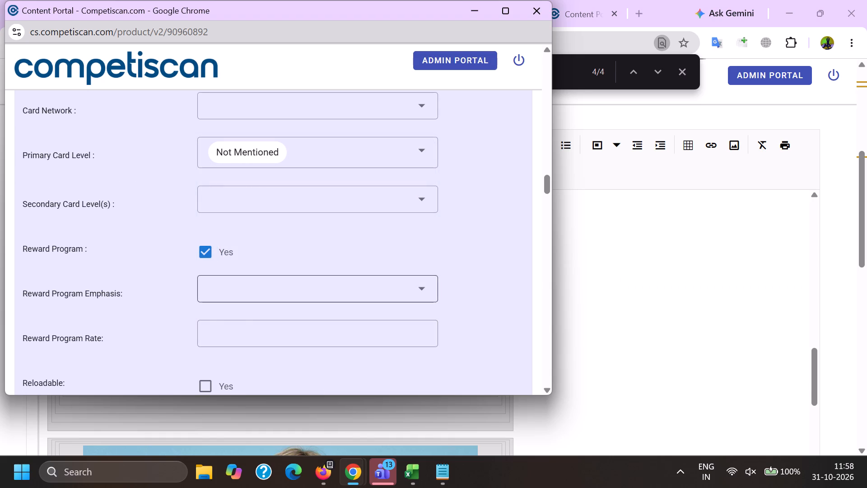
pyautogui.click(260, 360)
pyautogui.doubleClick(169, 352)
# Mark a credit card as mentioned in the retail details and submit the product record.
pyautogui.press('End')
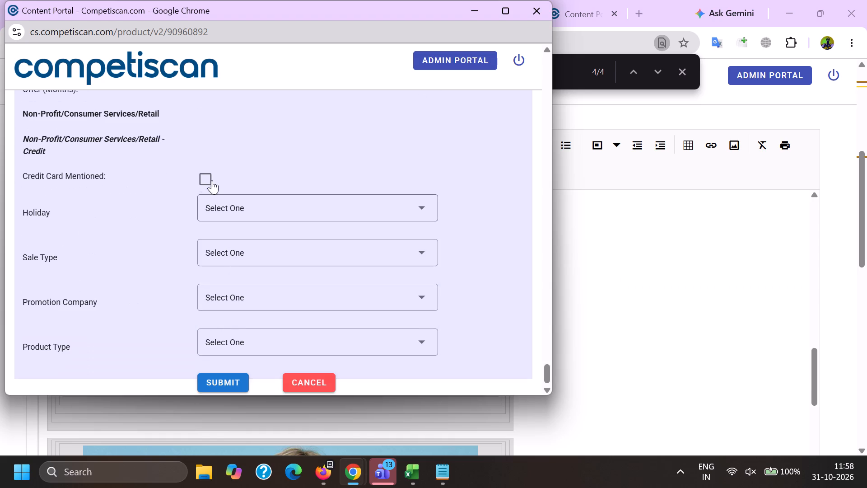
pyautogui.click(211, 177)
pyautogui.click(222, 377)
# In Firefox, copy the subject "Get 30% off when you open a Macy's Card today 🤩" from email 90962144 and return to the Focus page.
pyautogui.click(338, 487)
pyautogui.click(156, 406)
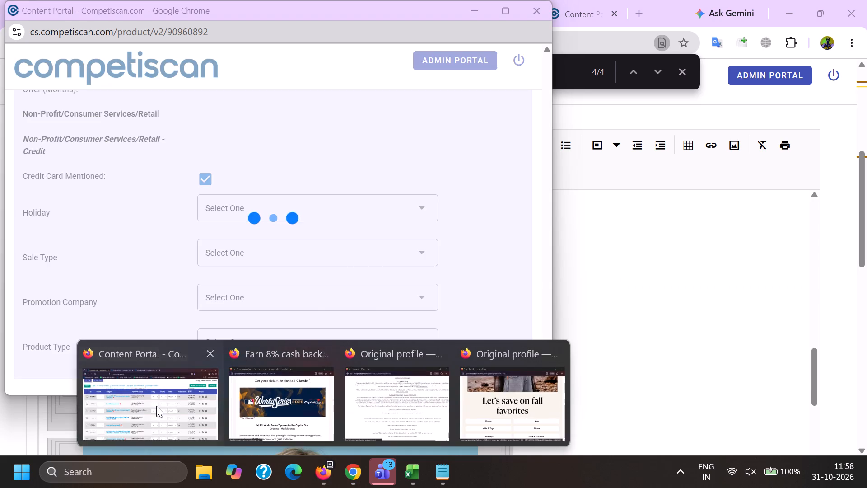
pyautogui.scroll(-1, 190, 327)
pyautogui.scroll(1, 198, 326)
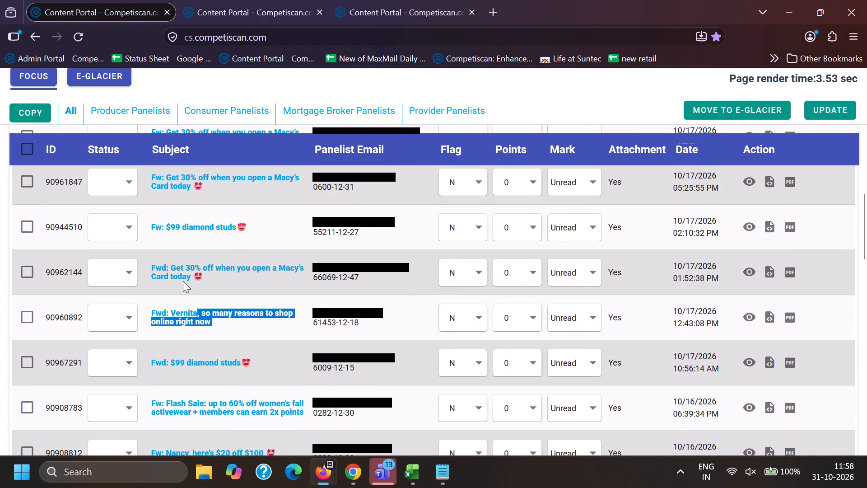
pyautogui.moveTo(171, 261); pyautogui.dragTo(221, 285)
pyautogui.hotkey('ctrl', 'c')
pyautogui.hotkey('ctrl', 'c')
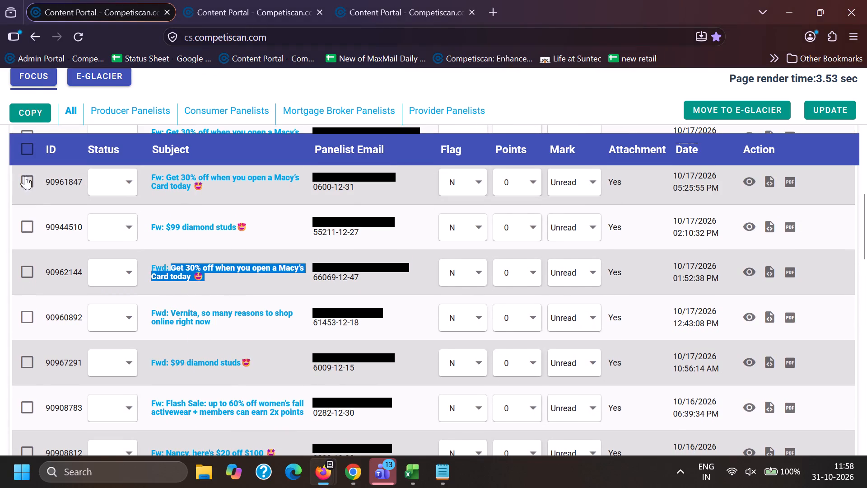
pyautogui.click(35, 75)
# In the Chrome email list, search subjects for the copied phrase in quotation marks.
pyautogui.hotkey('alt', 'Tab')
pyautogui.hotkey('alt', 'Tab')
pyautogui.hotkey('alt', 'Tab')
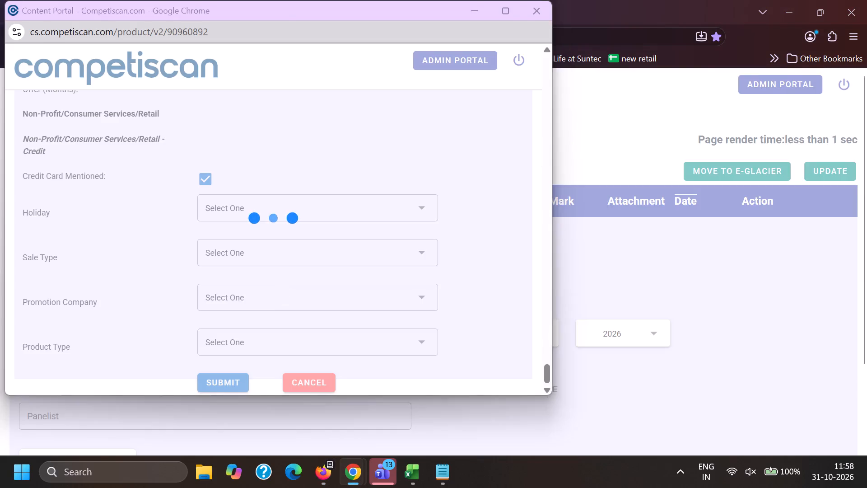
pyautogui.click(224, 0)
pyautogui.scroll(-13, 229, 287)
pyautogui.scroll(1, 251, 314)
pyautogui.scroll(-1, 252, 315)
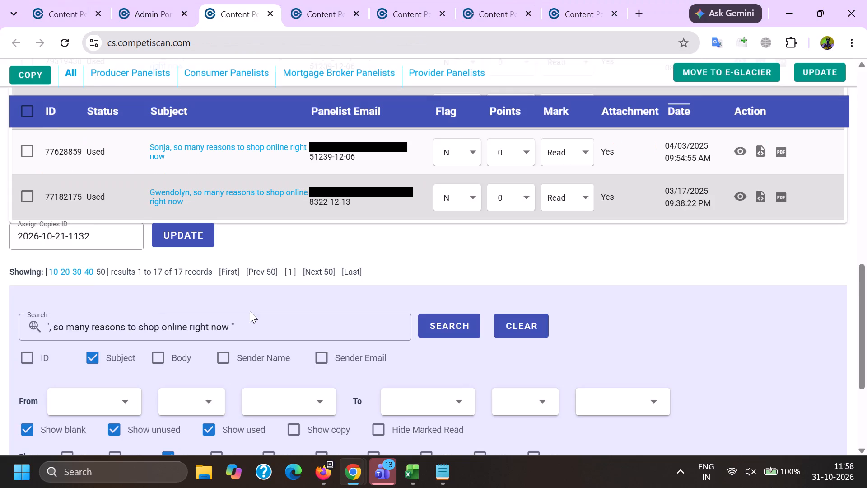
pyautogui.scroll(1, 256, 321)
pyautogui.moveTo(290, 220); pyautogui.dragTo(5, 221)
pyautogui.press('BackSpace')
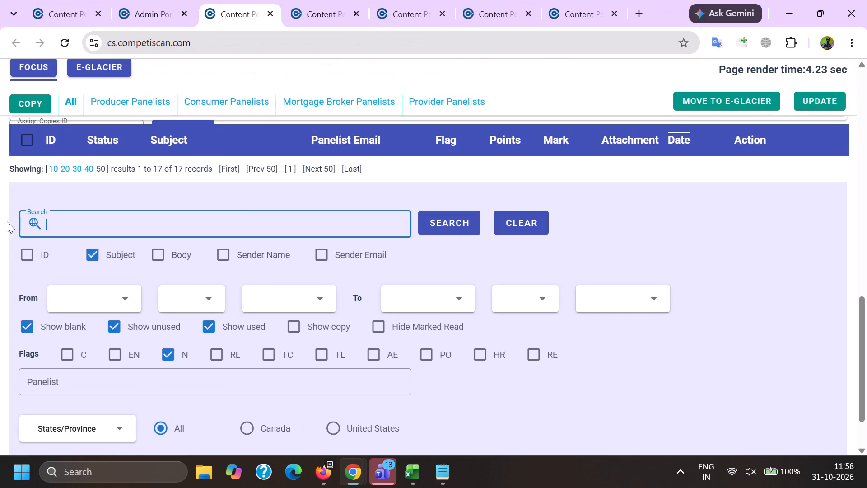
pyautogui.hotkey('shift', '"')
pyautogui.hotkey('ctrl', 'v')
pyautogui.hotkey('shift', '"')
pyautogui.press('Return')
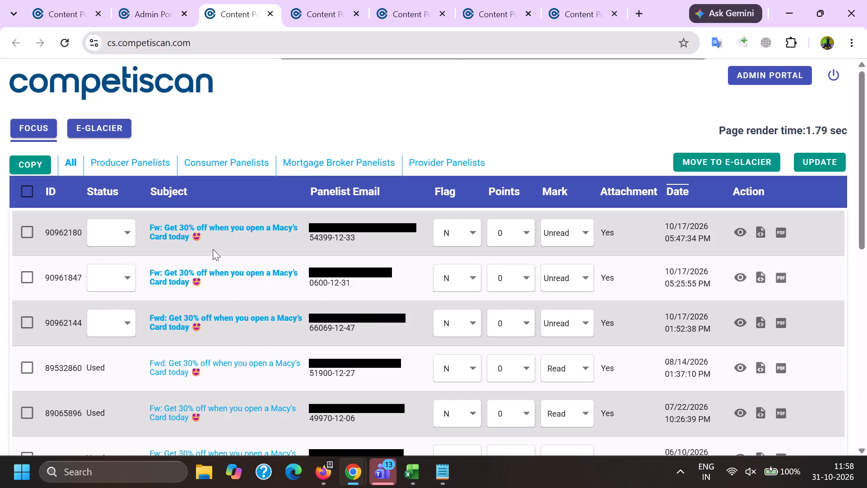
# Open email 90962180 in a separate tab from the search results.
pyautogui.keyDown('ctrl'); pyautogui.click(189, 233); pyautogui.keyUp('ctrl')
# Copy the ID 89532860 of the most recent used email with this subject and open a new browser tab.
pyautogui.tripleClick(66, 367)
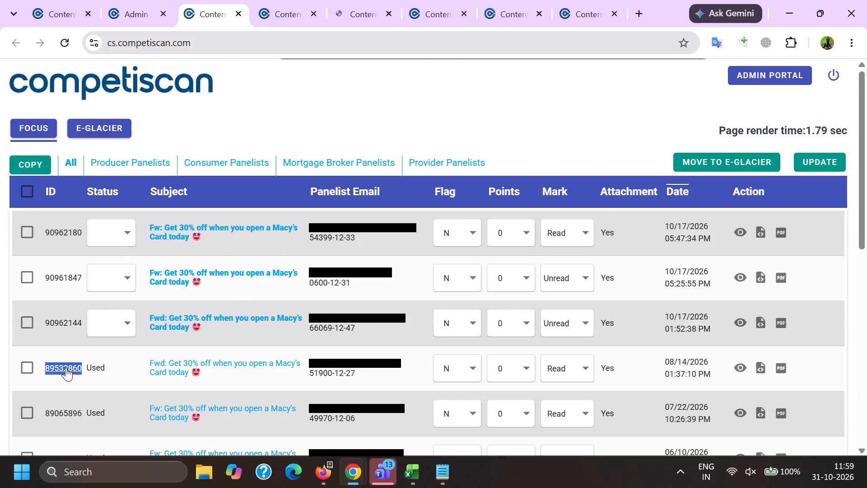
pyautogui.hotkey('ctrl', 'c')
pyautogui.click(501, 0)
pyautogui.click(435, 0)
pyautogui.click(502, 0)
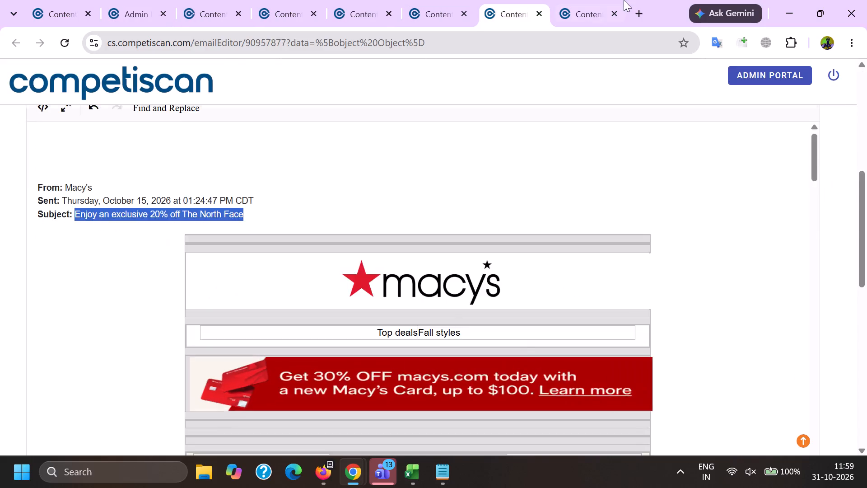
pyautogui.click(624, 0)
pyautogui.click(636, 14)
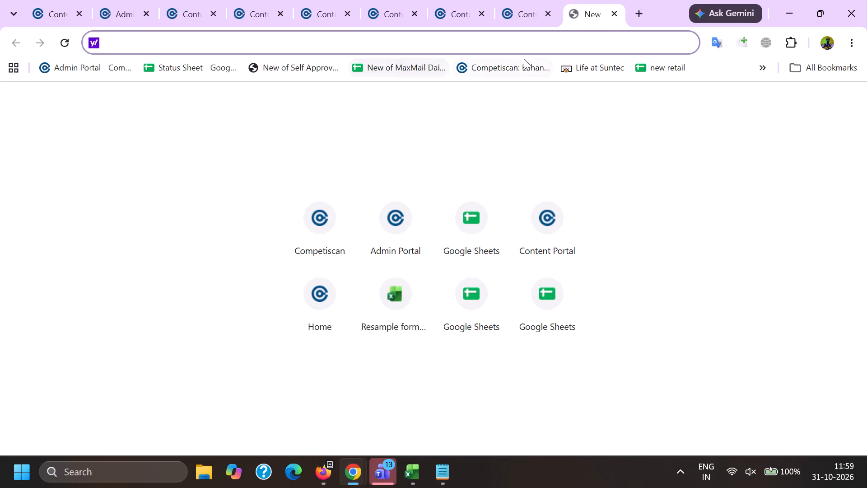
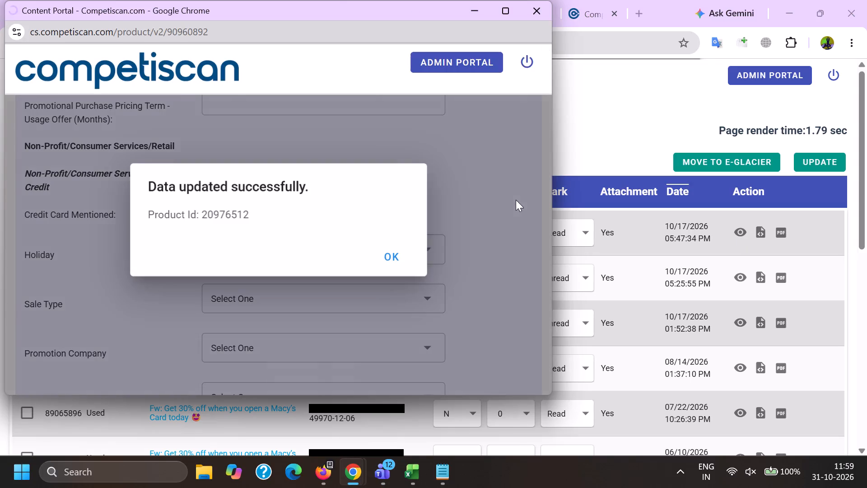
# Skim email 90962180 and copy its ID from the editor address into cell B7240 of the Excel may 26 sheet.
pyautogui.moveTo(546, 72); pyautogui.dragTo(536, 360)
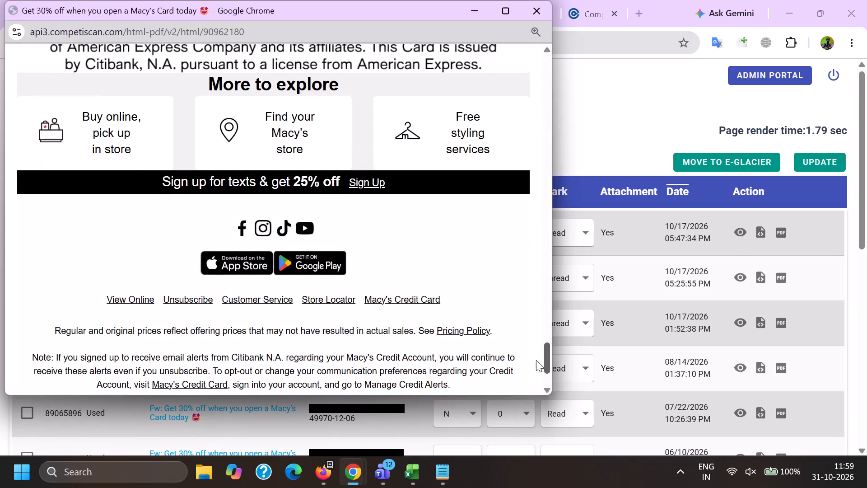
pyautogui.moveTo(536, 360); pyautogui.dragTo(533, 82)
pyautogui.hotkey('alt', 'Tab')
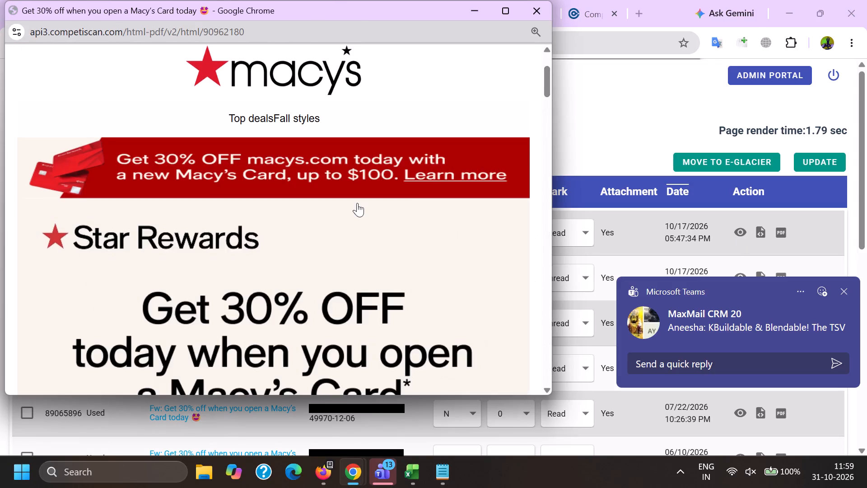
pyautogui.keyDown('ctrl'); pyautogui.click(179, 226); pyautogui.keyUp('ctrl')
pyautogui.click(210, 0)
pyautogui.doubleClick(273, 40)
pyautogui.hotkey('ctrl', 'c')
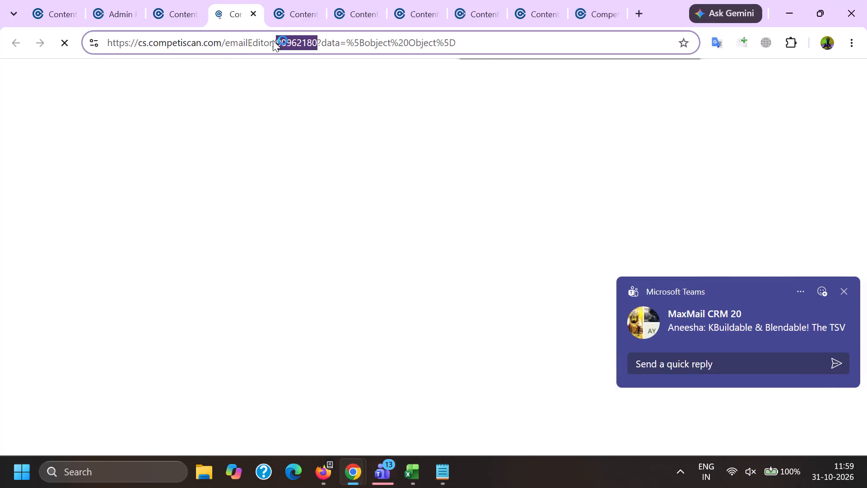
pyautogui.click(408, 487)
pyautogui.click(538, 426)
pyautogui.click(95, 368)
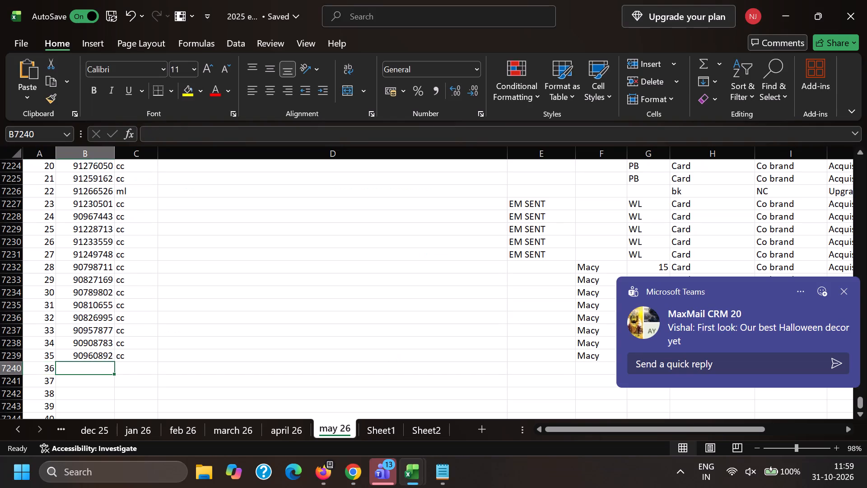
pyautogui.hotkey('ctrl', 'v')
# Complete row 7240 with cc, Macy, 2, Card, Co brand and Acquisition.
pyautogui.click(124, 364)
pyautogui.press('c')
pyautogui.press('c')
pyautogui.press('Right')
pyautogui.press('Right')
pyautogui.press('Right')
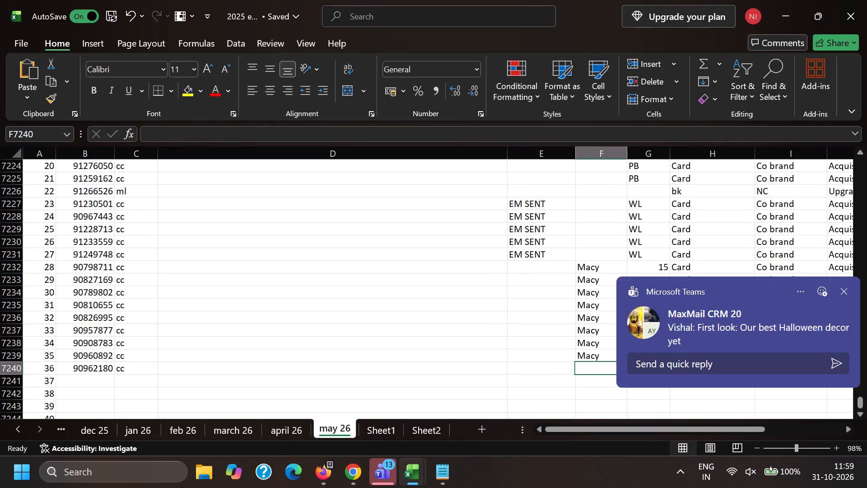
pyautogui.press('m')
pyautogui.press('Right')
pyautogui.press('Right')
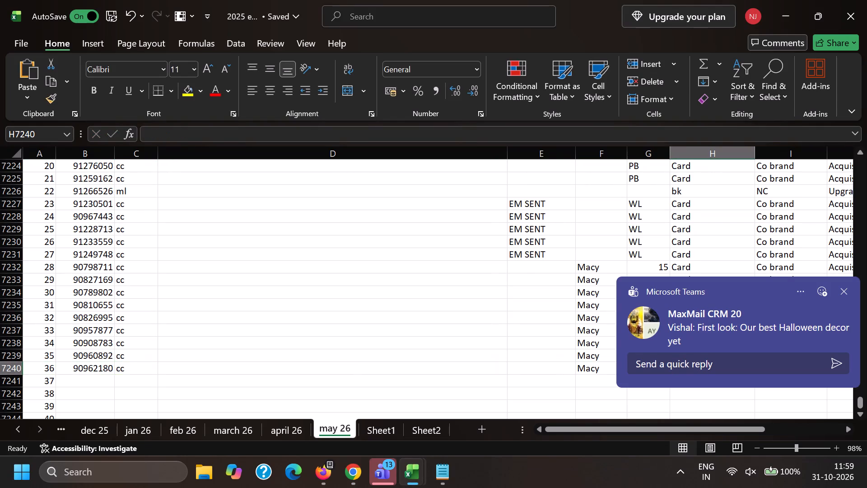
pyautogui.press('c')
pyautogui.press('Left')
pyautogui.press('2')
pyautogui.press('Right')
pyautogui.press('Right')
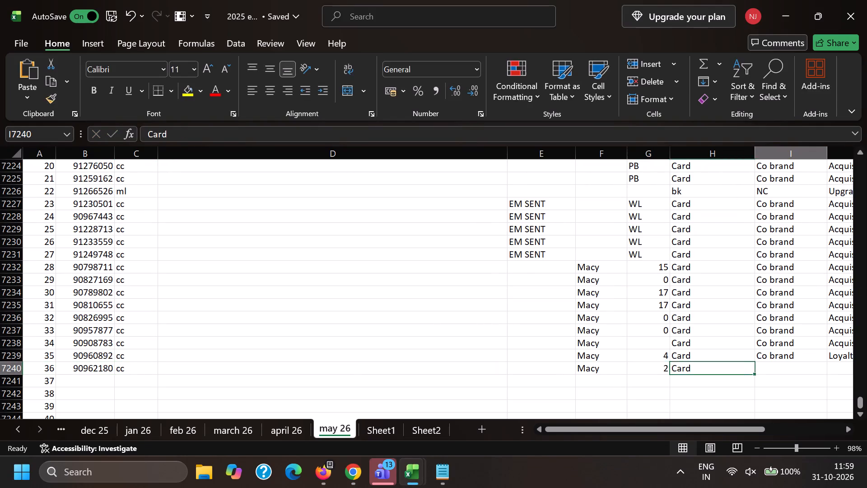
pyautogui.press('c')
pyautogui.press('Right')
pyautogui.press('a')
pyautogui.press('Left')
# Select F7232:F7240 and then G7212:G7225 to check how many emails are logged in each group.
pyautogui.press('Left')
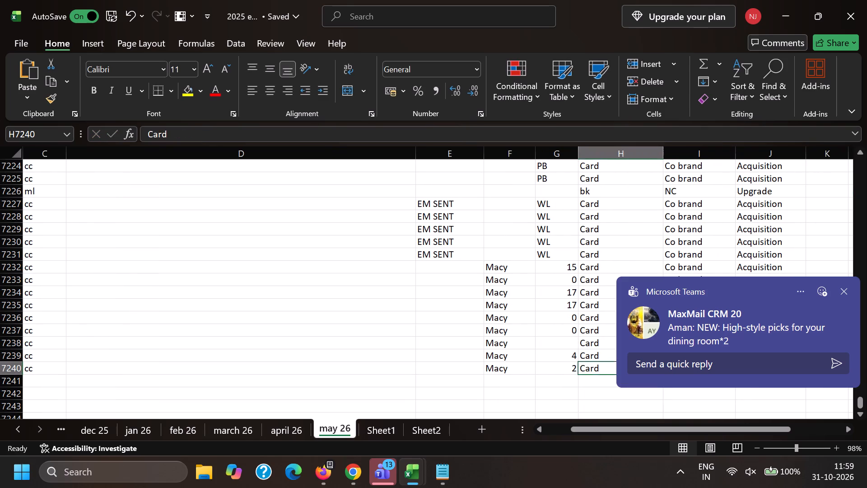
pyautogui.press('Left')
pyautogui.press('Left')
pyautogui.hotkey('shift', 'Up')
pyautogui.hotkey('ctrl', 'shift', 'Up')
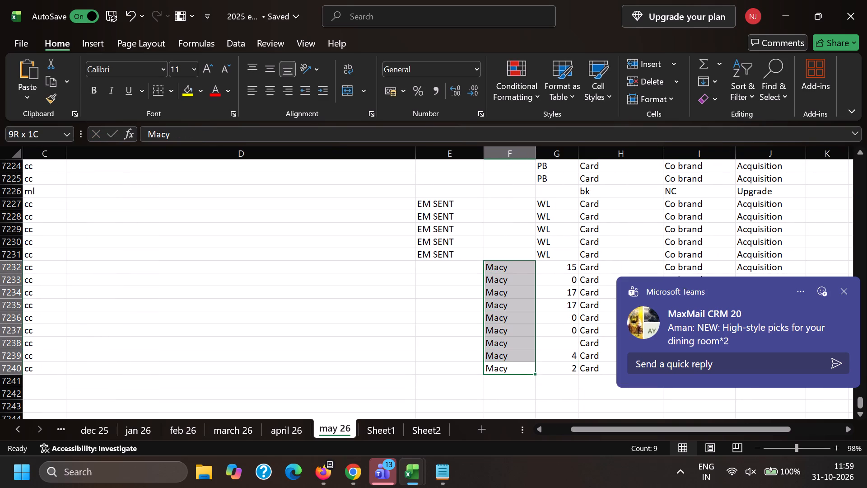
pyautogui.hotkey('alt', 'Tab')
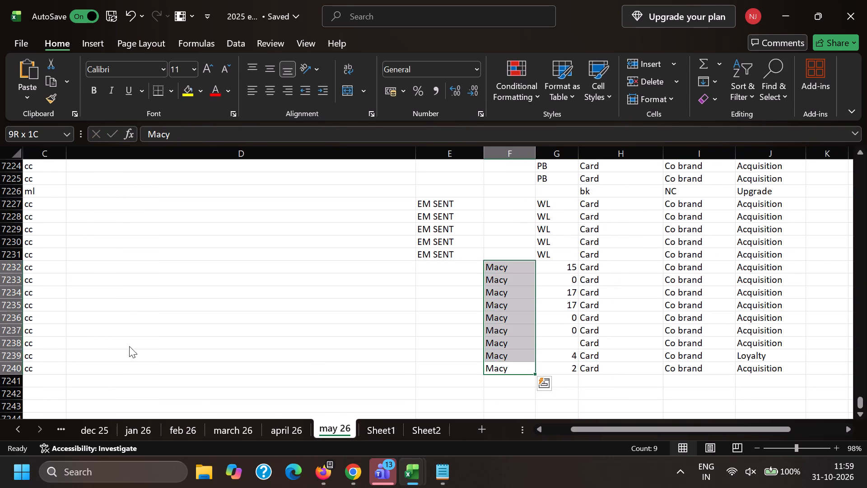
pyautogui.hotkey('alt', 'Tab')
pyautogui.scroll(5, 478, 302)
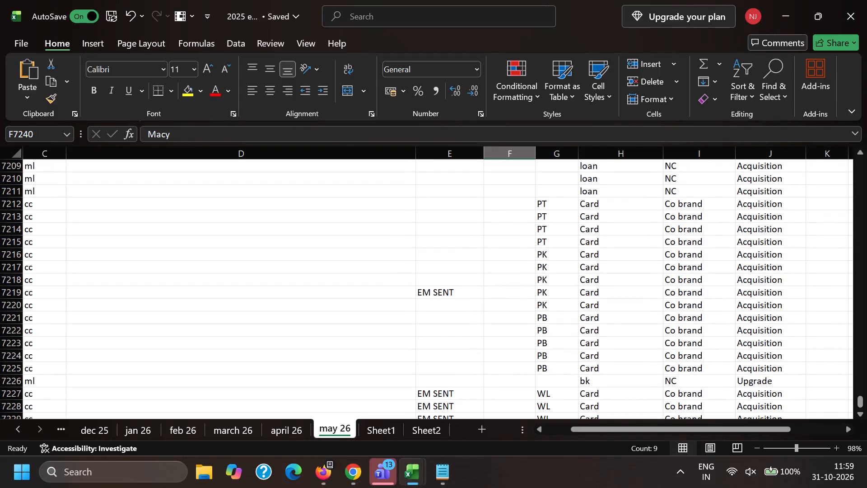
pyautogui.scroll(-5, 407, 289)
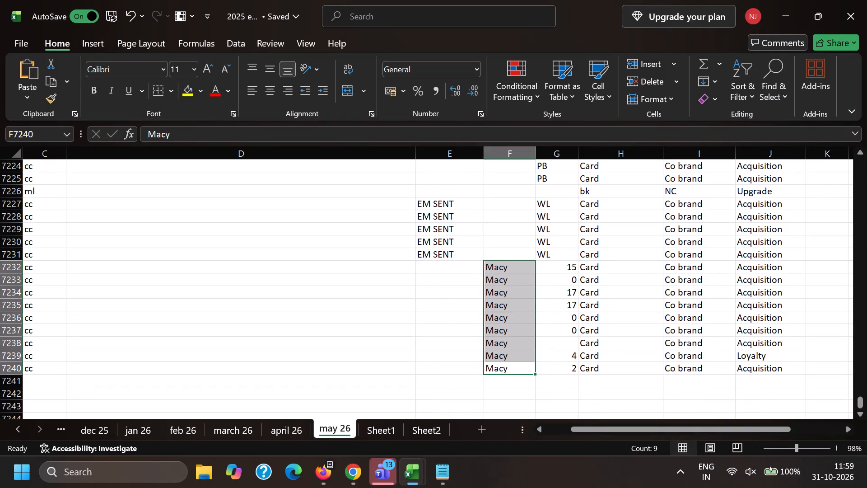
pyautogui.scroll(4, 445, 281)
pyautogui.scroll(1, 545, 231)
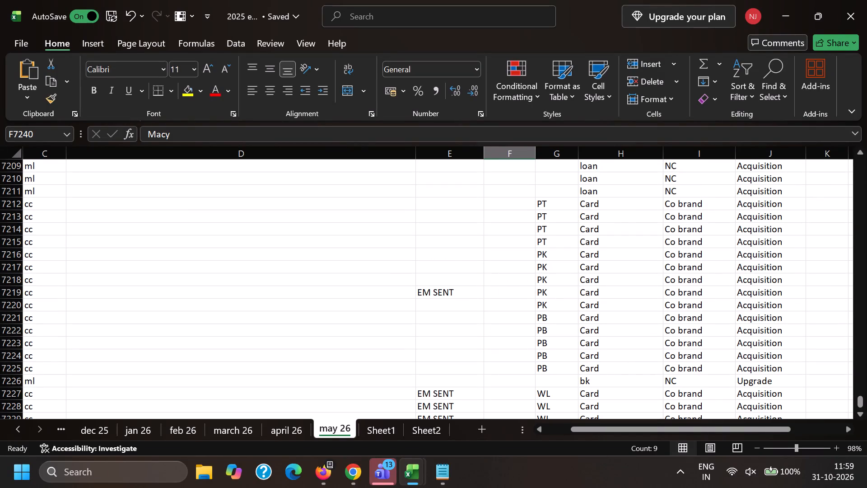
pyautogui.click(553, 203)
pyautogui.hotkey('ctrl', 'shift', 'Down')
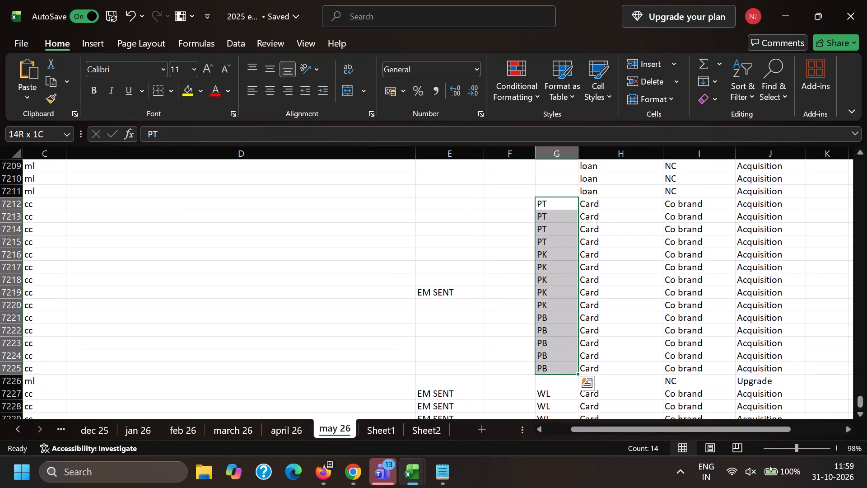
pyautogui.scroll(-2, 550, 201)
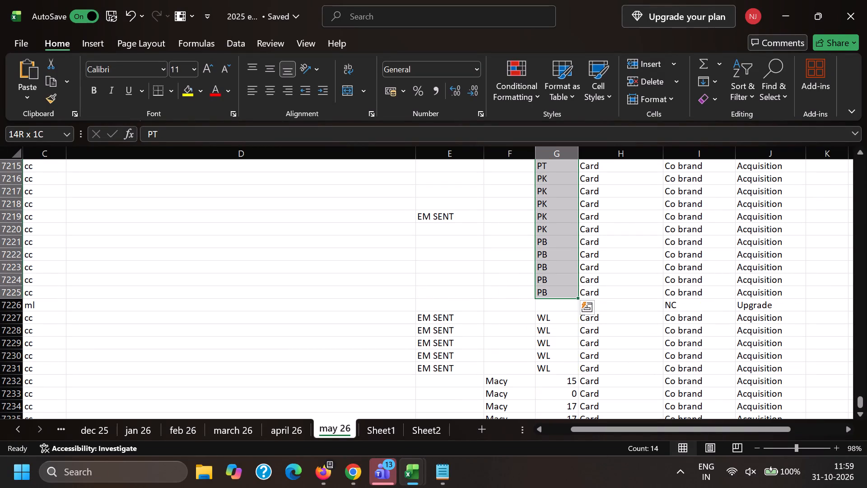
# In Chrome's editor for email 90962180, delete the Forwarded Message line, the sender's address and the To line.
pyautogui.hotkey('alt', 'Tab')
pyautogui.moveTo(180, 367); pyautogui.dragTo(0, 286)
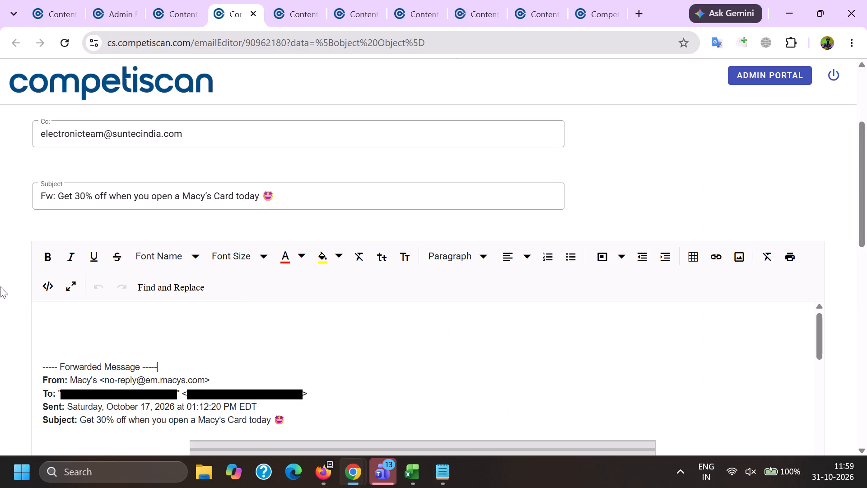
pyautogui.moveTo(0, 286); pyautogui.dragTo(0, 286)
pyautogui.press('BackSpace')
pyautogui.moveTo(99, 331); pyautogui.dragTo(354, 341)
pyautogui.press('BackSpace')
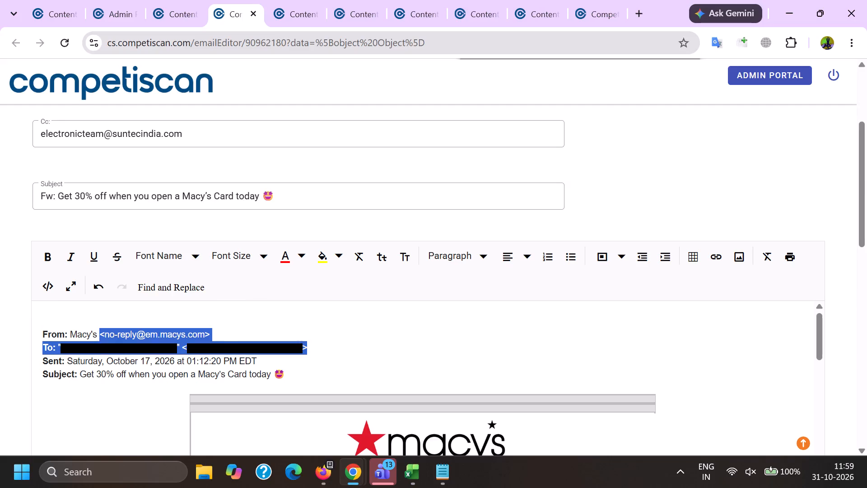
# Remove the link from the red "Get 30% OFF macys.com today" banner image.
pyautogui.scroll(-3, 286, 192)
pyautogui.click(364, 332)
pyautogui.click(395, 285)
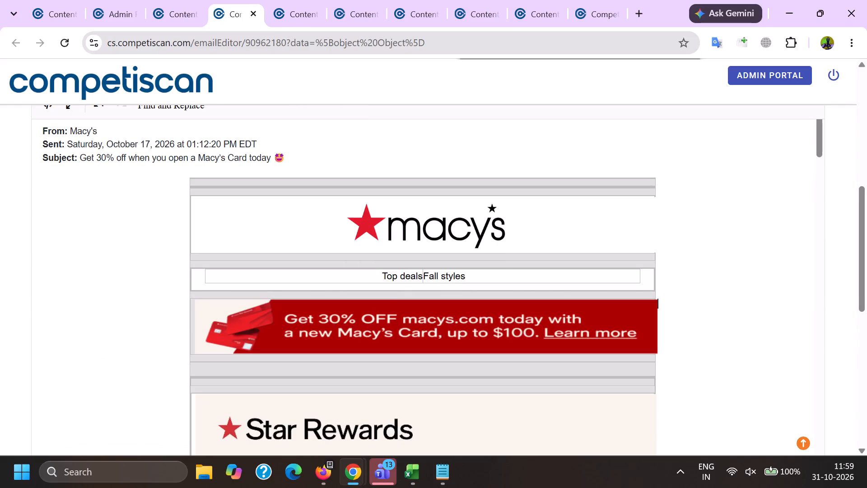
# Open the Star Rewards image's link in a separate tab and check the points table image for a link.
pyautogui.scroll(-4, 411, 292)
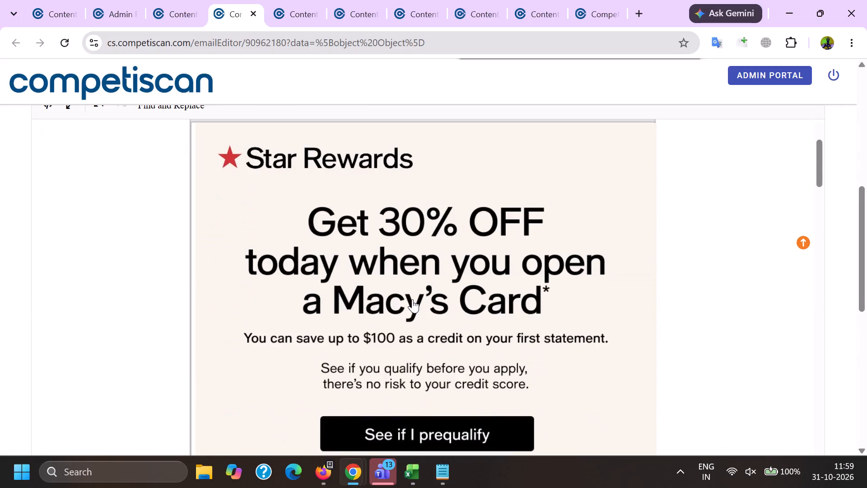
pyautogui.rightClick(391, 347)
pyautogui.click(454, 21)
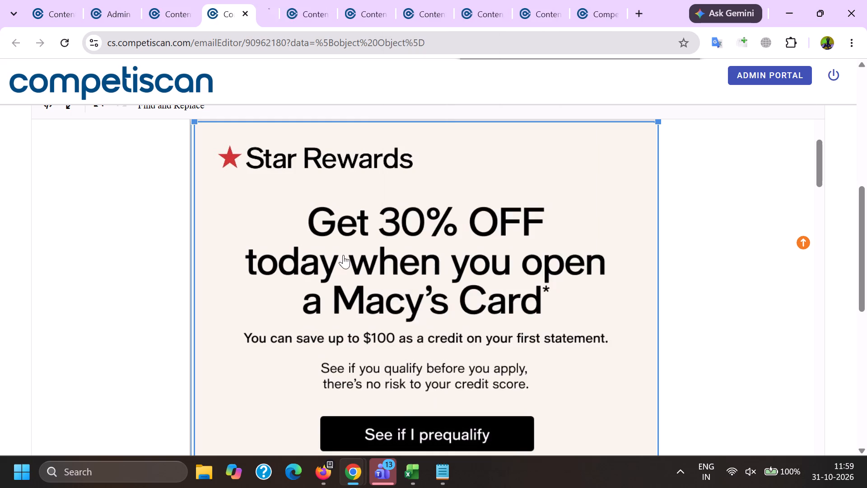
pyautogui.scroll(-5, 340, 261)
pyautogui.scroll(-9, 362, 323)
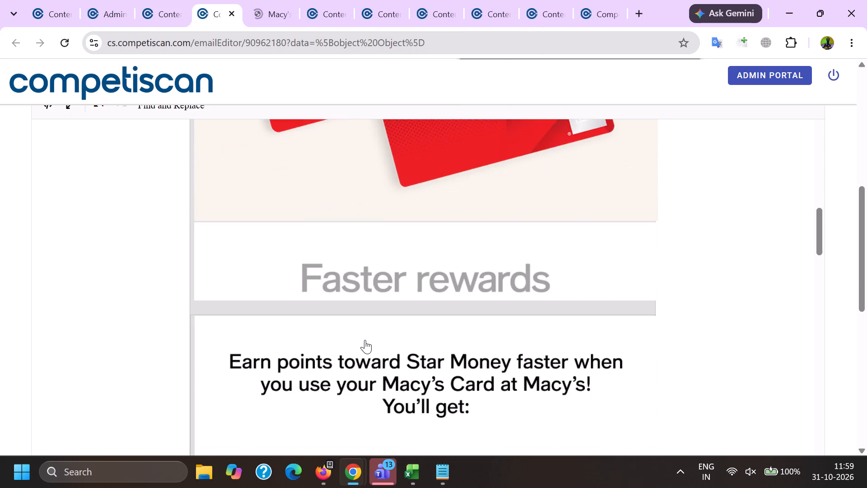
pyautogui.scroll(-5, 380, 313)
pyautogui.rightClick(382, 301)
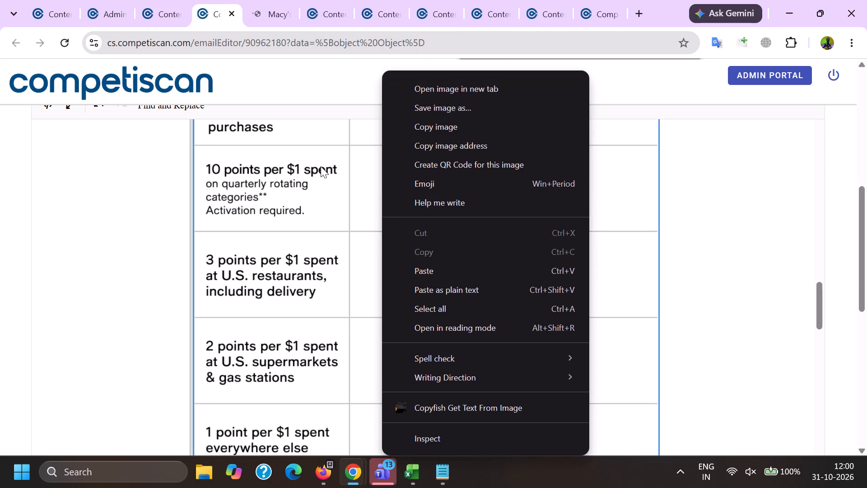
pyautogui.scroll(-4, 343, 244)
pyautogui.click(287, 0)
pyautogui.click(233, 0)
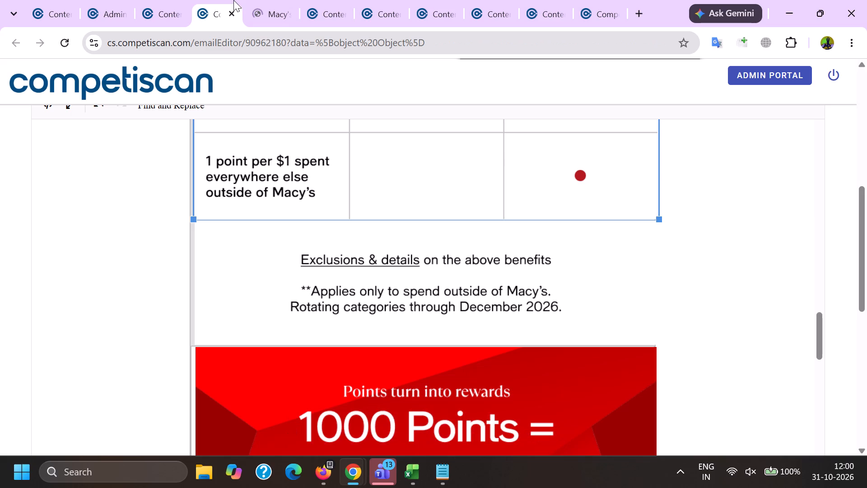
# Check the 1000 Points banner for a link and open the lower prequalify card image's link in a separate tab.
pyautogui.scroll(-2, 362, 312)
pyautogui.rightClick(374, 310)
pyautogui.rightClick(283, 180)
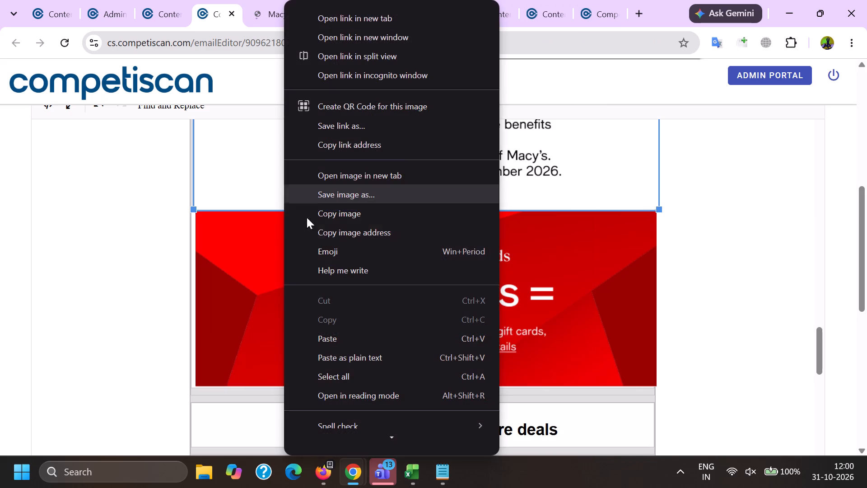
pyautogui.scroll(-3, 290, 272)
pyautogui.click(117, 318)
pyautogui.scroll(-4, 297, 251)
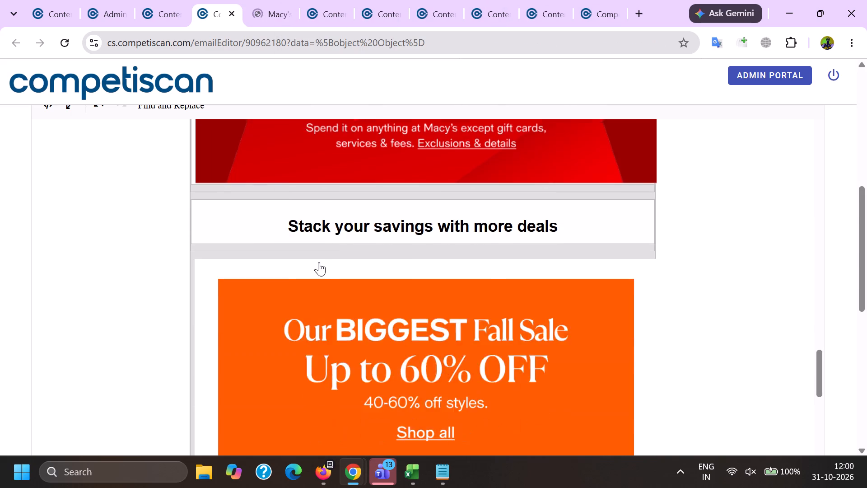
pyautogui.scroll(-5, 319, 262)
pyautogui.rightClick(337, 324)
pyautogui.click(389, 12)
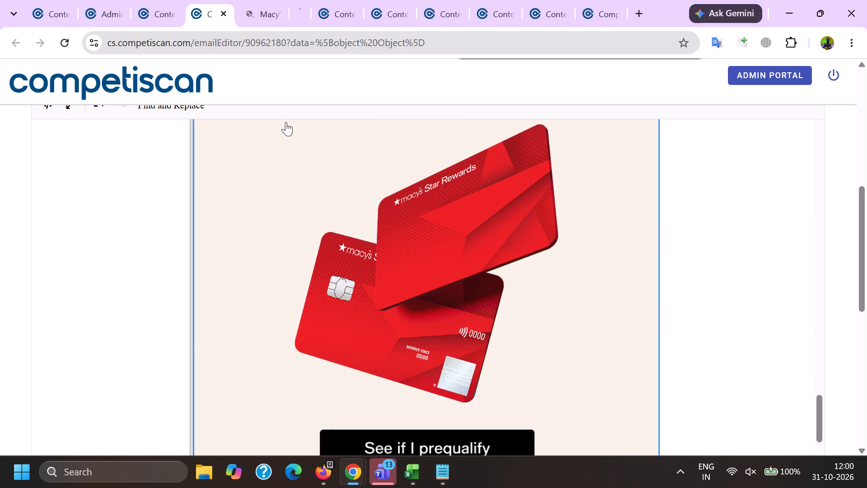
pyautogui.click(258, 0)
pyautogui.click(292, 0)
pyautogui.click(251, 0)
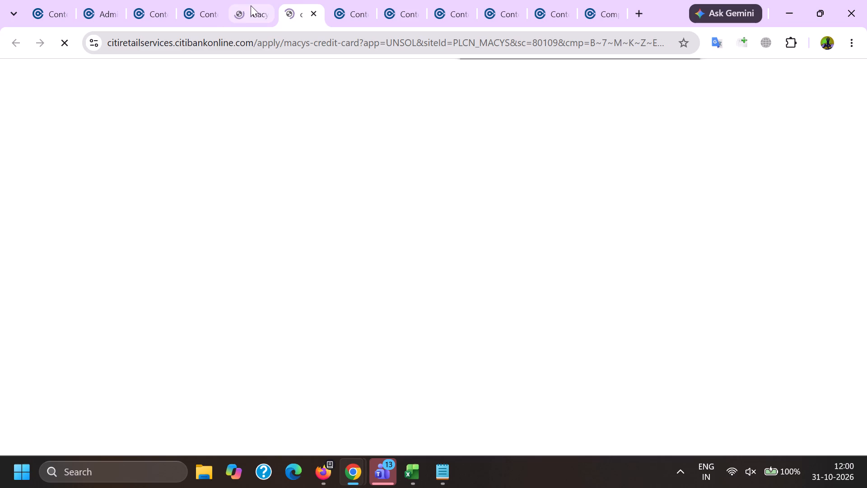
pyautogui.click(208, 0)
# Remove the link from the Star Rewards "Get 30% OFF today when you open a Macy's Card" image.
pyautogui.scroll(20, 183, 299)
pyautogui.scroll(4, 183, 299)
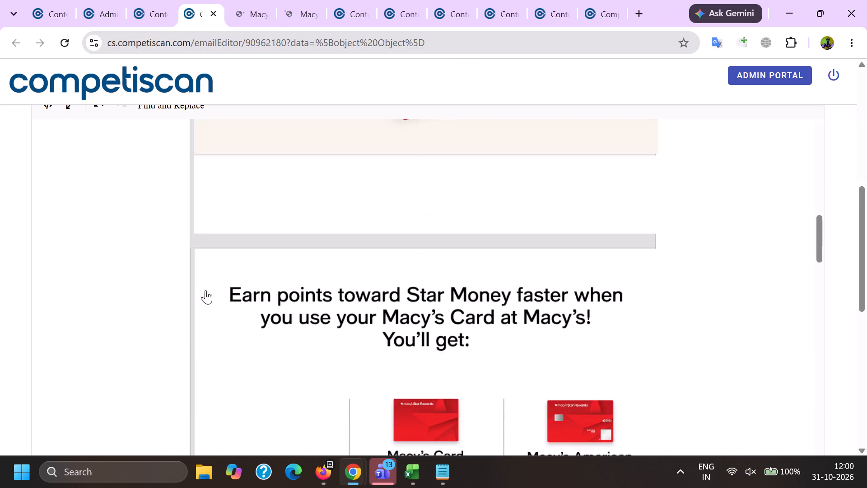
pyautogui.scroll(5, 205, 290)
pyautogui.click(343, 290)
pyautogui.scroll(5, 345, 291)
pyautogui.click(347, 276)
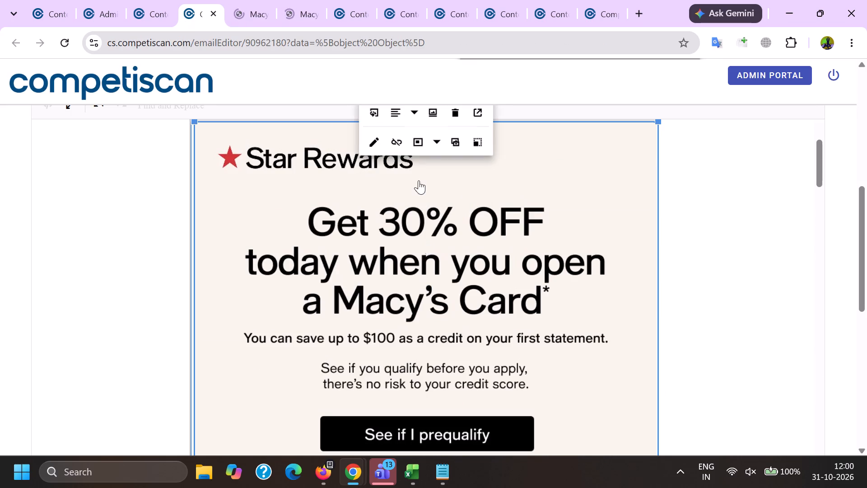
pyautogui.click(395, 144)
# Close the two Macy's credit card application tabs and return to the email editor.
pyautogui.click(323, 0)
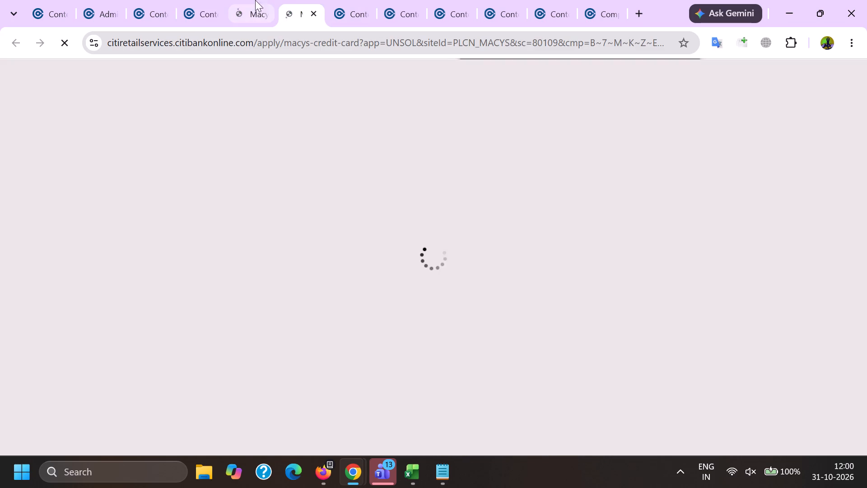
pyautogui.click(243, 0)
pyautogui.click(269, 13)
pyautogui.click(269, 14)
pyautogui.click(265, 14)
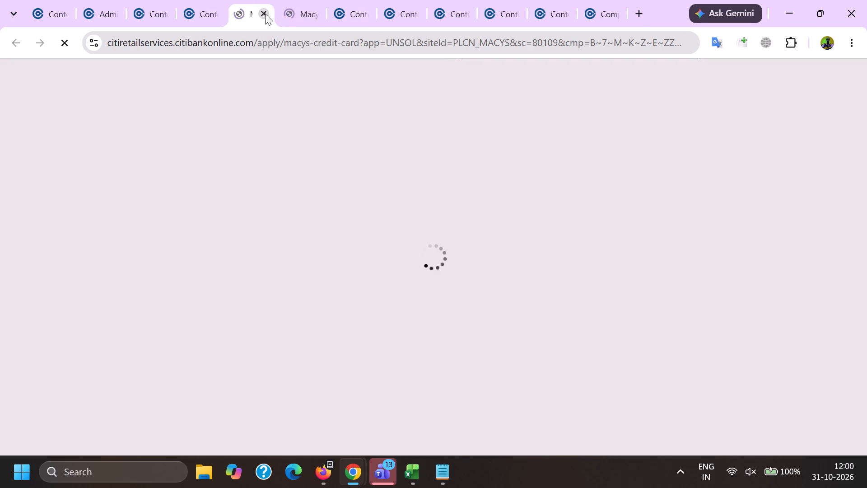
pyautogui.click(265, 14)
pyautogui.click(207, 0)
# Remove the link from the card image below the orange Fall Sale banner.
pyautogui.scroll(-12, 394, 259)
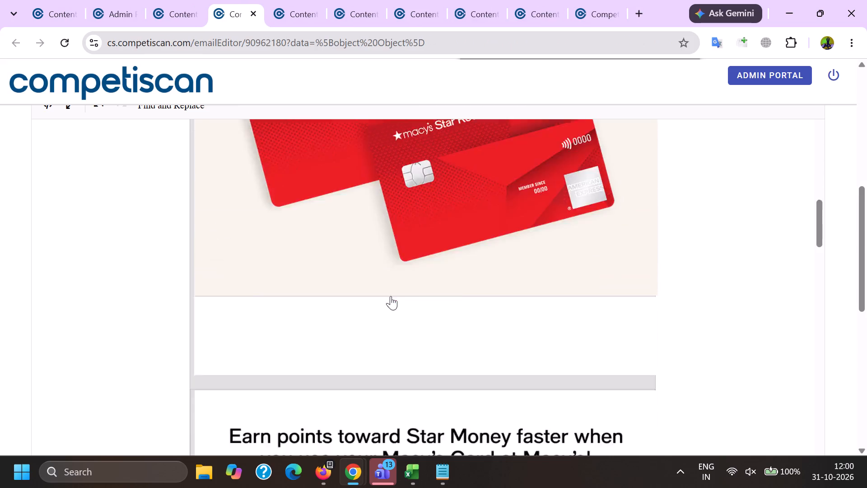
pyautogui.scroll(-13, 391, 296)
pyautogui.scroll(1, 406, 295)
pyautogui.scroll(-9, 407, 294)
pyautogui.click(404, 307)
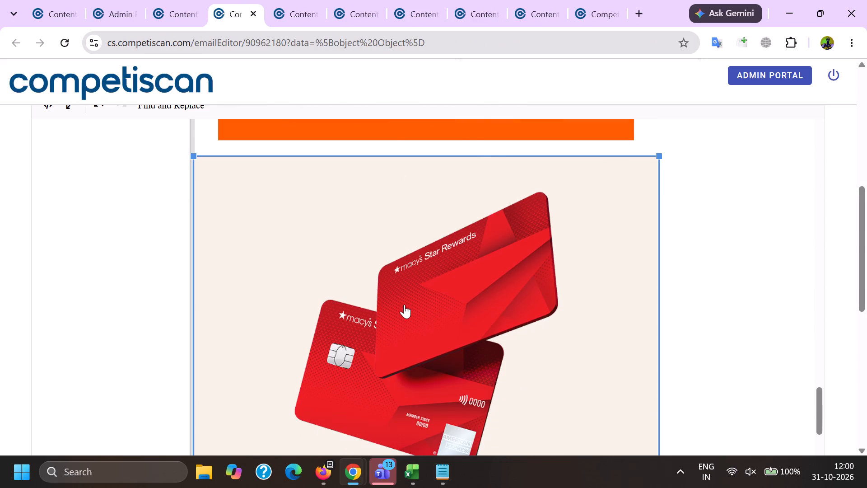
pyautogui.click(399, 141)
# Remove the link from "Sign Up" in the black texts offer bar.
pyautogui.scroll(-9, 392, 176)
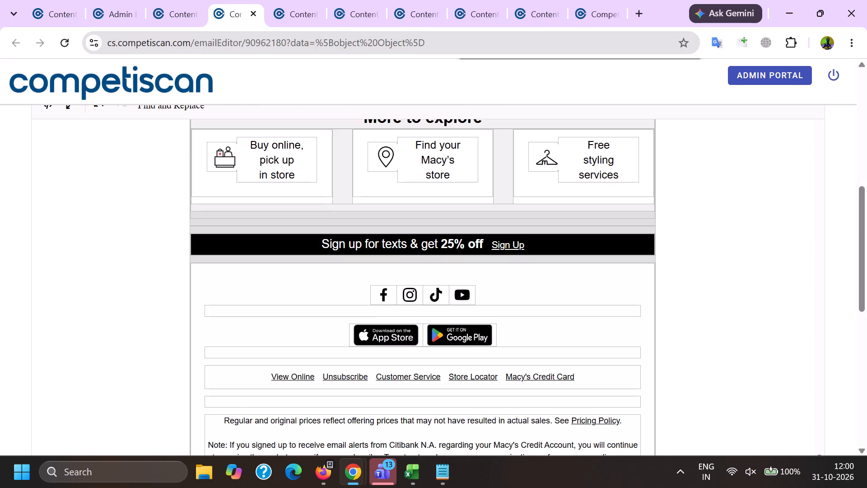
pyautogui.click(503, 249)
pyautogui.click(587, 281)
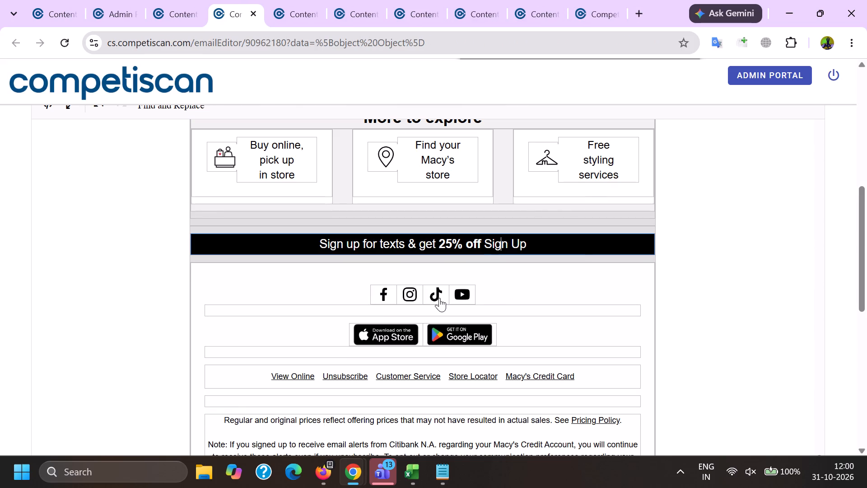
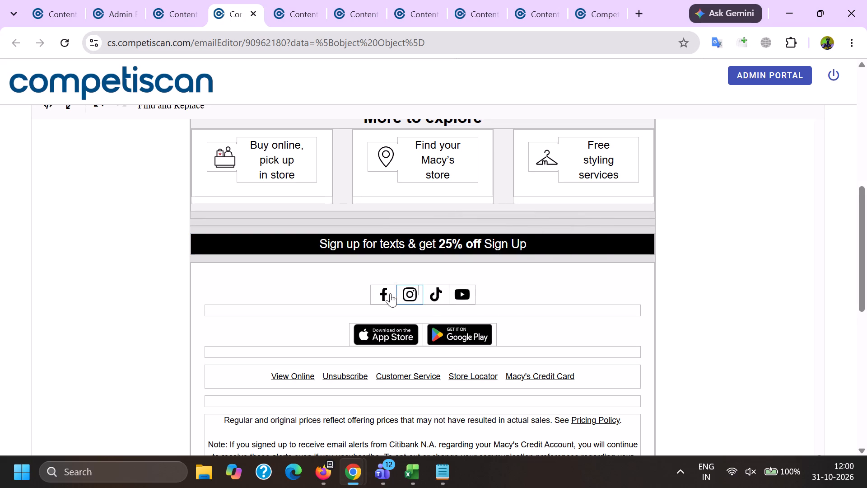
# Remove the links from the Facebook icon and the App Store and Google Play badges in the email footer.
pyautogui.click(385, 296)
pyautogui.click(409, 271)
pyautogui.click(372, 337)
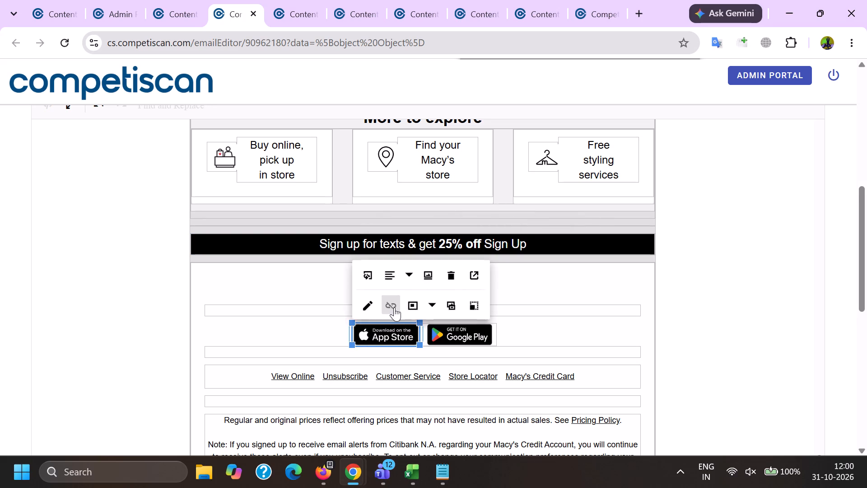
pyautogui.click(394, 307)
pyautogui.click(440, 330)
pyautogui.click(466, 305)
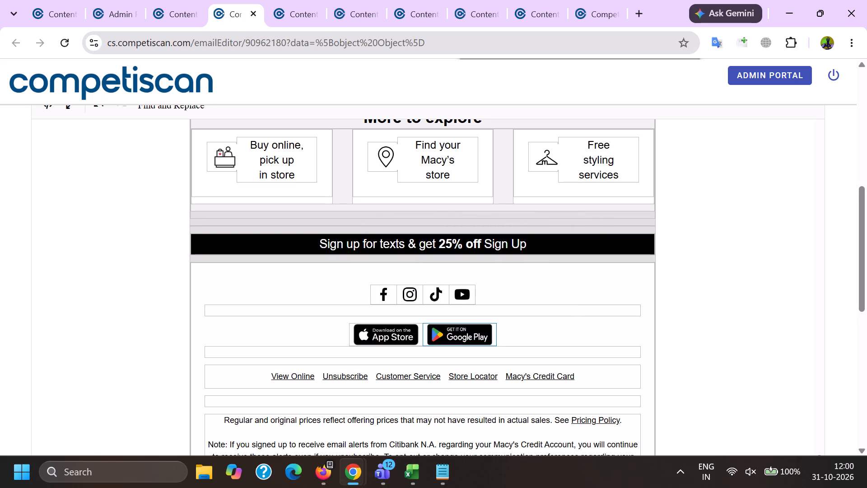
# Remove the links from "View Online", "Unsubscribe" and "Macy's Credit Card" in the footer link row.
pyautogui.click(308, 372)
pyautogui.click(374, 397)
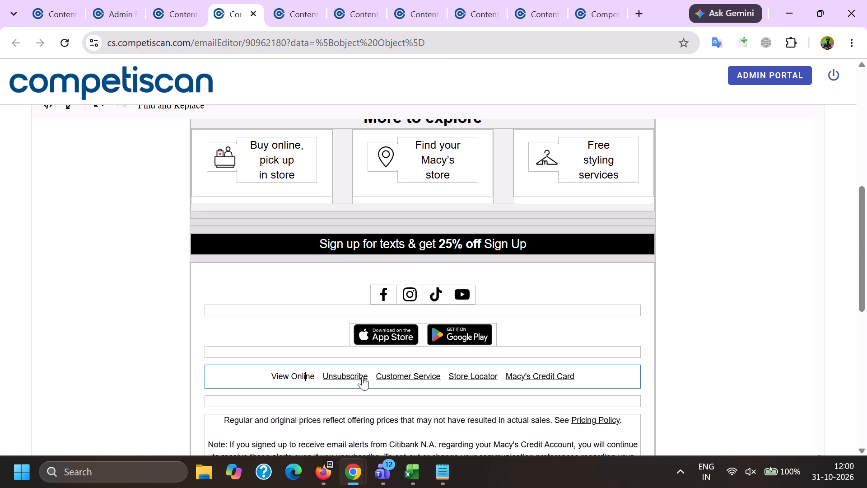
pyautogui.click(360, 375)
pyautogui.click(438, 398)
pyautogui.click(537, 373)
pyautogui.click(617, 406)
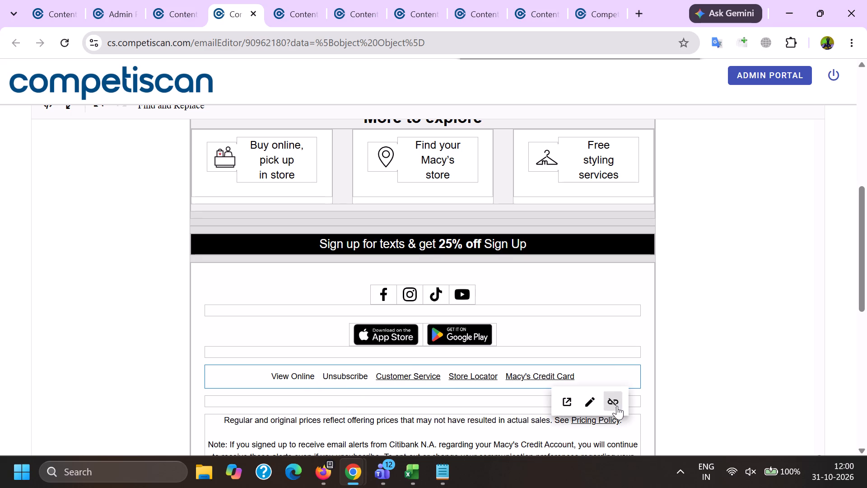
# Remove the link from "Macy's Credit Card" in the footer note about Citibank email alerts.
pyautogui.scroll(-3, 467, 330)
pyautogui.click(355, 371)
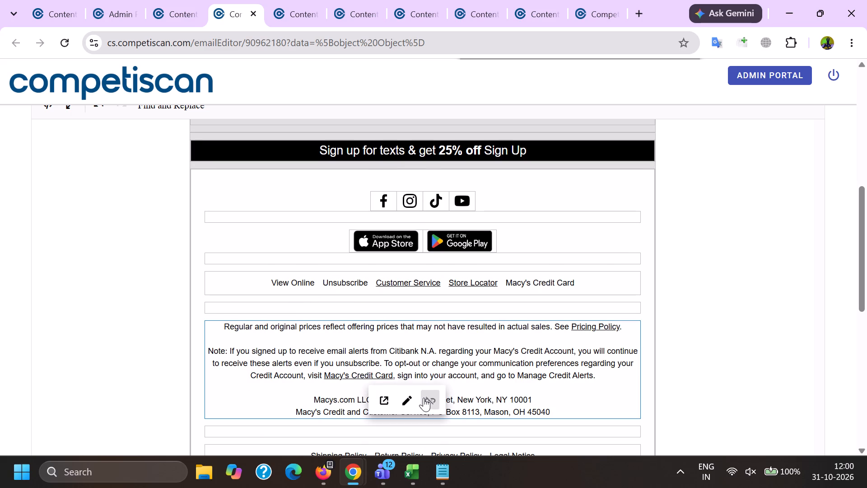
pyautogui.click(424, 397)
# Save the product info of the cleaned email 90962180.
pyautogui.scroll(-3, 459, 371)
pyautogui.scroll(-8, 464, 273)
pyautogui.click(347, 345)
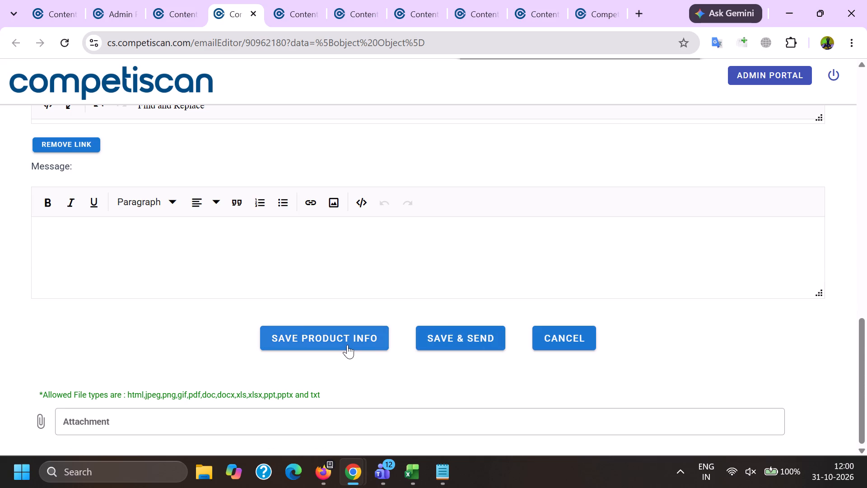
pyautogui.click(456, 283)
# Switch to the "2025 excel" workbook and go to entry 37, the first unfilled row of the may 26 sheet.
pyautogui.click(415, 478)
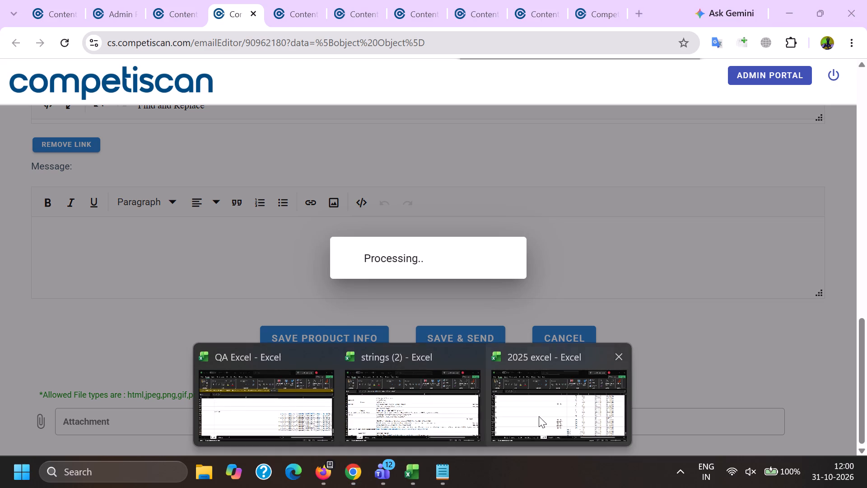
pyautogui.click(539, 416)
pyautogui.click(40, 412)
pyautogui.scroll(-6, 40, 410)
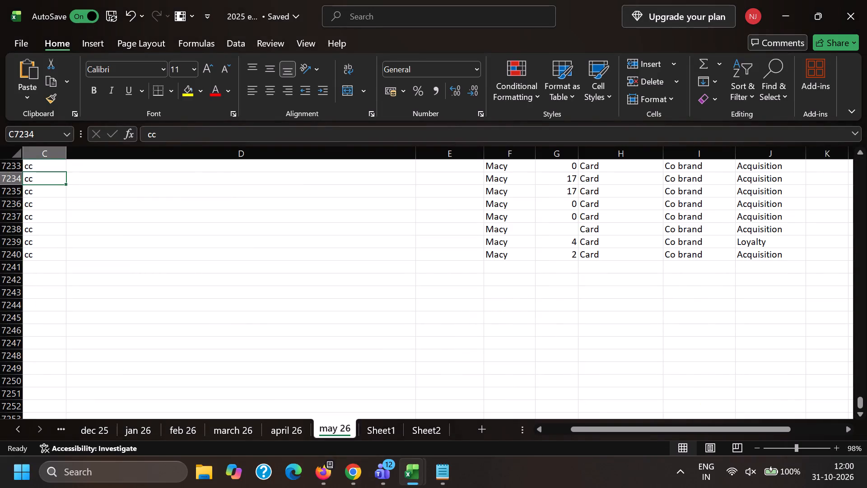
pyautogui.click(42, 268)
pyautogui.press('Left')
pyautogui.press('Left')
pyautogui.press('Left')
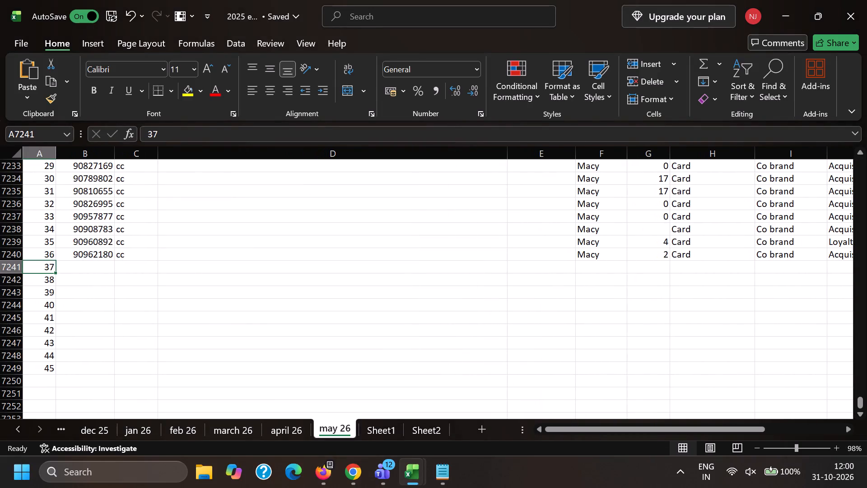
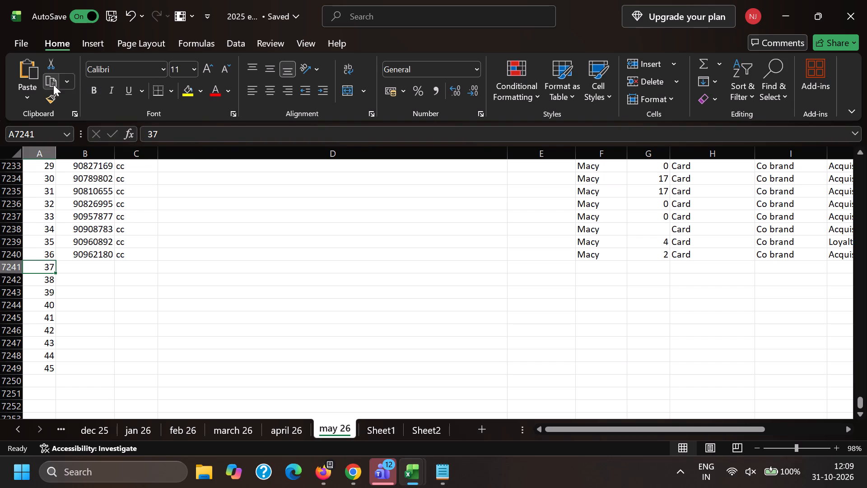
# Switch to the browser and open the product record of email 90962180.
pyautogui.hotkey('alt', 'Tab')
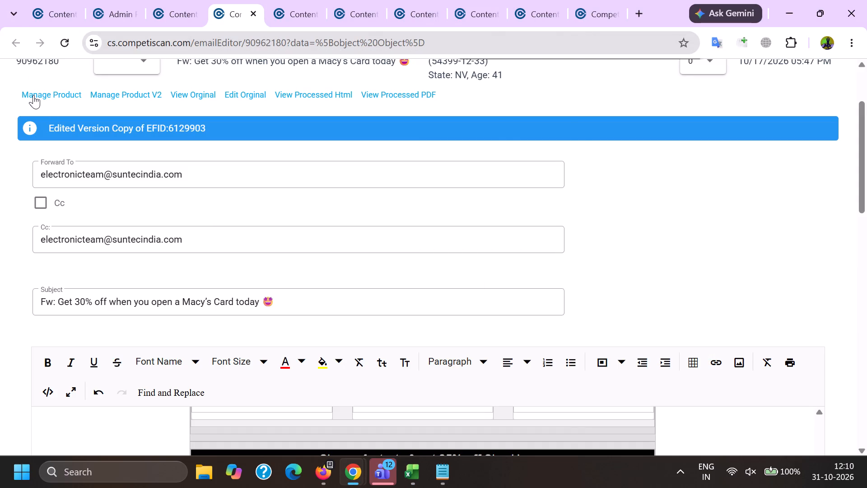
pyautogui.click(33, 95)
# Copy the sender name "Macy's" from the From line at the start of the email body.
pyautogui.hotkey('alt', 'Tab')
pyautogui.scroll(-4, 269, 257)
pyautogui.click(80, 325)
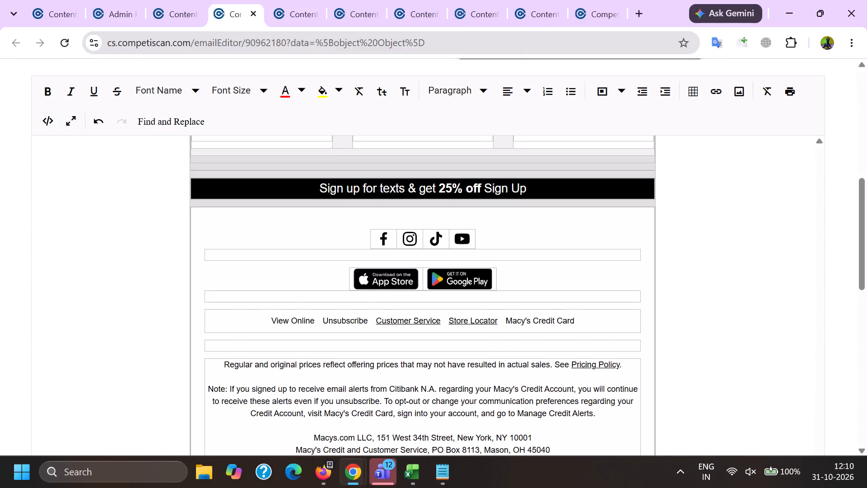
pyautogui.press('Home')
pyautogui.press('pageup')
pyautogui.press('pageup')
pyautogui.press('pageup')
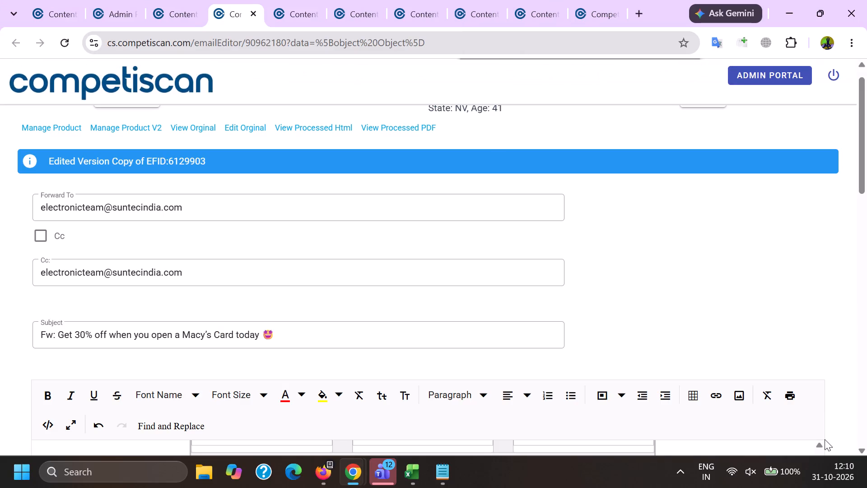
pyautogui.scroll(-5, 73, 299)
pyautogui.click(89, 279)
pyautogui.press('pageup')
pyautogui.press('pageup')
pyautogui.press('pageup')
pyautogui.scroll(-5, 96, 269)
pyautogui.click(99, 288)
pyautogui.press('pageup')
pyautogui.press('pageup')
pyautogui.press('pageup')
pyautogui.press('pageup')
pyautogui.press('pageup')
pyautogui.press('pageup')
pyautogui.press('pageup')
pyautogui.press('pageup')
pyautogui.press('pageup')
pyautogui.press('pageup')
pyautogui.press('pageup')
pyautogui.press('pageup')
pyautogui.press('pageup')
pyautogui.press('pageup')
pyautogui.press('pageup')
pyautogui.press('pageup')
pyautogui.press('pageup')
pyautogui.press('pageup')
pyautogui.press('pageup')
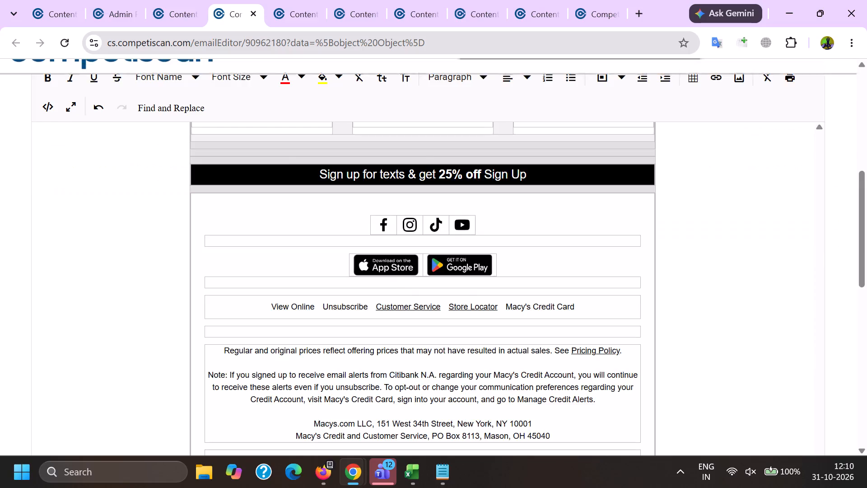
pyautogui.scroll(-5, 115, 224)
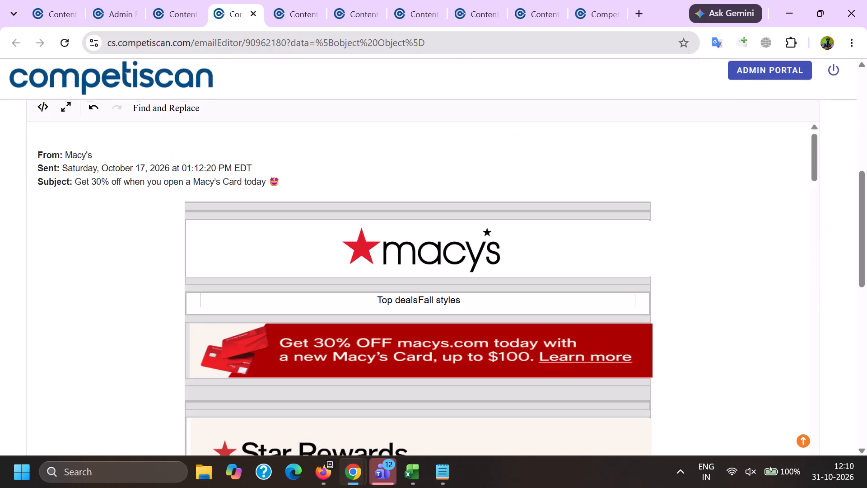
pyautogui.doubleClick(70, 160)
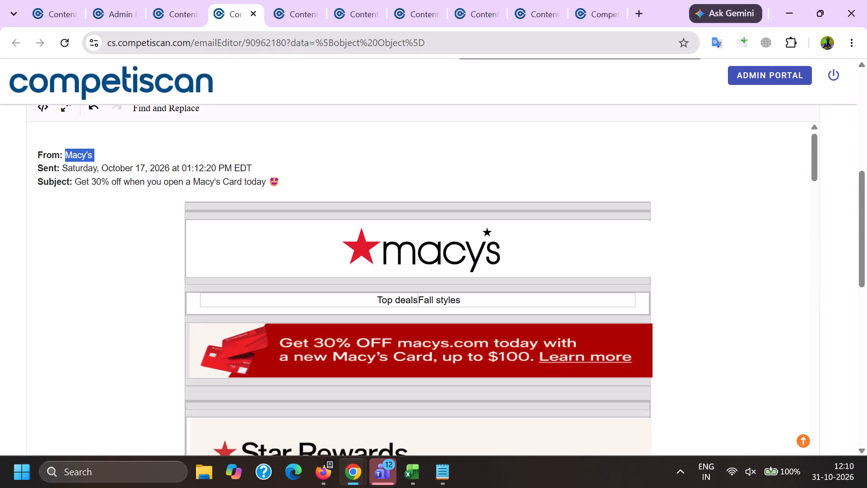
pyautogui.hotkey('shift', 'Left')
pyautogui.hotkey('ctrl', 'c')
# In the product record, remove the company apc-na and add Macy's in its place.
pyautogui.hotkey('alt', 'Tab')
pyautogui.scroll(-6, 182, 211)
pyautogui.click(260, 178)
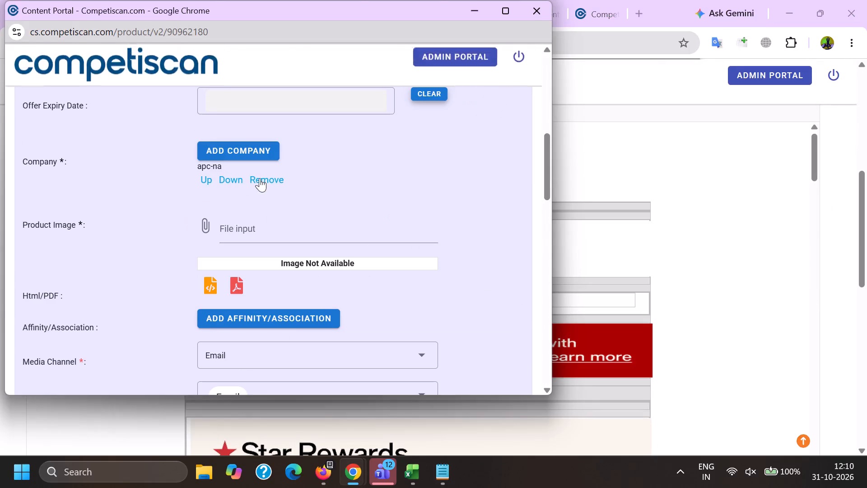
pyautogui.click(255, 139)
pyautogui.click(249, 150)
pyautogui.hotkey('ctrl', 'v')
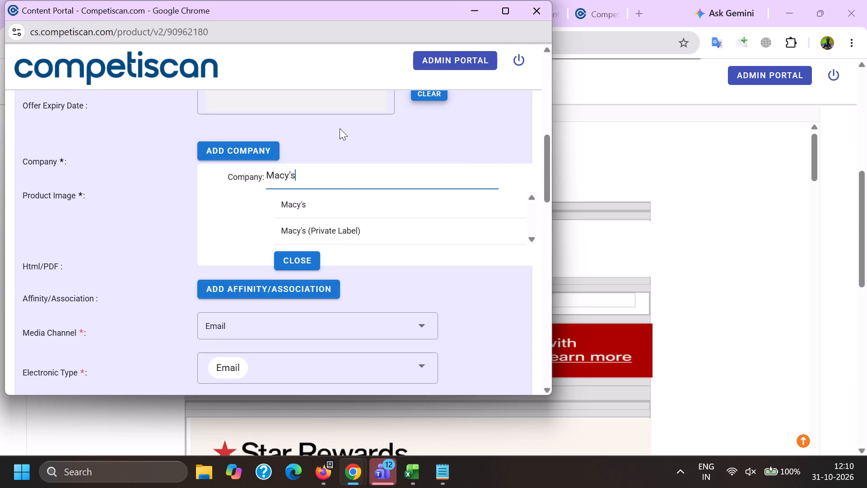
pyautogui.click(303, 211)
pyautogui.click(220, 178)
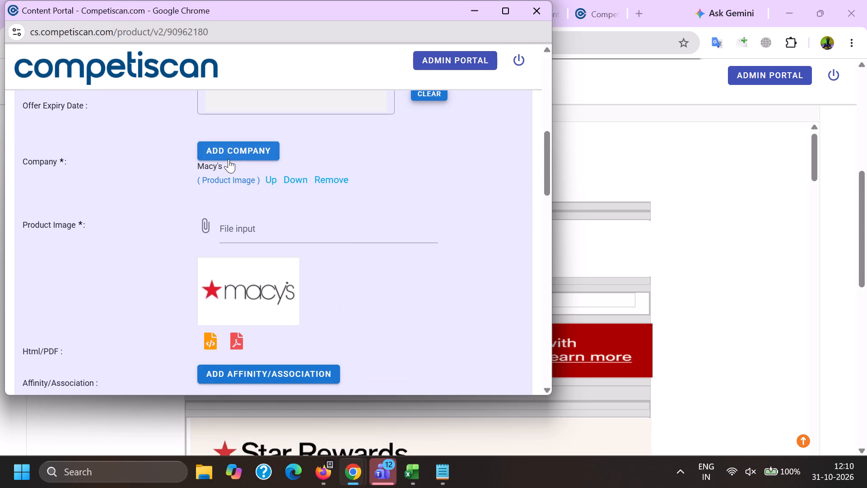
# Add Citibank as a further company of the product record.
pyautogui.click(226, 155)
pyautogui.press('c')
pyautogui.write('it')
pyautogui.write('ibank')
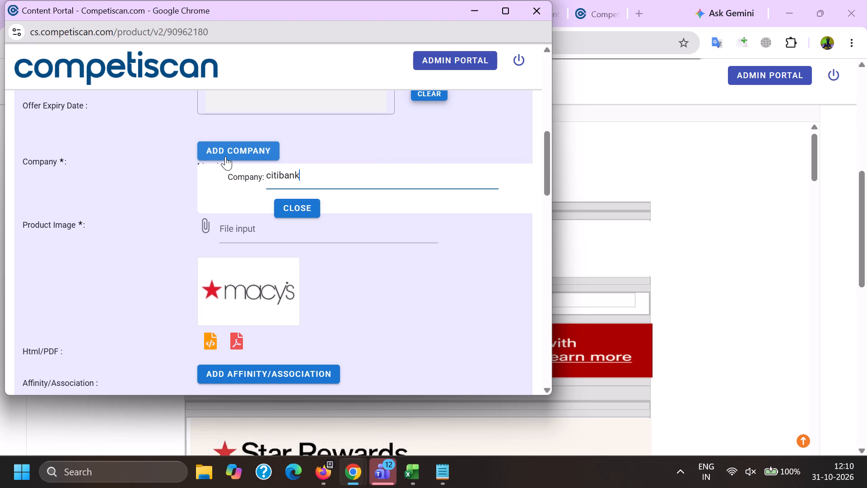
pyautogui.click(294, 211)
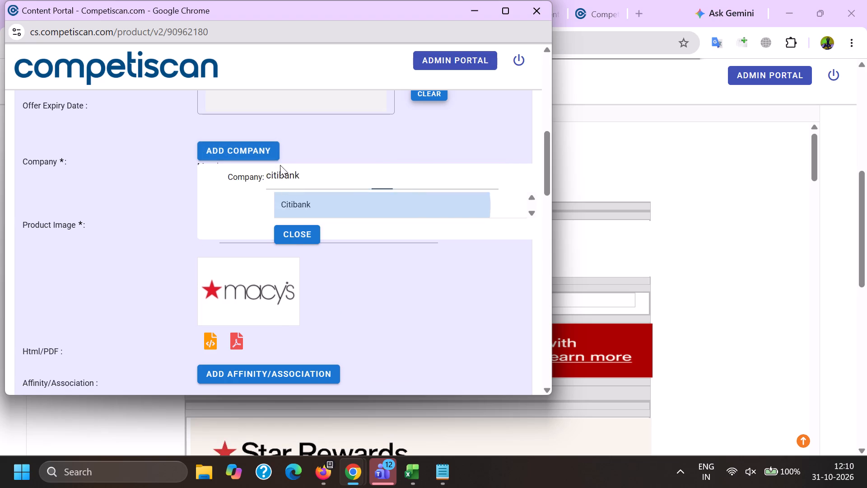
# Add Macy's (Retail) as the affinity/association of the record.
pyautogui.scroll(-3, 280, 166)
pyautogui.click(269, 206)
pyautogui.click(305, 228)
pyautogui.hotkey('ctrl', 'v')
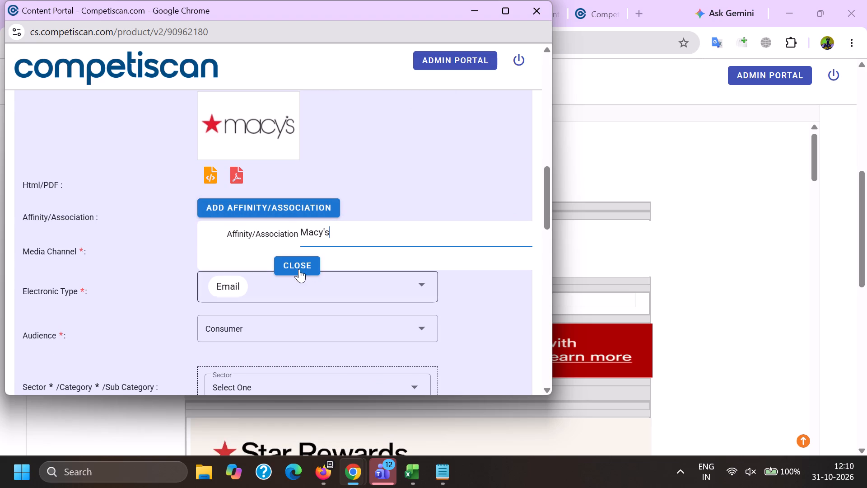
pyautogui.click(299, 267)
# Add a sector entry with sector Retail and category Department Stores.
pyautogui.scroll(-4, 264, 109)
pyautogui.click(245, 138)
pyautogui.scroll(-5, 242, 141)
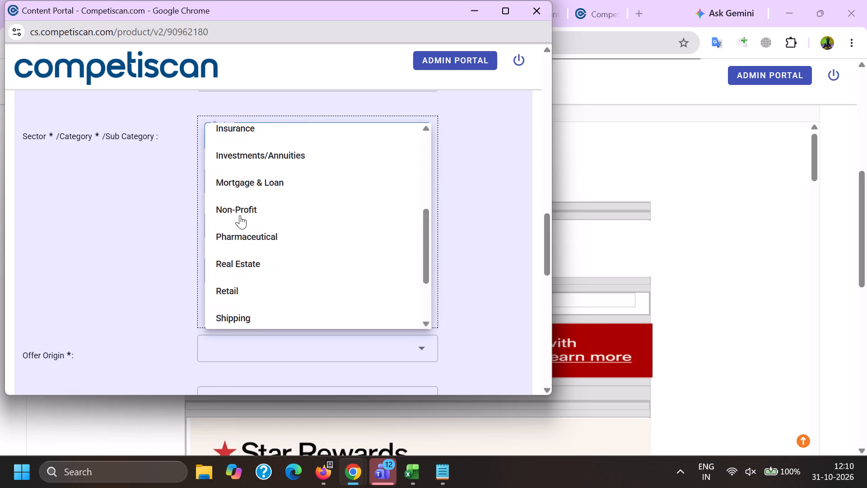
pyautogui.click(250, 204)
pyautogui.click(151, 204)
pyautogui.click(281, 177)
pyautogui.scroll(-7, 235, 223)
pyautogui.click(251, 190)
pyautogui.moveTo(171, 201); pyautogui.dragTo(185, 205)
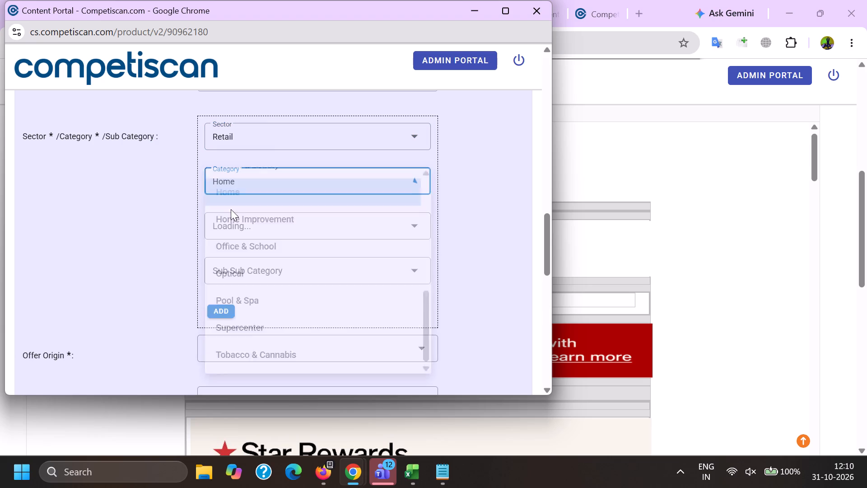
pyautogui.hotkey('alt', 'Tab')
pyautogui.scroll(-17, 268, 243)
pyautogui.hotkey('alt', 'Tab')
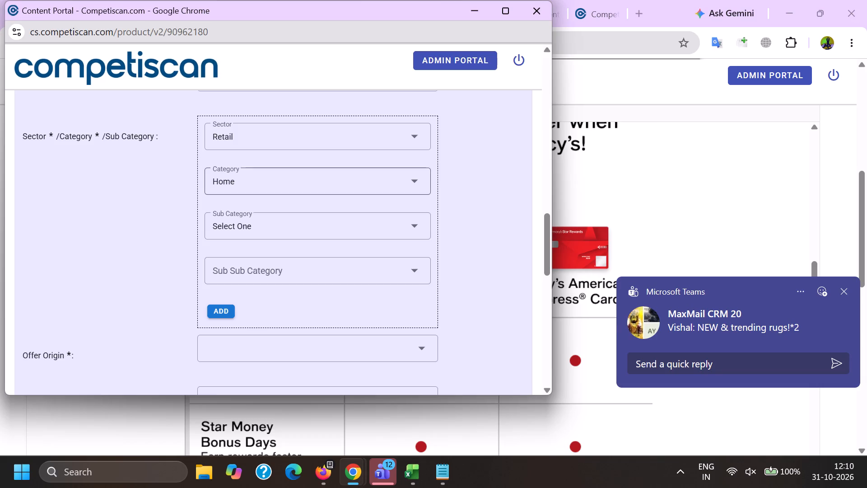
pyautogui.click(240, 183)
pyautogui.scroll(-3, 245, 249)
pyautogui.scroll(8, 243, 283)
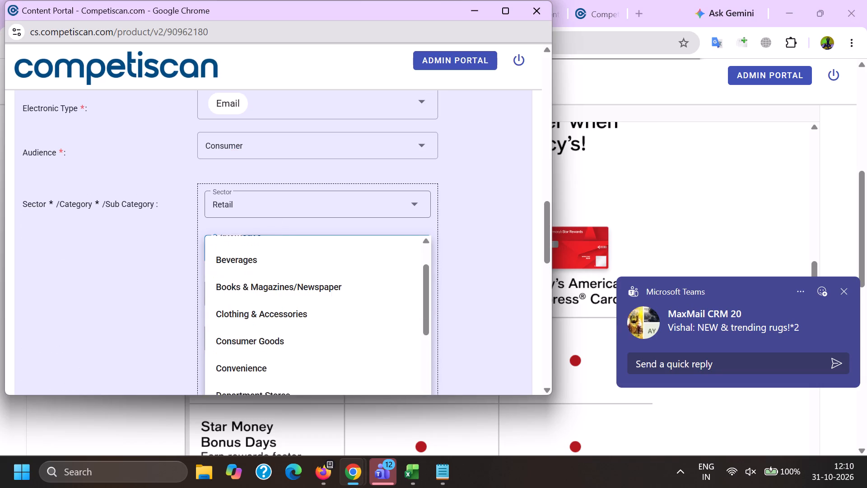
pyautogui.scroll(-2, 267, 214)
pyautogui.click(259, 261)
pyautogui.moveTo(166, 243); pyautogui.dragTo(173, 242)
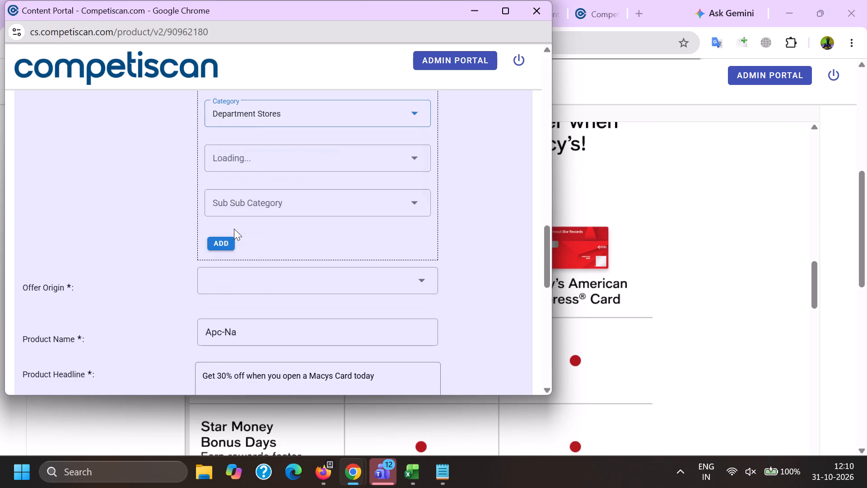
pyautogui.click(220, 243)
# Move Citibank above Macy's in the company list and choose Citibank's product image.
pyautogui.scroll(8, 222, 272)
pyautogui.click(276, 216)
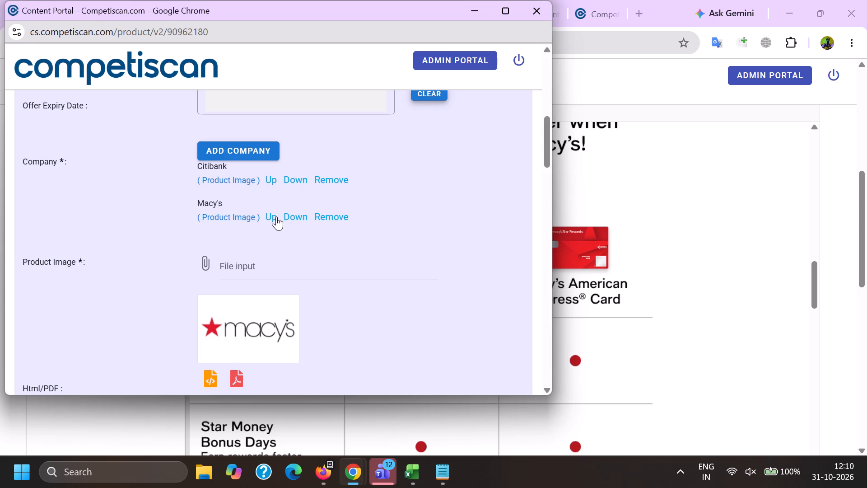
pyautogui.click(241, 182)
# Add the sector entry Credit Cards / Payment Cards / Credit Cards and move Retail / Department Stores down below it.
pyautogui.scroll(-7, 242, 162)
pyautogui.click(248, 157)
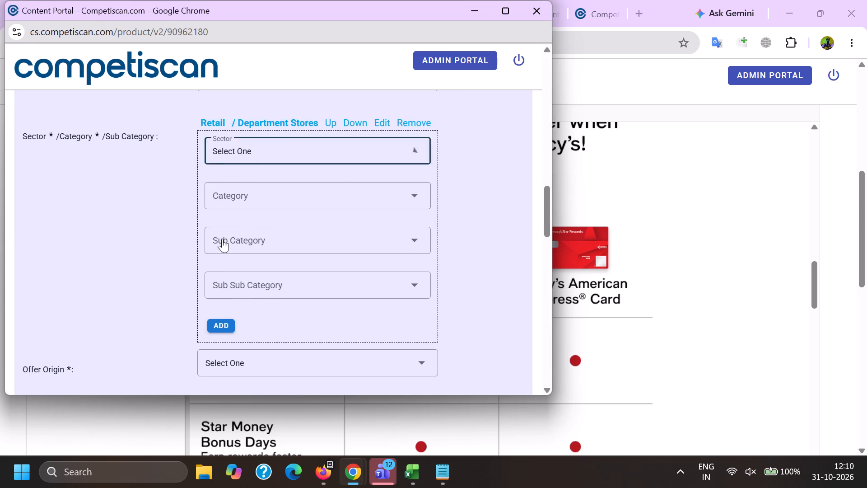
pyautogui.scroll(5, 221, 240)
pyautogui.click(252, 263)
pyautogui.click(201, 253)
pyautogui.click(237, 195)
pyautogui.click(240, 242)
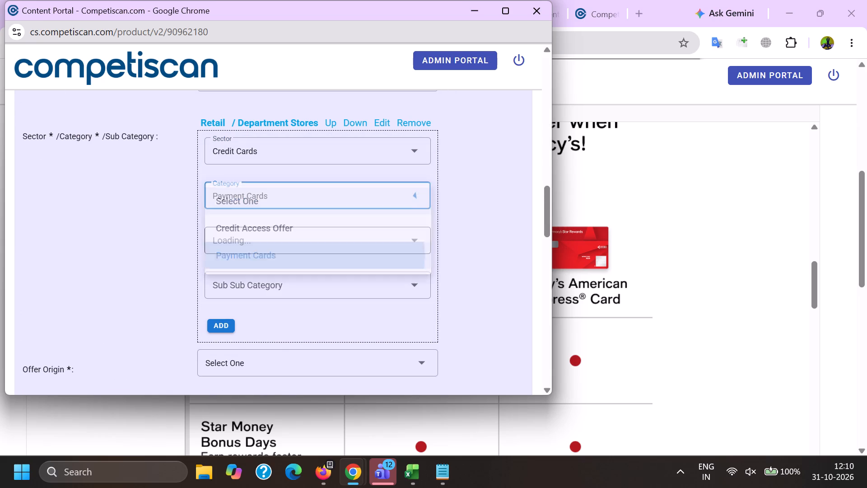
pyautogui.click(240, 245)
pyautogui.scroll(-1, 243, 211)
pyautogui.click(259, 310)
pyautogui.moveTo(172, 294); pyautogui.dragTo(176, 293)
pyautogui.click(219, 253)
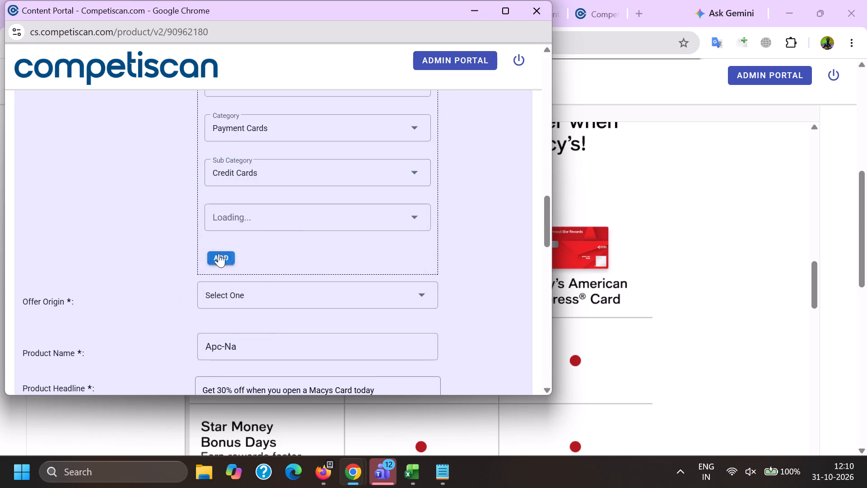
pyautogui.scroll(3, 243, 279)
pyautogui.click(347, 258)
pyautogui.scroll(-5, 333, 247)
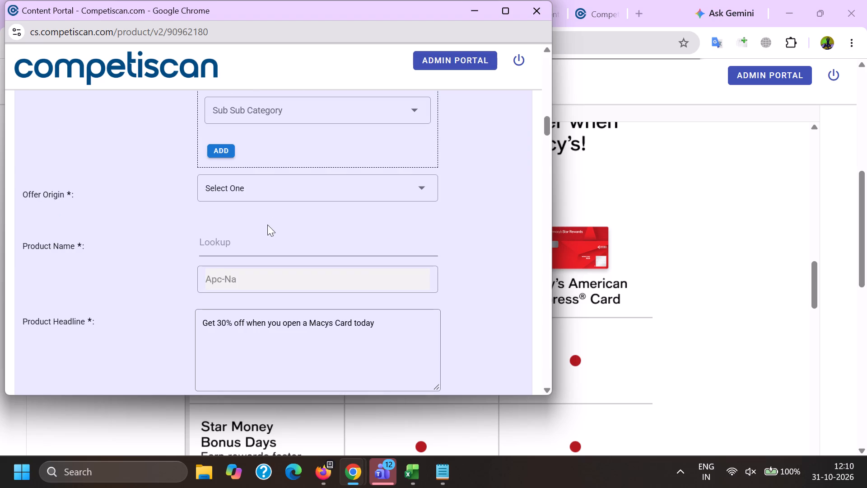
# Set the offer origin to Provider/Bank and look up Macy's Card as the product name.
pyautogui.click(263, 197)
pyautogui.doubleClick(247, 247)
pyautogui.hotkey('ctrl', 'v')
pyautogui.click(259, 302)
# Reorder the sector entries again, ending with Retail / Department Stores moved down below the Credit Cards entry.
pyautogui.scroll(5, 258, 301)
pyautogui.click(261, 274)
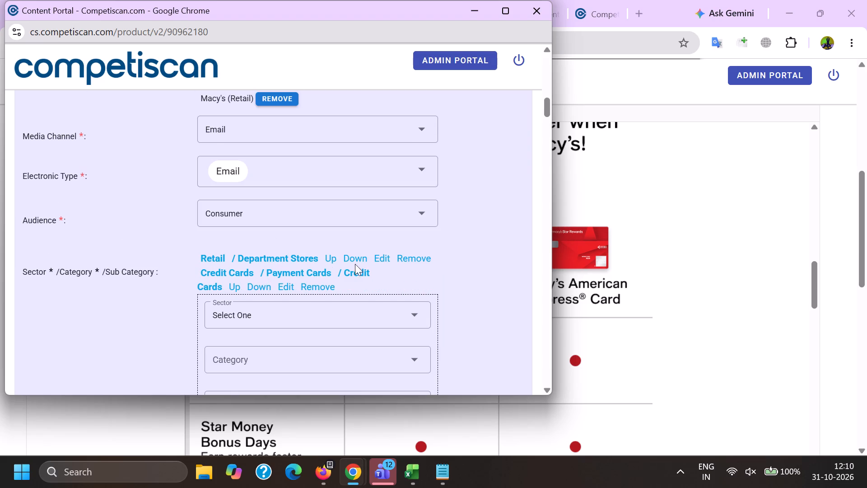
pyautogui.click(363, 257)
# Replace the product headline with the email's subject text, "Get 30% off when you open a Macy's Card today", ending in a period.
pyautogui.scroll(-5, 345, 241)
pyautogui.scroll(-1, 304, 255)
pyautogui.moveTo(414, 279); pyautogui.dragTo(0, 249)
pyautogui.press('BackSpace')
pyautogui.hotkey('alt', 'Tab')
pyautogui.scroll(5, 141, 252)
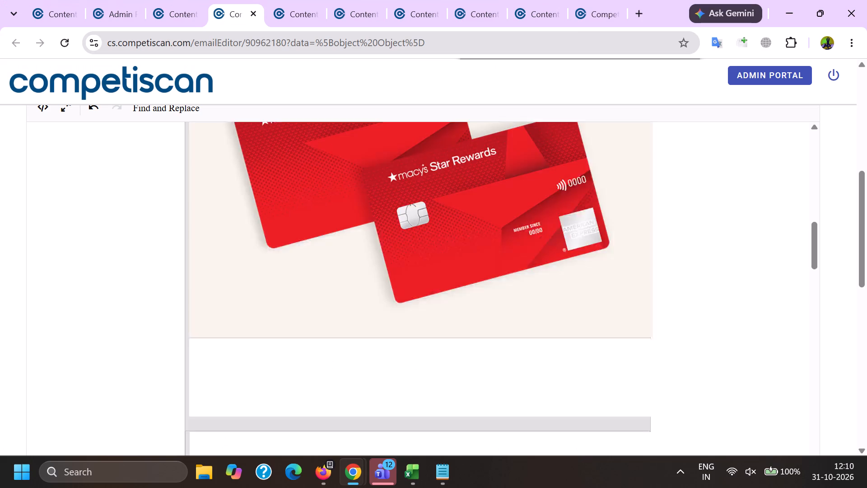
pyautogui.scroll(14, 142, 244)
pyautogui.click(82, 181)
pyautogui.moveTo(82, 180); pyautogui.dragTo(87, 183)
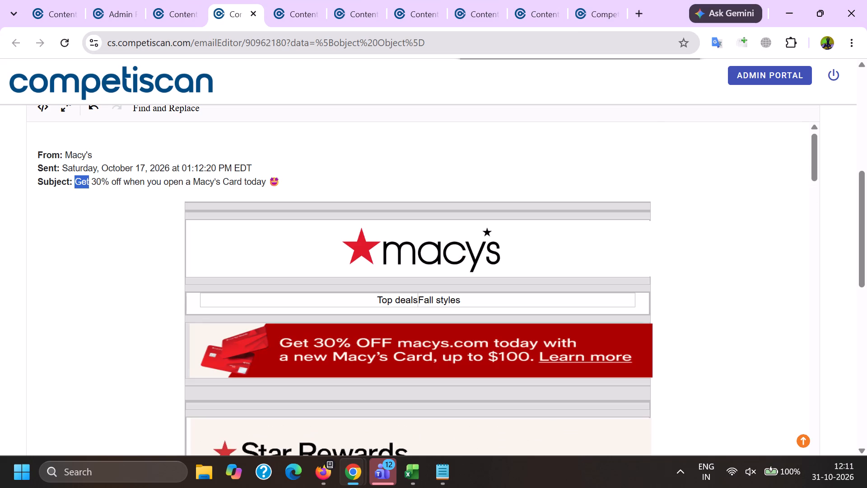
pyautogui.keyDown('shift'); pyautogui.click(262, 179); pyautogui.keyUp('shift')
pyautogui.hotkey('ctrl', 'c')
pyautogui.hotkey('alt', 'Tab')
pyautogui.hotkey('ctrl', 'v')
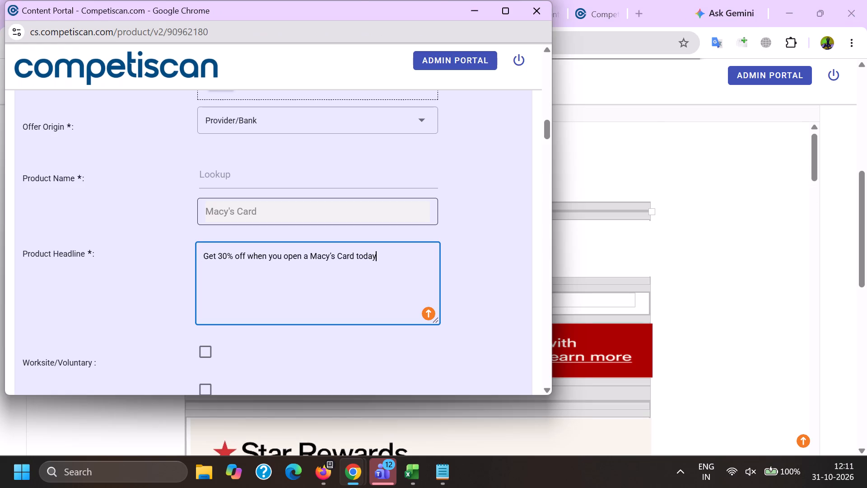
pyautogui.press('.')
pyautogui.press('space')
# Capture "*Subject to credit approval." from the email's image with Copyfish OCR and append it to the product headline.
pyautogui.hotkey('alt', 'Tab')
pyautogui.scroll(-2, 251, 220)
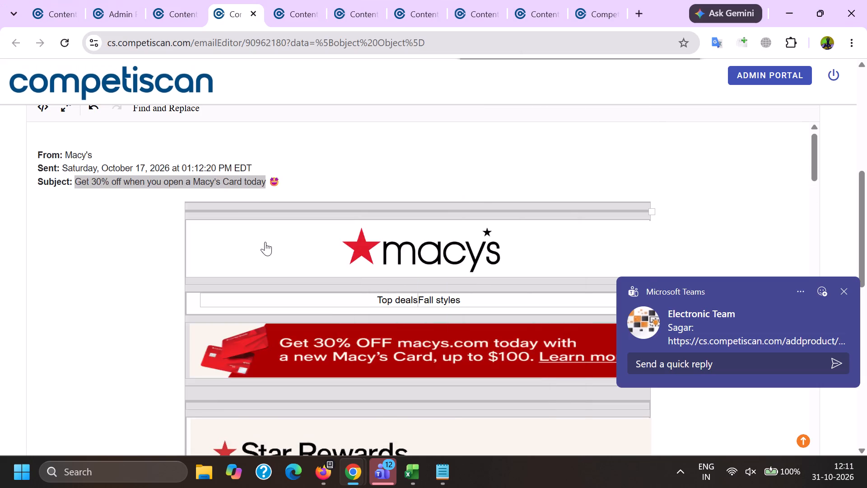
pyautogui.scroll(-9, 265, 242)
pyautogui.scroll(3, 270, 246)
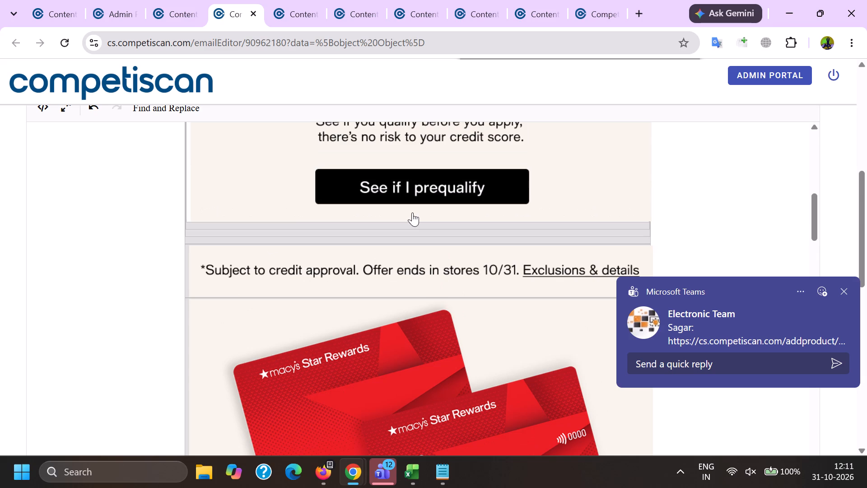
pyautogui.click(801, 35)
pyautogui.scroll(-5, 724, 235)
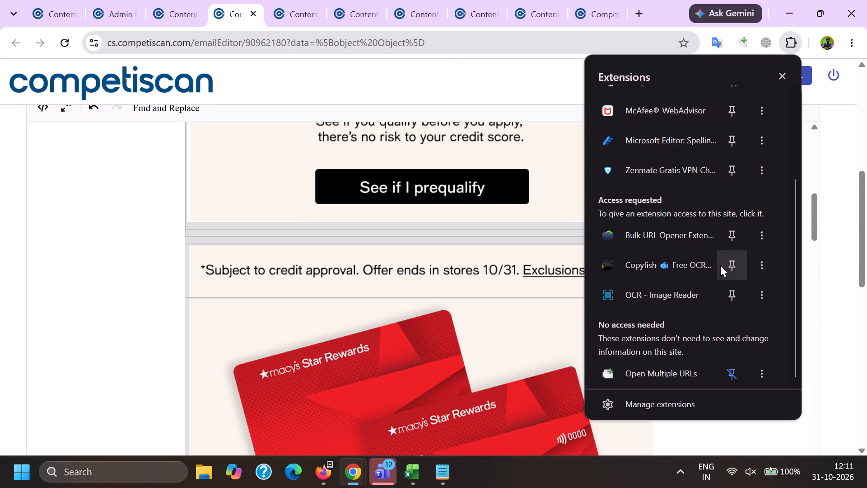
pyautogui.click(644, 266)
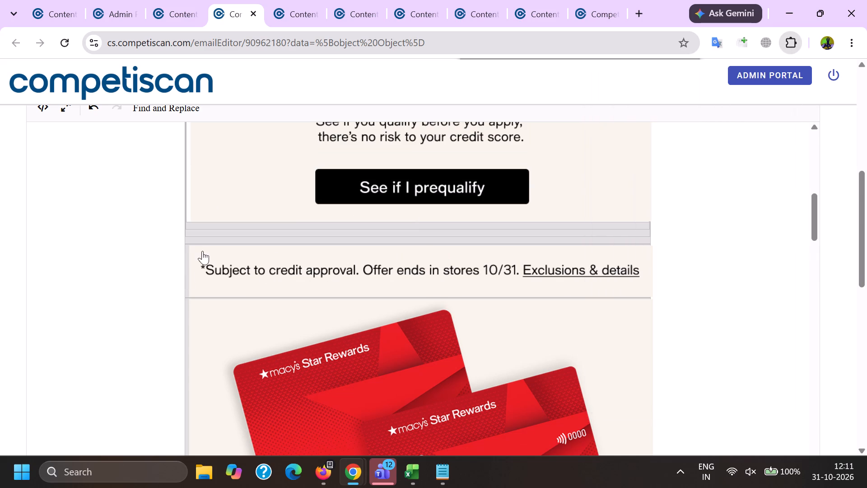
pyautogui.moveTo(197, 246); pyautogui.dragTo(361, 286)
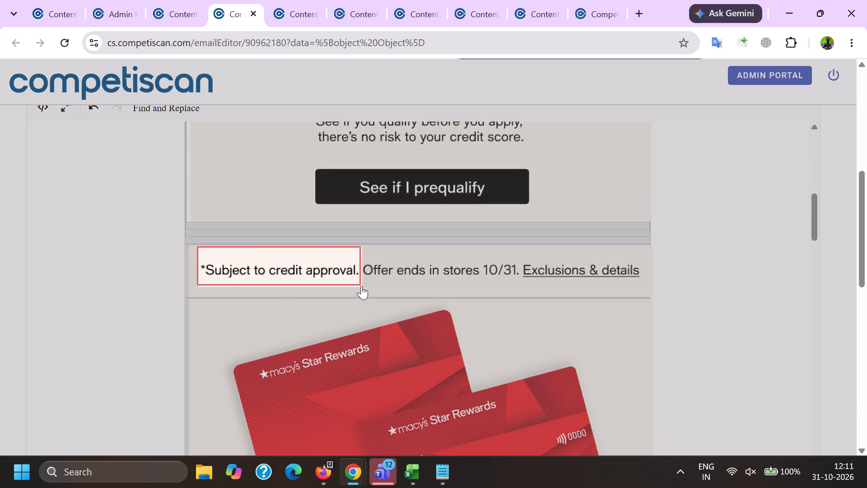
pyautogui.moveTo(361, 286); pyautogui.dragTo(361, 286)
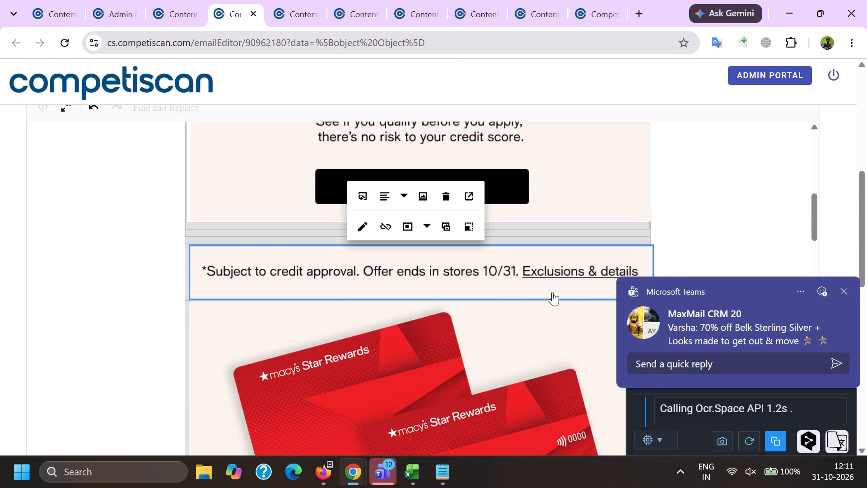
pyautogui.hotkey('alt', 'Tab')
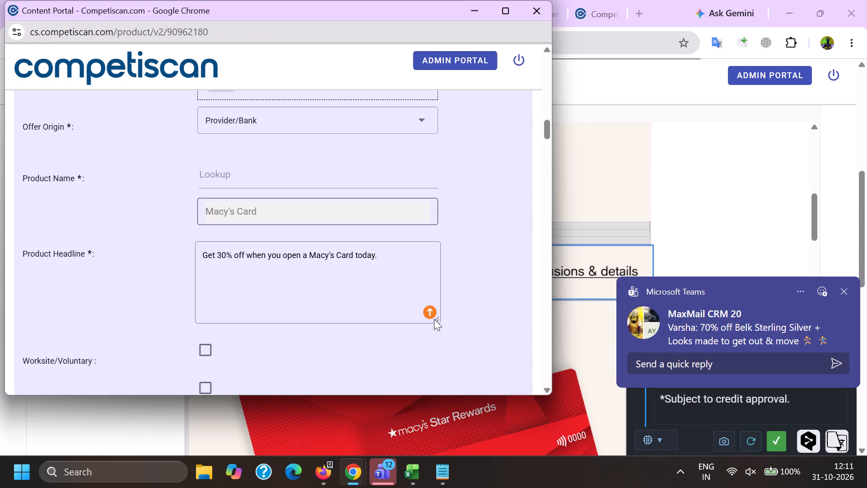
pyautogui.hotkey('ctrl', 'v')
pyautogui.press('BackSpace')
pyautogui.scroll(-5, 288, 195)
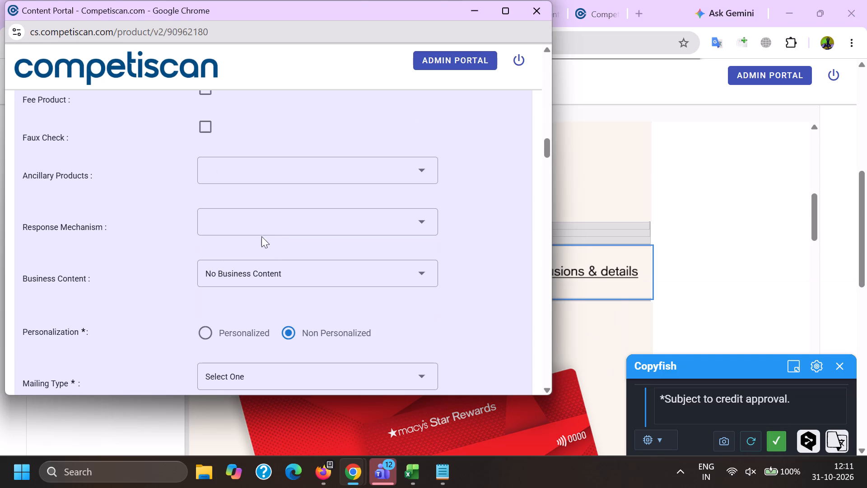
# Set the response mechanism to URL/Website and the mailing type to Acquisition for product 90962180.
pyautogui.click(241, 211)
pyautogui.scroll(-7, 240, 77)
pyautogui.click(253, 247)
pyautogui.moveTo(122, 244); pyautogui.dragTo(131, 244)
pyautogui.click(244, 241)
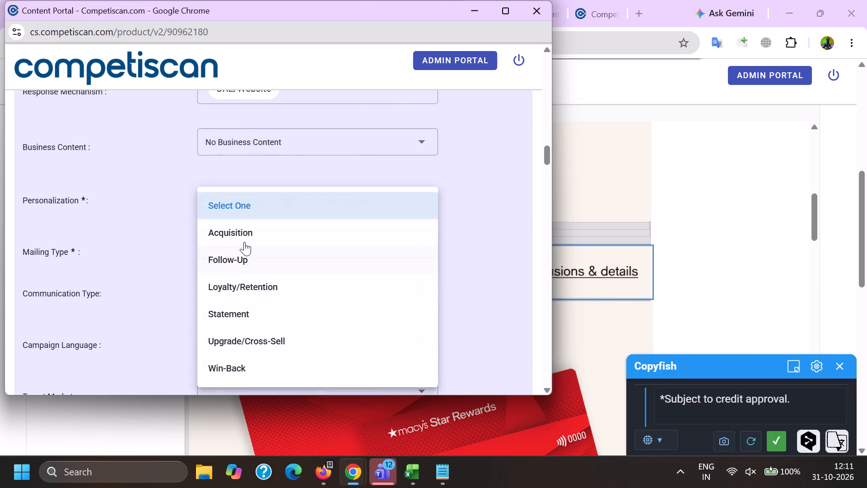
pyautogui.click(242, 226)
pyautogui.click(168, 245)
# Choose Bonuses/Contests/Incentives and Co-Brand as the communication types.
pyautogui.click(265, 300)
pyautogui.scroll(-2, 225, 162)
pyautogui.moveTo(248, 232); pyautogui.dragTo(249, 237)
pyautogui.click(256, 262)
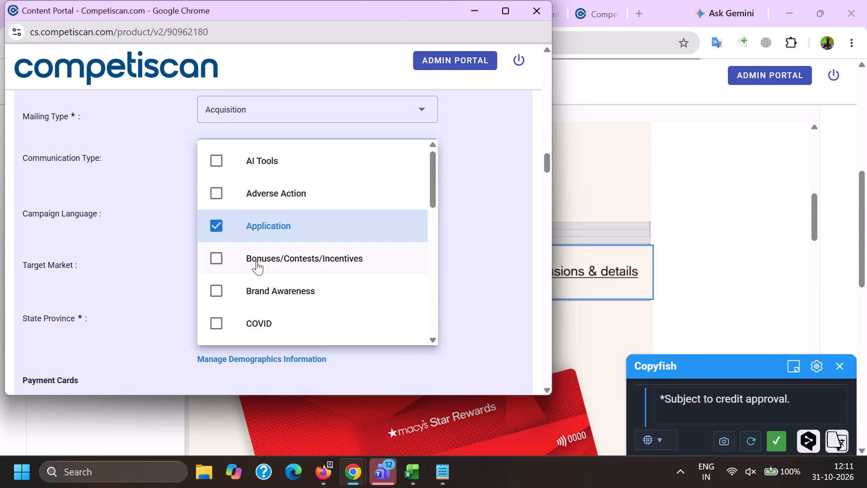
pyautogui.click(239, 217)
pyautogui.scroll(-3, 248, 290)
pyautogui.click(267, 303)
pyautogui.click(201, 286)
# Clear the Charity/Fundraiser communication type and enter "30% OFF macys.com today with a new Macy's Card, up to $100" as Sign-on Incentive #1, copied from the earlier record.
pyautogui.hotkey('alt', 'Tab')
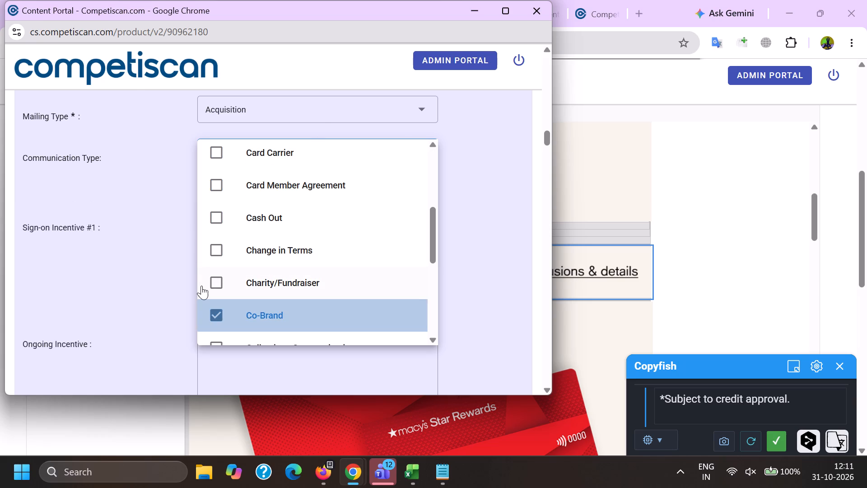
pyautogui.click(584, 0)
pyautogui.click(571, 0)
pyautogui.click(534, 0)
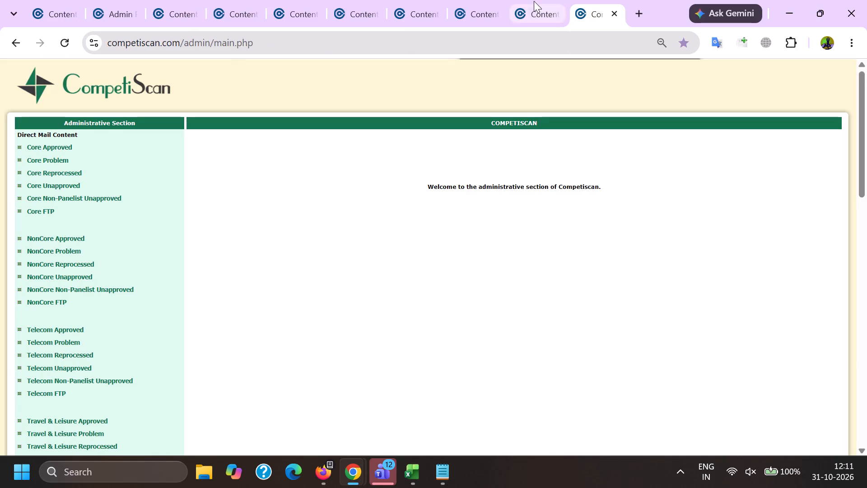
pyautogui.hotkey('ctrl', 'c')
pyautogui.hotkey('alt', 'Tab')
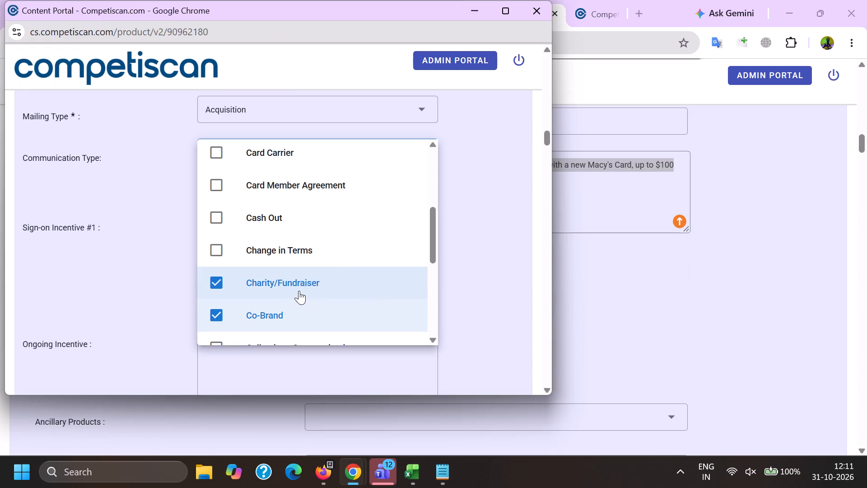
pyautogui.click(297, 287)
pyautogui.click(173, 271)
pyautogui.click(247, 272)
pyautogui.hotkey('ctrl', 'v')
pyautogui.moveTo(228, 221); pyautogui.dragTo(193, 217)
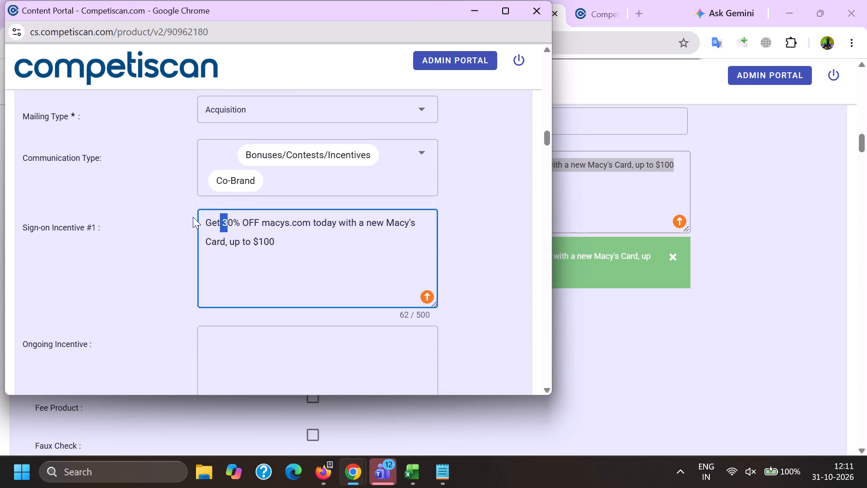
pyautogui.moveTo(193, 217); pyautogui.dragTo(192, 217)
pyautogui.press('BackSpace')
pyautogui.press('3')
# Set Sign-on Incentive #1 to type Coupon/Discount, with an incentive value of 30.00 and a max award of 30.00.
pyautogui.scroll(-5, 225, 247)
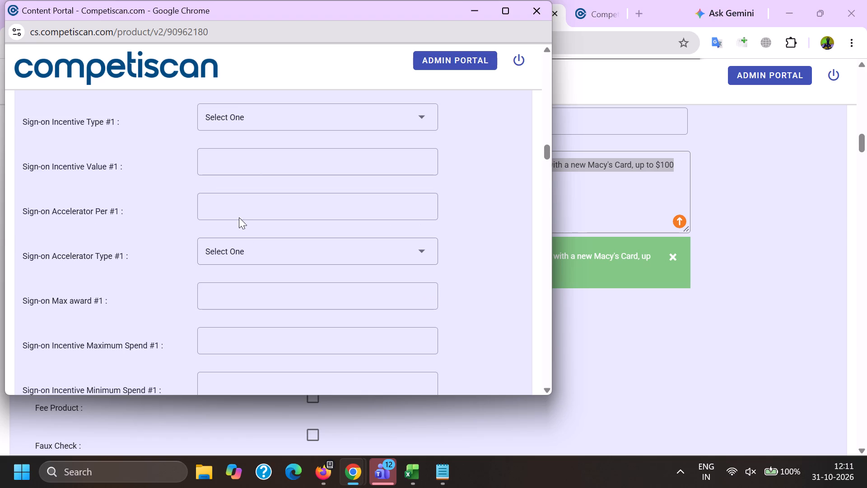
pyautogui.click(220, 127)
pyautogui.scroll(-5, 216, 201)
pyautogui.click(255, 211)
pyautogui.click(191, 211)
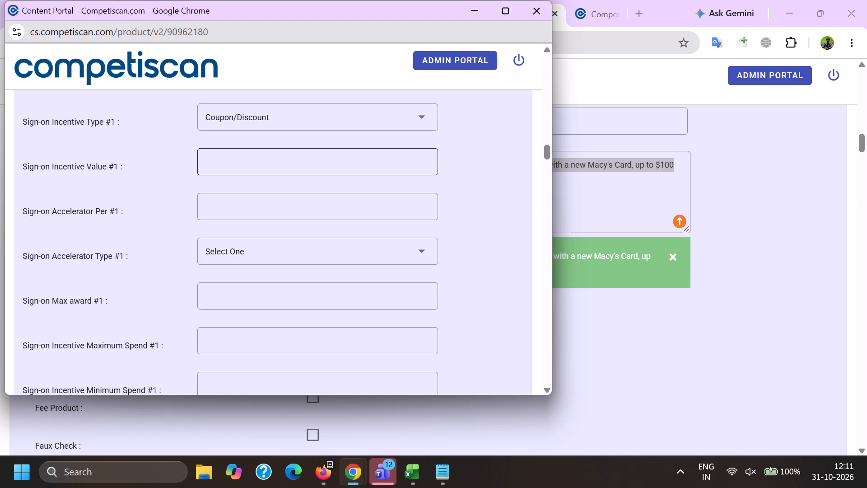
pyautogui.click(234, 156)
pyautogui.press('3')
pyautogui.write('0.')
pyautogui.press('0')
pyautogui.press('0')
pyautogui.press('Tab')
pyautogui.press('Tab')
pyautogui.press('Tab')
pyautogui.write('30.00')
pyautogui.press('Tab')
pyautogui.scroll(1, 238, 155)
pyautogui.scroll(-19, 238, 155)
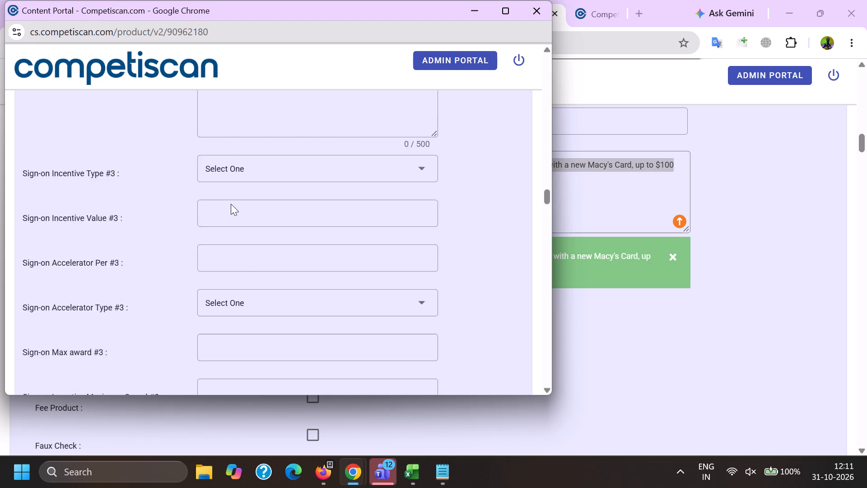
# In the payment card details, set the card level above Secondary Card Level(s) to Not Mentioned.
pyautogui.scroll(-9, 231, 204)
pyautogui.scroll(2, 210, 243)
pyautogui.click(242, 197)
pyautogui.scroll(-1, 248, 89)
pyautogui.click(262, 183)
pyautogui.click(220, 211)
pyautogui.scroll(-2, 221, 140)
pyautogui.click(269, 263)
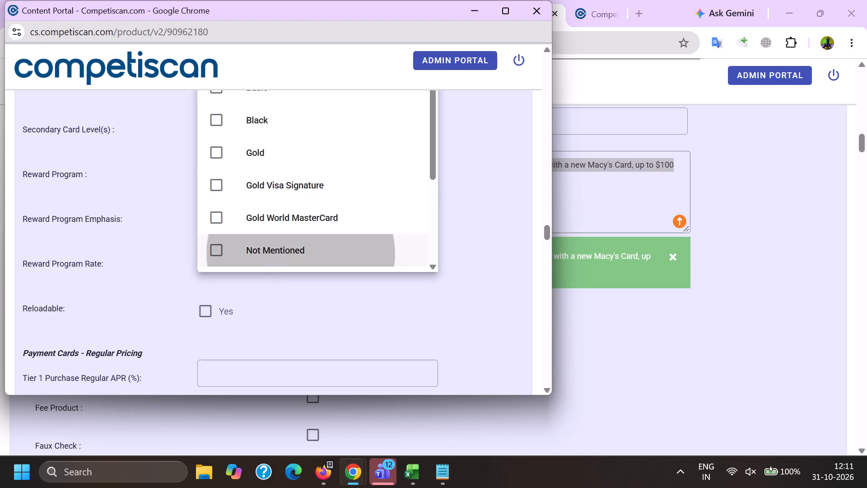
pyautogui.click(114, 220)
# Enable Reward Program for the card and set its emphasis to Points.
pyautogui.click(206, 180)
pyautogui.click(141, 230)
pyautogui.moveTo(223, 208); pyautogui.dragTo(224, 212)
pyautogui.click(267, 292)
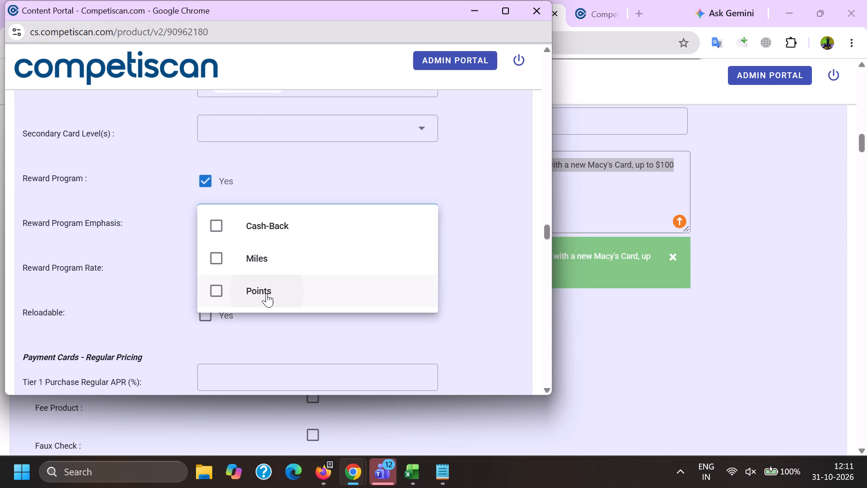
pyautogui.click(107, 277)
pyautogui.click(128, 282)
# Mark Credit Card Mentioned in the retail credit details and submit the product record.
pyautogui.press('End')
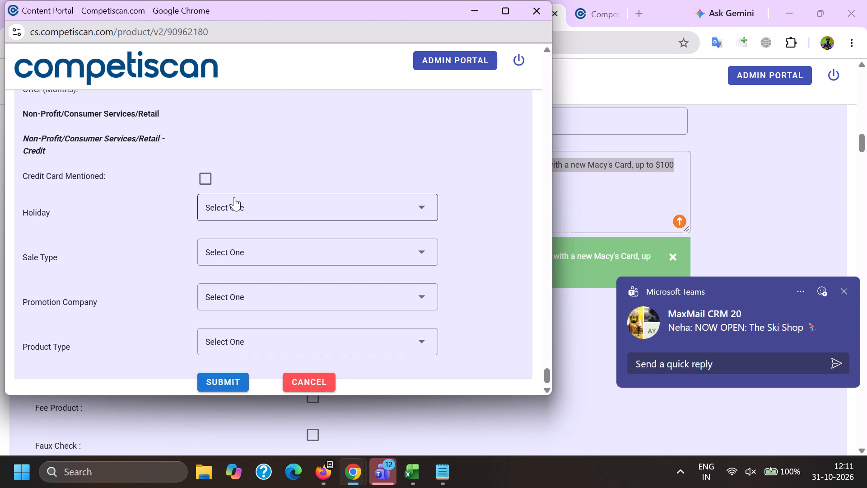
pyautogui.click(210, 176)
pyautogui.click(213, 383)
# Switch to Firefox, refresh the Focus email lists, and look through the emails and search settings of the Capital One list.
pyautogui.click(330, 465)
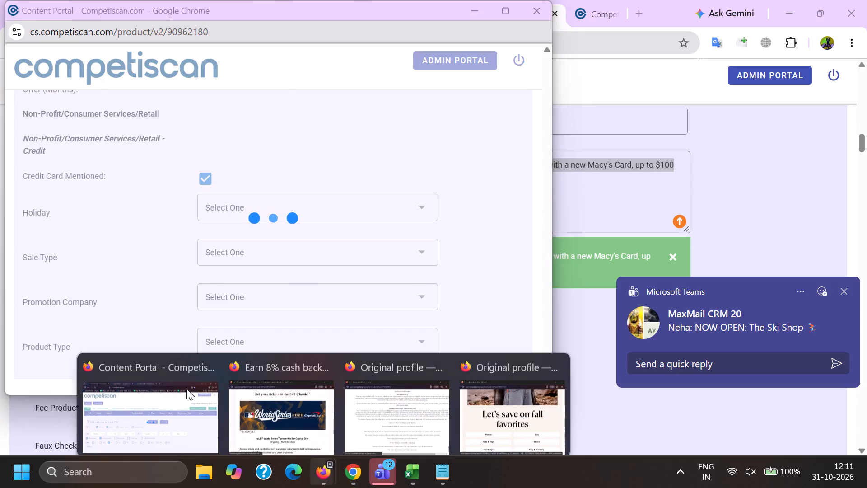
pyautogui.click(185, 388)
pyautogui.click(15, 135)
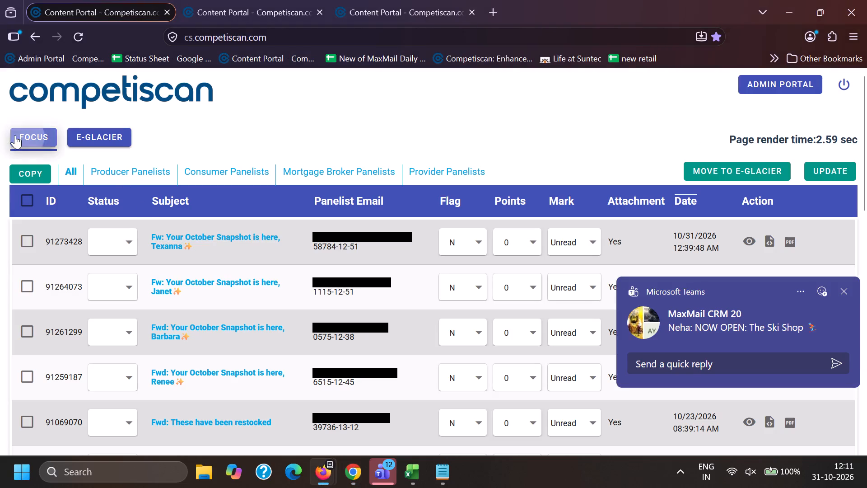
pyautogui.click(238, 0)
pyautogui.click(19, 138)
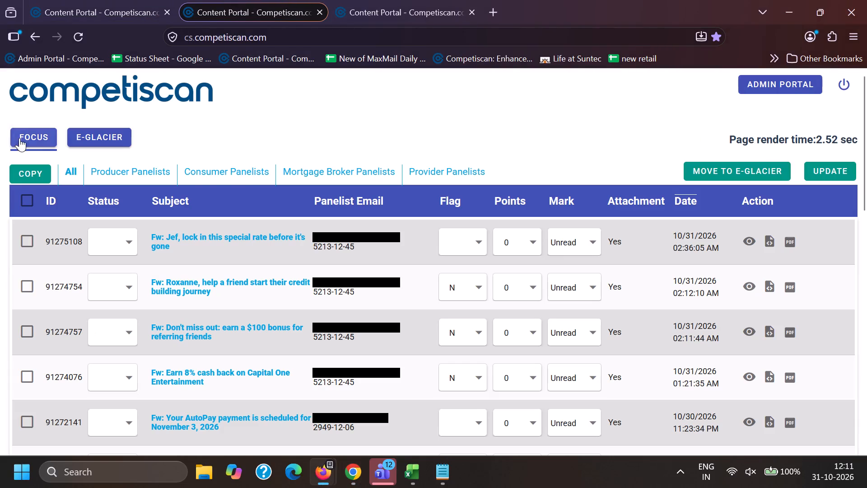
pyautogui.click(363, 0)
pyautogui.click(236, 0)
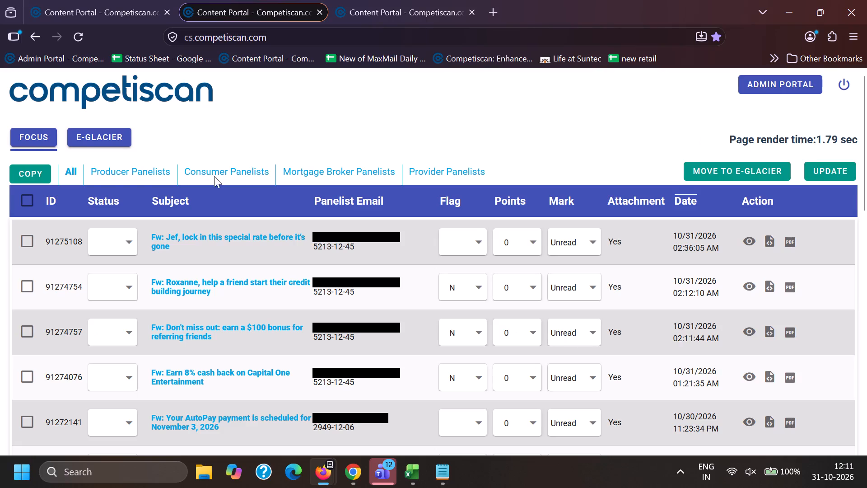
pyautogui.scroll(-2, 212, 266)
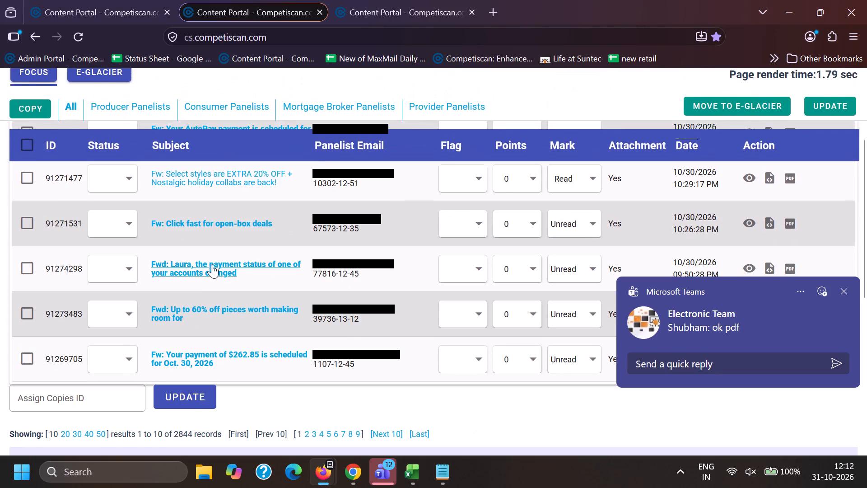
pyautogui.scroll(-1, 212, 264)
pyautogui.scroll(1, 201, 286)
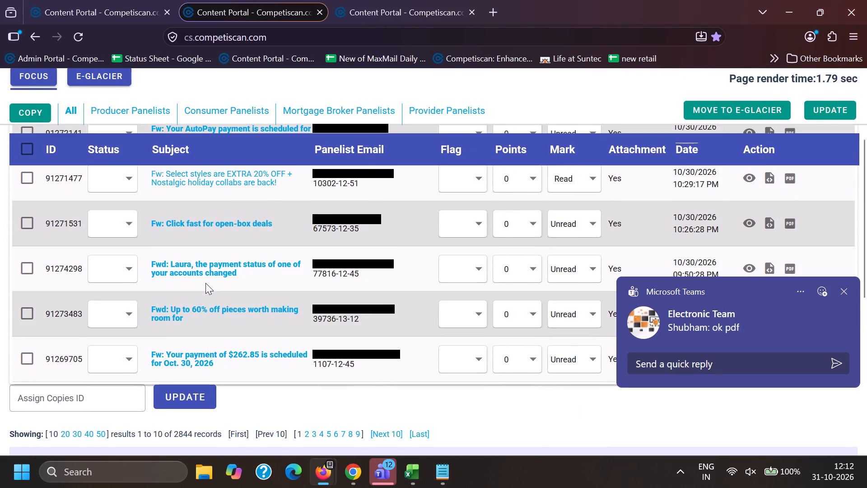
pyautogui.scroll(-3, 205, 283)
pyautogui.click(101, 224)
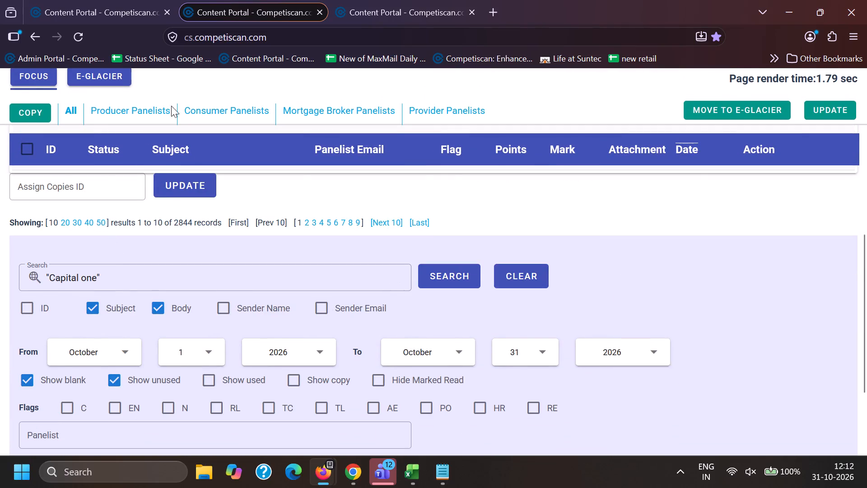
pyautogui.click(125, 0)
pyautogui.scroll(-3, 161, 244)
pyautogui.scroll(-2, 173, 282)
pyautogui.scroll(2, 172, 277)
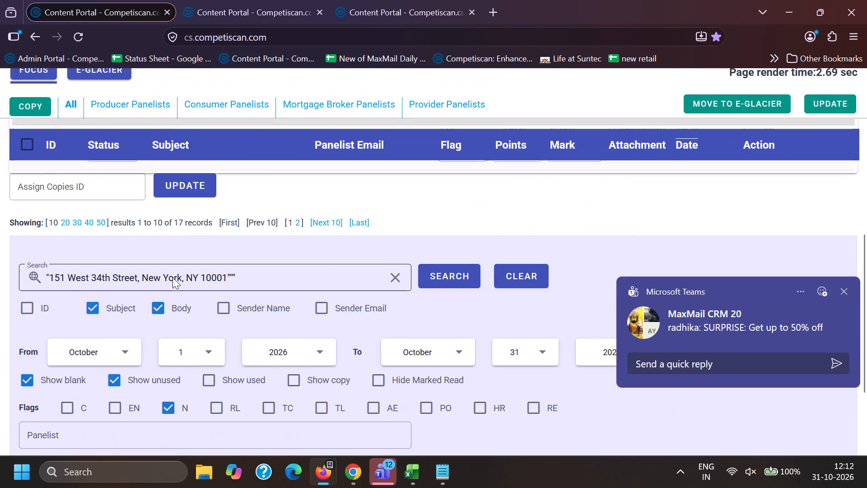
pyautogui.moveTo(165, 278); pyautogui.dragTo(192, 296)
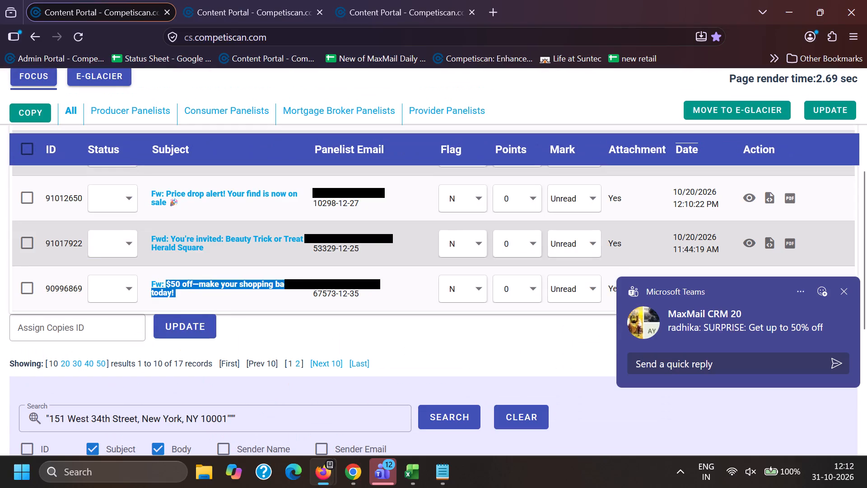
pyautogui.hotkey('ctrl', 'c')
# Switch to Chrome and rerun the subject search for "Get 30% off when you open a Macy's Card today".
pyautogui.click(350, 479)
pyautogui.click(275, 420)
pyautogui.click(173, 0)
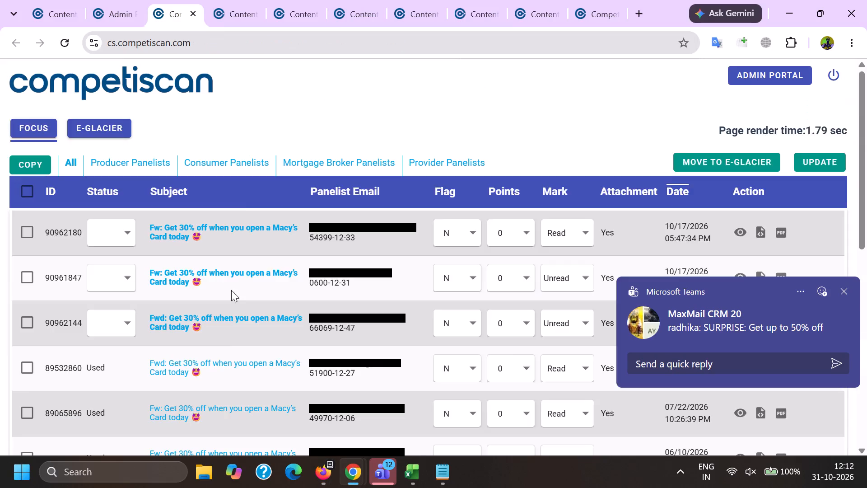
pyautogui.scroll(-5, 227, 325)
pyautogui.scroll(2, 346, 361)
pyautogui.click(434, 300)
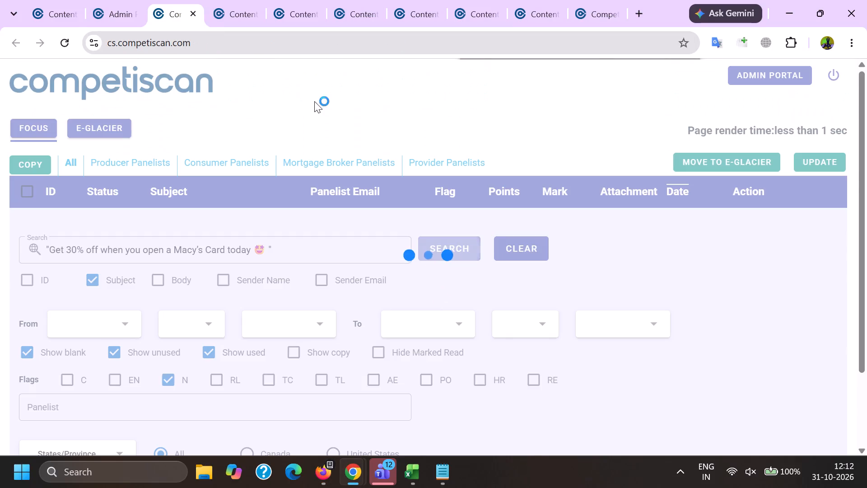
# Close the five leftover Content Portal tabs, starting with the email editor for 90962180.
pyautogui.click(227, 0)
pyautogui.click(253, 14)
pyautogui.click(253, 14)
pyautogui.click(253, 14)
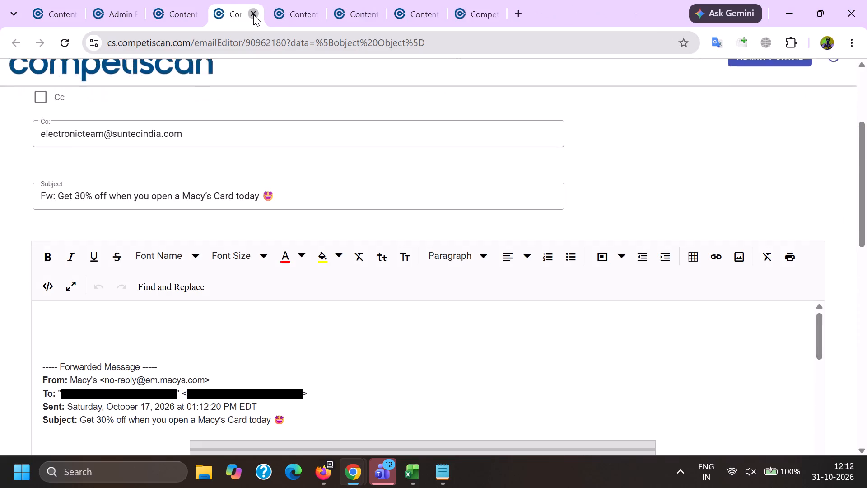
pyautogui.click(253, 14)
pyautogui.click(253, 14)
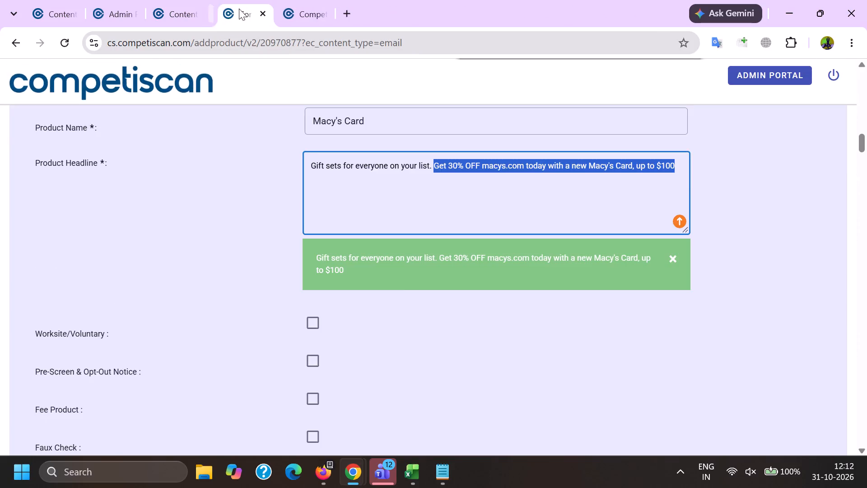
pyautogui.click(202, 0)
pyautogui.tripleClick(62, 228)
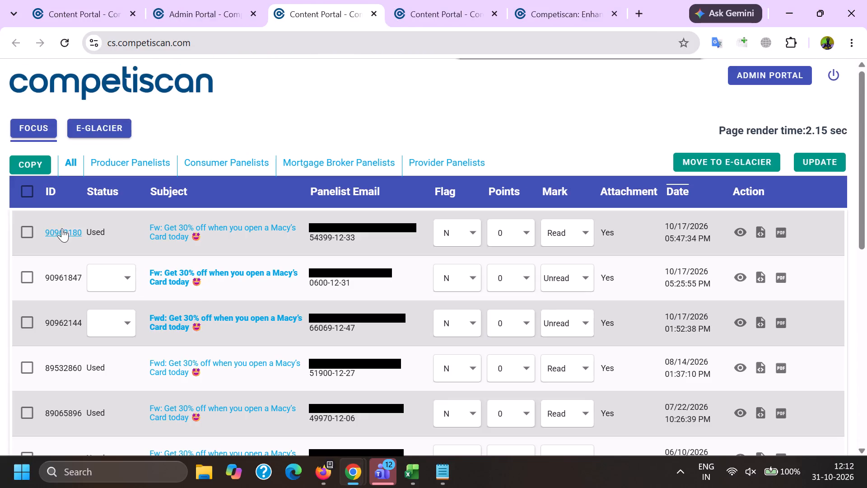
pyautogui.click(39, 277)
pyautogui.click(20, 319)
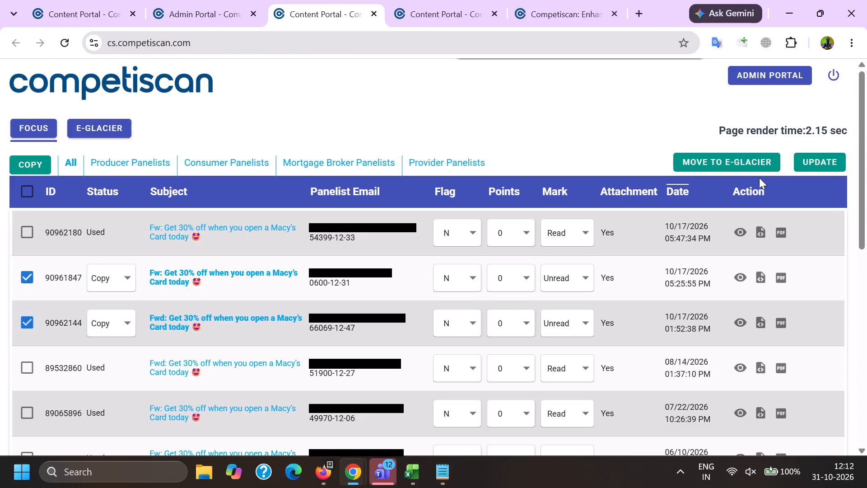
pyautogui.click(803, 158)
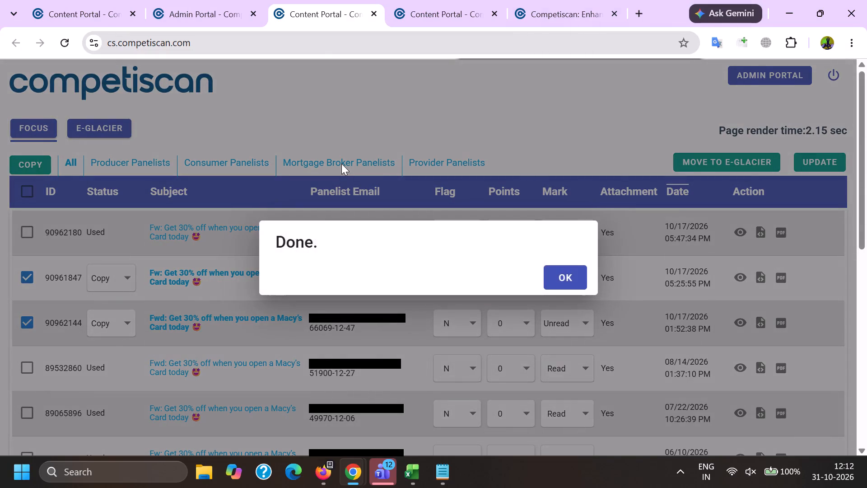
pyautogui.press('Return')
pyautogui.click(559, 283)
# Search email subjects for the quoted phrase "$50 off—make your shopping bag yours today!".
pyautogui.scroll(-3, 276, 220)
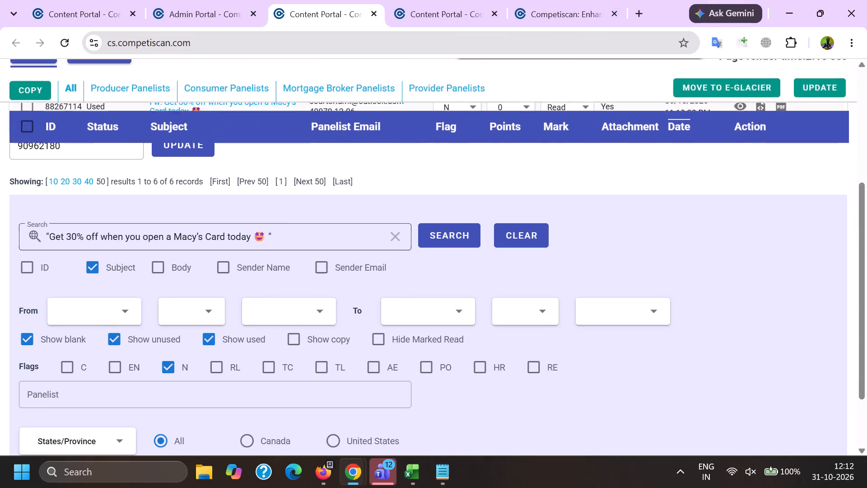
pyautogui.moveTo(284, 234); pyautogui.dragTo(2, 235)
pyautogui.press('BackSpace')
pyautogui.hotkey('shift', '"')
pyautogui.hotkey('ctrl', 'v')
pyautogui.hotkey('shift', '"')
pyautogui.press('Return')
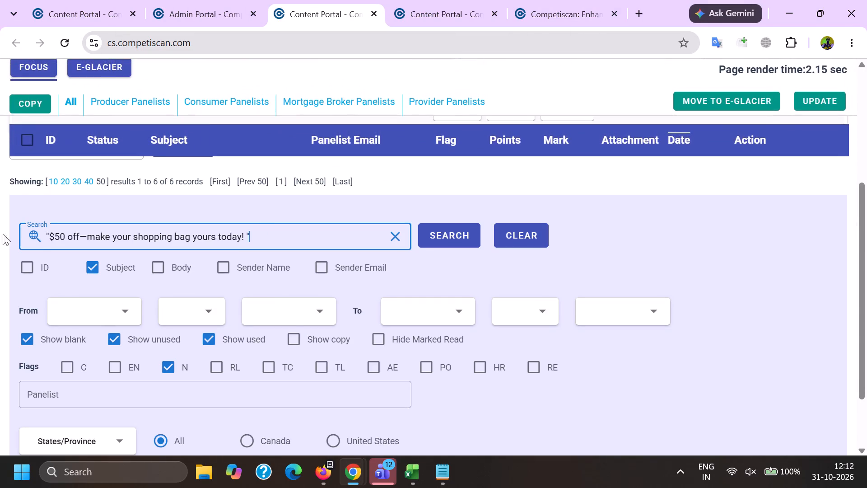
pyautogui.press('Return')
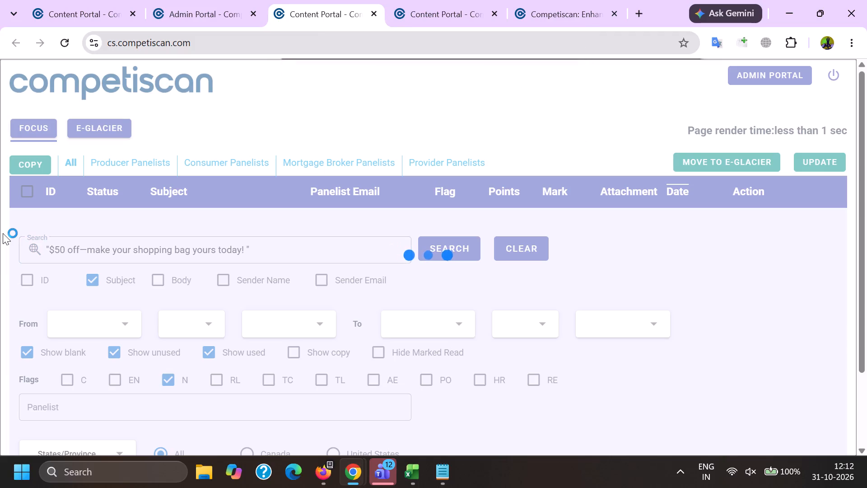
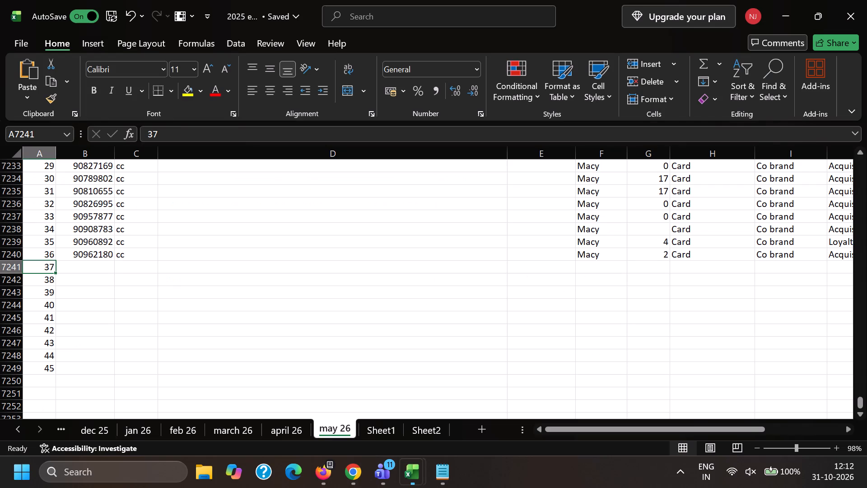
pyautogui.hotkey('ctrl', 'v')
pyautogui.click(141, 267)
pyautogui.press('c')
pyautogui.press('c')
pyautogui.press('Down')
pyautogui.press('Right')
pyautogui.press('Right')
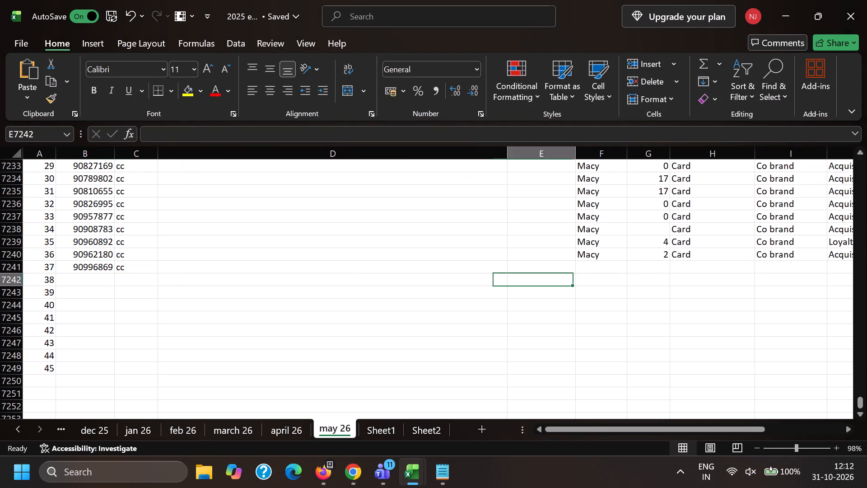
pyautogui.press('Up')
pyautogui.press('Right')
pyautogui.press('Right')
pyautogui.press('Left')
pyautogui.press('m')
pyautogui.press('Down')
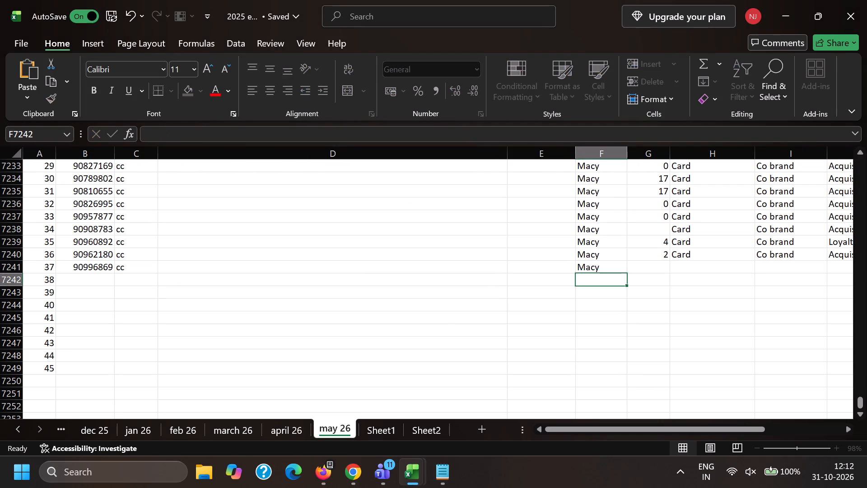
# Complete row 37 with Card, Co brand and Loyalty, leaving the count column blank.
pyautogui.press('Up')
pyautogui.press('Right')
pyautogui.press('Right')
pyautogui.press('c')
pyautogui.press('Right')
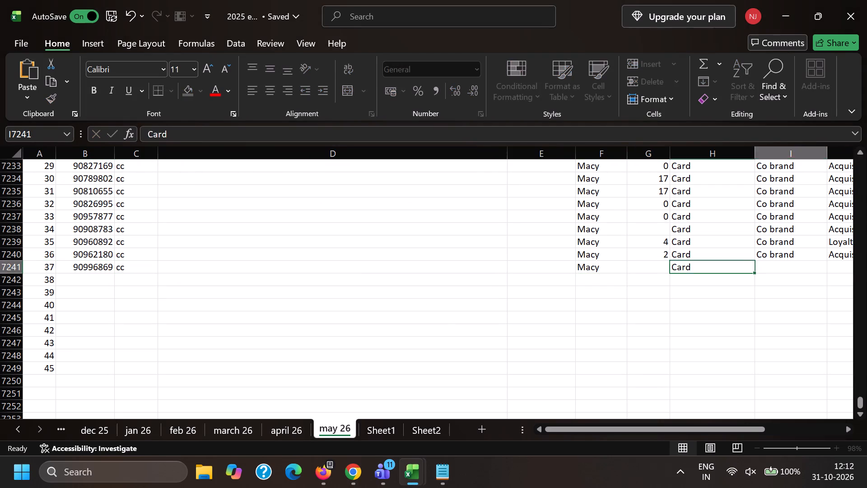
pyautogui.press('c')
pyautogui.press('Right')
pyautogui.press('l')
pyautogui.press('Return')
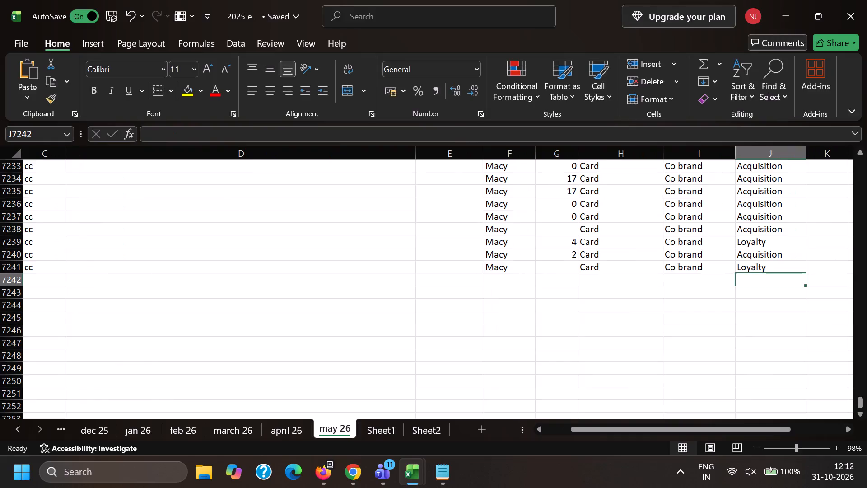
# Switch to Chrome and delete the unwanted text blocks at the start of email 90996869's body.
pyautogui.hotkey('alt', 'Tab')
pyautogui.scroll(-4, 261, 178)
pyautogui.scroll(3, 213, 318)
pyautogui.moveTo(172, 284); pyautogui.dragTo(1, 246)
pyautogui.press('BackSpace')
pyautogui.moveTo(98, 263); pyautogui.dragTo(235, 282)
pyautogui.press('BackSpace')
# Remove the link from the rewards status and points banner image.
pyautogui.scroll(-2, 219, 163)
pyautogui.click(198, 361)
pyautogui.click(254, 319)
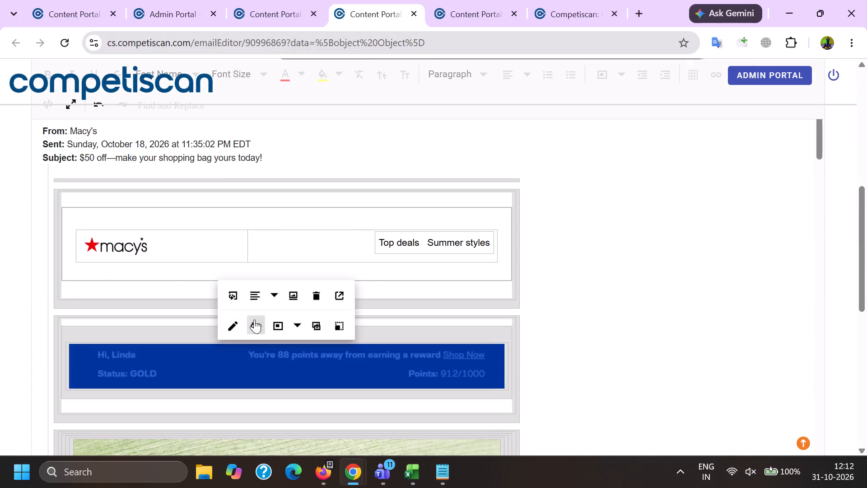
# Delete the unwanted content above The North Face jacket listing in the email body.
pyautogui.scroll(-18, 253, 314)
pyautogui.scroll(8, 239, 296)
pyautogui.scroll(2, 287, 285)
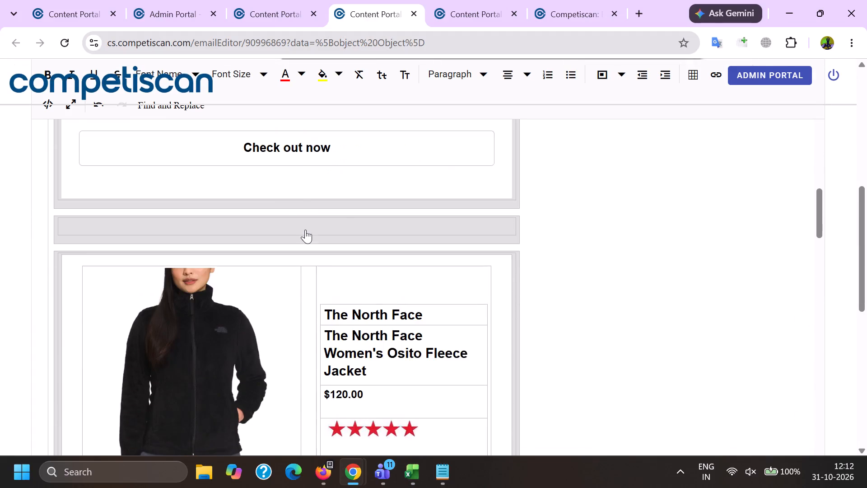
pyautogui.doubleClick(318, 200)
pyautogui.press('BackSpace')
# Remove the link from Sign Up in the "Sign up for texts, get 25% off" banner near the email's end.
pyautogui.scroll(-9, 291, 267)
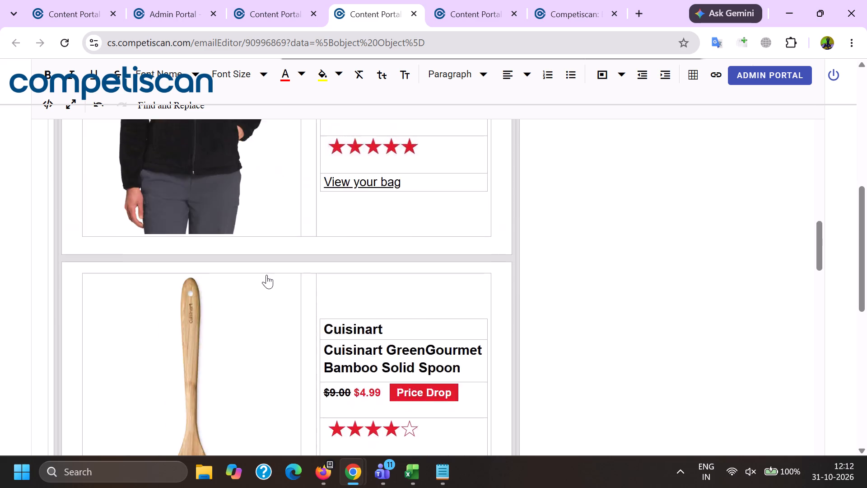
pyautogui.scroll(-15, 266, 275)
pyautogui.scroll(5, 266, 278)
pyautogui.scroll(-4, 268, 281)
pyautogui.scroll(1, 268, 286)
pyautogui.scroll(-11, 270, 287)
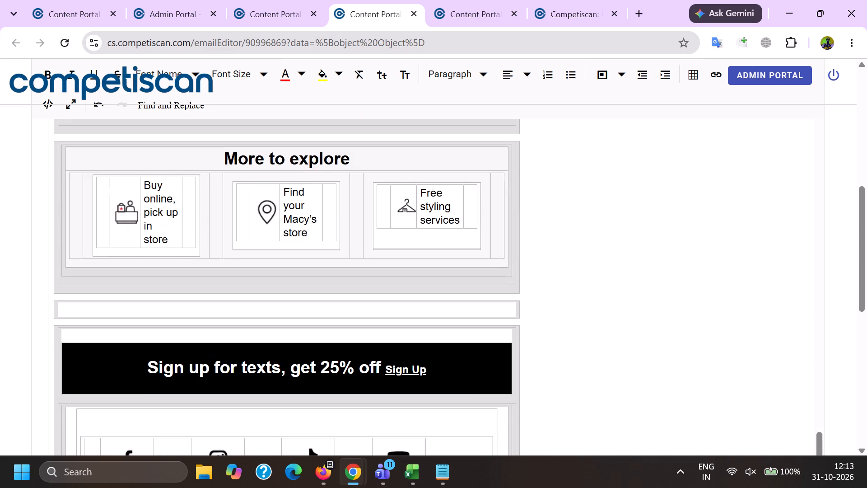
pyautogui.scroll(-3, 279, 296)
pyautogui.click(406, 168)
pyautogui.click(485, 196)
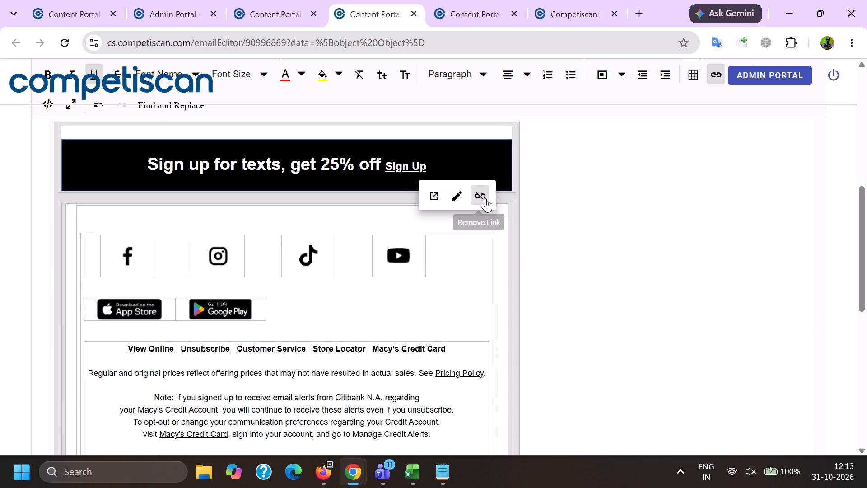
# Remove the links from the YouTube, TikTok, Instagram and Facebook icons and the App Store and Google Play badges.
pyautogui.click(401, 255)
pyautogui.click(410, 220)
pyautogui.click(303, 261)
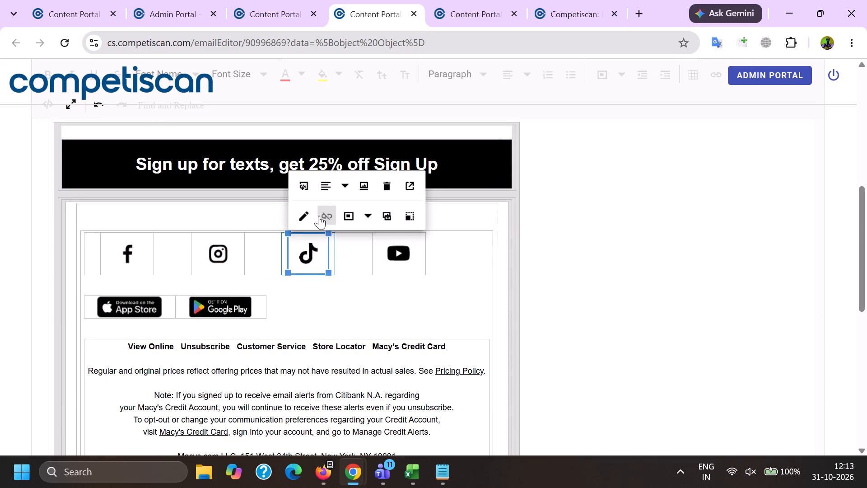
pyautogui.click(319, 216)
pyautogui.click(229, 255)
pyautogui.click(239, 214)
pyautogui.click(130, 259)
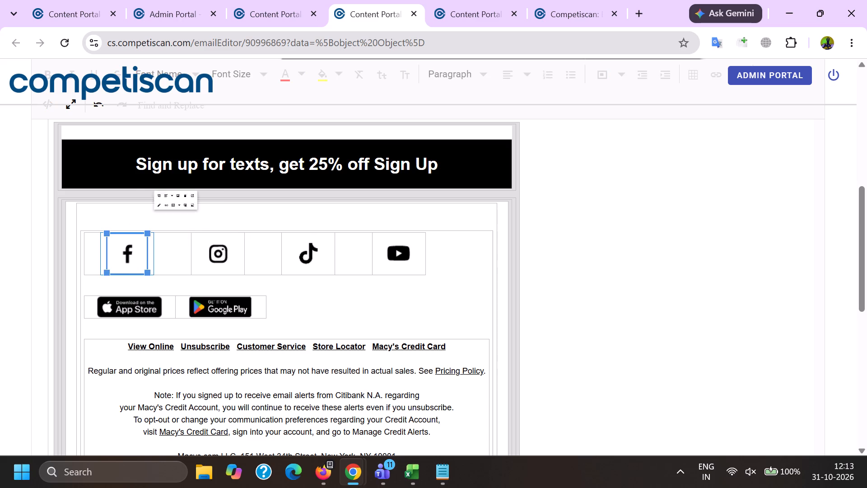
pyautogui.click(153, 216)
pyautogui.click(129, 310)
pyautogui.click(139, 281)
pyautogui.click(231, 311)
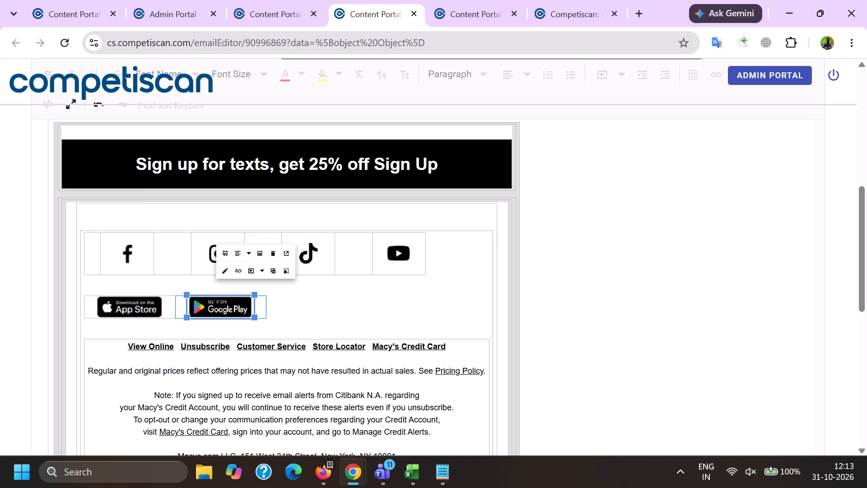
pyautogui.click(226, 274)
# Remove the footer links from View Online, Unsubscribe and both Macy's Credit Card mentions.
pyautogui.scroll(-1, 198, 238)
pyautogui.click(158, 291)
pyautogui.click(157, 287)
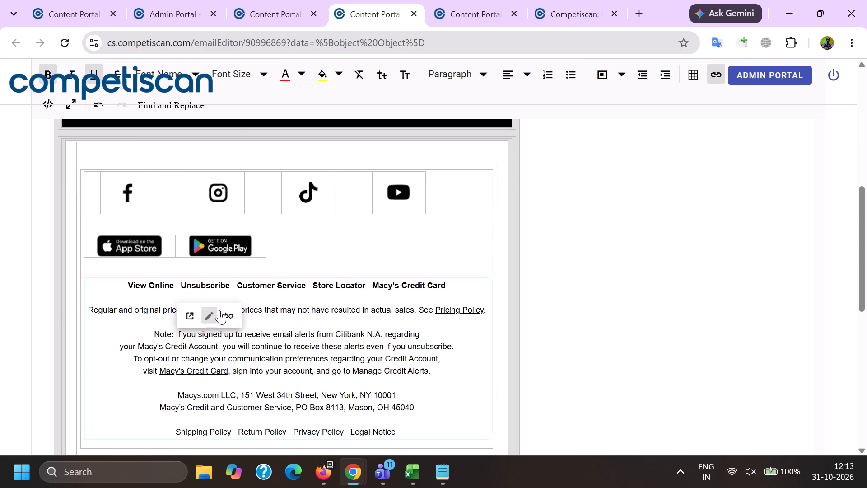
pyautogui.click(234, 314)
pyautogui.click(219, 288)
pyautogui.click(298, 320)
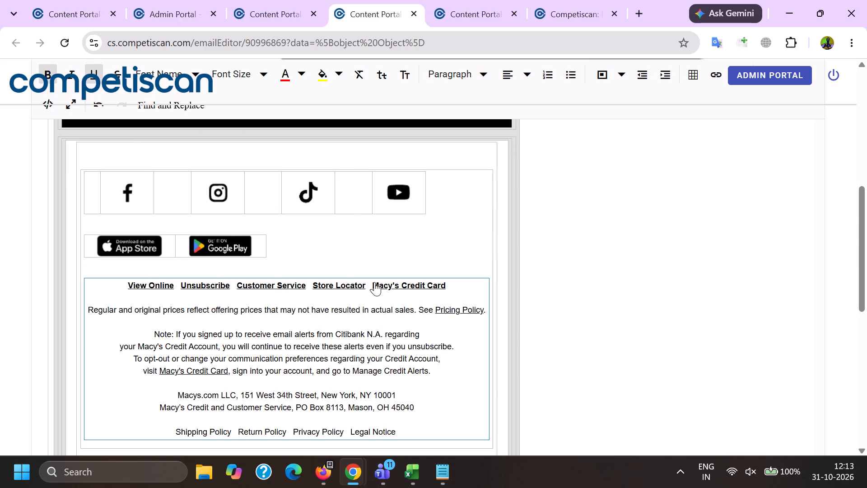
pyautogui.click(386, 289)
pyautogui.click(462, 321)
pyautogui.scroll(-3, 204, 287)
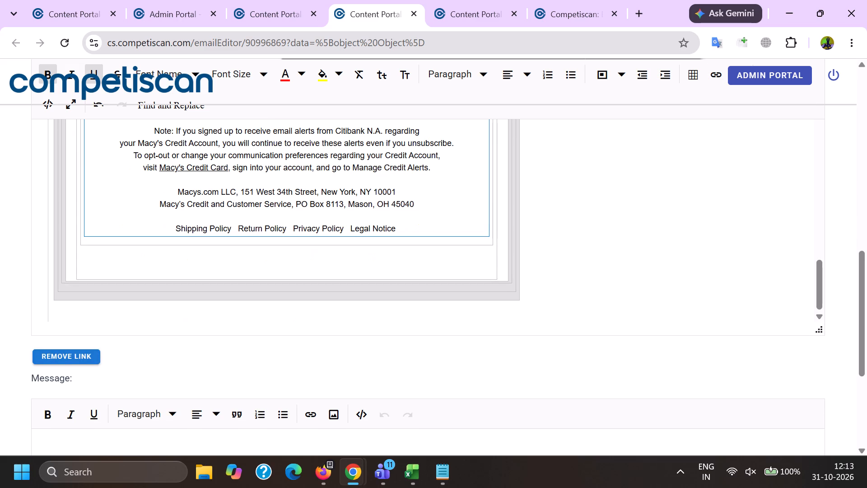
pyautogui.click(194, 163)
pyautogui.click(272, 190)
# Save the product info for email 90996869.
pyautogui.scroll(-10, 294, 189)
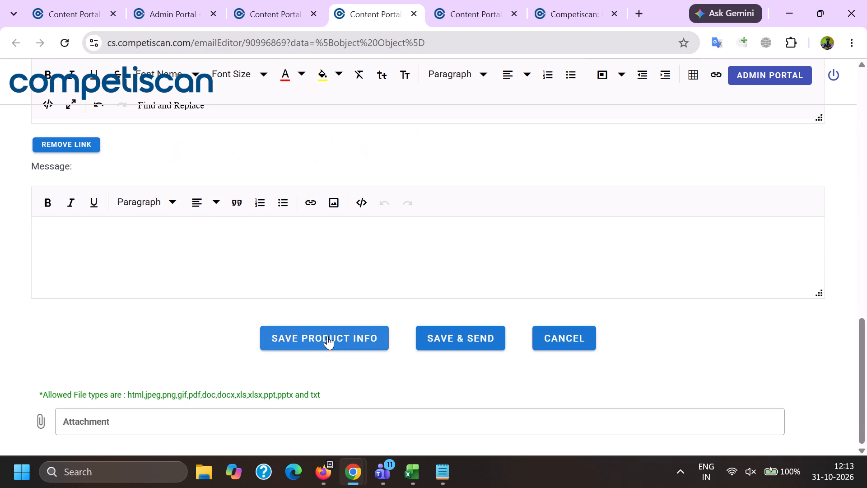
pyautogui.click(327, 336)
pyautogui.click(436, 284)
pyautogui.click(292, 0)
pyautogui.click(368, 0)
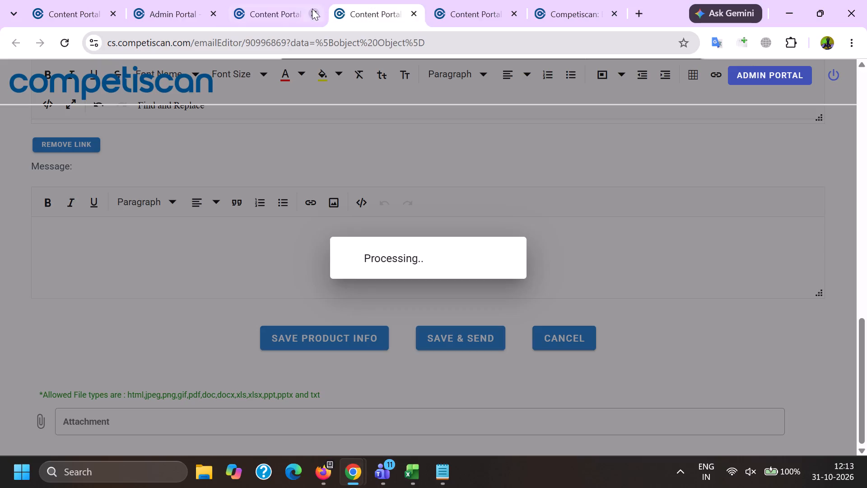
pyautogui.click(0, 210)
# Copy the sender name Macy's from the From line at the top of the email body.
pyautogui.scroll(16, 28, 190)
pyautogui.click(40, 199)
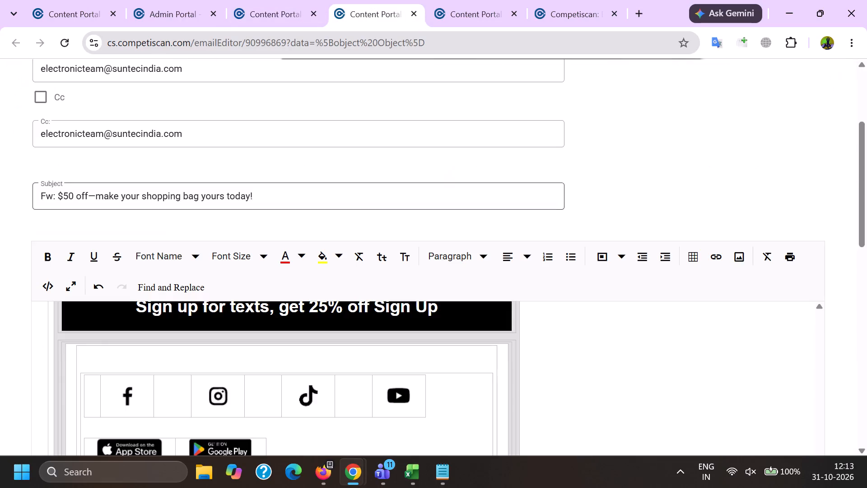
pyautogui.scroll(5, 41, 197)
pyautogui.click(49, 194)
pyautogui.click(49, 197)
pyautogui.hotkey('alt', 'Tab')
pyautogui.scroll(-6, 108, 197)
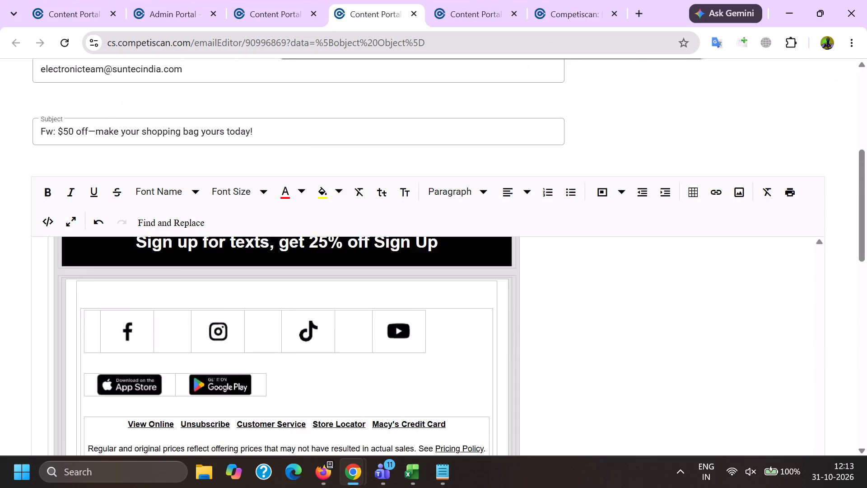
pyautogui.click(96, 264)
pyautogui.press('pageup')
pyautogui.press('pageup')
pyautogui.press('pageup')
pyautogui.press('pageup')
pyautogui.press('pageup')
pyautogui.press('pageup')
pyautogui.press('pageup')
pyautogui.press('pageup')
pyautogui.press('pageup')
pyautogui.press('pageup')
pyautogui.press('pageup')
pyautogui.press('pageup')
pyautogui.press('pageup')
pyautogui.press('pageup')
pyautogui.press('pageup')
pyautogui.press('pageup')
pyautogui.press('pageup')
pyautogui.press('pageup')
pyautogui.press('pageup')
pyautogui.press('pageup')
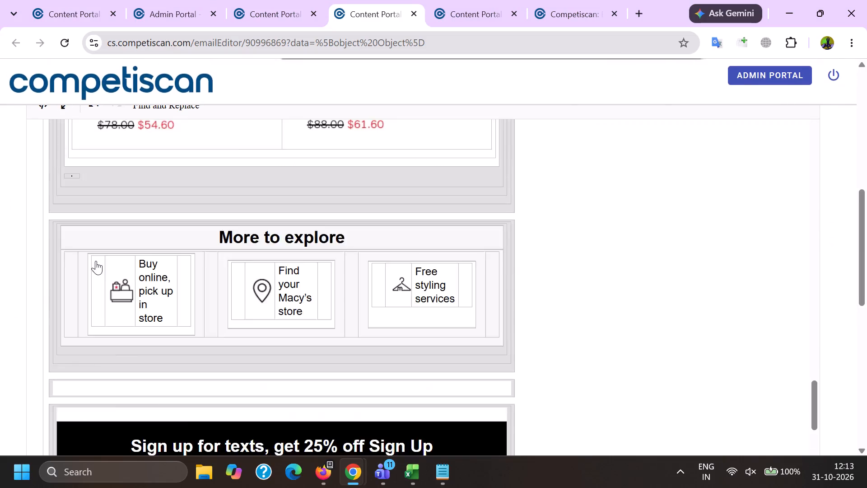
pyautogui.scroll(-4, 101, 224)
pyautogui.doubleClick(77, 223)
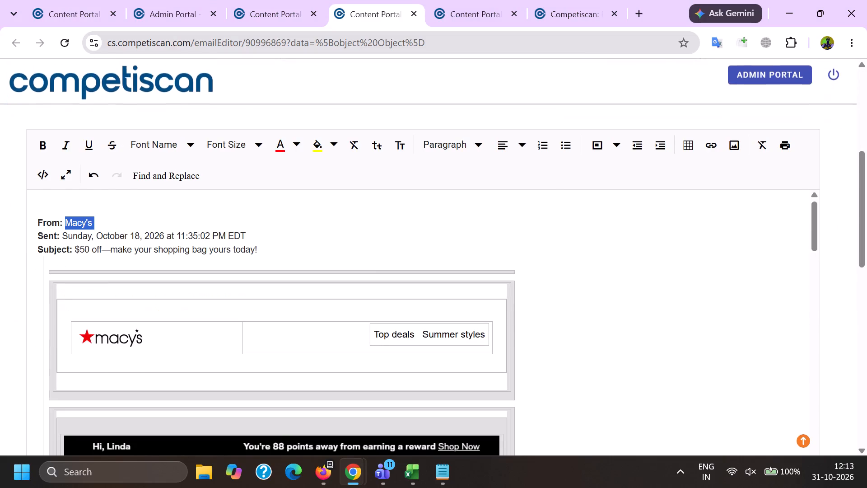
pyautogui.hotkey('shift', 'Left')
pyautogui.hotkey('ctrl', 'c')
# In the product form for 90996869, add Macy's as the company, use its product image, and enter Macy's for affinity/association.
pyautogui.hotkey('alt', 'Tab')
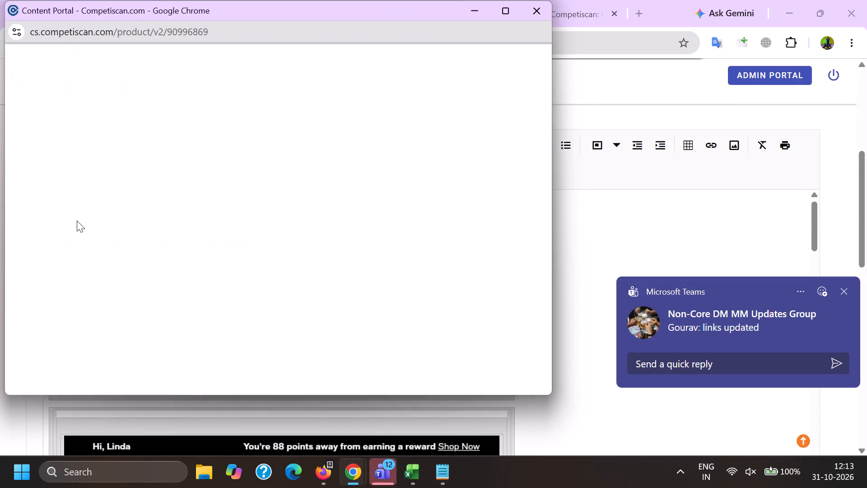
pyautogui.scroll(-5, 229, 194)
pyautogui.click(264, 249)
pyautogui.click(253, 225)
pyautogui.hotkey('ctrl', 'v')
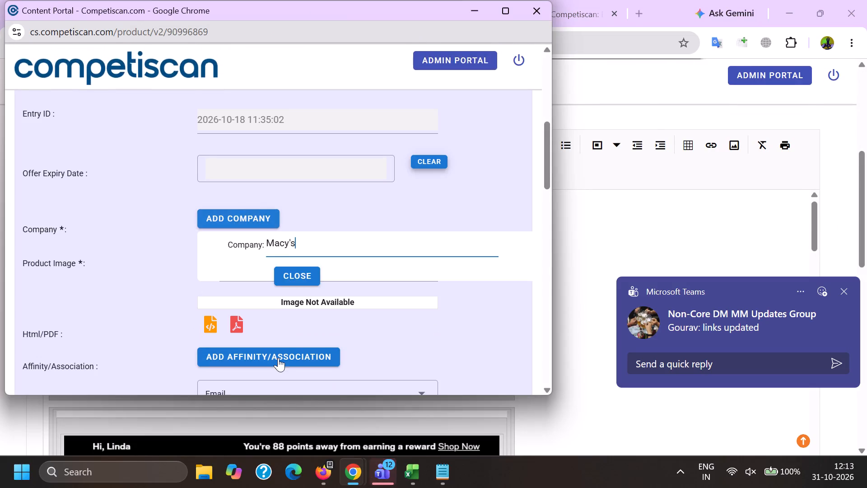
pyautogui.click(278, 361)
pyautogui.click(320, 383)
pyautogui.hotkey('ctrl', 'v')
pyautogui.click(288, 280)
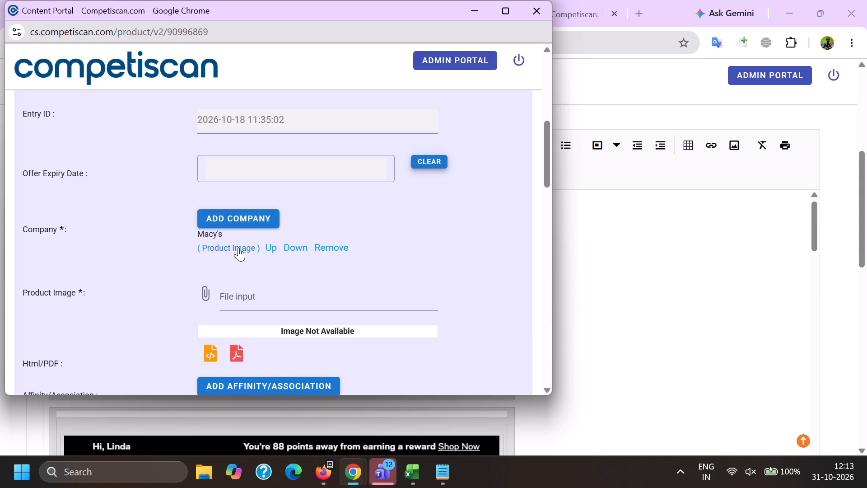
pyautogui.click(238, 246)
# Add Citibank as the second company on the product record.
pyautogui.click(242, 222)
pyautogui.press('c')
pyautogui.press('i')
pyautogui.press('t')
pyautogui.press('i')
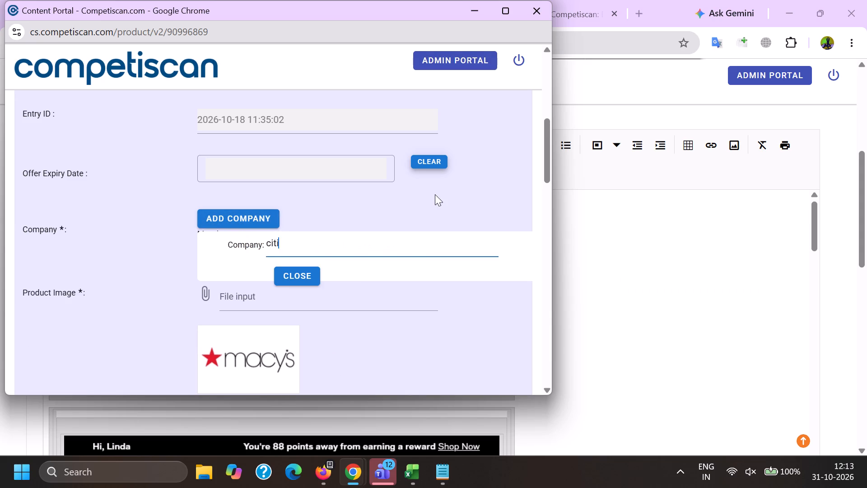
pyautogui.press('b')
pyautogui.press('n')
pyautogui.write('ak')
pyautogui.press('BackSpace')
pyautogui.press('BackSpace')
pyautogui.press('BackSpace')
pyautogui.press('a')
pyautogui.press('n')
pyautogui.press('k')
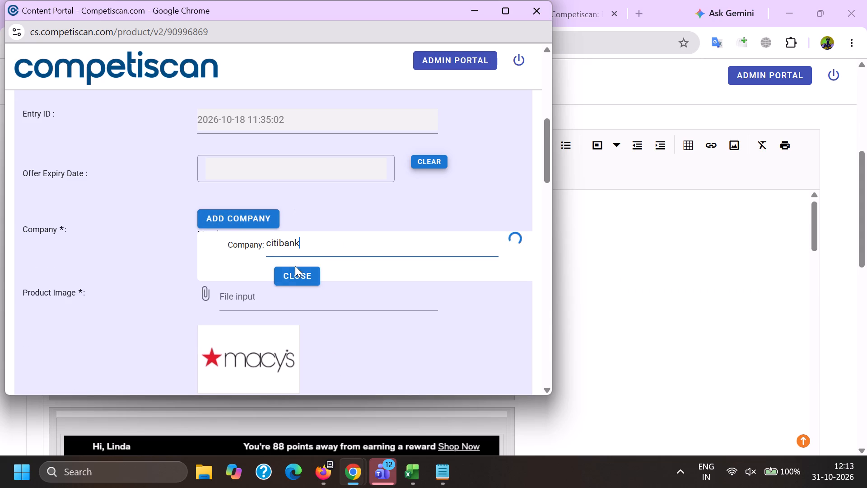
pyautogui.click(303, 274)
# Set the affinity/association to Macy's (Retail) and the sector to Retail.
pyautogui.scroll(-5, 298, 269)
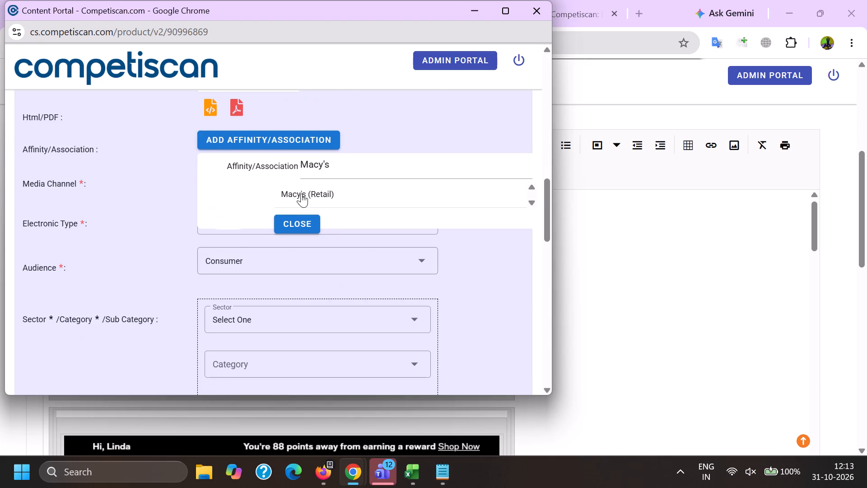
pyautogui.click(301, 192)
pyautogui.scroll(-3, 257, 141)
pyautogui.scroll(2, 234, 238)
pyautogui.click(238, 254)
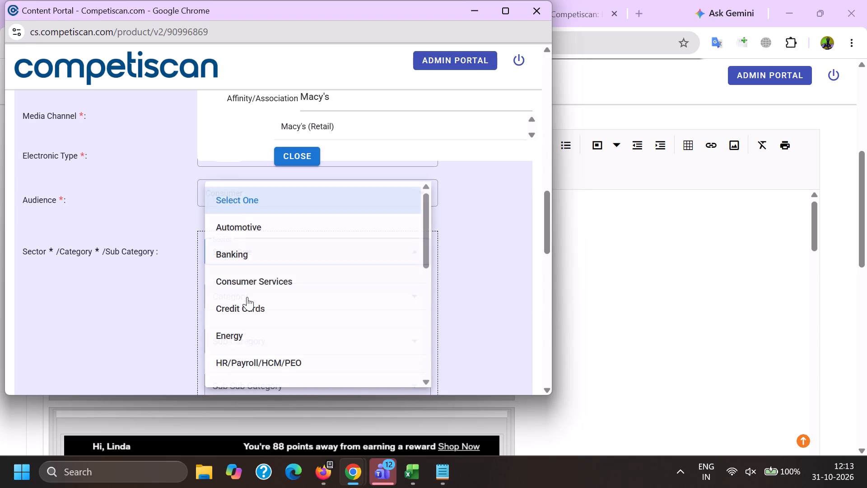
pyautogui.scroll(-5, 247, 297)
pyautogui.click(250, 256)
pyautogui.moveTo(185, 265); pyautogui.dragTo(190, 267)
pyautogui.scroll(3, 284, 278)
pyautogui.click(311, 334)
# Choose the Clothing & Accessories category and add the Retail classification to the record.
pyautogui.scroll(-2, 254, 230)
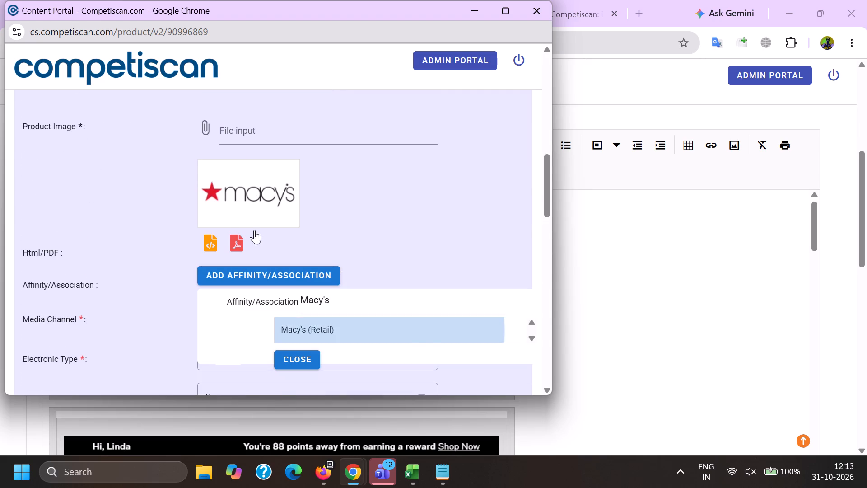
pyautogui.scroll(-1, 254, 230)
pyautogui.click(242, 324)
pyautogui.scroll(-2, 279, 195)
pyautogui.scroll(5, 262, 319)
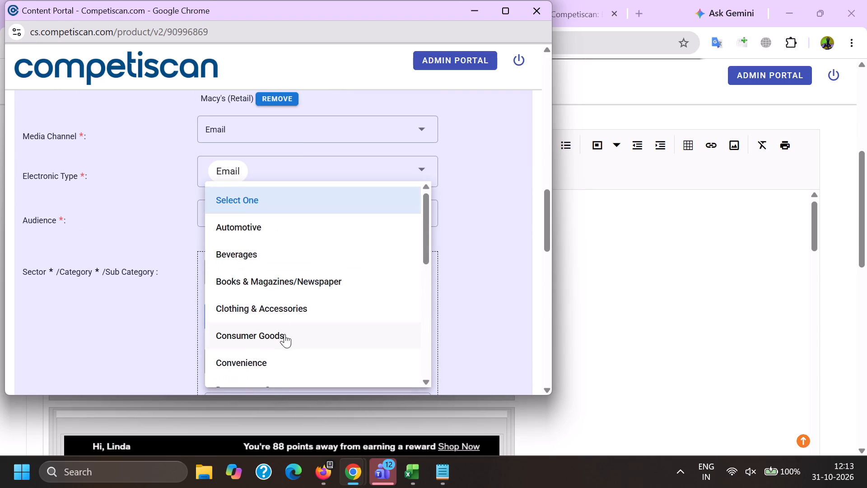
pyautogui.moveTo(290, 305); pyautogui.dragTo(289, 311)
pyautogui.moveTo(83, 313); pyautogui.dragTo(90, 313)
pyautogui.scroll(-2, 230, 215)
pyautogui.click(220, 303)
pyautogui.click(219, 314)
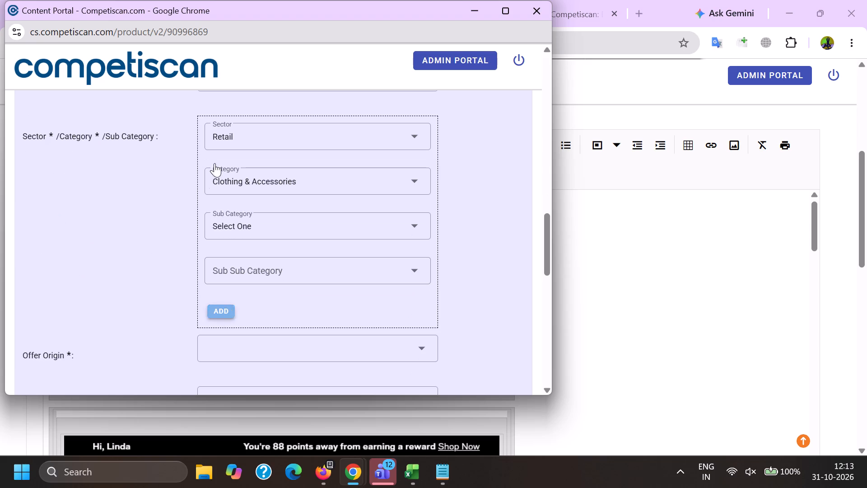
# Add the Credit Cards / Payment Cards / Private Label Cards classification to the product record.
pyautogui.click(237, 169)
pyautogui.scroll(5, 238, 247)
pyautogui.click(239, 275)
pyautogui.click(177, 262)
pyautogui.click(242, 222)
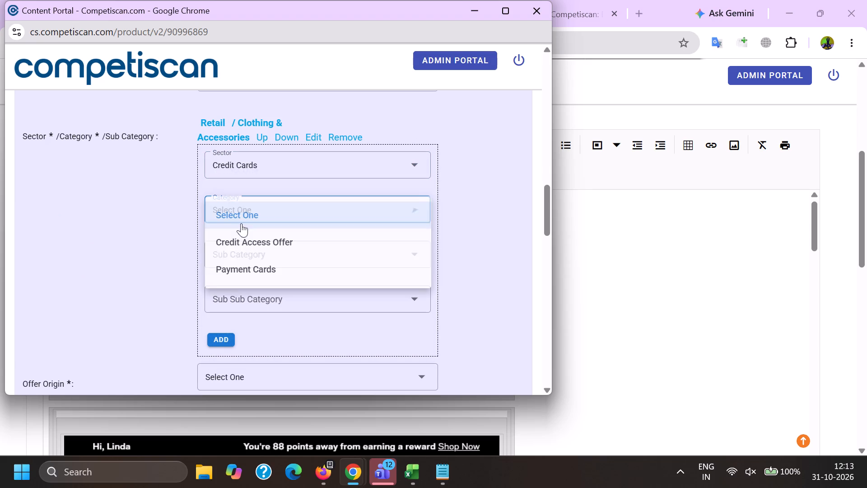
pyautogui.click(245, 282)
pyautogui.click(242, 262)
pyautogui.scroll(1, 239, 164)
pyautogui.scroll(-2, 238, 167)
pyautogui.scroll(-6, 258, 241)
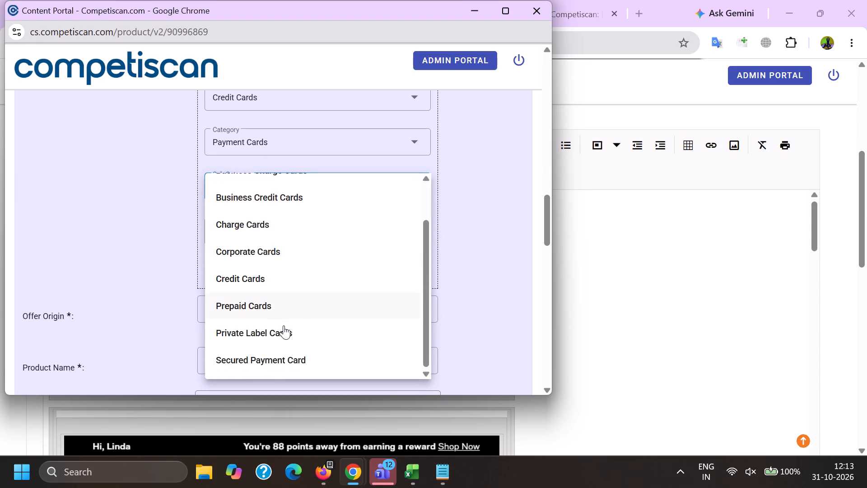
pyautogui.click(284, 332)
pyautogui.moveTo(144, 301); pyautogui.dragTo(158, 300)
pyautogui.click(222, 272)
# Move the Retail / Clothing & Accessories classification down in the order.
pyautogui.scroll(3, 236, 303)
pyautogui.click(294, 272)
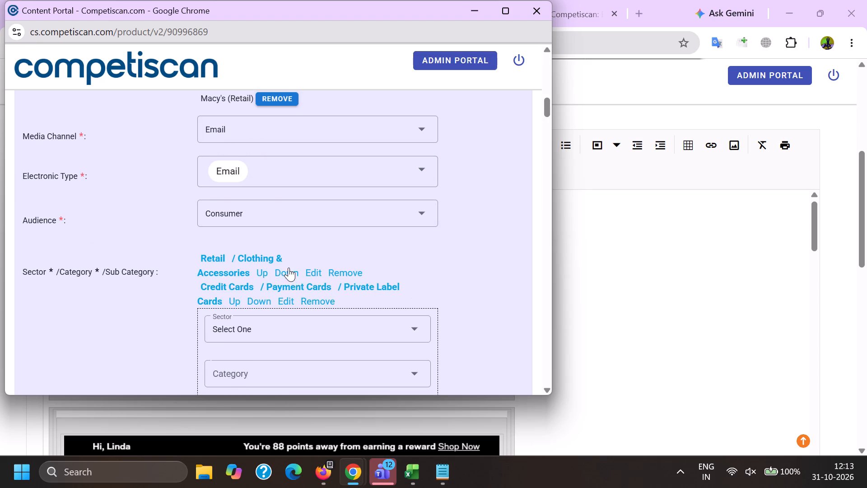
# Set the offer origin to Provider/Bank and the product name to Macy's Card.
pyautogui.scroll(-5, 265, 252)
pyautogui.click(242, 208)
pyautogui.click(249, 264)
pyautogui.click(249, 261)
pyautogui.hotkey('ctrl', 'v')
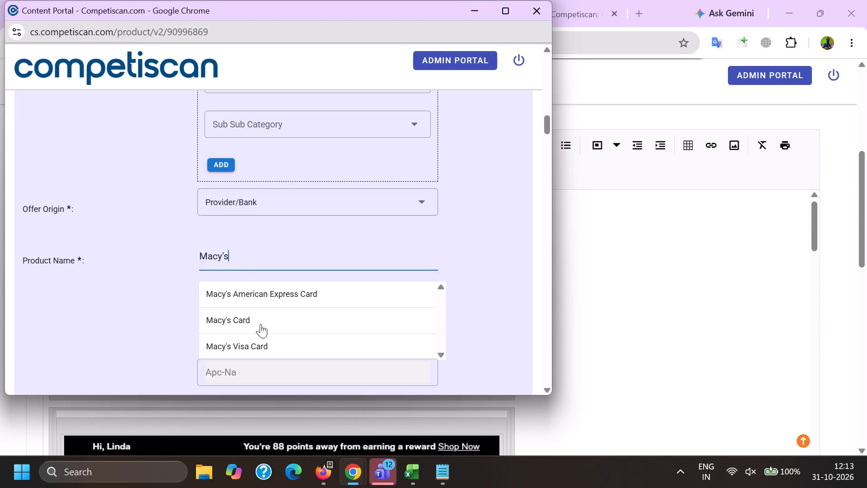
pyautogui.click(261, 323)
pyautogui.scroll(5, 261, 322)
pyautogui.click(269, 268)
pyautogui.scroll(-5, 269, 265)
# Replace the product headline with the email's subject, reading "$50 off - make your shopping bag yours today!".
pyautogui.moveTo(422, 311); pyautogui.dragTo(422, 310)
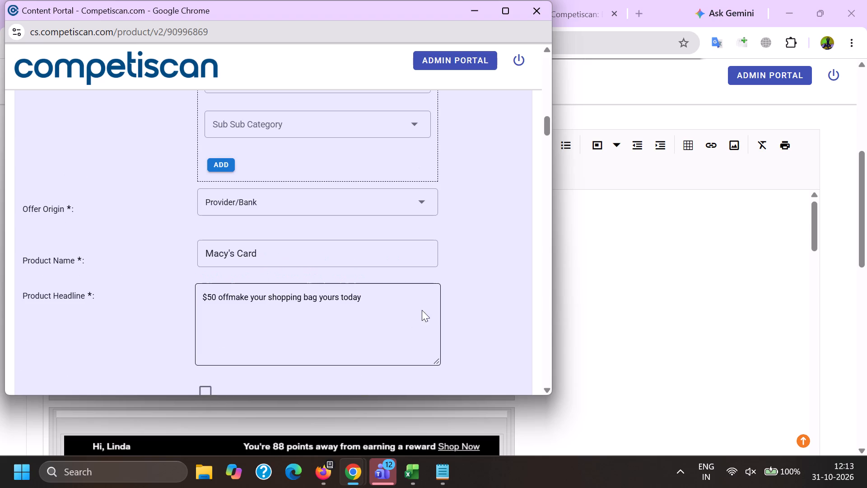
pyautogui.moveTo(422, 310); pyautogui.dragTo(0, 310)
pyautogui.press('BackSpace')
pyautogui.hotkey('alt', 'Tab')
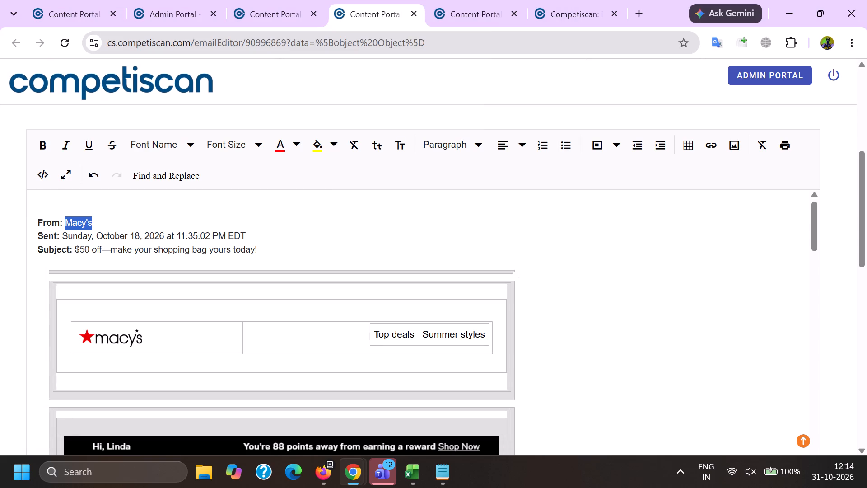
pyautogui.moveTo(74, 249); pyautogui.dragTo(268, 254)
pyautogui.hotkey('ctrl', 'c')
pyautogui.hotkey('alt', 'Tab')
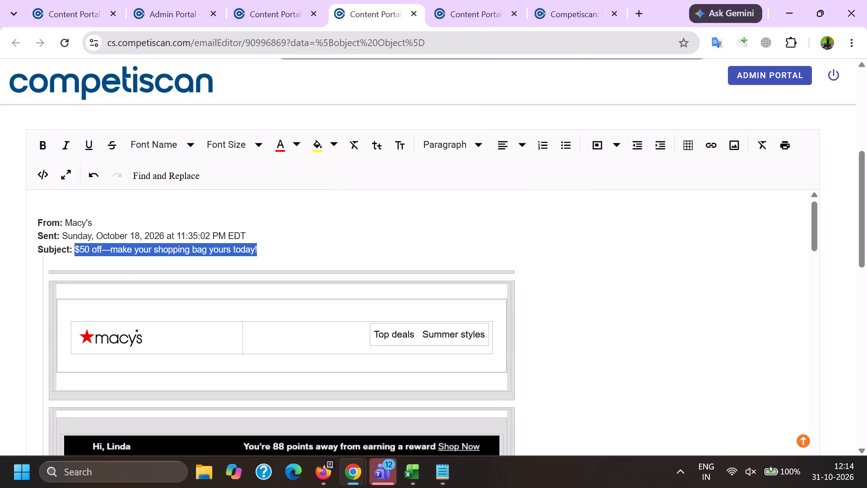
pyautogui.hotkey('ctrl', 'v')
pyautogui.click(233, 303)
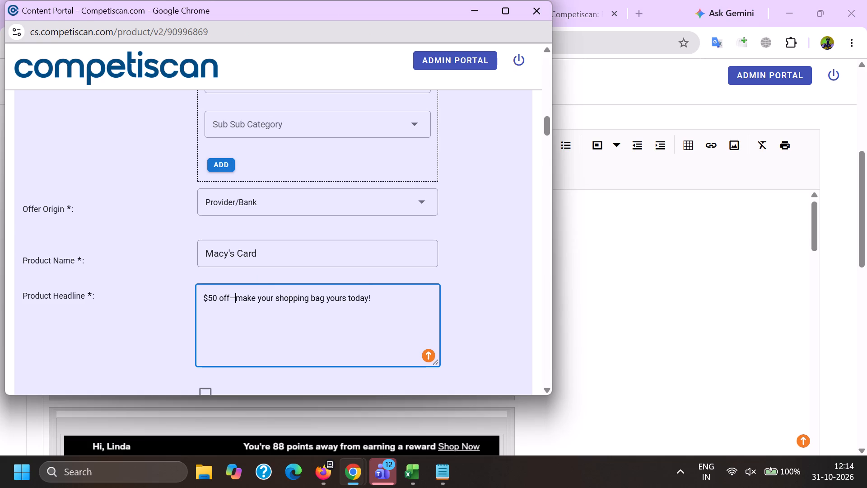
pyautogui.press('BackSpace')
pyautogui.press('space')
pyautogui.press('-')
pyautogui.press('space')
pyautogui.click(377, 310)
# Append the email body's "Plus, you get free shipping, no minimum" text, including "Exclusions & Details", to the product headline.
pyautogui.press('space')
pyautogui.hotkey('alt', 'Tab')
pyautogui.scroll(-2, 131, 351)
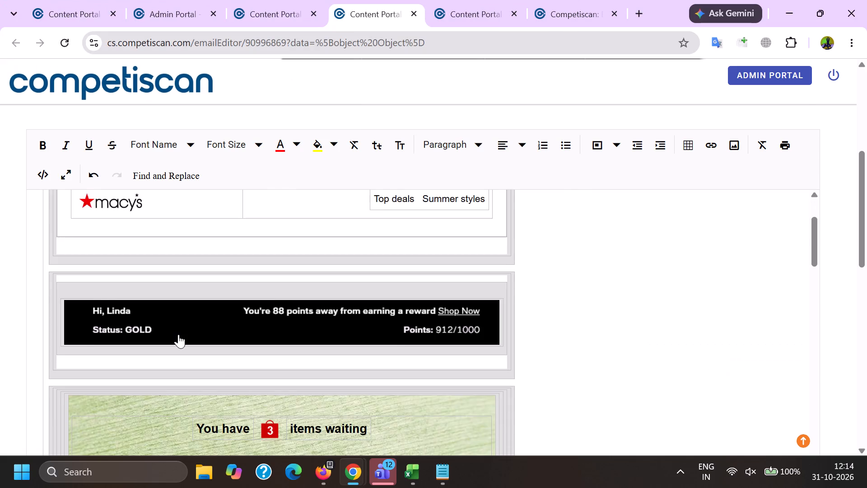
pyautogui.scroll(-7, 178, 334)
pyautogui.scroll(-4, 264, 320)
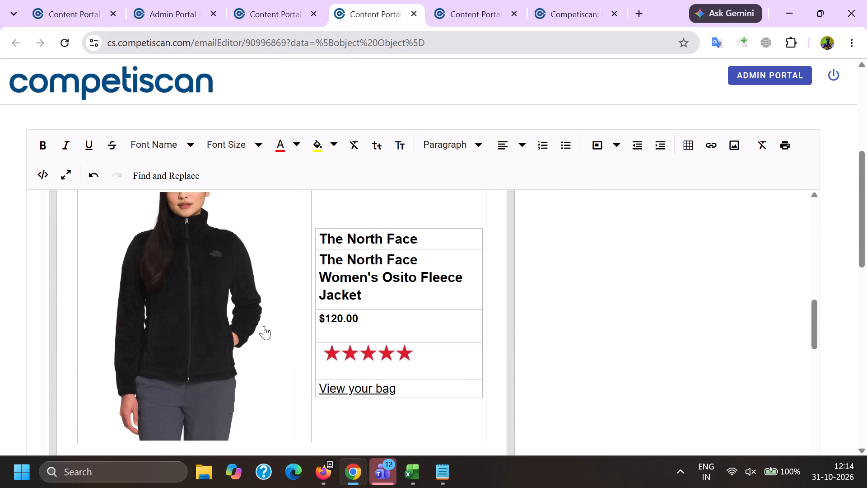
pyautogui.scroll(-16, 300, 303)
pyautogui.scroll(2, 177, 327)
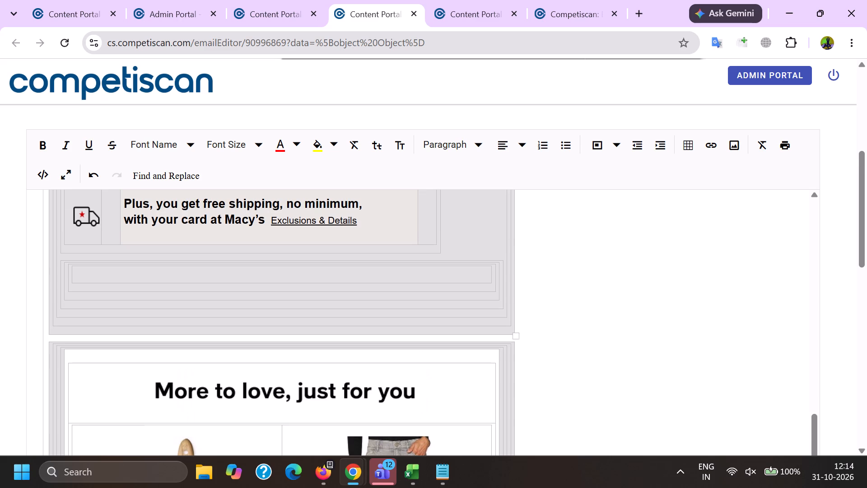
pyautogui.tripleClick(139, 203)
pyautogui.hotkey('ctrl', 'c')
pyautogui.hotkey('alt', 'Tab')
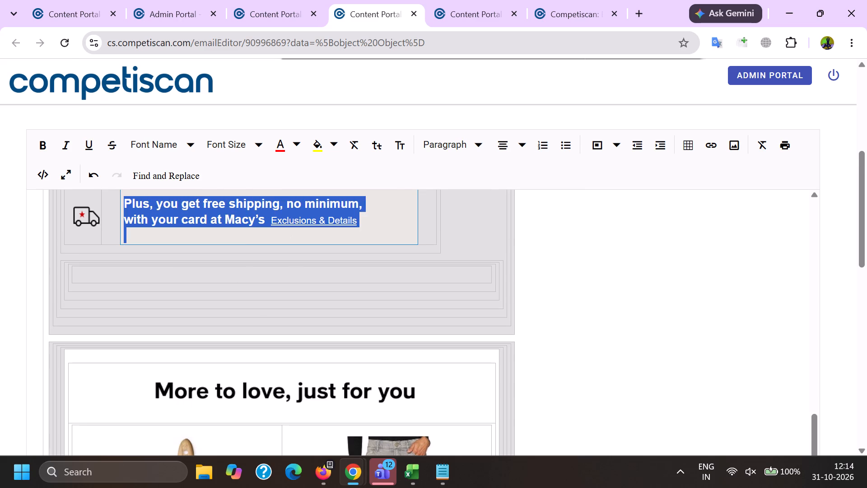
pyautogui.hotkey('ctrl', 'v')
pyautogui.press('BackSpace')
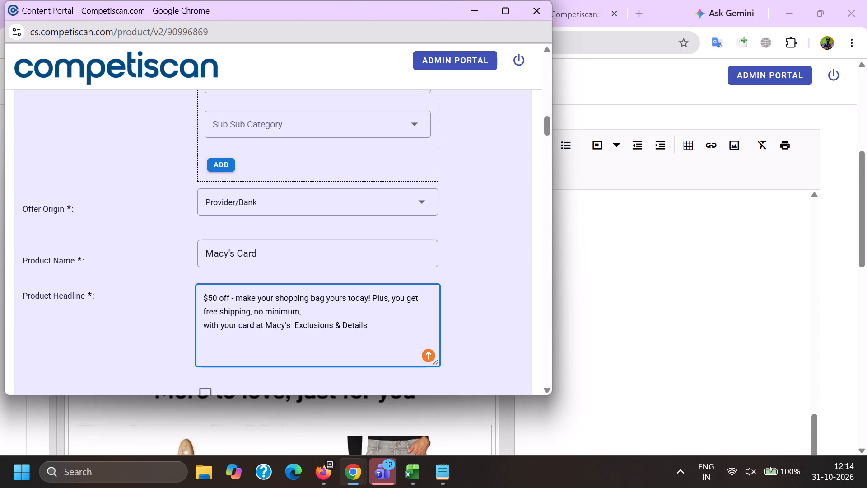
# Join the headline's broken line after "no minimum," with a space and replace the ampersand with "and".
pyautogui.click(316, 314)
pyautogui.press('Right')
pyautogui.press('BackSpace')
pyautogui.press('space')
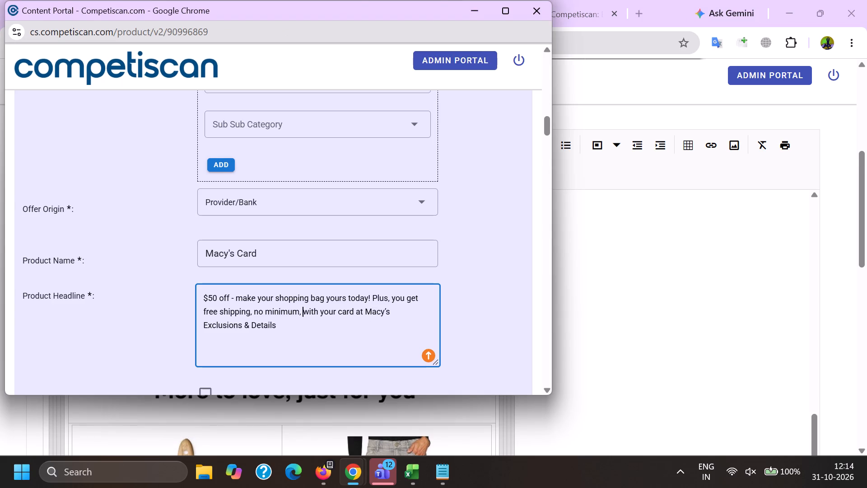
pyautogui.click(246, 326)
pyautogui.press('Right')
pyautogui.press('BackSpace')
pyautogui.write('and')
pyautogui.click(306, 350)
# Set the response mechanism to URL/Website.
pyautogui.scroll(-6, 245, 204)
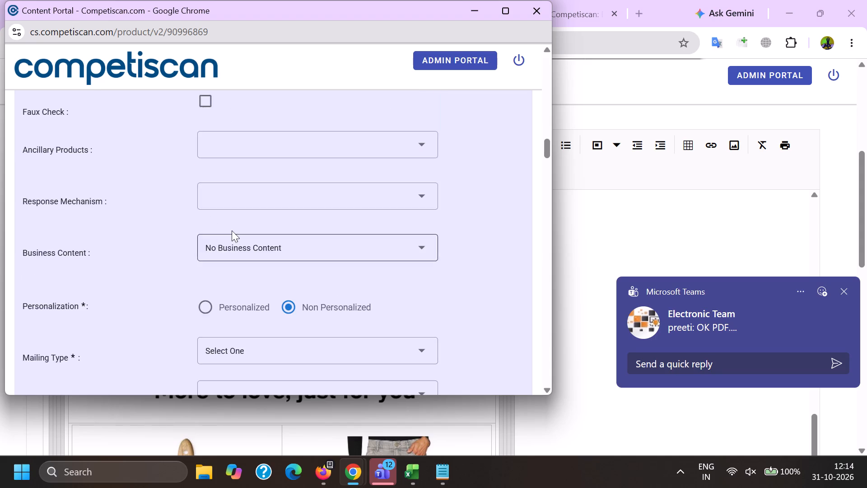
pyautogui.click(243, 194)
pyautogui.scroll(-6, 267, 73)
pyautogui.click(289, 291)
pyautogui.moveTo(37, 290); pyautogui.dragTo(56, 291)
# Set the mailing type to Loyalty/Retention and the personalization to Personalized.
pyautogui.click(252, 282)
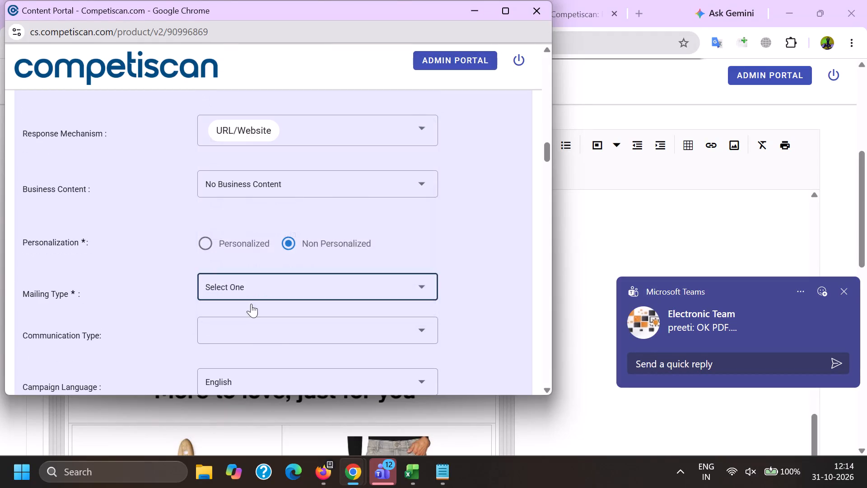
pyautogui.click(259, 290)
pyautogui.moveTo(145, 294); pyautogui.dragTo(152, 290)
pyautogui.moveTo(205, 239); pyautogui.dragTo(205, 247)
# Choose the communication type for the product record.
pyautogui.click(214, 328)
pyautogui.scroll(-2, 225, 231)
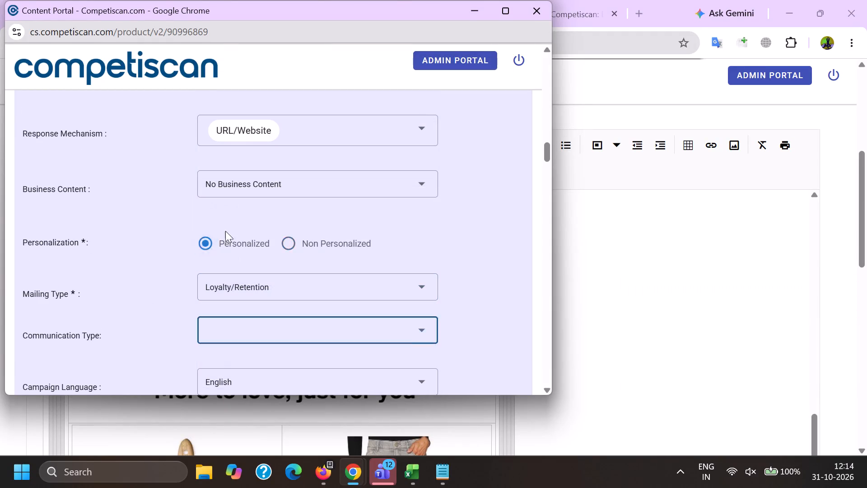
pyautogui.scroll(-5, 225, 231)
pyautogui.click(259, 226)
pyautogui.click(169, 231)
# Choose the primary card level in the payment card offer details.
pyautogui.scroll(-4, 187, 197)
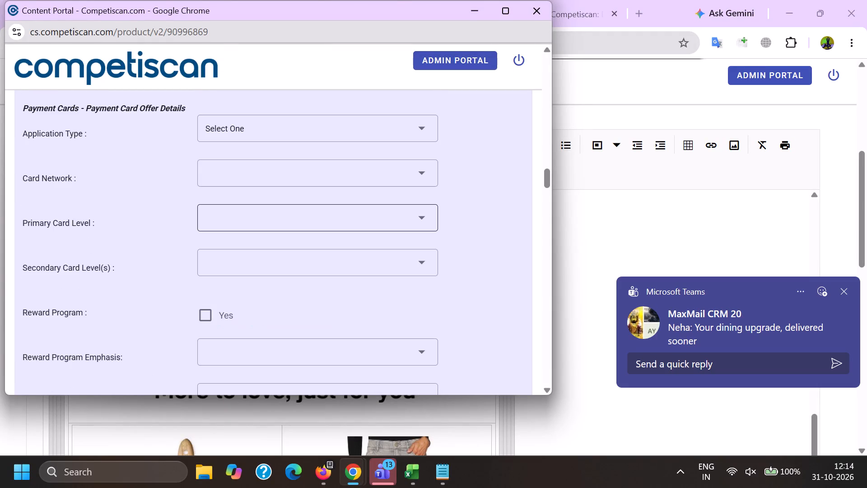
pyautogui.click(228, 220)
pyautogui.scroll(-2, 250, 136)
pyautogui.click(282, 253)
pyautogui.click(146, 225)
# Mark the reward program as Yes and choose its reward program emphasis.
pyautogui.click(208, 185)
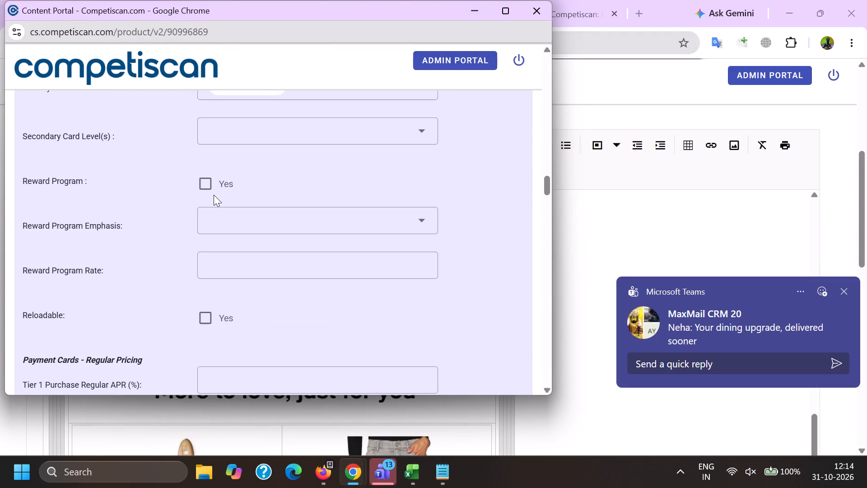
pyautogui.click(233, 222)
pyautogui.click(244, 292)
pyautogui.doubleClick(175, 293)
# Finish the product form for 90996869 from its last section.
pyautogui.press('End')
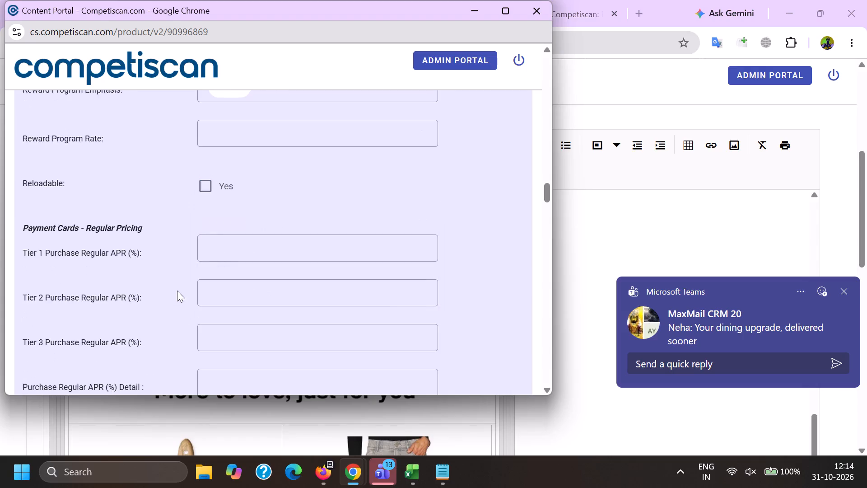
pyautogui.click(215, 175)
pyautogui.click(223, 374)
# Copy the forwarding address from Notepad and use it for both Forward To and an enabled Cc in the email editor.
pyautogui.hotkey('alt', 'Tab')
pyautogui.scroll(12, 260, 339)
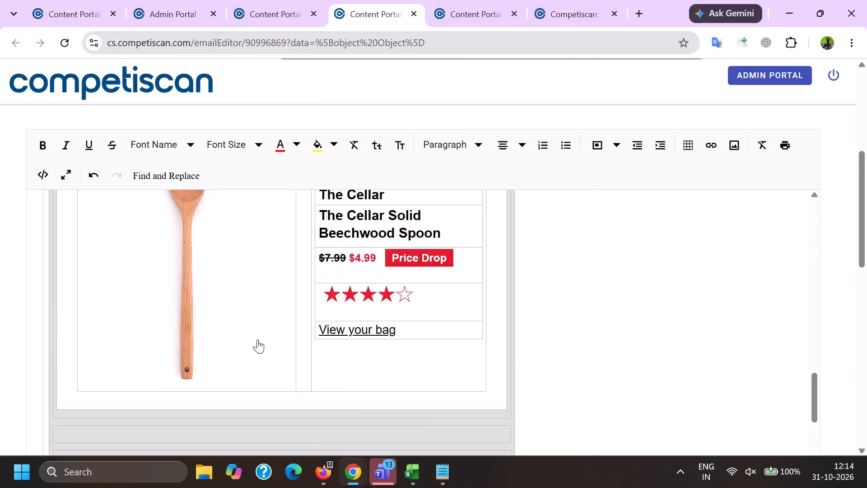
pyautogui.click(444, 479)
pyautogui.hotkey('ctrl', 'c')
pyautogui.hotkey('alt', 'Tab')
pyautogui.scroll(4, 9, 256)
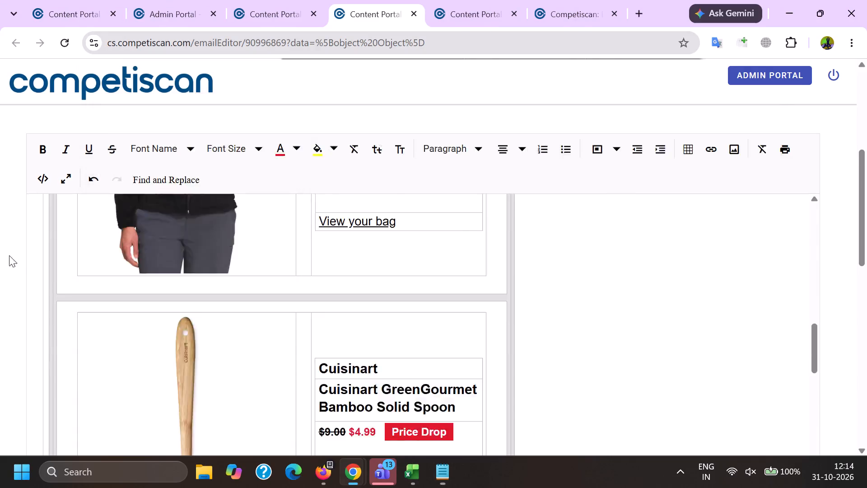
pyautogui.scroll(9, 9, 255)
pyautogui.moveTo(199, 282); pyautogui.dragTo(15, 253)
pyautogui.hotkey('ctrl', 'v')
pyautogui.click(42, 306)
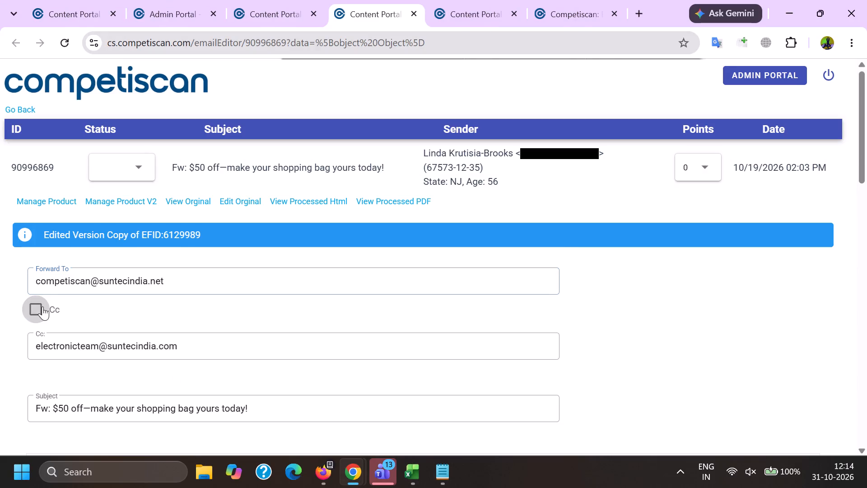
pyautogui.moveTo(210, 335); pyautogui.dragTo(18, 297)
pyautogui.hotkey('ctrl', 'v')
# Append "+" after a space to the end of the email's subject line.
pyautogui.click(290, 395)
pyautogui.press('space')
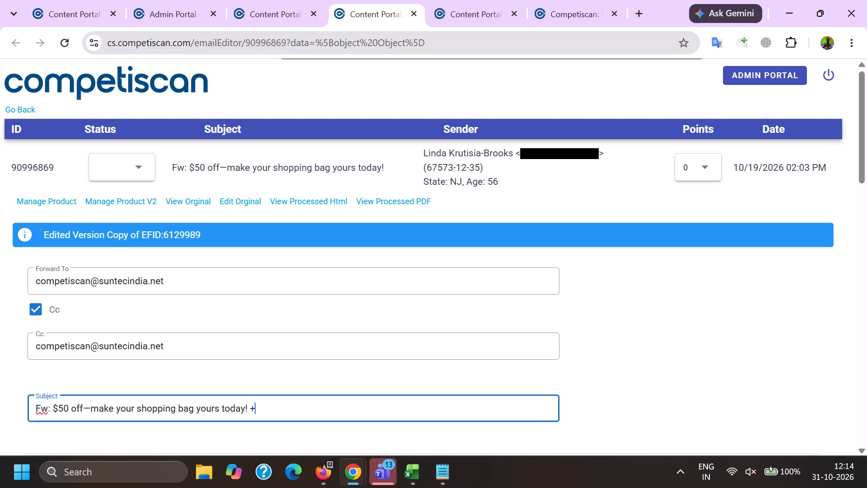
# Write the message "remove the name -" followed by the panelist's first name, and save and send the email.
pyautogui.scroll(-7, 146, 328)
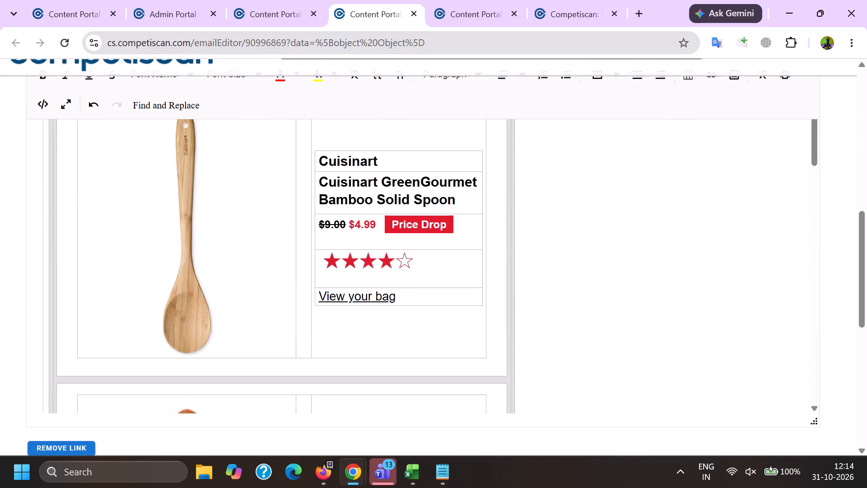
pyautogui.scroll(19, 71, 340)
pyautogui.scroll(-5, 0, 268)
pyautogui.click(95, 235)
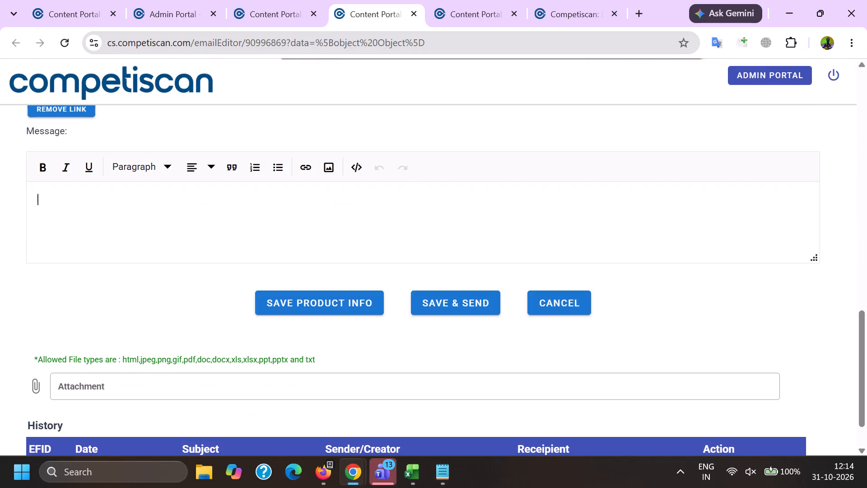
pyautogui.press('r')
pyautogui.write('emove the name - linda')
pyautogui.scroll(-3, 259, 231)
pyautogui.click(429, 252)
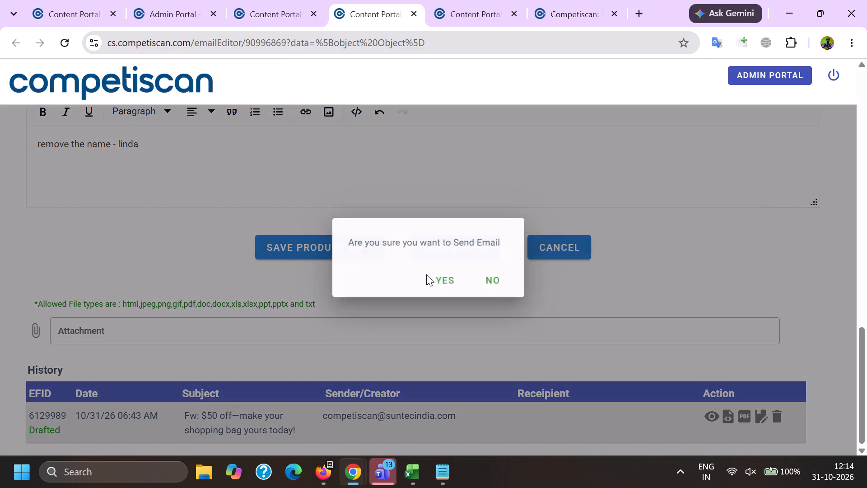
pyautogui.click(431, 273)
# Copy the subject of email 91017922, without its Fwd prefix, from the email list in Firefox.
pyautogui.click(219, 0)
pyautogui.click(285, 0)
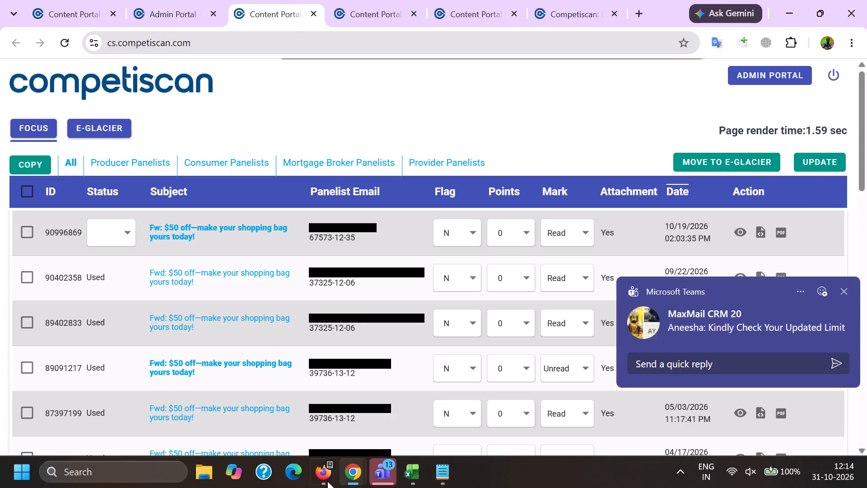
pyautogui.click(314, 482)
pyautogui.click(169, 405)
pyautogui.moveTo(169, 233); pyautogui.dragTo(170, 233)
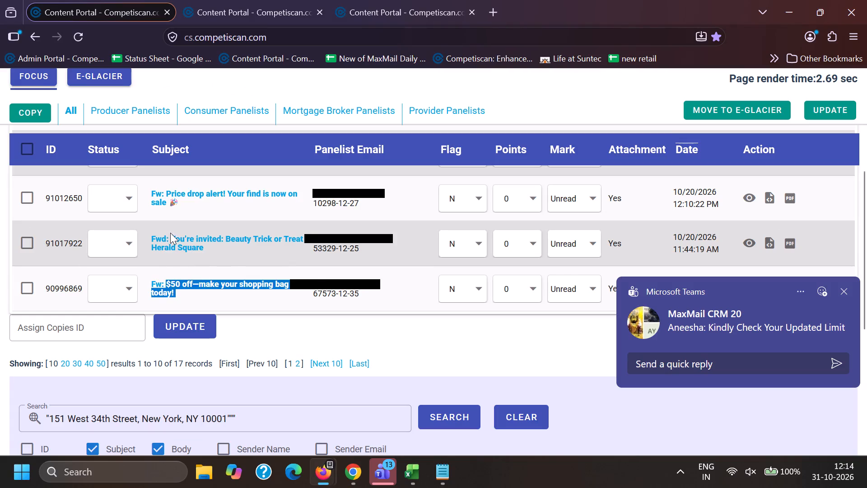
pyautogui.moveTo(170, 233); pyautogui.dragTo(226, 261)
pyautogui.hotkey('ctrl', 'c')
pyautogui.hotkey('ctrl', 'c')
pyautogui.click(348, 470)
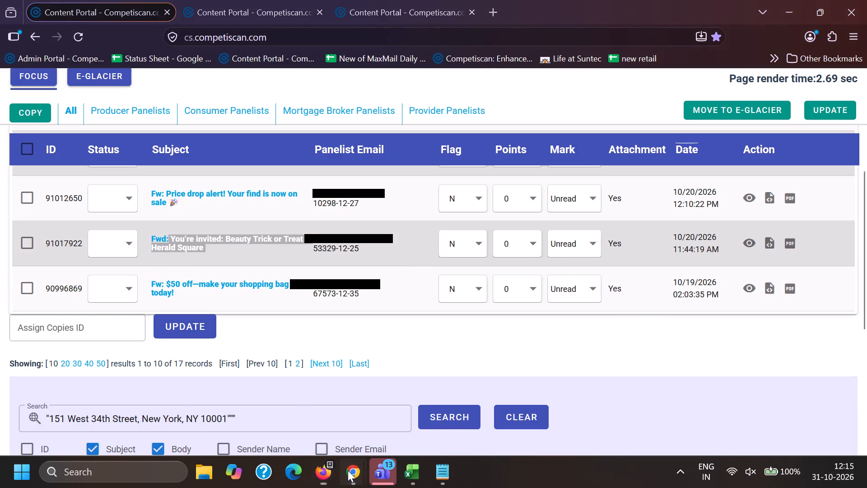
pyautogui.click(273, 414)
pyautogui.scroll(-5, 248, 318)
pyautogui.scroll(1, 217, 373)
pyautogui.scroll(-10, 218, 375)
pyautogui.scroll(2, 235, 376)
pyautogui.moveTo(312, 291); pyautogui.dragTo(5, 217)
pyautogui.press('BackSpace')
pyautogui.hotkey('shift', '"')
pyautogui.hotkey('ctrl', 'v')
pyautogui.hotkey('shift', '"')
pyautogui.press('Return')
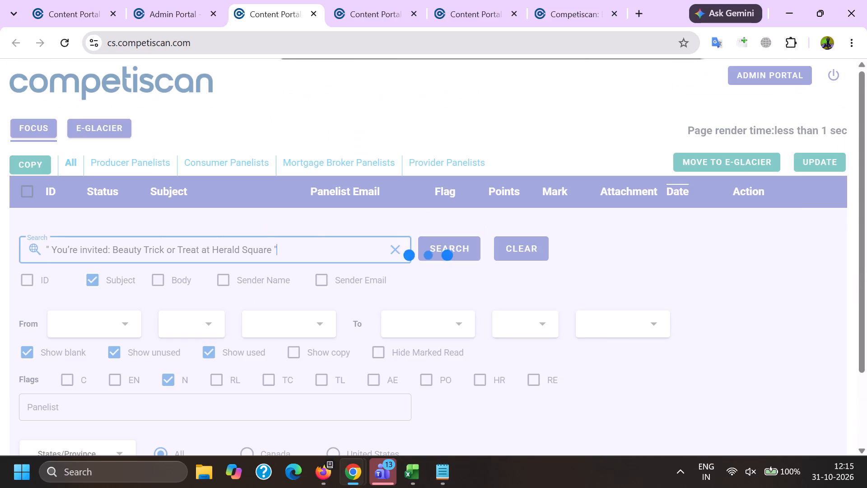
# Open email 91017922 from the search results in Chrome.
pyautogui.hotkey('alt', 'Tab')
pyautogui.click(340, 139)
pyautogui.hotkey('alt', 'Tab')
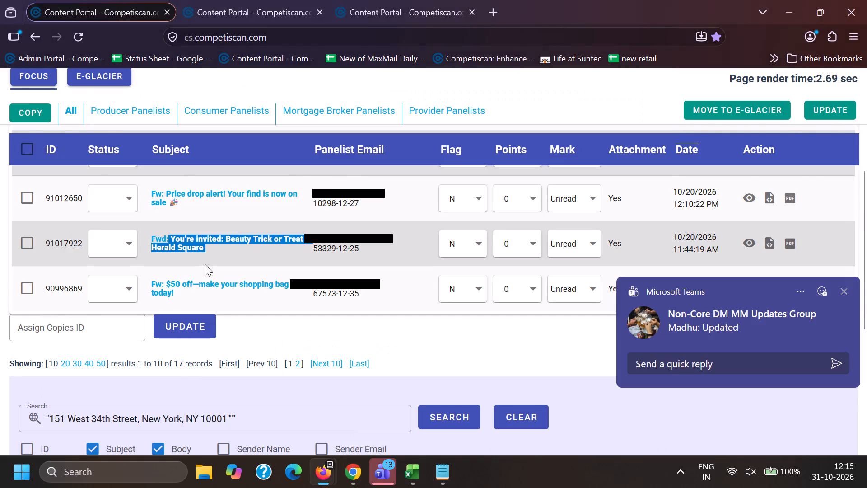
pyautogui.keyDown('ctrl'); pyautogui.click(192, 232); pyautogui.keyUp('ctrl')
pyautogui.scroll(-3, 271, 326)
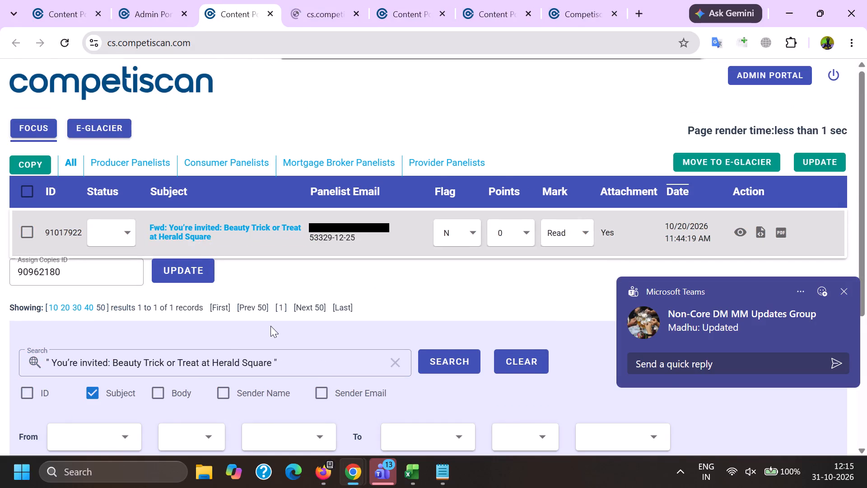
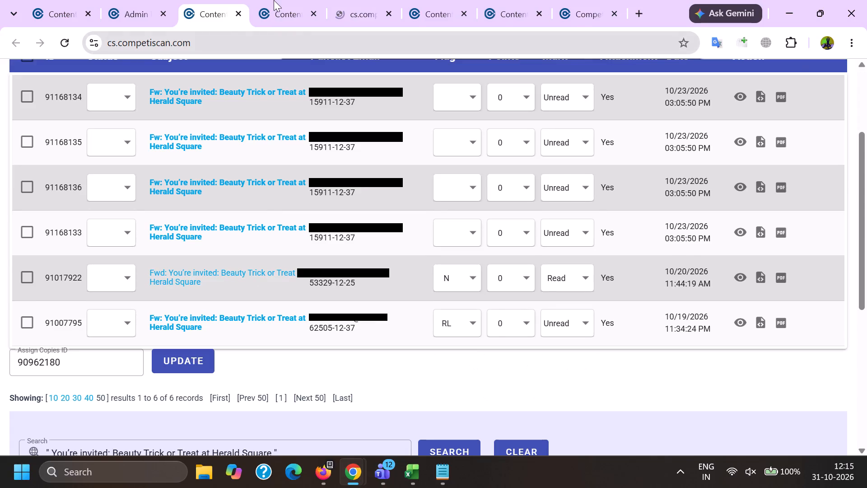
# Copy the email ID 91017922 from its page address into column B of the tracker's next empty row, 7242, in Excel.
pyautogui.click(281, 0)
pyautogui.doubleClick(271, 44)
pyautogui.hotkey('ctrl', 'c')
pyautogui.click(408, 484)
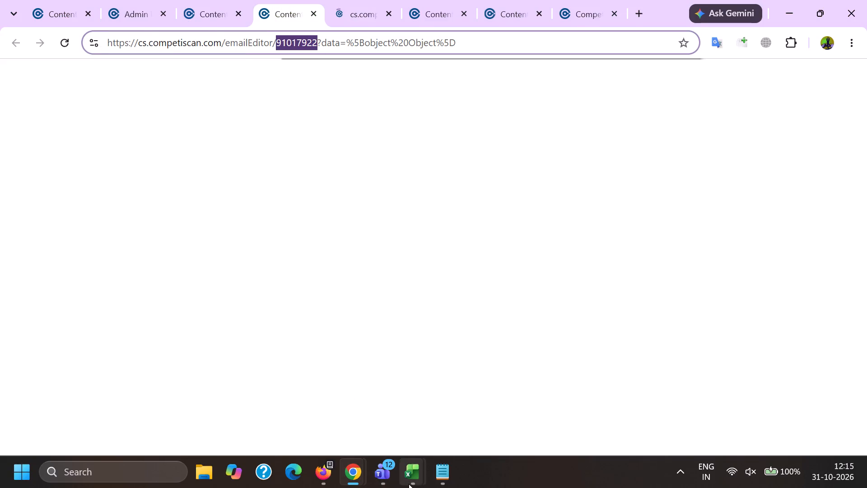
pyautogui.click(536, 415)
pyautogui.click(37, 282)
pyautogui.press('Left')
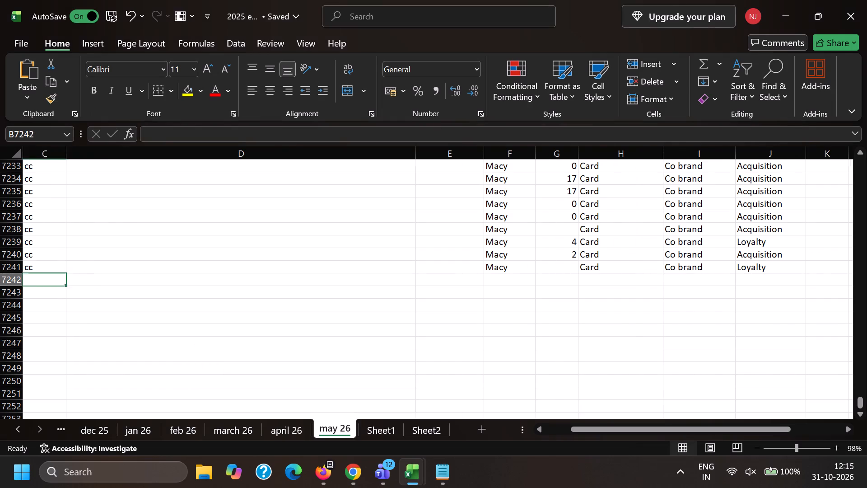
pyautogui.hotkey('ctrl', 'v')
# Fill row 7242 of the tracker with cc, Macy, Card, Co brand and Acquisition in the matching columns.
pyautogui.press('Right')
pyautogui.write('cc')
pyautogui.press('Right')
pyautogui.press('Right')
pyautogui.press('Right')
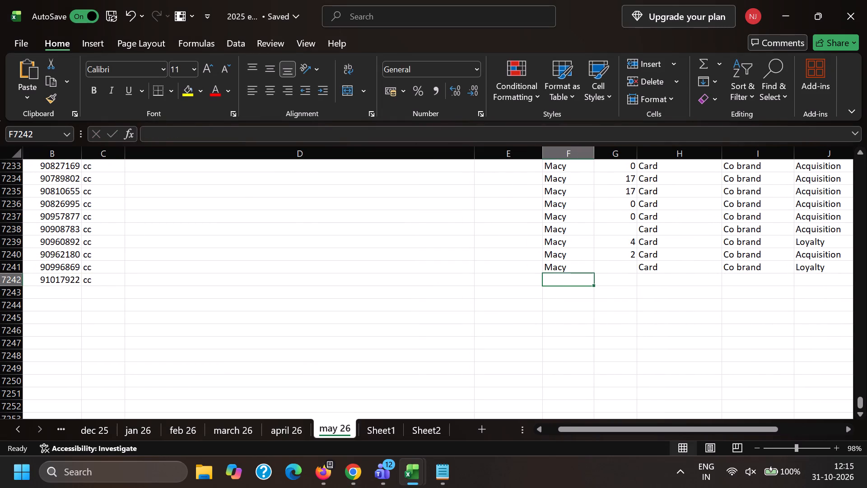
pyautogui.press('m')
pyautogui.press('Right')
pyautogui.press('Right')
pyautogui.press('c')
pyautogui.press('Right')
pyautogui.press('c')
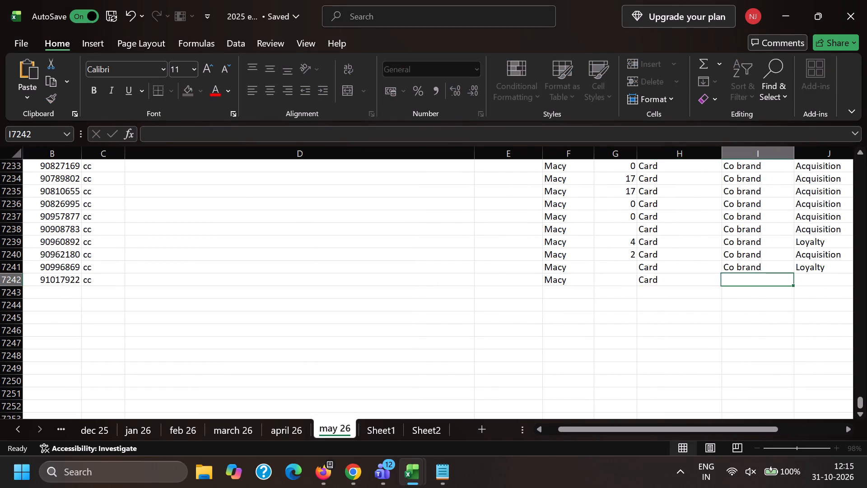
pyautogui.press('Right')
pyautogui.press('a')
pyautogui.press('Left')
pyautogui.press('Left')
pyautogui.press('Left')
pyautogui.press('Left')
pyautogui.press('Left')
pyautogui.press('Left')
pyautogui.press('Left')
pyautogui.press('Left')
pyautogui.press('Left')
pyautogui.press('Left')
pyautogui.press('Left')
pyautogui.press('Left')
pyautogui.press('Left')
pyautogui.press('Left')
pyautogui.press('Left')
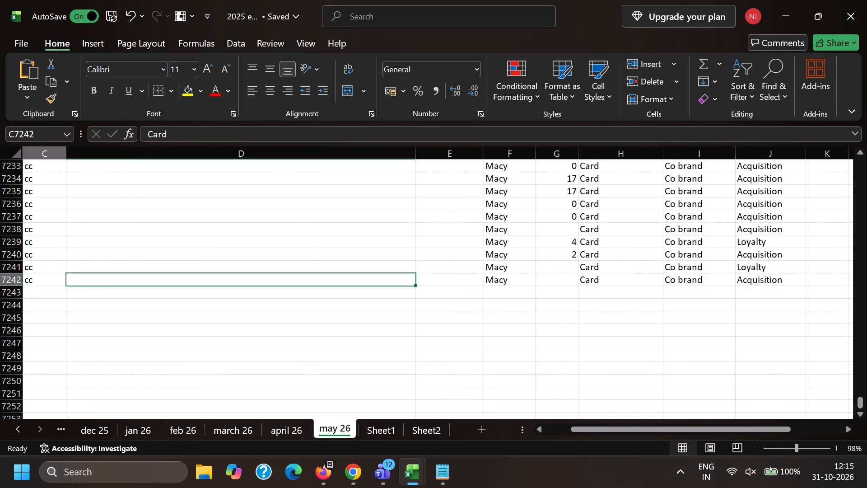
# Back in Chrome, delete the forwarded-message line, the sender's email address and the To line from the email's header.
pyautogui.hotkey('alt', 'Tab')
pyautogui.scroll(-2, 116, 189)
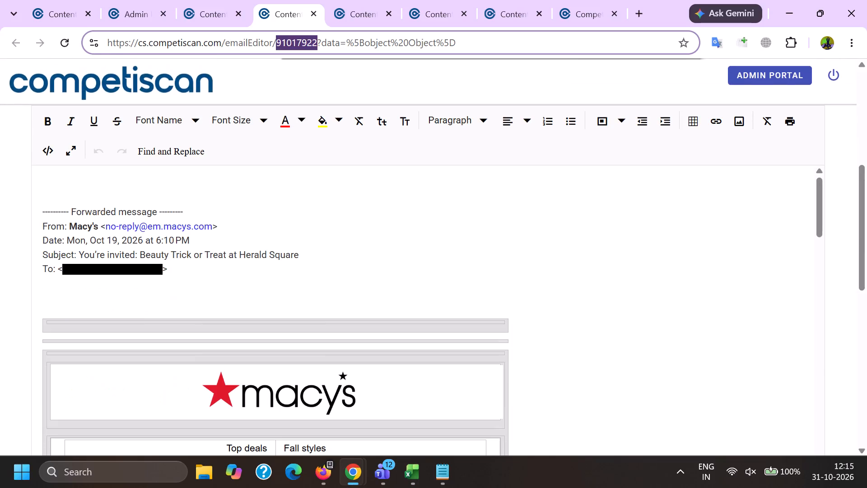
pyautogui.moveTo(188, 204); pyautogui.dragTo(0, 163)
pyautogui.press('BackSpace')
pyautogui.moveTo(46, 197); pyautogui.dragTo(246, 203)
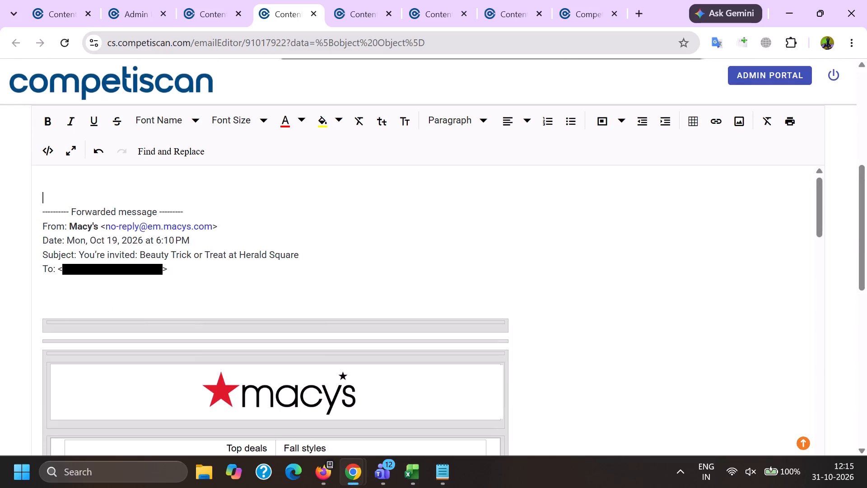
pyautogui.moveTo(246, 203); pyautogui.dragTo(252, 214)
pyautogui.press('BackSpace')
pyautogui.scroll(-5, 164, 280)
pyautogui.scroll(4, 166, 280)
pyautogui.scroll(2, 131, 319)
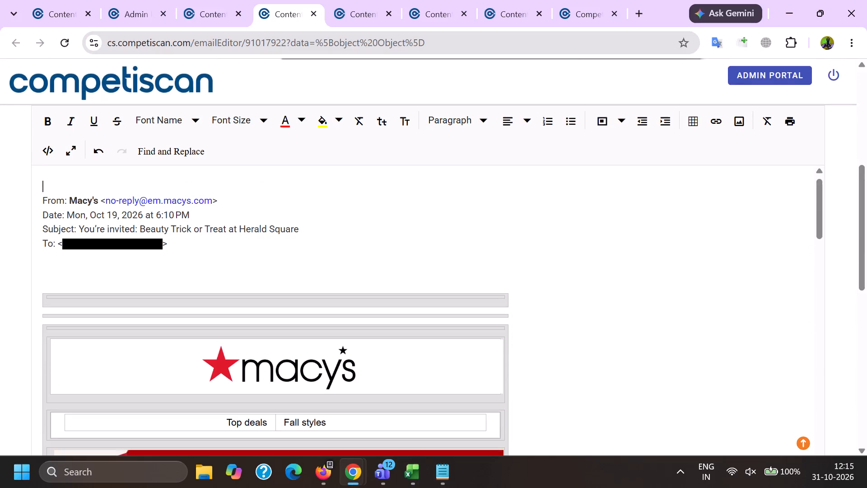
pyautogui.moveTo(102, 207); pyautogui.dragTo(277, 209)
pyautogui.press('BackSpace')
pyautogui.moveTo(241, 272); pyautogui.dragTo(0, 254)
pyautogui.press('BackSpace')
# Remove the link from the red 30% OFF Macy's Card banner image.
pyautogui.scroll(-5, 246, 292)
pyautogui.scroll(4, 218, 318)
pyautogui.click(173, 392)
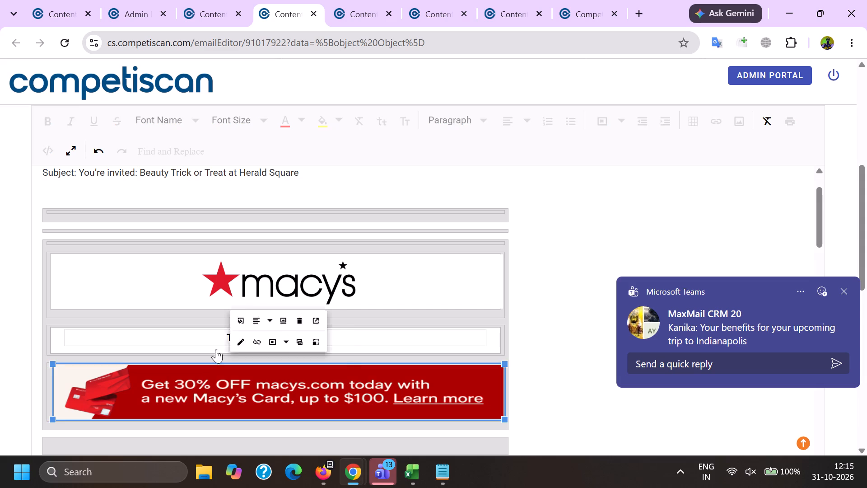
pyautogui.click(242, 342)
# Remove the link from Sign Up in the black text-signup banner.
pyautogui.scroll(-20, 242, 339)
pyautogui.scroll(-10, 242, 339)
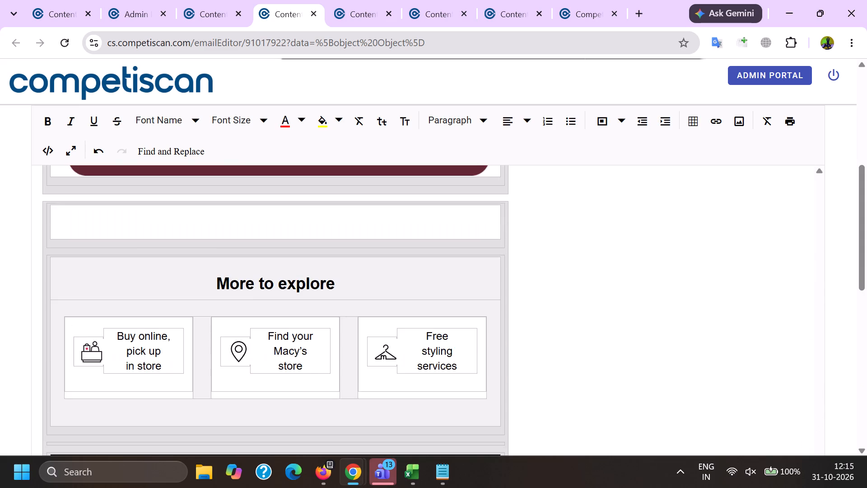
pyautogui.scroll(7, 240, 318)
pyautogui.scroll(-8, 239, 317)
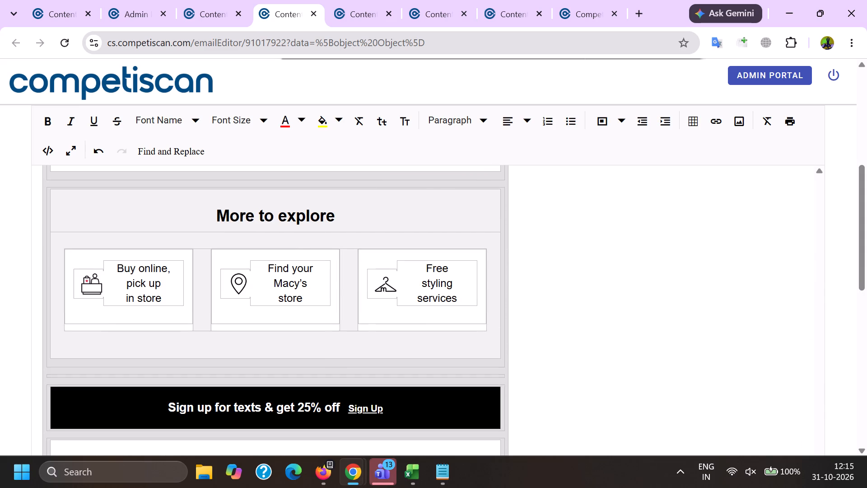
pyautogui.click(370, 410)
pyautogui.scroll(-1, 357, 259)
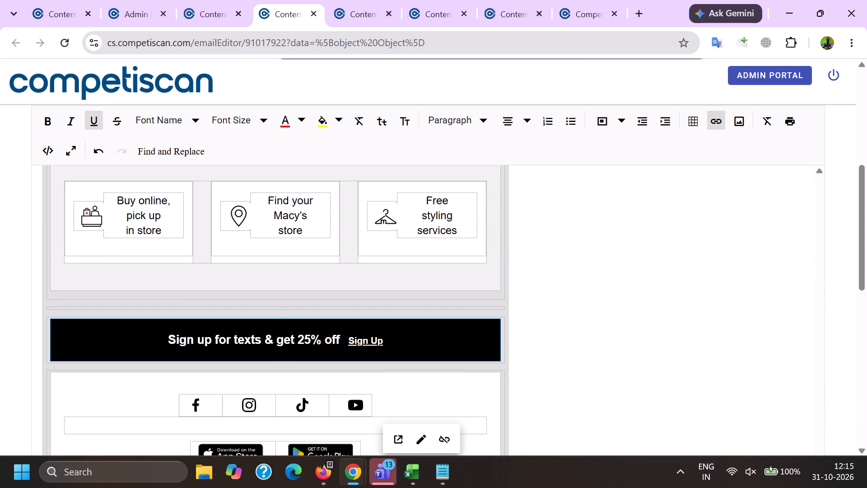
pyautogui.click(365, 338)
pyautogui.click(441, 364)
pyautogui.scroll(-2, 341, 263)
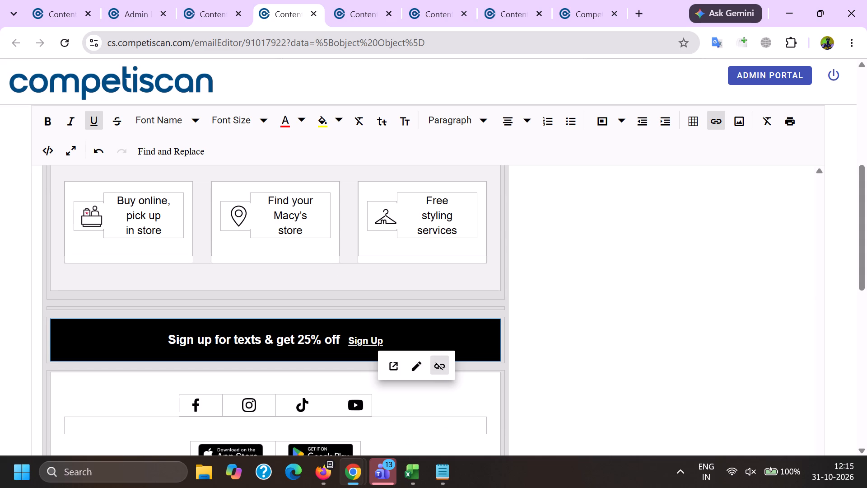
# Remove the links from the YouTube, TikTok, Instagram and Facebook icons in the email footer.
pyautogui.scroll(-1, 341, 264)
pyautogui.click(349, 226)
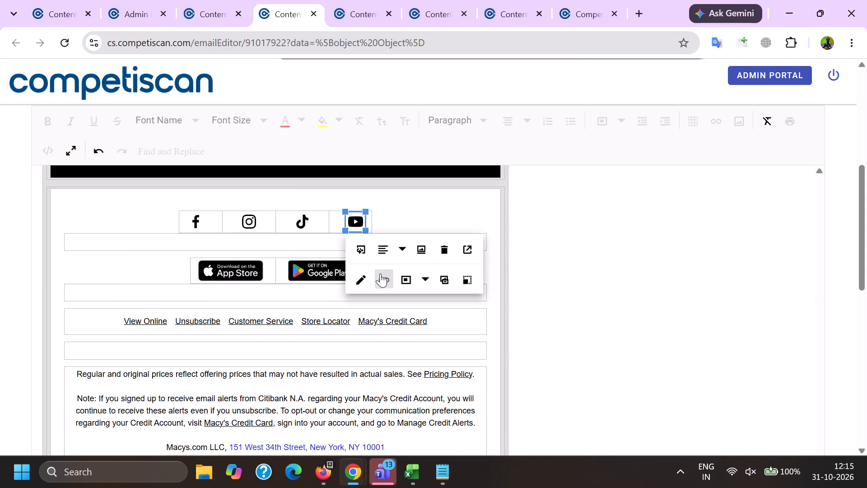
pyautogui.click(381, 276)
pyautogui.click(312, 225)
pyautogui.click(309, 221)
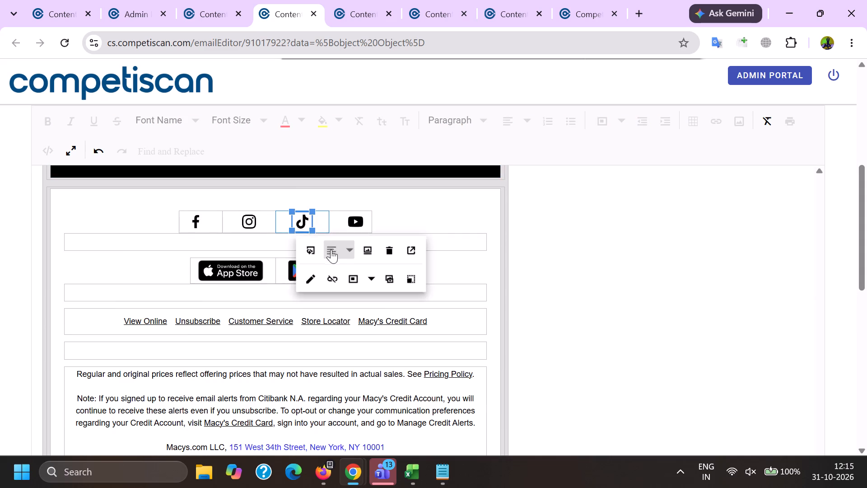
pyautogui.click(321, 273)
pyautogui.click(256, 220)
pyautogui.click(283, 284)
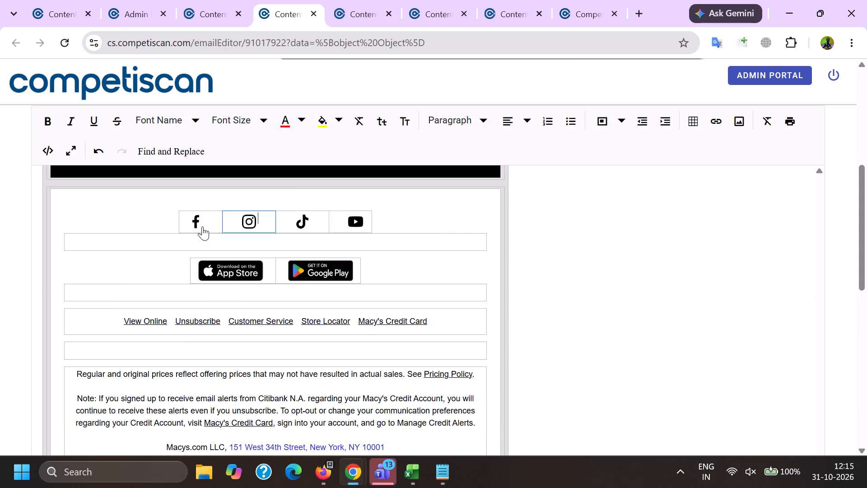
pyautogui.click(196, 223)
pyautogui.click(224, 277)
# Remove the links from the App Store and Google Play badges.
pyautogui.click(218, 271)
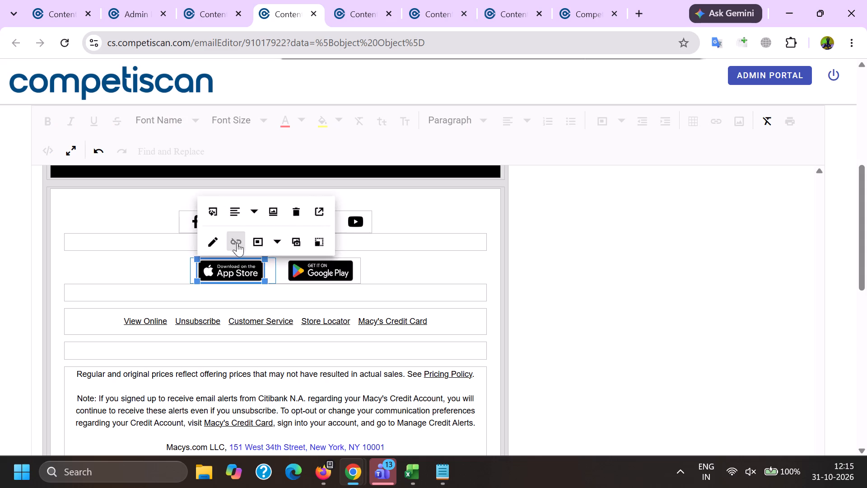
pyautogui.click(236, 242)
pyautogui.click(332, 277)
pyautogui.click(329, 247)
# Remove the links from View Online, Unsubscribe and Macy's Credit Card in the footer's link row.
pyautogui.click(159, 318)
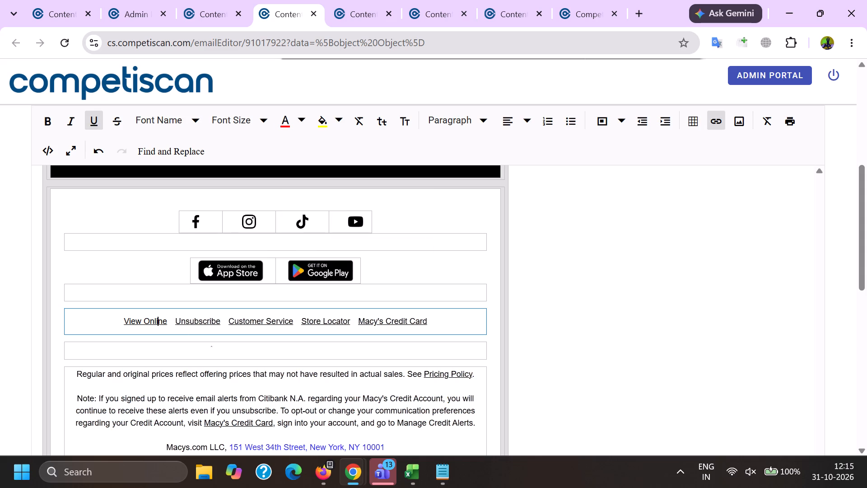
pyautogui.click(236, 350)
pyautogui.click(201, 324)
pyautogui.click(278, 352)
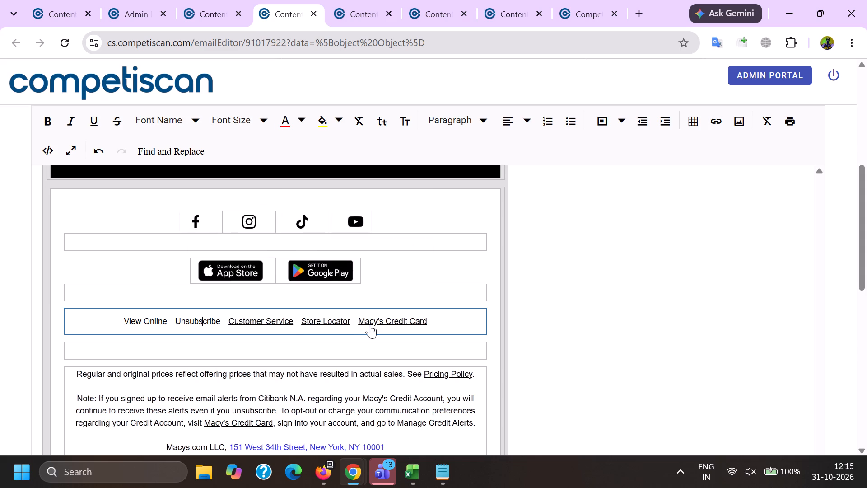
pyautogui.click(379, 325)
pyautogui.click(451, 352)
# Remove the links from the Macys.com LLC street address and from Macy's Credit Card in the footer's note.
pyautogui.scroll(-1, 276, 270)
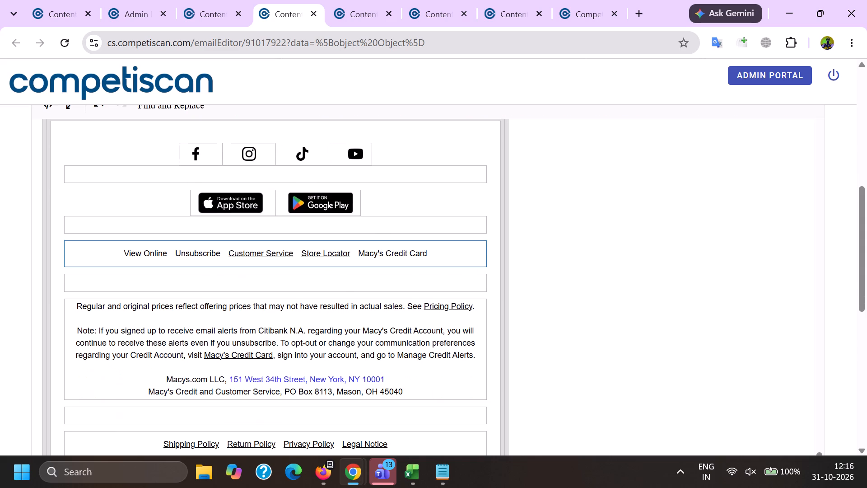
pyautogui.click(261, 371)
pyautogui.click(266, 378)
pyautogui.click(345, 399)
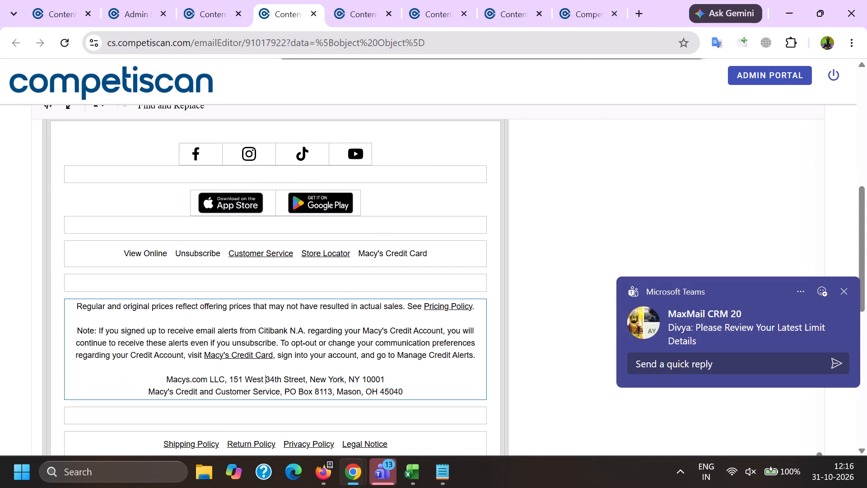
pyautogui.click(223, 355)
pyautogui.click(300, 385)
# Save the product info of the cleaned email.
pyautogui.scroll(-1, 268, 304)
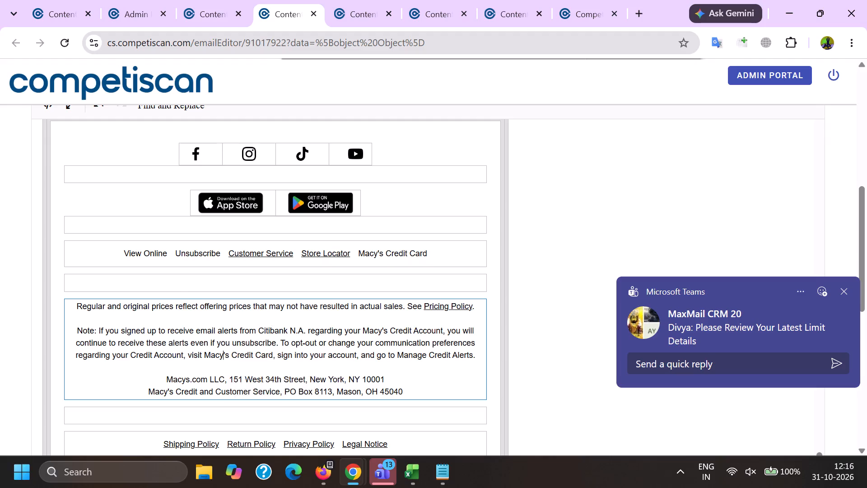
pyautogui.scroll(-11, 267, 306)
pyautogui.click(295, 338)
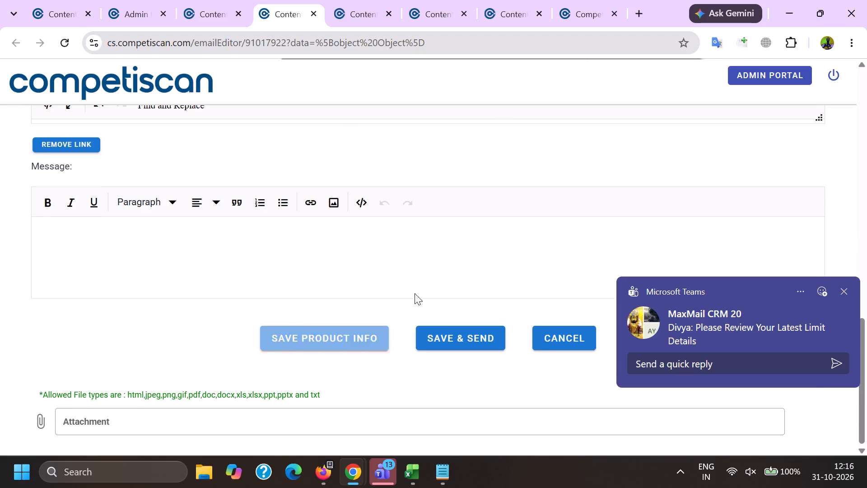
pyautogui.click(449, 277)
# Close the duplicate tab of email 91017922 and return to the tab with the cleaned version.
pyautogui.click(336, 0)
pyautogui.click(298, 0)
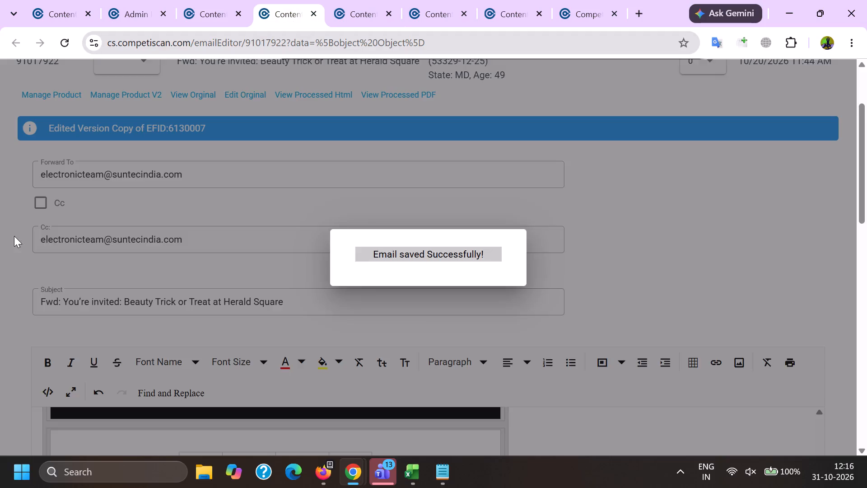
pyautogui.moveTo(14, 236); pyautogui.dragTo(28, 233)
pyautogui.click(351, 0)
pyautogui.click(396, 11)
pyautogui.click(388, 14)
pyautogui.click(302, 0)
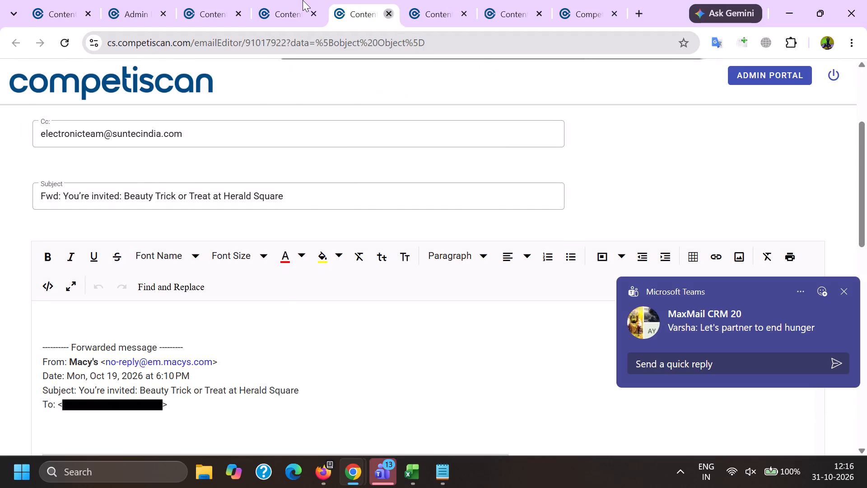
# Open the product record of email 91017922.
pyautogui.click(5, 169)
pyautogui.click(38, 97)
# Copy the sender name Macy's from the From line of the email body.
pyautogui.hotkey('alt', 'Tab')
pyautogui.scroll(-5, 151, 177)
pyautogui.click(111, 233)
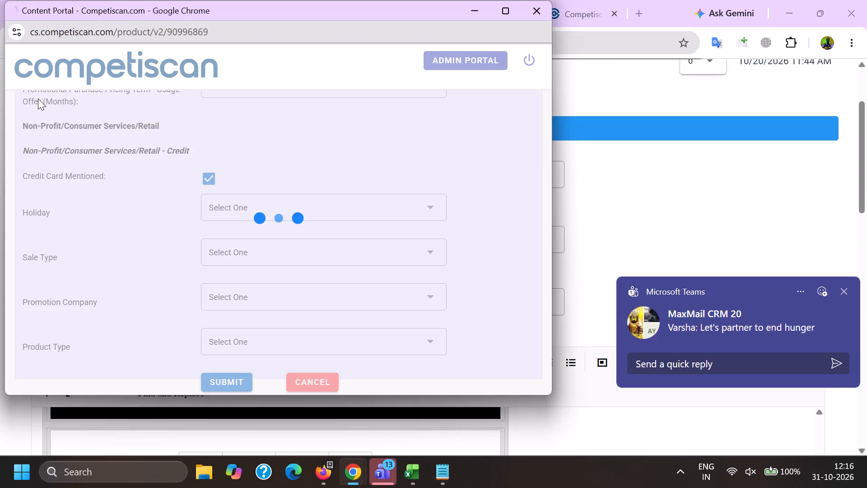
pyautogui.press('pageup')
pyautogui.press('pageup')
pyautogui.press('pageup')
pyautogui.press('pageup')
pyautogui.press('pageup')
pyautogui.press('pageup')
pyautogui.press('pageup')
pyautogui.press('pageup')
pyautogui.press('pageup')
pyautogui.press('pageup')
pyautogui.press('pageup')
pyautogui.press('pageup')
pyautogui.press('pageup')
pyautogui.press('pageup')
pyautogui.press('pageup')
pyautogui.press('pageup')
pyautogui.press('pageup')
pyautogui.press('pageup')
pyautogui.press('pageup')
pyautogui.press('pageup')
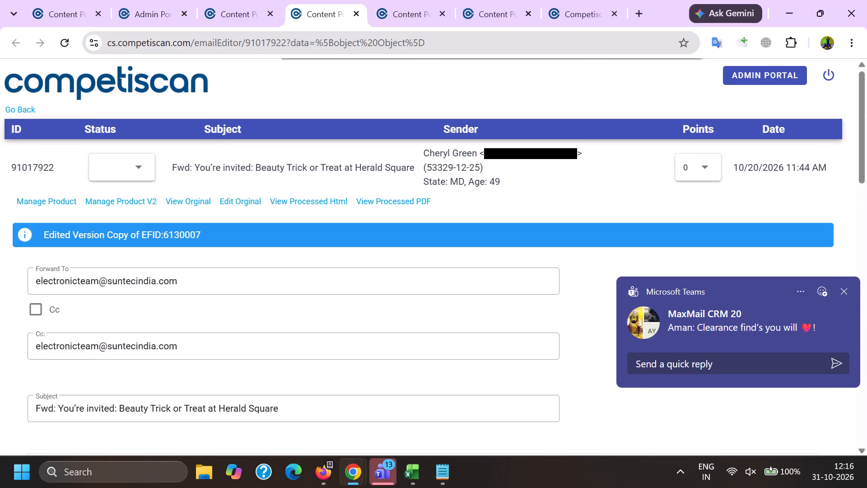
pyautogui.scroll(-5, 111, 217)
pyautogui.doubleClick(77, 166)
pyautogui.hotkey('ctrl', 'c')
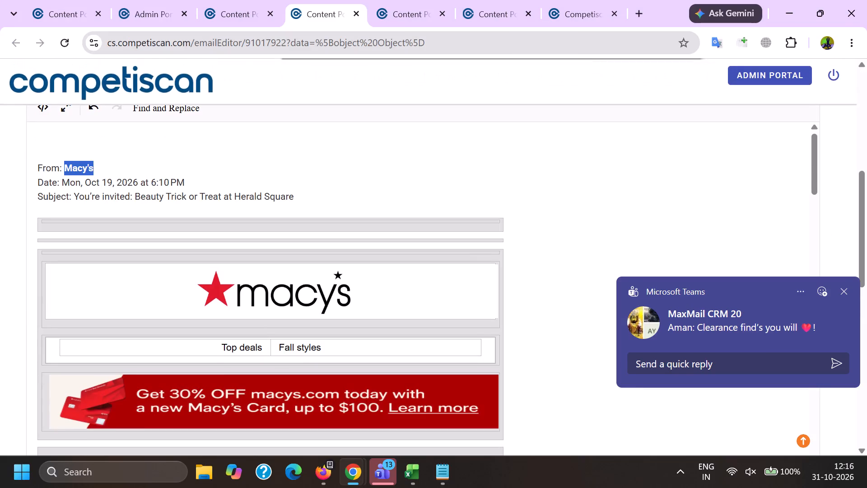
# In the product record, replace the company apc-na with Macy's and add Macy's as the affinity/association.
pyautogui.hotkey('alt', 'Tab')
pyautogui.scroll(-6, 203, 160)
pyautogui.click(266, 152)
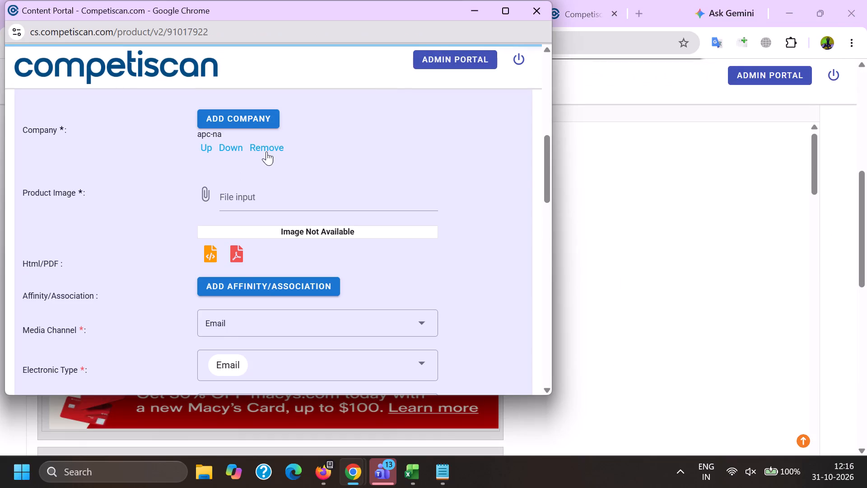
pyautogui.click(247, 112)
pyautogui.hotkey('ctrl', 'v')
pyautogui.click(275, 249)
pyautogui.click(316, 270)
pyautogui.hotkey('ctrl', 'v')
pyautogui.scroll(2, 297, 304)
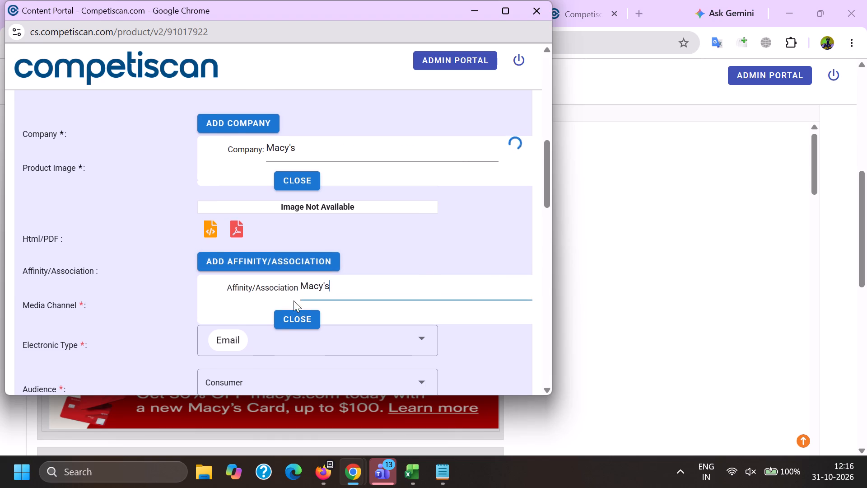
pyautogui.click(296, 311)
pyautogui.click(251, 282)
# Add Citibank as a second company in the product record.
pyautogui.click(238, 253)
pyautogui.press('c')
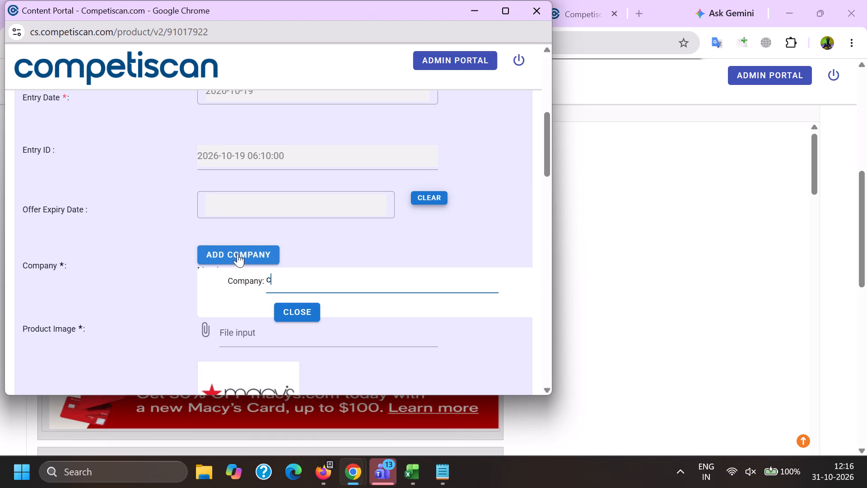
pyautogui.press('i')
pyautogui.press('t')
pyautogui.press('i')
pyautogui.press('b')
pyautogui.press('a')
pyautogui.press('n')
pyautogui.press('k')
pyautogui.click(299, 311)
pyautogui.scroll(-4, 248, 228)
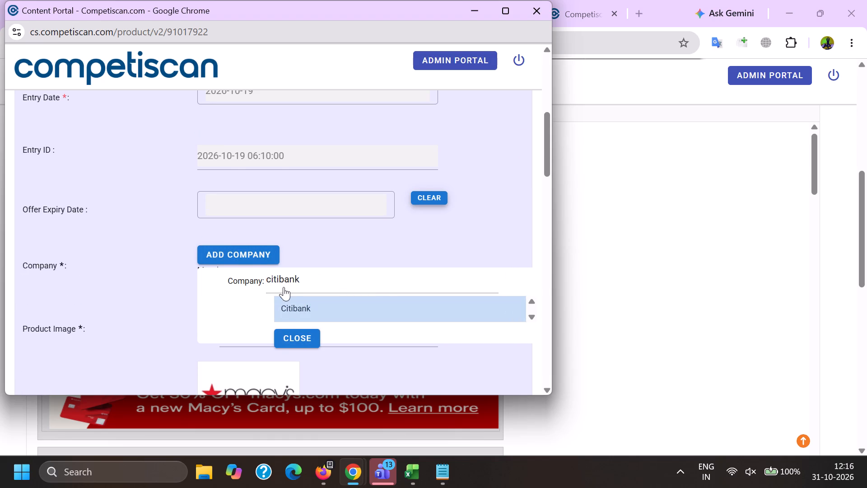
pyautogui.click(289, 301)
# Set the product record's sector to Retail.
pyautogui.scroll(-3, 270, 213)
pyautogui.click(250, 246)
pyautogui.scroll(-6, 249, 241)
pyautogui.click(235, 260)
pyautogui.moveTo(131, 261); pyautogui.dragTo(134, 262)
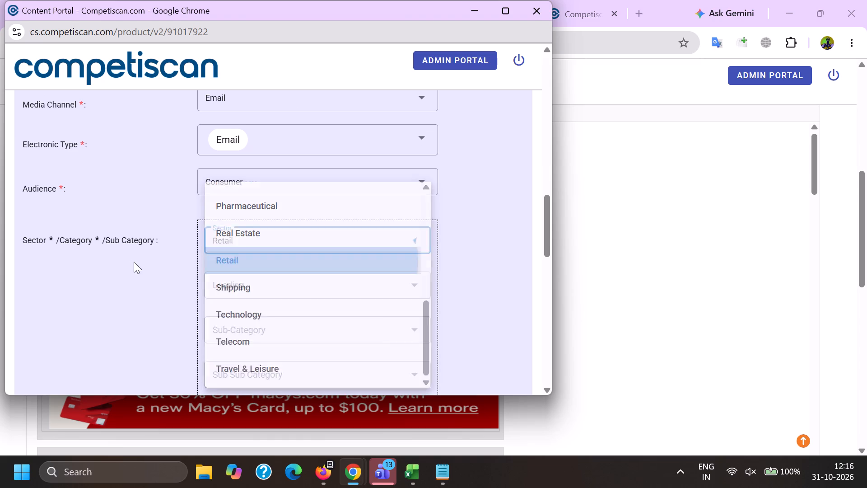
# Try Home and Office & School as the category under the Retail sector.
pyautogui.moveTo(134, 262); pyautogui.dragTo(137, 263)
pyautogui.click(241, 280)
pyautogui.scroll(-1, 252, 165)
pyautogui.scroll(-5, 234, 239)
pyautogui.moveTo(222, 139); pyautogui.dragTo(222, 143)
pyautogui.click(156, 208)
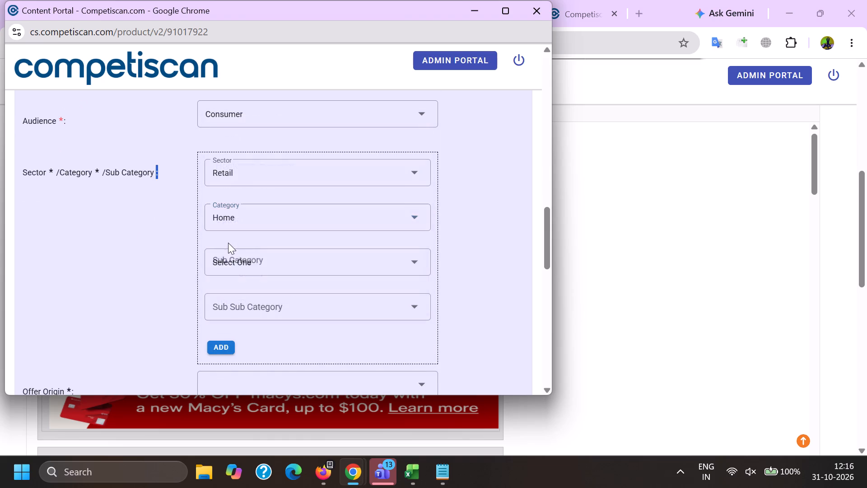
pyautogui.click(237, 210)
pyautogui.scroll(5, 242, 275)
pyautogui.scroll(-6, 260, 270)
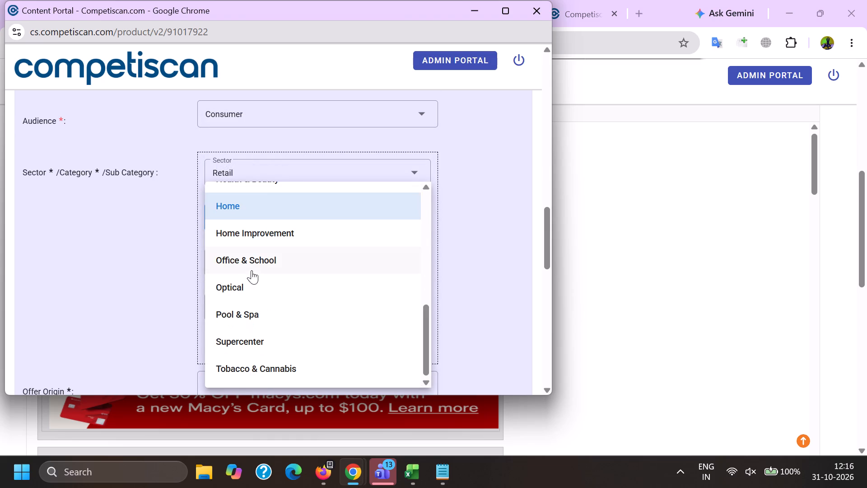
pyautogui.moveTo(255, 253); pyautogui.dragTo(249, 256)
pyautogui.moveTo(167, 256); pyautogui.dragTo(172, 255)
# Add the classification Retail / Health & Beauty / Beauty & Personal Care to the product record.
pyautogui.click(250, 217)
pyautogui.scroll(1, 238, 276)
pyautogui.click(249, 244)
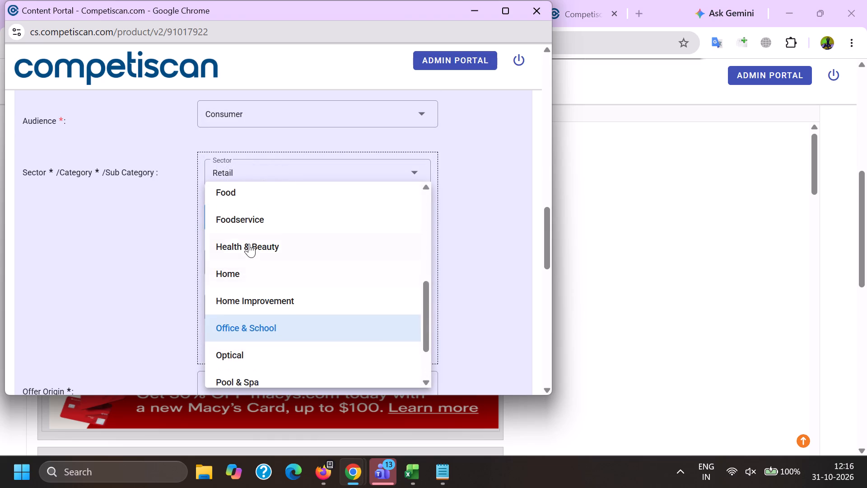
pyautogui.moveTo(166, 251); pyautogui.dragTo(174, 254)
pyautogui.click(237, 258)
pyautogui.click(254, 298)
pyautogui.moveTo(168, 279); pyautogui.dragTo(181, 282)
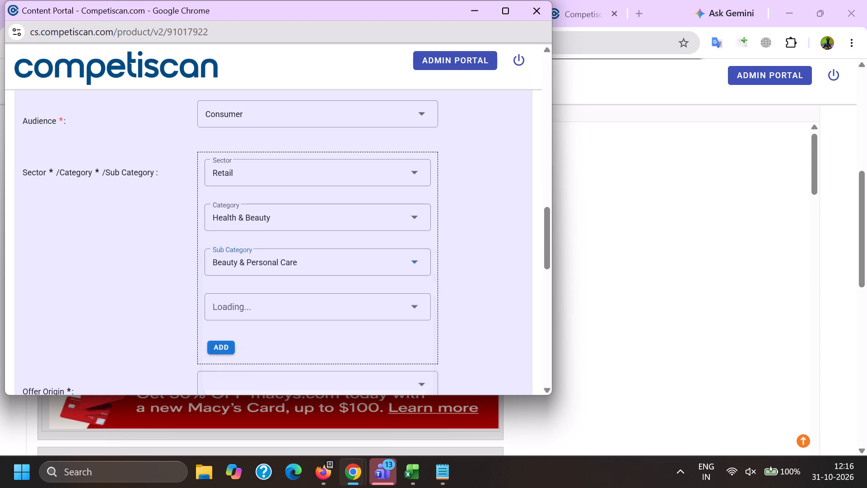
pyautogui.click(220, 350)
# Add a second classification, Credit Cards / Payment Cards / Private Label Cards, to the product record.
pyautogui.click(240, 202)
pyautogui.scroll(5, 242, 295)
pyautogui.click(247, 310)
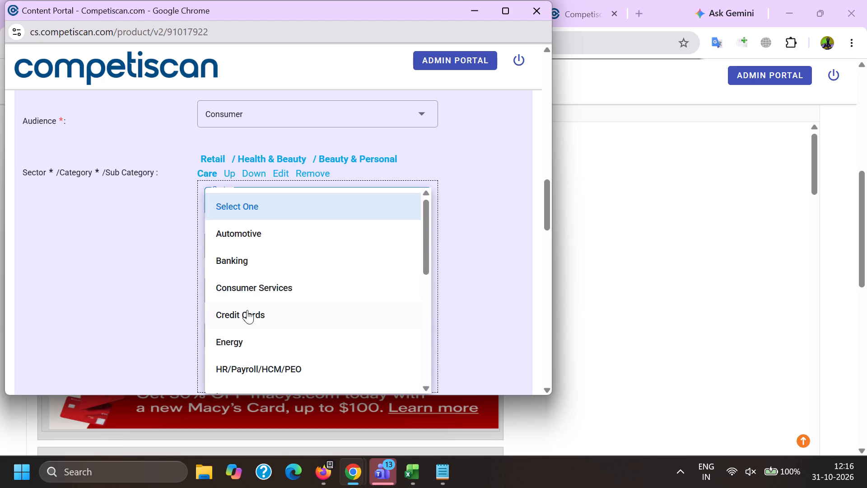
pyautogui.moveTo(171, 306); pyautogui.dragTo(176, 303)
pyautogui.click(231, 244)
pyautogui.click(244, 305)
pyautogui.click(234, 293)
pyautogui.scroll(-1, 243, 221)
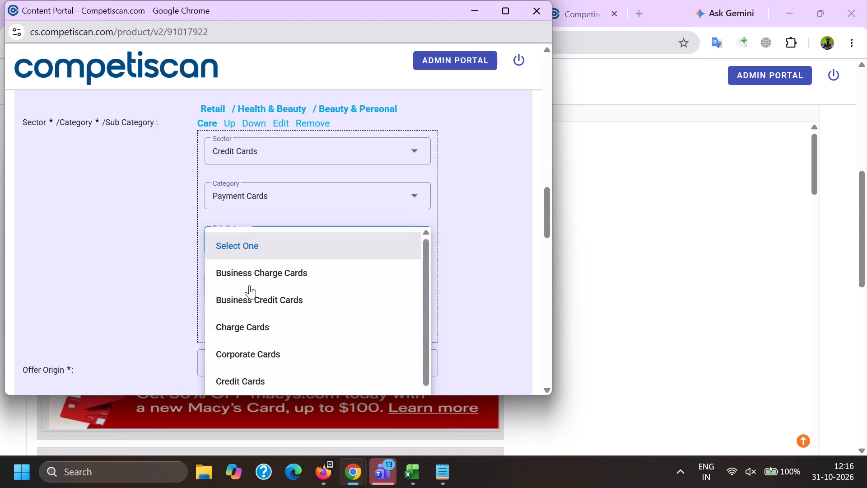
pyautogui.click(262, 375)
pyautogui.click(166, 338)
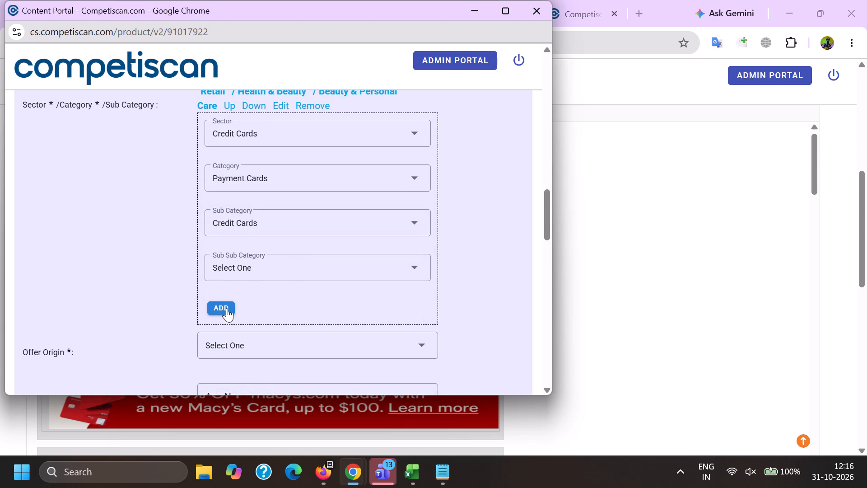
pyautogui.click(242, 223)
pyautogui.scroll(-5, 238, 315)
pyautogui.click(276, 346)
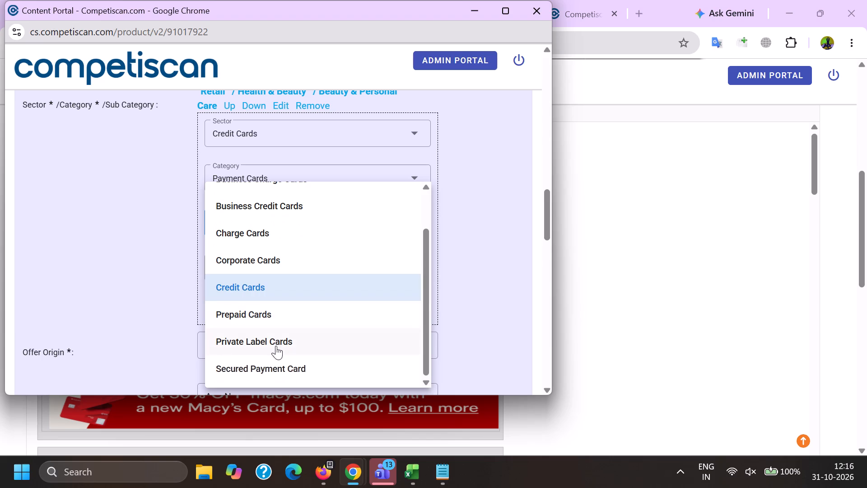
pyautogui.click(188, 317)
pyautogui.click(225, 304)
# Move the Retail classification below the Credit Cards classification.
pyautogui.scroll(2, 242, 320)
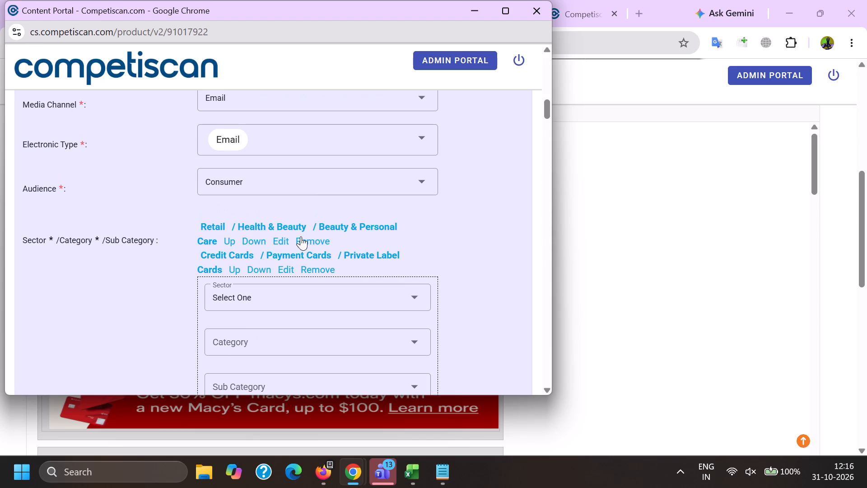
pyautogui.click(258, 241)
# Set the offer origin to Provider/Bank and the product name to Macy's Card.
pyautogui.scroll(-5, 261, 225)
pyautogui.click(238, 174)
pyautogui.doubleClick(238, 223)
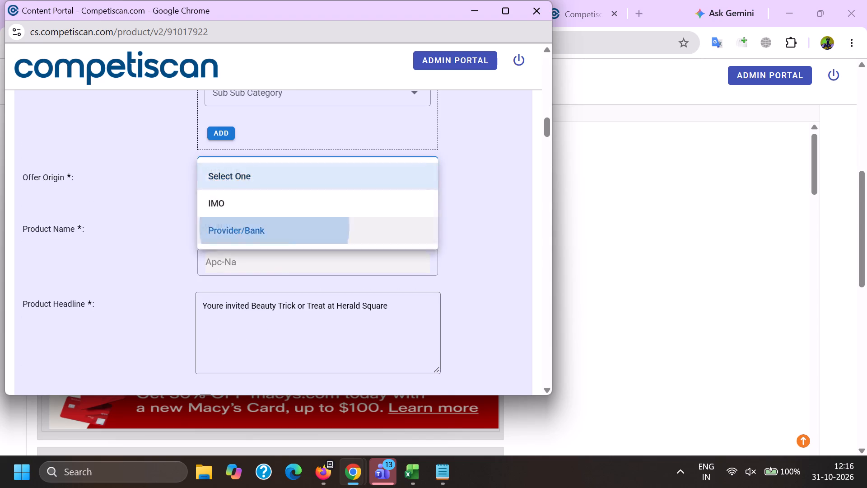
pyautogui.hotkey('ctrl', 'v')
pyautogui.click(263, 283)
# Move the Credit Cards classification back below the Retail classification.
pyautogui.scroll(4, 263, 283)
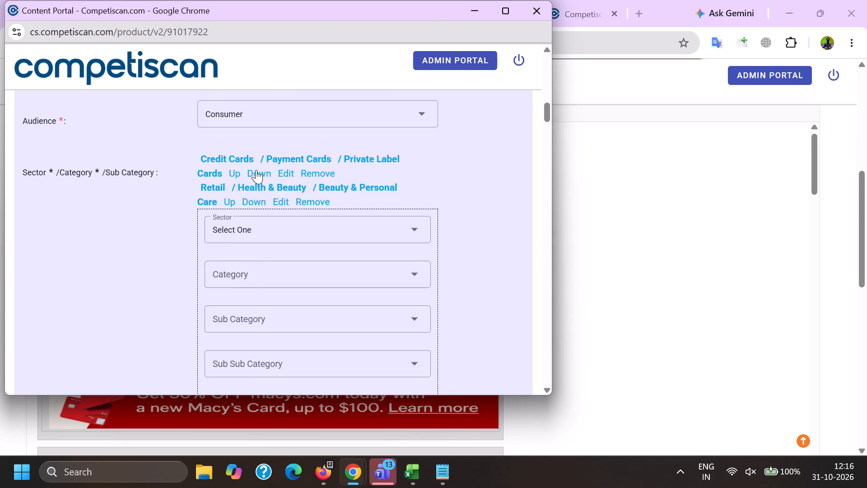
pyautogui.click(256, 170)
# Replace the product headline with the email's subject, "You're invited: Beauty Trick or Treat at Herald Square", ending it with a period.
pyautogui.scroll(-5, 254, 173)
pyautogui.moveTo(378, 206); pyautogui.dragTo(0, 193)
pyautogui.hotkey('ctrl', 'a')
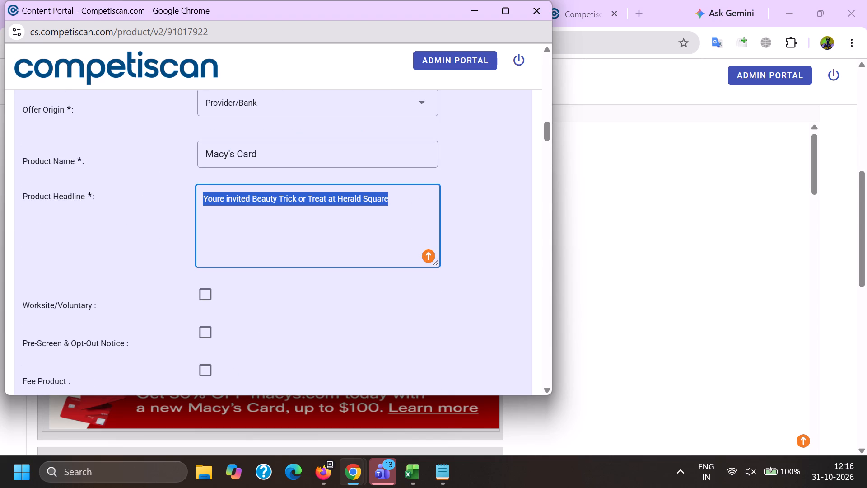
pyautogui.press('BackSpace')
pyautogui.hotkey('alt', 'Tab')
pyautogui.doubleClick(83, 198)
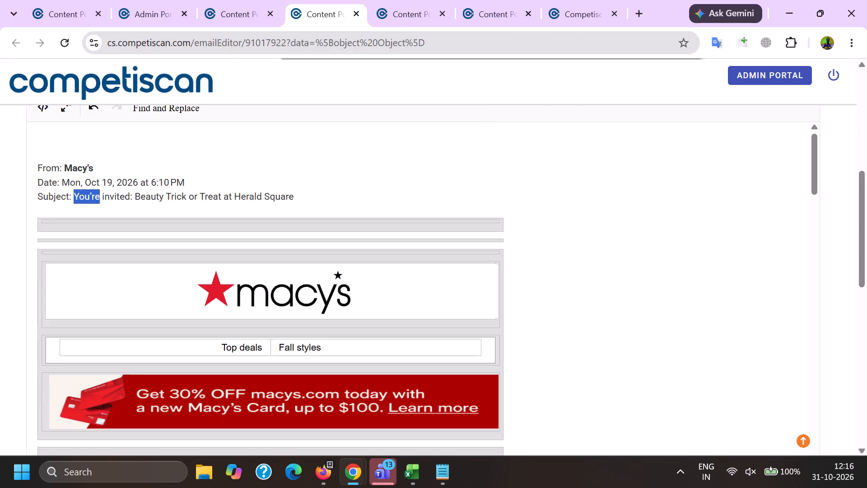
pyautogui.keyDown('shift'); pyautogui.click(320, 205); pyautogui.keyUp('shift')
pyautogui.hotkey('ctrl', 'c')
pyautogui.hotkey('alt', 'Tab')
pyautogui.hotkey('ctrl', 'v')
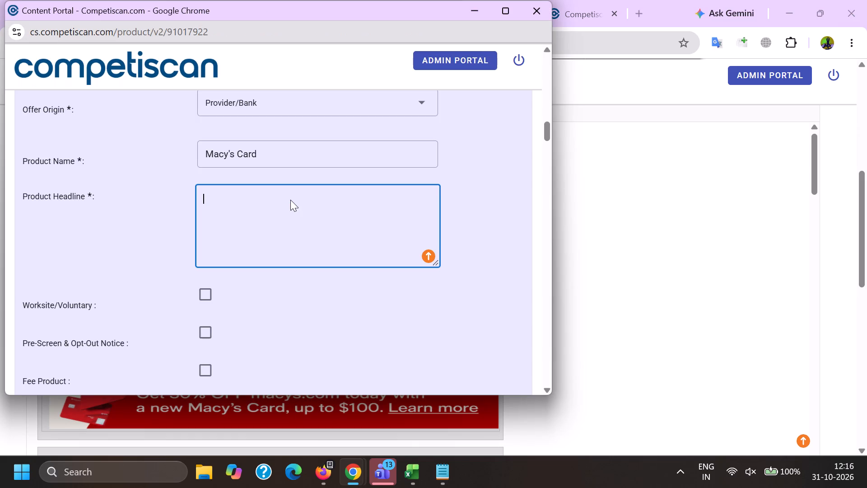
pyautogui.press('BackSpace')
pyautogui.press('BackSpace')
pyautogui.press('.')
pyautogui.press('space')
# Append "Get 30% OFF macys.com today with a new Macy's Card, up to $100" to the headline, copied from the other product record.
pyautogui.hotkey('alt', 'Tab')
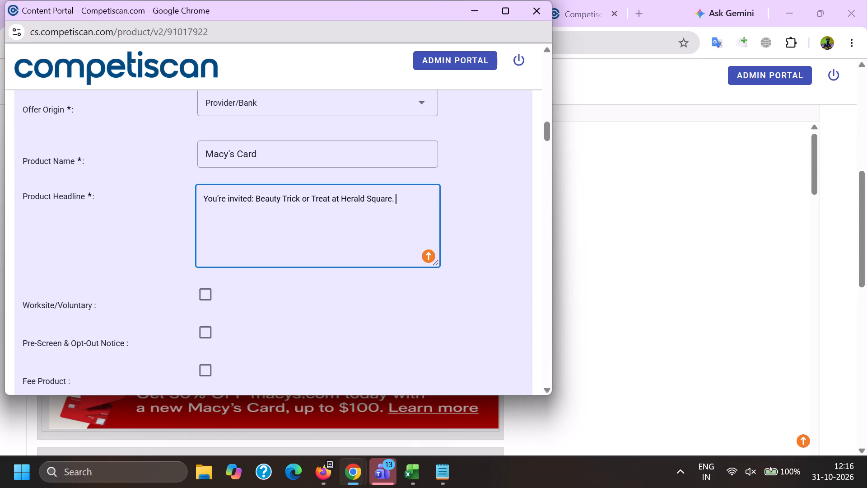
pyautogui.click(583, 0)
pyautogui.click(340, 0)
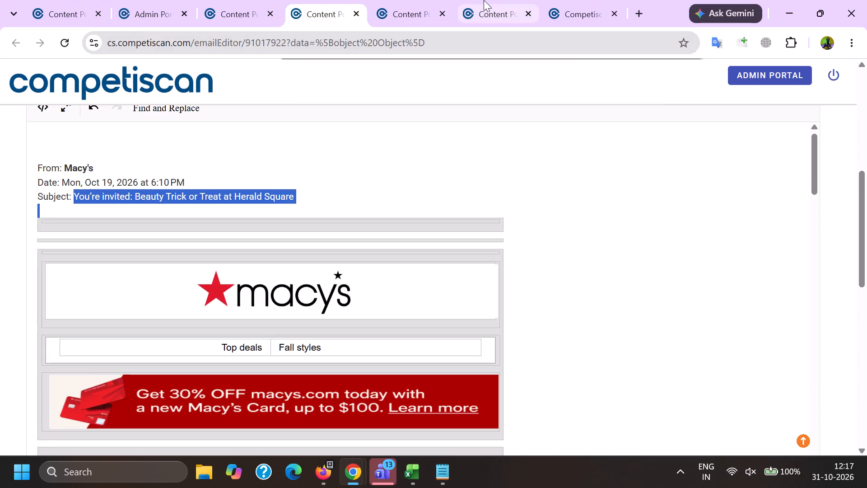
pyautogui.click(484, 0)
pyautogui.hotkey('ctrl', 'c')
pyautogui.hotkey('alt', 'Tab')
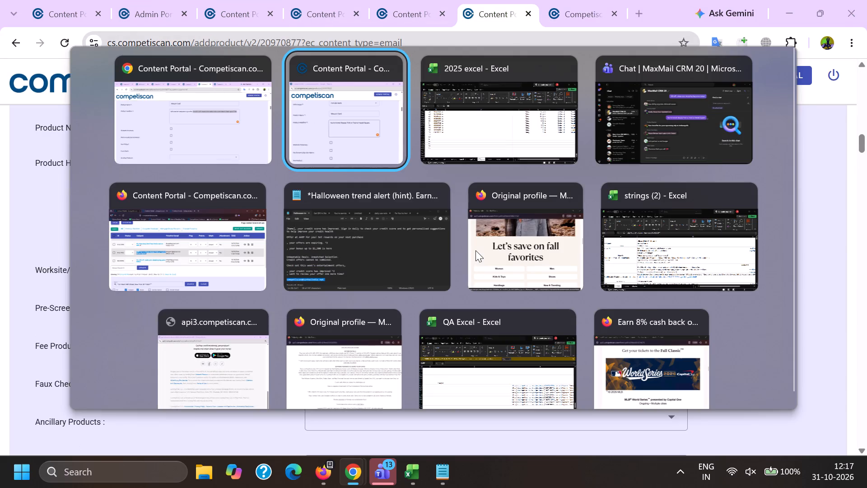
pyautogui.hotkey('ctrl', 'v')
# Set the response mechanism to URL/Website and the mailing type to Acquisition.
pyautogui.scroll(-4, 264, 230)
pyautogui.click(246, 230)
pyautogui.scroll(-8, 256, 99)
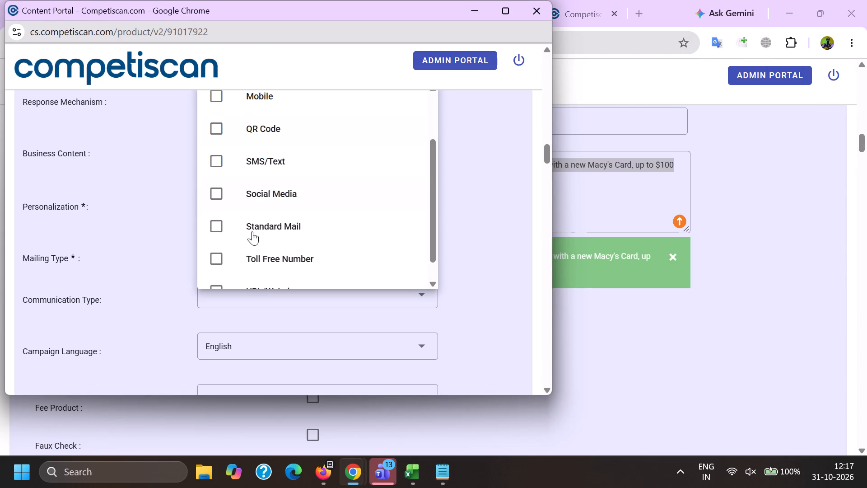
pyautogui.click(257, 250)
pyautogui.click(128, 251)
pyautogui.click(248, 103)
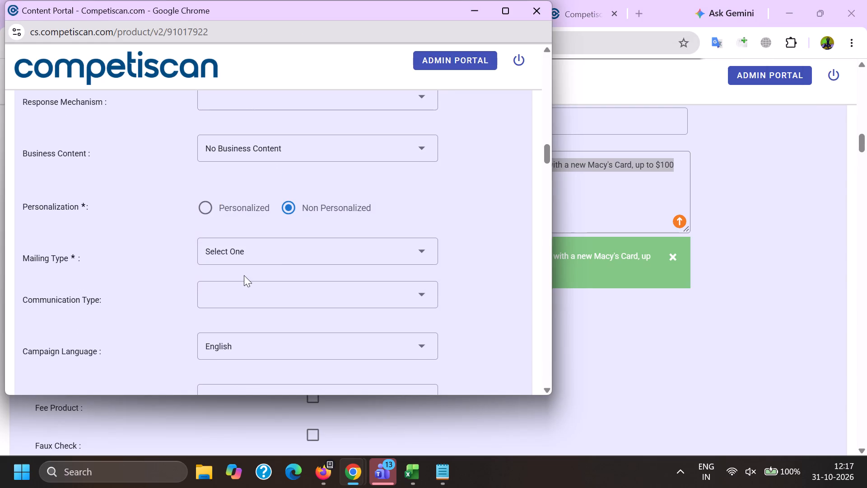
pyautogui.scroll(1, 244, 275)
pyautogui.click(232, 173)
pyautogui.click(265, 318)
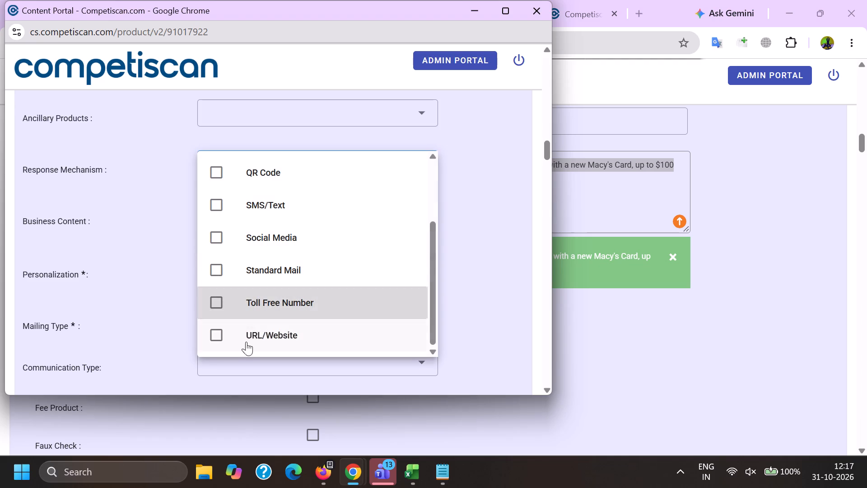
pyautogui.click(246, 342)
pyautogui.moveTo(131, 310); pyautogui.dragTo(135, 310)
pyautogui.click(224, 321)
pyautogui.click(237, 229)
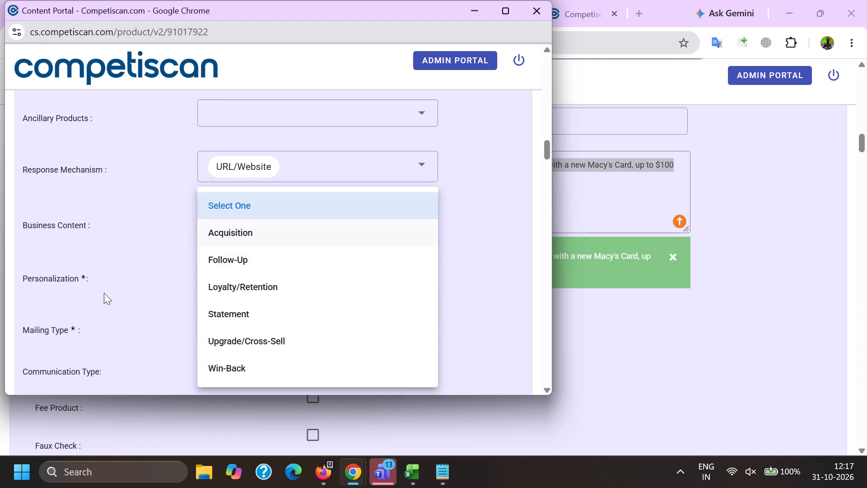
pyautogui.moveTo(104, 293); pyautogui.dragTo(120, 301)
# Select Bonuses/Contests/Incentives and Co-Brand as the communication types.
pyautogui.click(245, 363)
pyautogui.scroll(-3, 245, 267)
pyautogui.click(251, 275)
pyautogui.scroll(-2, 251, 276)
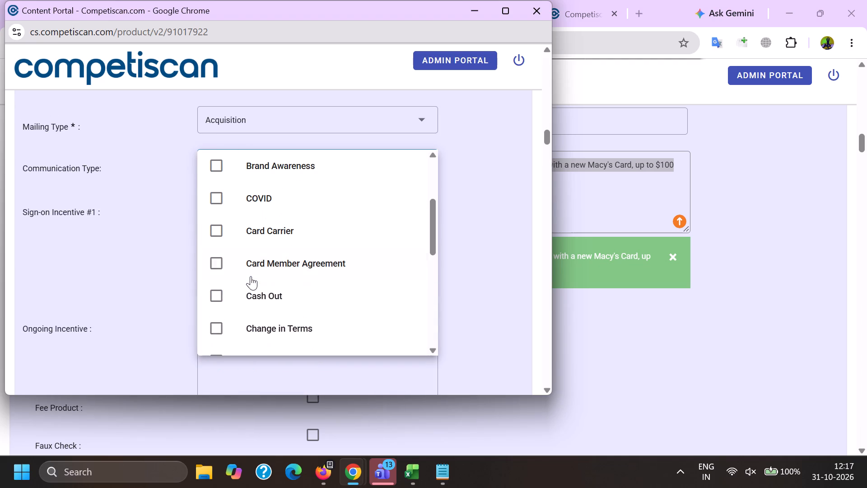
pyautogui.scroll(-2, 272, 212)
pyautogui.click(266, 259)
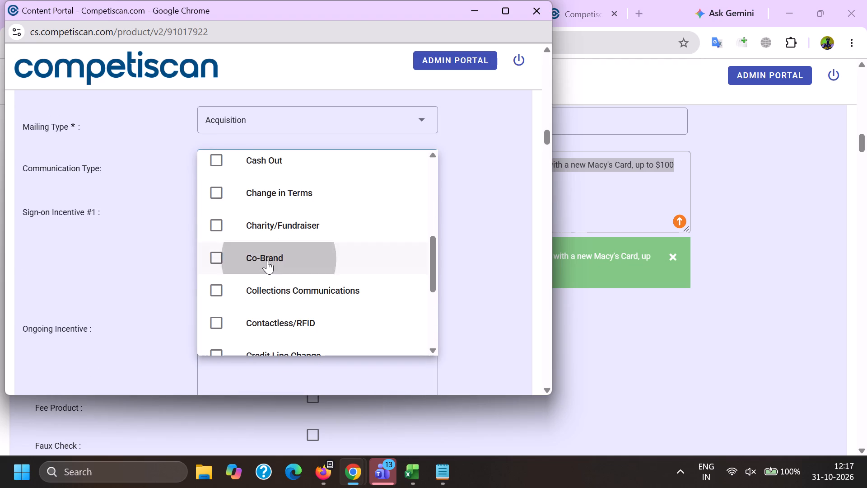
pyautogui.click(205, 261)
pyautogui.click(233, 258)
pyautogui.click(172, 265)
# Fill Sign-on Incentive #1 with the copied offer, trimmed to "30% OFF macys.com today with a new Macy's Card, up to $100".
pyautogui.scroll(-4, 251, 313)
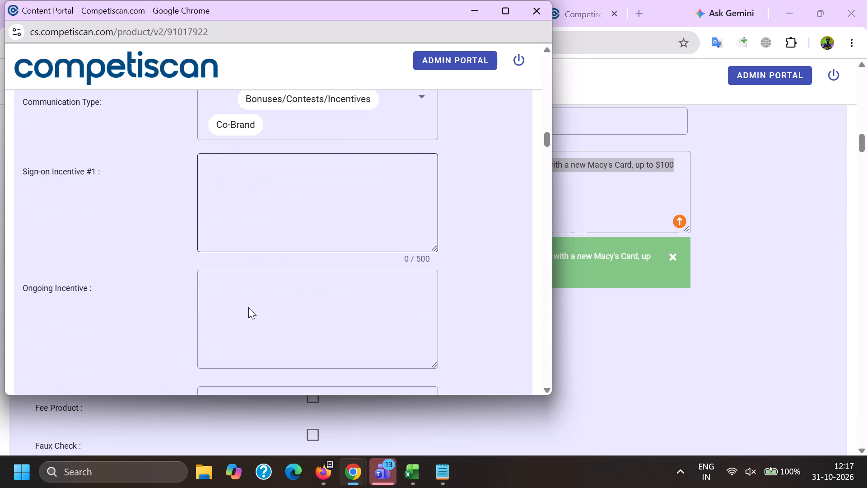
pyautogui.scroll(3, 241, 277)
pyautogui.click(249, 213)
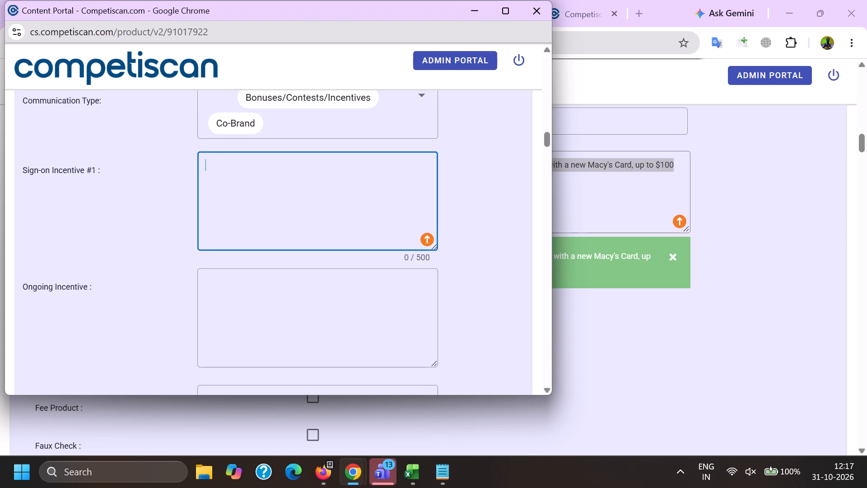
pyautogui.hotkey('ctrl', 'v')
pyautogui.moveTo(220, 161); pyautogui.dragTo(107, 152)
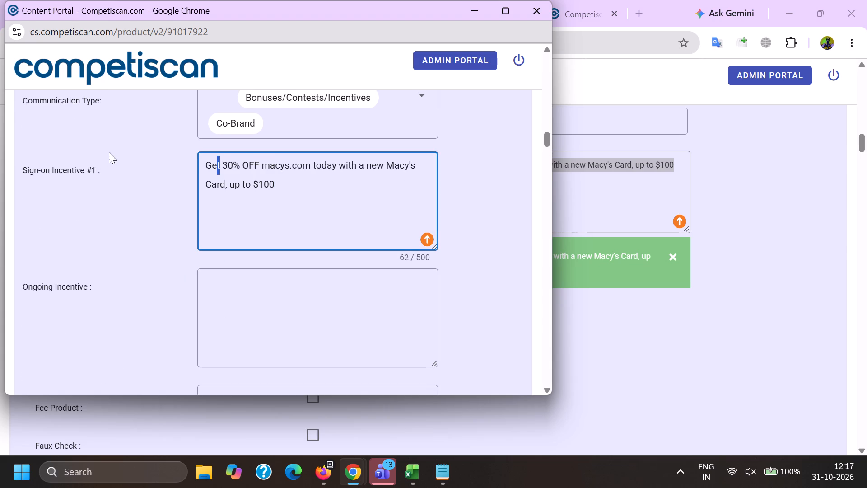
pyautogui.press('BackSpace')
pyautogui.press('Right')
pyautogui.press('BackSpace')
# Set Sign-on Incentive Type #1 to Coupon/Discount.
pyautogui.scroll(-4, 247, 158)
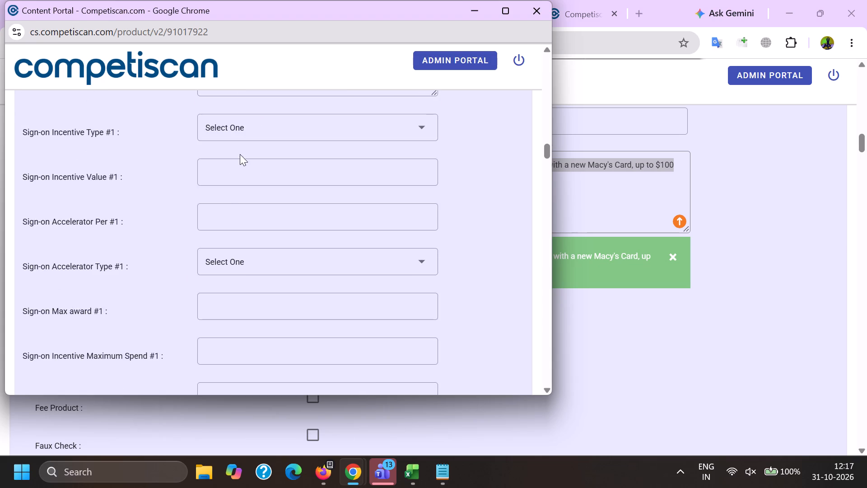
pyautogui.scroll(3, 228, 190)
pyautogui.click(231, 337)
pyautogui.scroll(-4, 232, 336)
pyautogui.moveTo(253, 286); pyautogui.dragTo(253, 294)
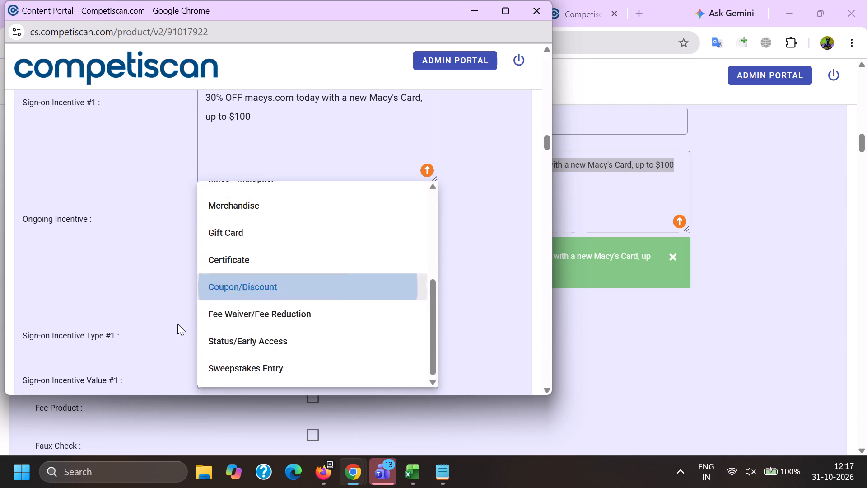
pyautogui.click(177, 324)
# Set both Sign-on Incentive Value #1 and Sign-on Max award #1 to 30.00.
pyautogui.click(268, 379)
pyautogui.press('3')
pyautogui.write('0.')
pyautogui.write('00')
pyautogui.press('Tab')
pyautogui.press('Tab')
pyautogui.press('Tab')
pyautogui.press('2')
pyautogui.press('BackSpace')
pyautogui.press('BackSpace')
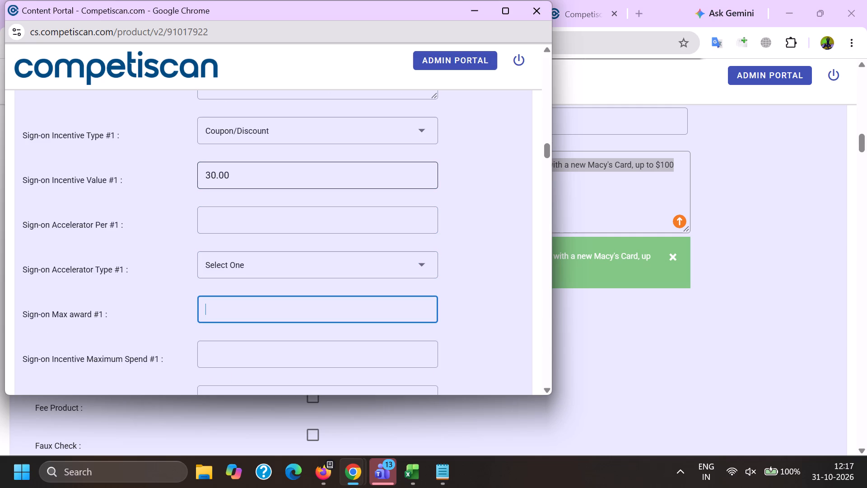
pyautogui.write('30.00')
# In the payment card offer details, set the application type to Invitation to Apply and the primary card level to Not Mentioned.
pyautogui.scroll(-16, 272, 376)
pyautogui.scroll(-9, 271, 376)
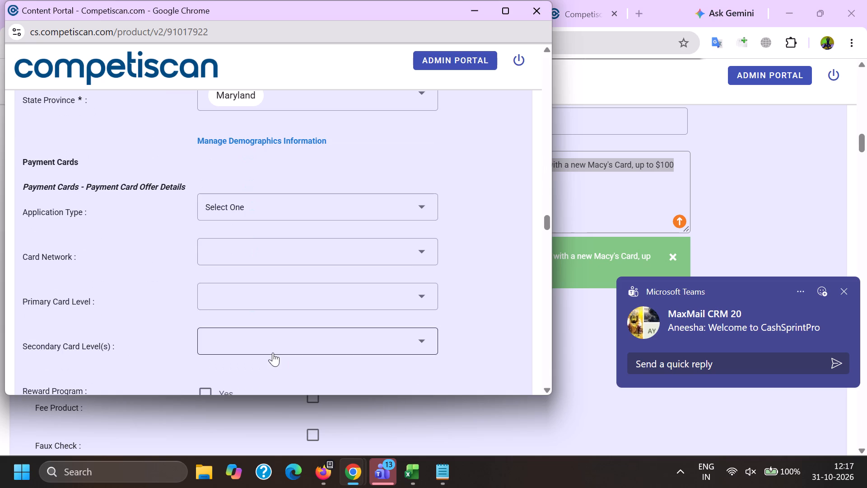
pyautogui.click(226, 195)
pyautogui.click(251, 264)
pyautogui.moveTo(113, 260); pyautogui.dragTo(123, 259)
pyautogui.click(242, 291)
pyautogui.scroll(-2, 236, 162)
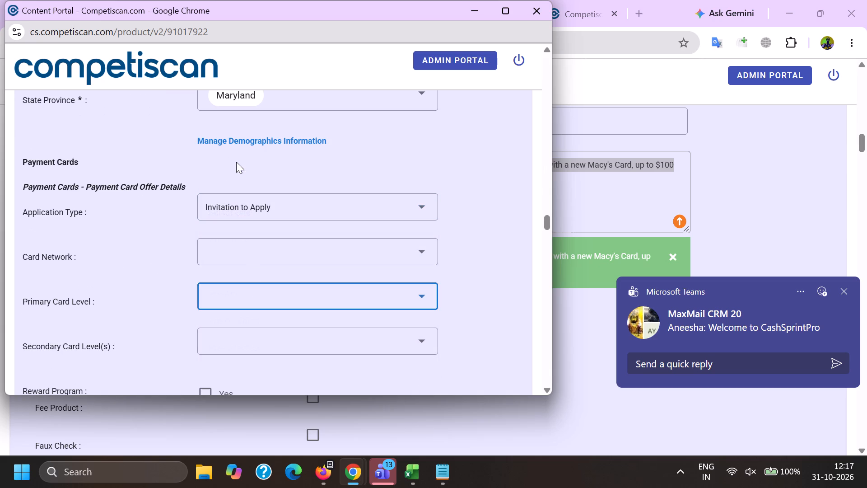
pyautogui.scroll(-1, 236, 162)
pyautogui.click(259, 248)
pyautogui.moveTo(106, 245); pyautogui.dragTo(128, 244)
# Mark the card as having a reward program and choose its reward program emphasis.
pyautogui.click(209, 188)
pyautogui.moveTo(238, 225); pyautogui.dragTo(238, 229)
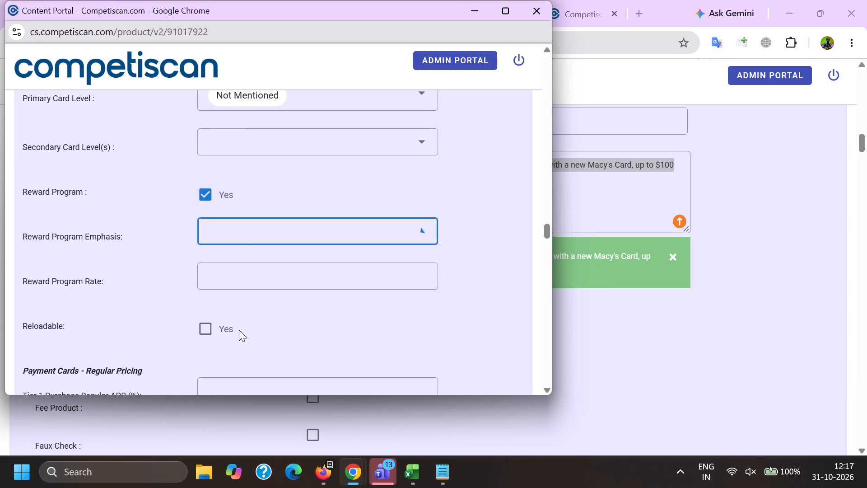
pyautogui.click(256, 310)
pyautogui.doubleClick(157, 313)
# Mark Credit Card Mentioned in the retail credit section and submit the product record.
pyautogui.press('End')
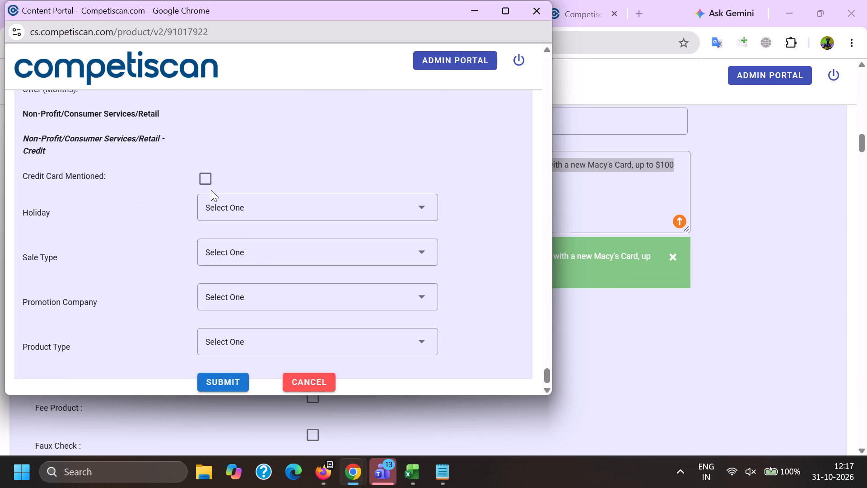
pyautogui.click(200, 173)
pyautogui.click(222, 381)
# Copy the subject "Price drop alert! Your find is now on sale" from the Firefox email list and search it as an exact phrase in Chrome.
pyautogui.click(317, 475)
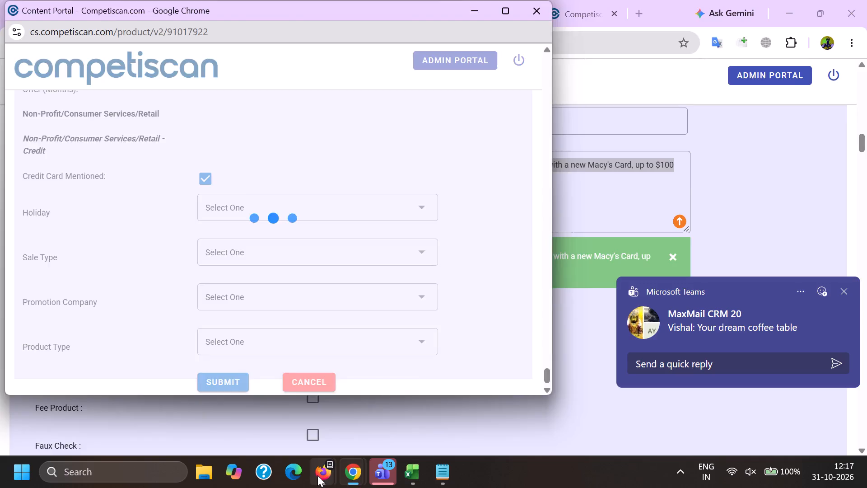
pyautogui.click(182, 394)
pyautogui.moveTo(167, 188); pyautogui.dragTo(196, 202)
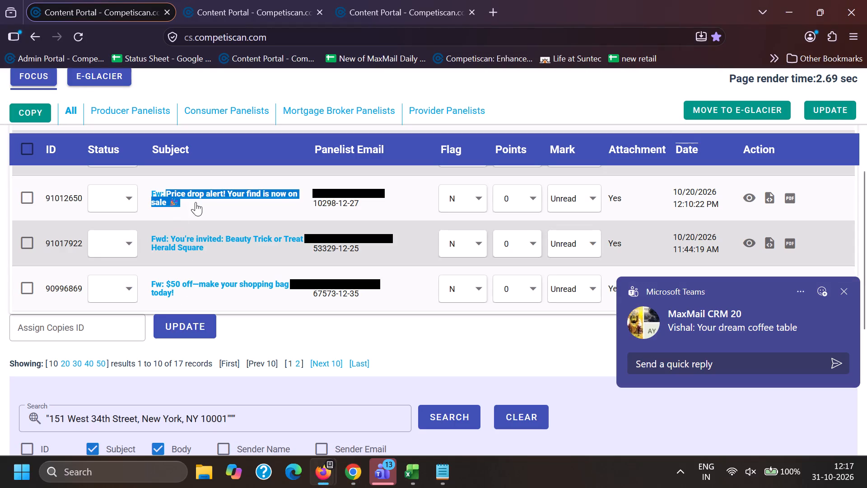
pyautogui.moveTo(196, 202); pyautogui.dragTo(196, 202)
pyautogui.hotkey('ctrl', 'c')
pyautogui.click(359, 477)
pyautogui.click(253, 411)
pyautogui.click(213, 0)
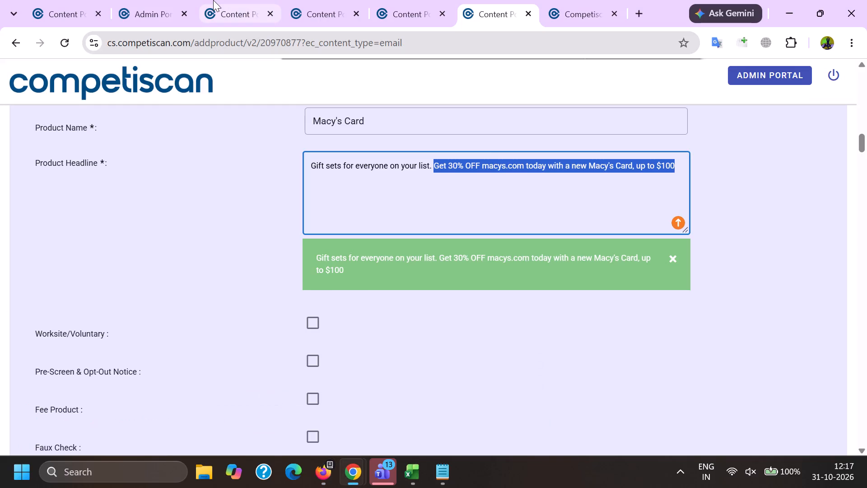
pyautogui.scroll(-3, 210, 307)
pyautogui.moveTo(309, 161); pyautogui.dragTo(4, 146)
pyautogui.press('BackSpace')
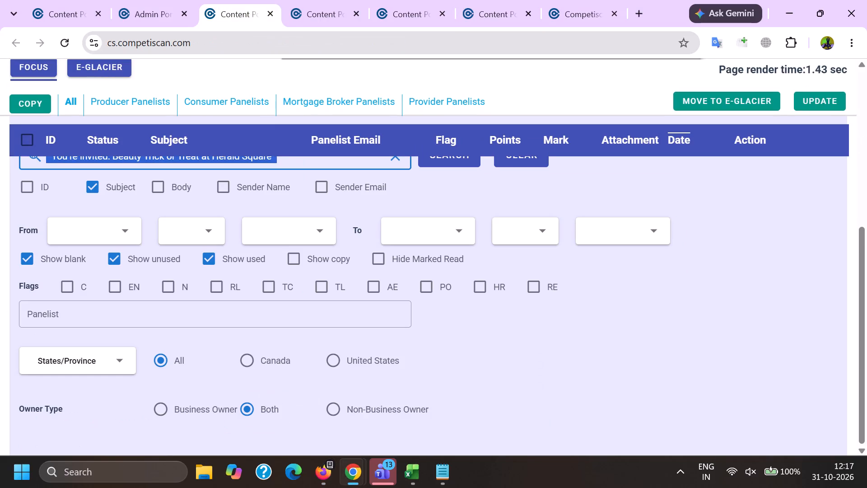
pyautogui.hotkey('shift', '"')
pyautogui.hotkey('ctrl', 'v')
pyautogui.hotkey('shift', '"')
pyautogui.press('Return')
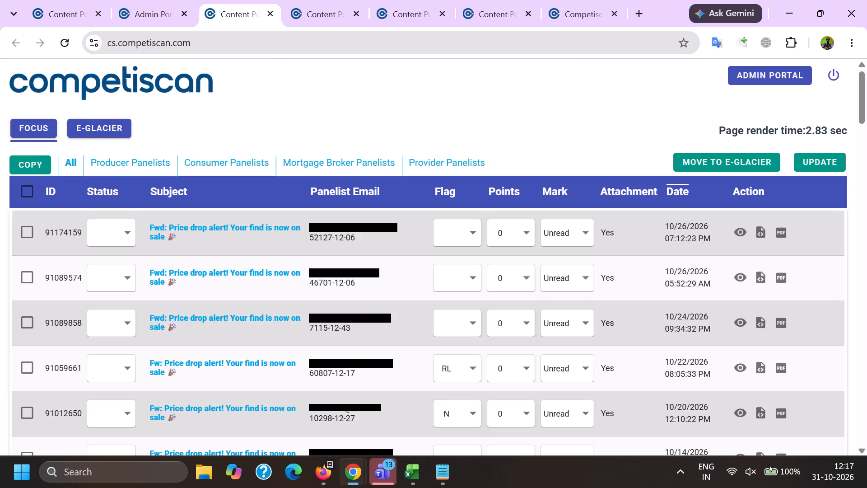
# Look through the matching emails and compare the content of used email 90900512 with that of email 91012650.
pyautogui.scroll(-2, 112, 232)
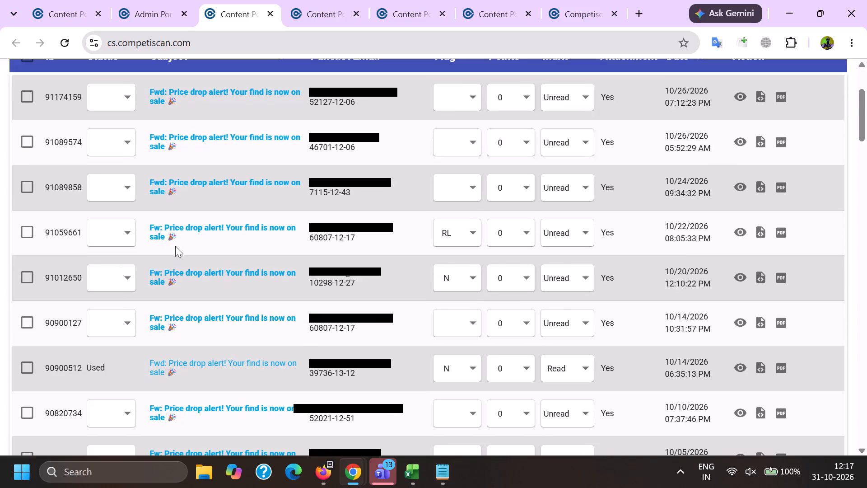
pyautogui.scroll(-1, 651, 376)
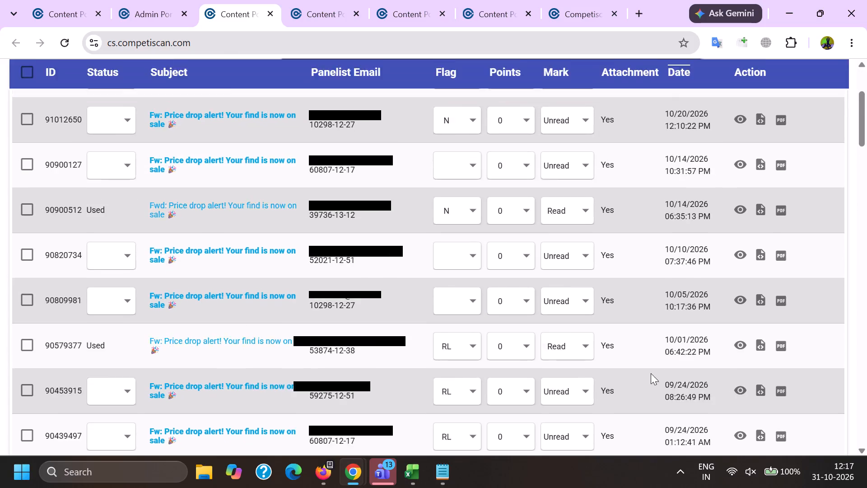
pyautogui.scroll(-1, 655, 367)
pyautogui.scroll(1, 704, 306)
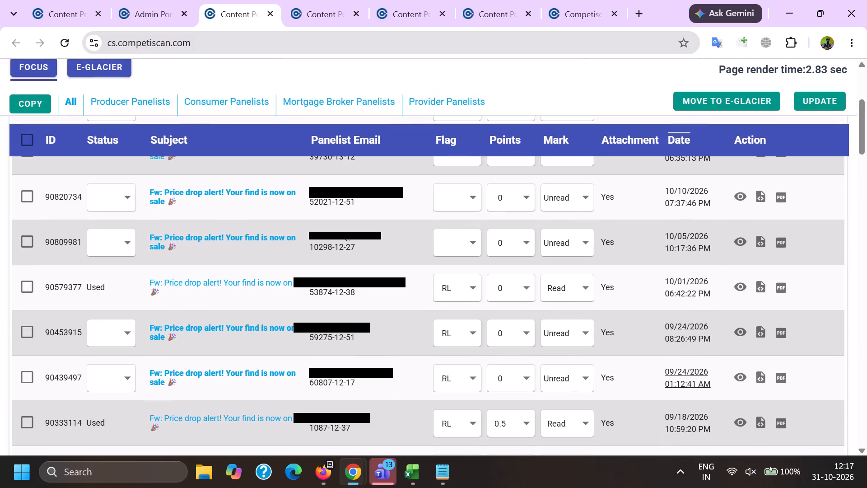
pyautogui.scroll(1, 726, 298)
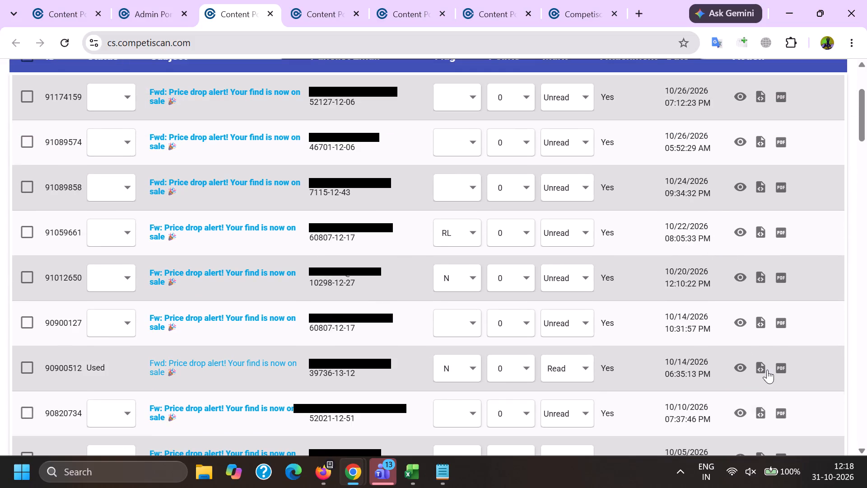
pyautogui.click(745, 366)
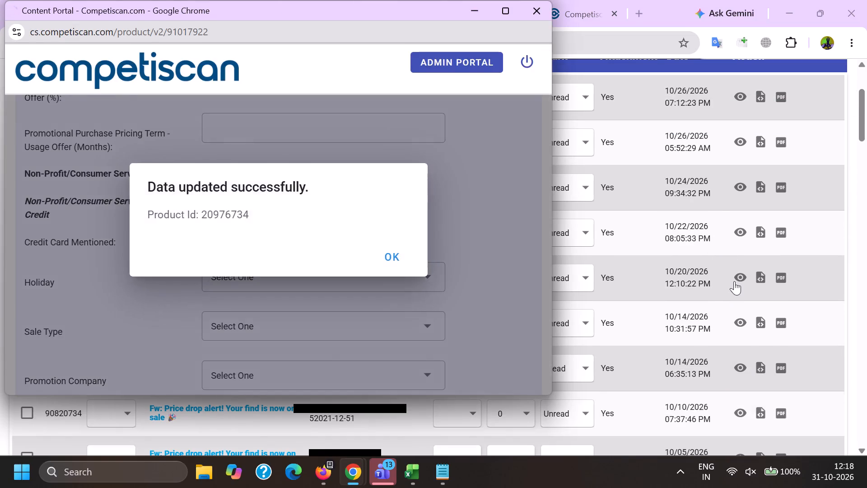
pyautogui.scroll(-20, 484, 204)
pyautogui.scroll(-5, 484, 204)
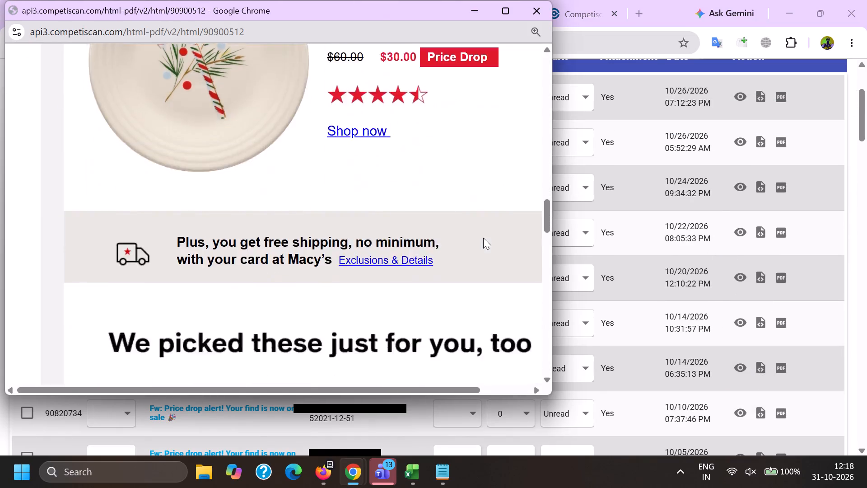
pyautogui.scroll(3, 483, 238)
pyautogui.hotkey('alt', 'Tab')
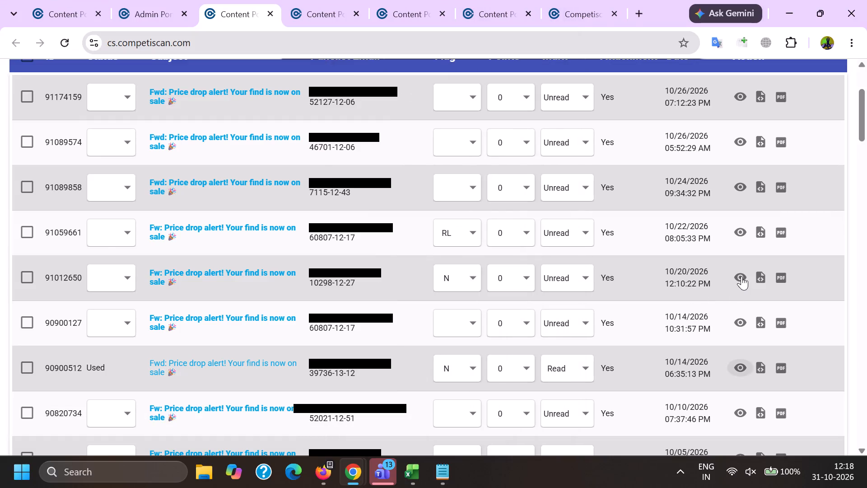
pyautogui.click(741, 276)
pyautogui.scroll(-14, 455, 194)
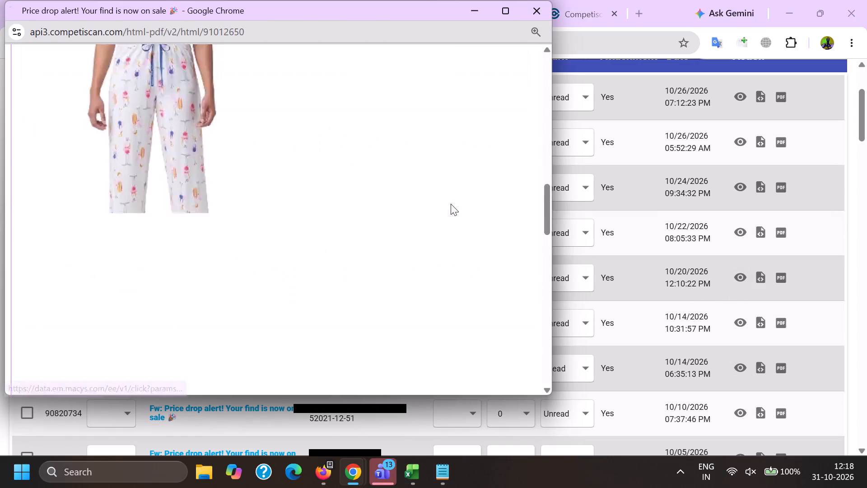
pyautogui.scroll(5, 451, 204)
pyautogui.hotkey('alt', 'Tab')
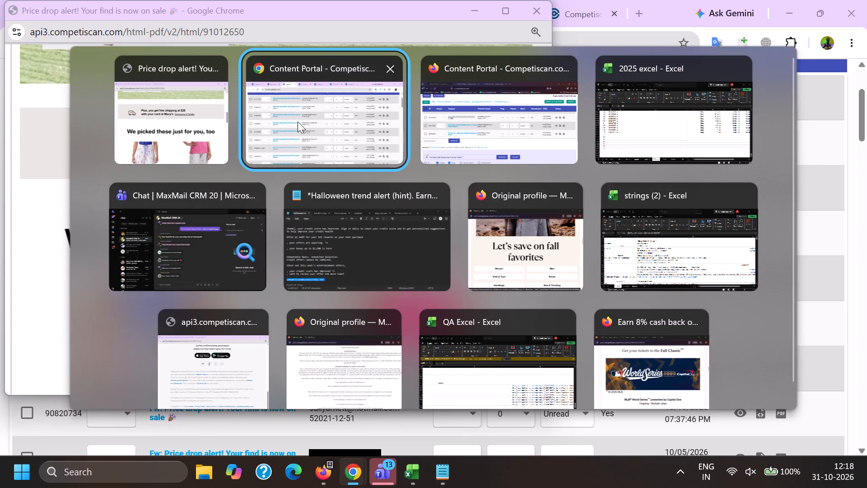
pyautogui.click(298, 121)
# Open email 91012650 from the search results in a new tab.
pyautogui.keyDown('ctrl'); pyautogui.click(188, 275); pyautogui.keyUp('ctrl')
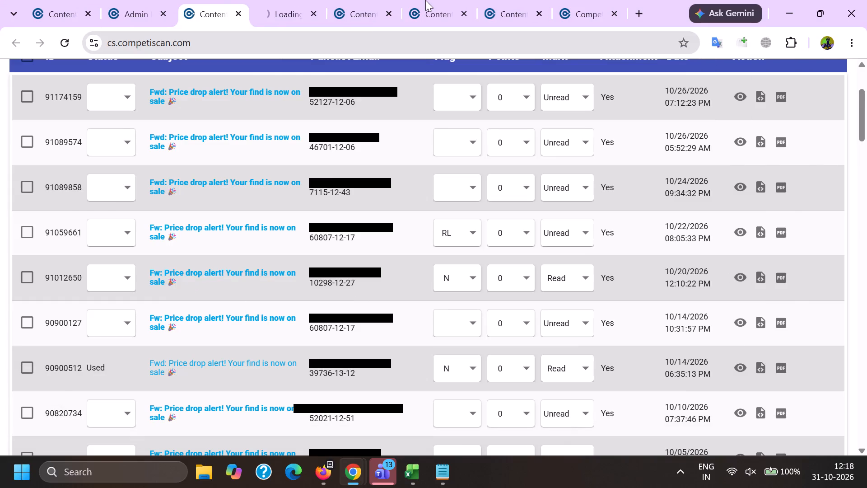
pyautogui.click(428, 0)
pyautogui.scroll(-18, 0, 269)
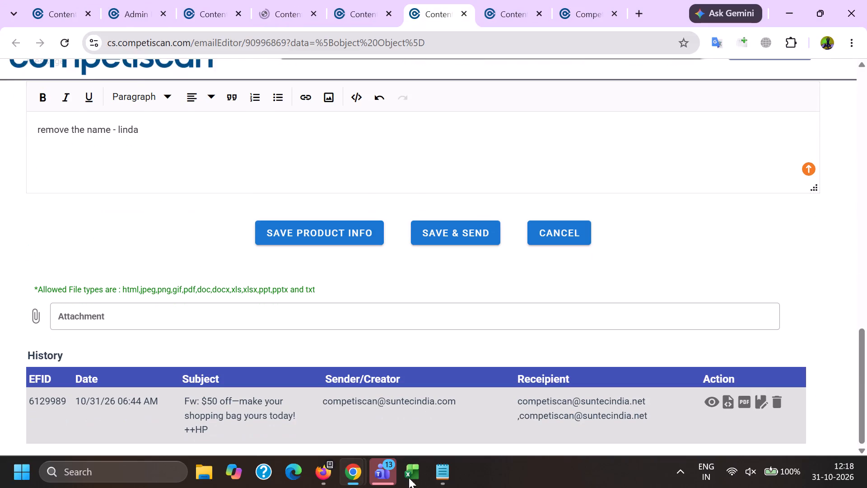
pyautogui.click(409, 477)
pyautogui.click(552, 418)
pyautogui.click(104, 267)
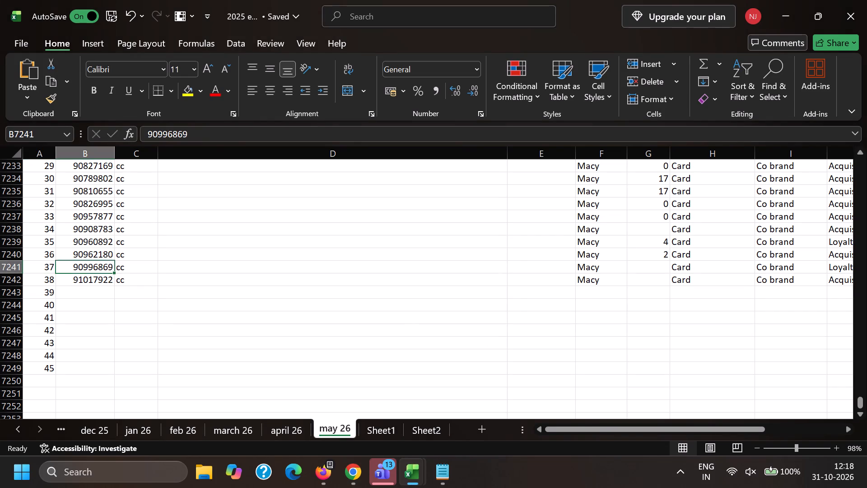
pyautogui.press('Right')
pyautogui.press('Right')
pyautogui.press('Right')
pyautogui.write('EM')
pyautogui.press('space')
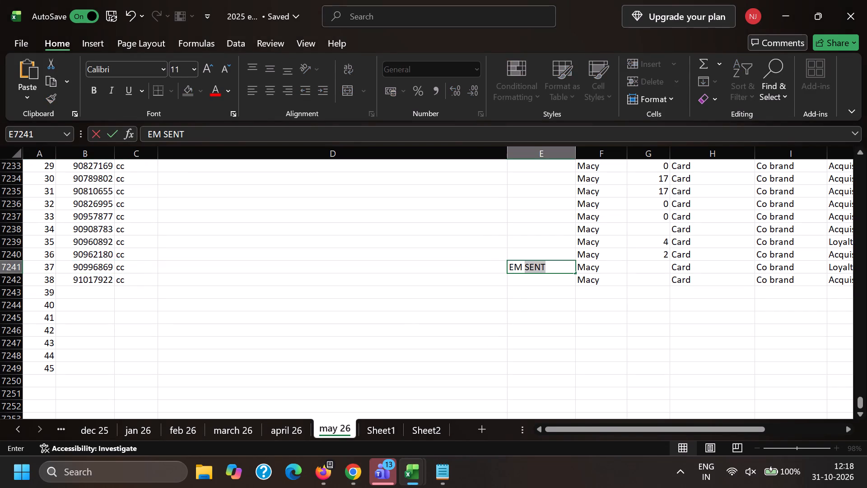
pyautogui.press('Return')
# Fill tracker row number 39 with EM SENT, Macy, Card and Co brand, and set its last category to Loyalty.
pyautogui.press('Return')
pyautogui.press('e')
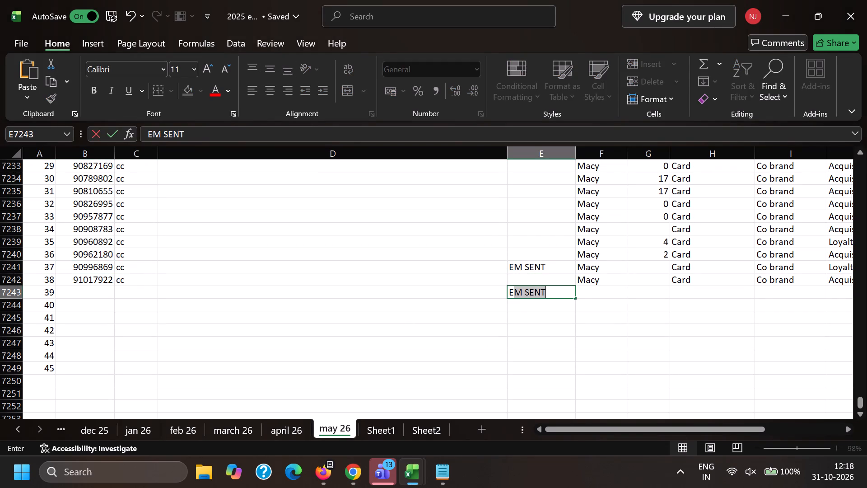
pyautogui.press('Right')
pyautogui.press('Up')
pyautogui.hotkey('shift', 'Right')
pyautogui.hotkey('shift', 'Right')
pyautogui.hotkey('shift', 'Right')
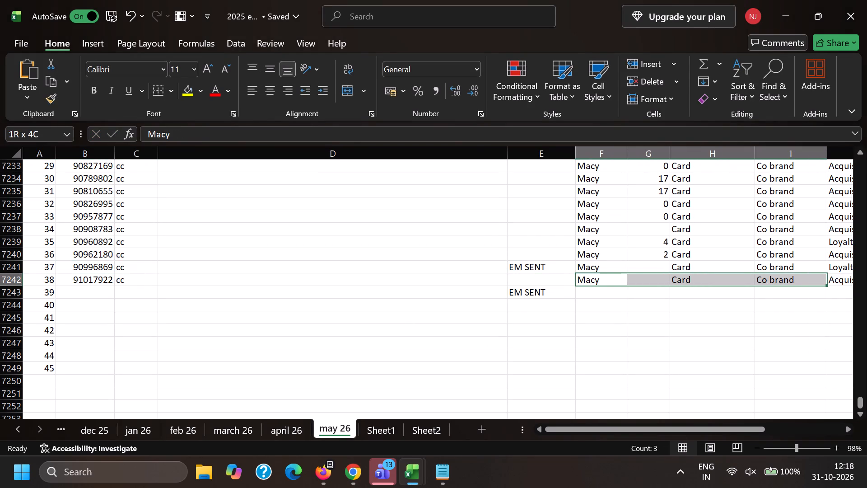
pyautogui.hotkey('ctrl', 'c')
pyautogui.press('Down')
pyautogui.hotkey('ctrl', 'v')
pyautogui.press('Right')
pyautogui.press('Right')
pyautogui.press('Right')
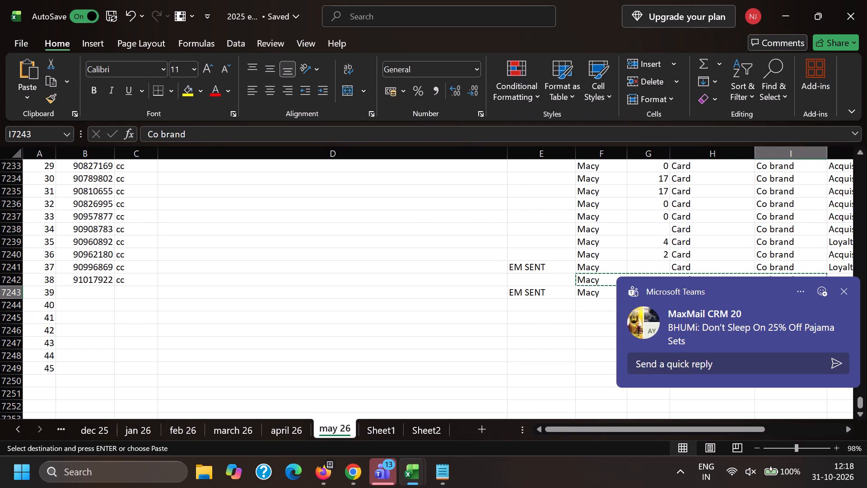
pyautogui.press('Right')
pyautogui.press('l')
pyautogui.press('Return')
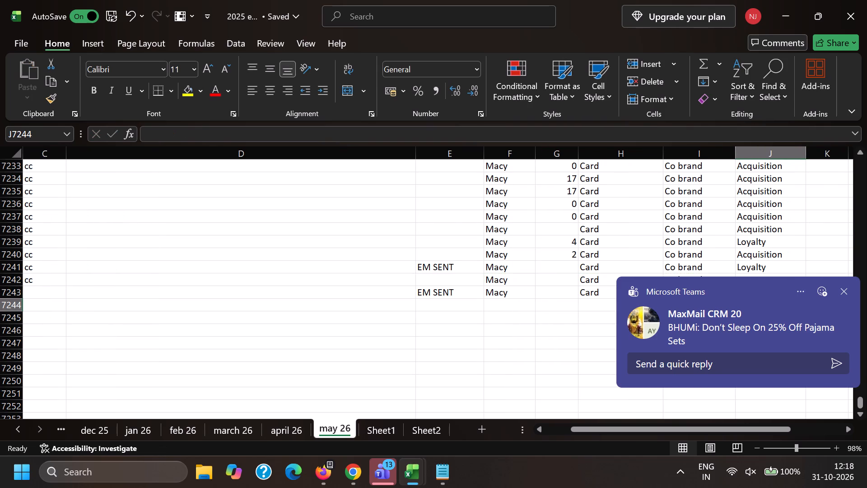
# Switch back to Chrome and return to the search results for the price drop alert emails.
pyautogui.scroll(-2, 105, 263)
pyautogui.click(219, 303)
pyautogui.hotkey('alt', 'Tab')
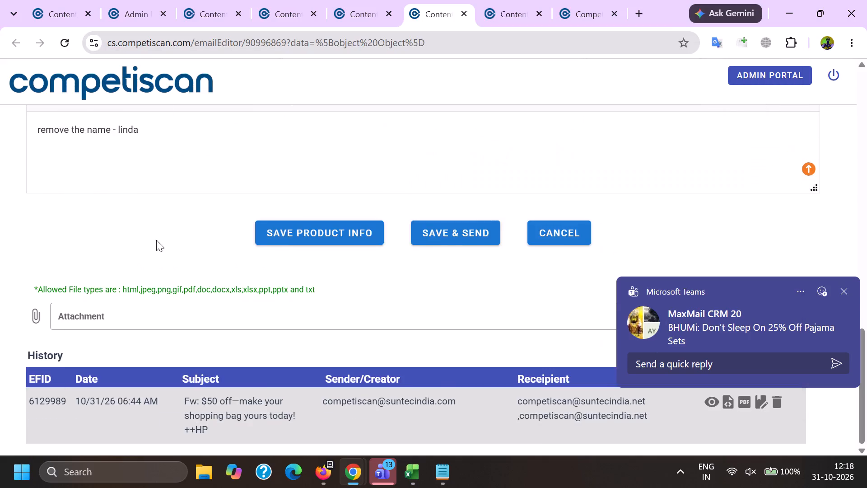
pyautogui.scroll(5, 156, 240)
pyautogui.click(214, 0)
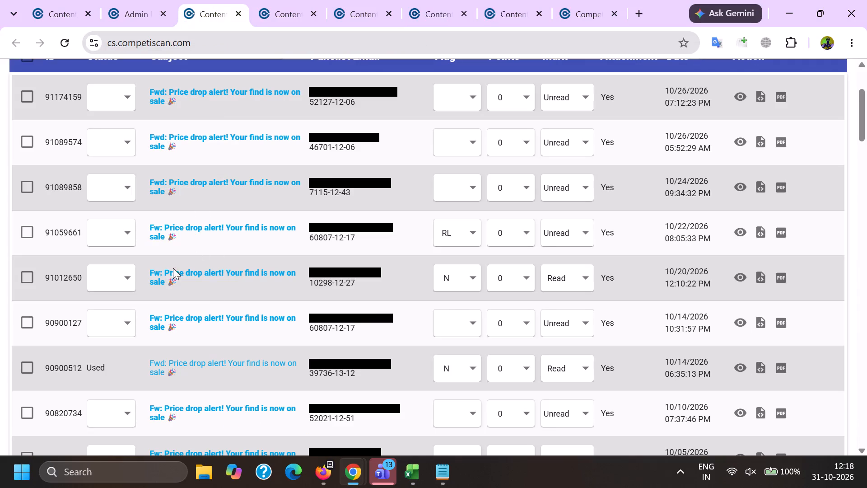
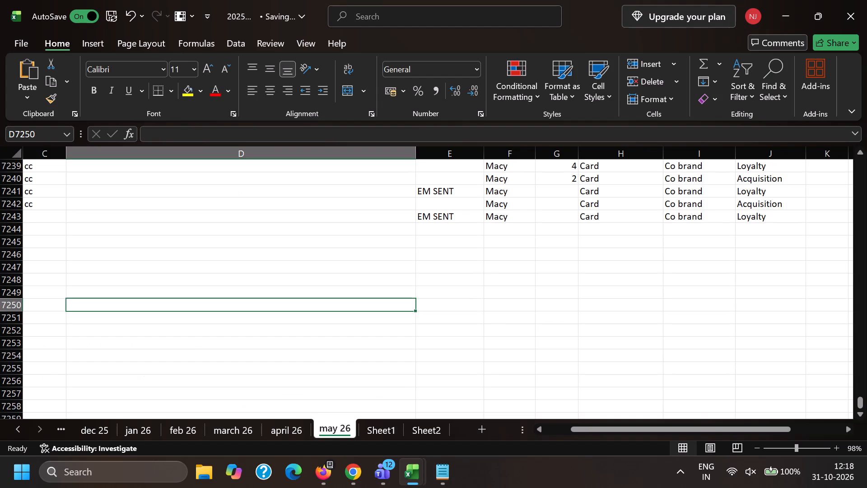
# Enter 91012650 and cc in tracker row number 39 and return to Chrome.
pyautogui.click(24, 220)
pyautogui.press('Left')
pyautogui.hotkey('ctrl', 'v')
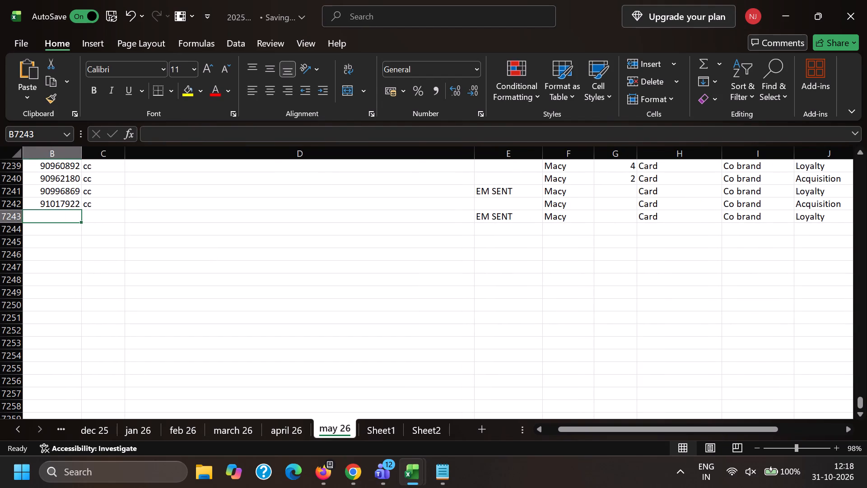
pyautogui.press('Right')
pyautogui.write('VC')
pyautogui.press('BackSpace')
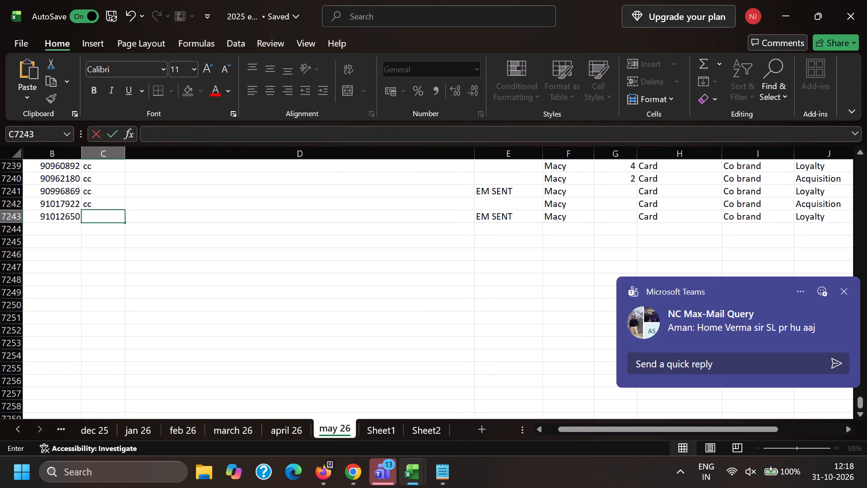
pyautogui.write('cc')
pyautogui.press('Right')
pyautogui.press('Down')
pyautogui.press('Left')
pyautogui.press('Down')
pyautogui.press('Left')
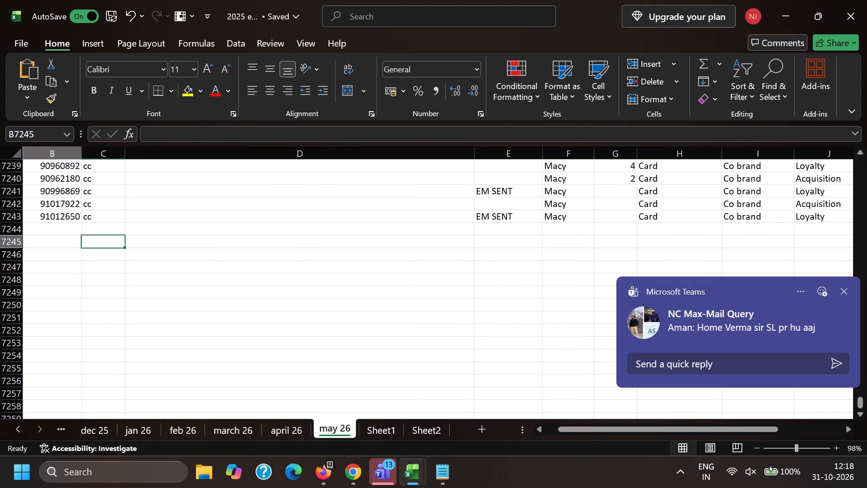
pyautogui.press('Up')
pyautogui.press('Left')
pyautogui.press('Left')
pyautogui.hotkey('alt', 'Tab')
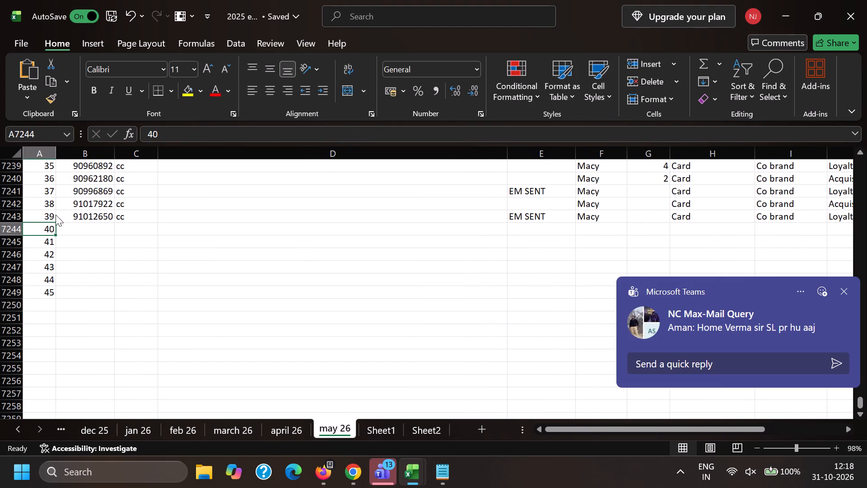
# Copy the From, Date and Subject header of email 91017922 to the top of email 91012650's body.
pyautogui.click(310, 0)
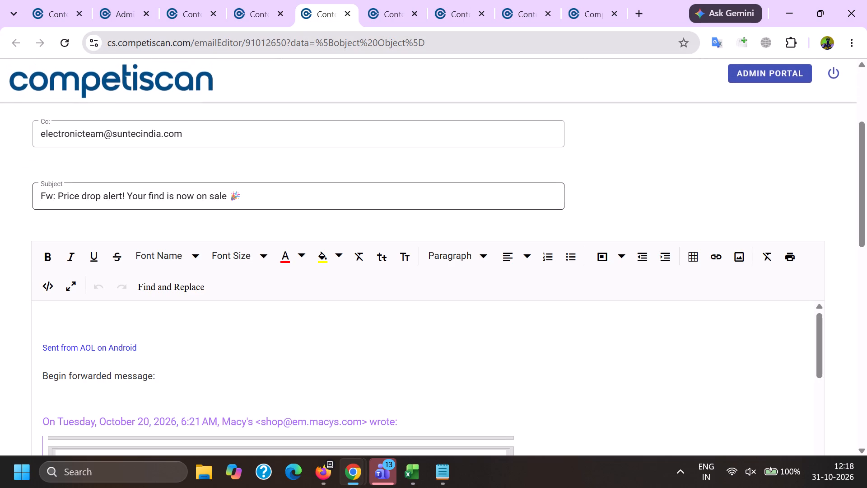
pyautogui.click(344, 15)
pyautogui.click(323, 0)
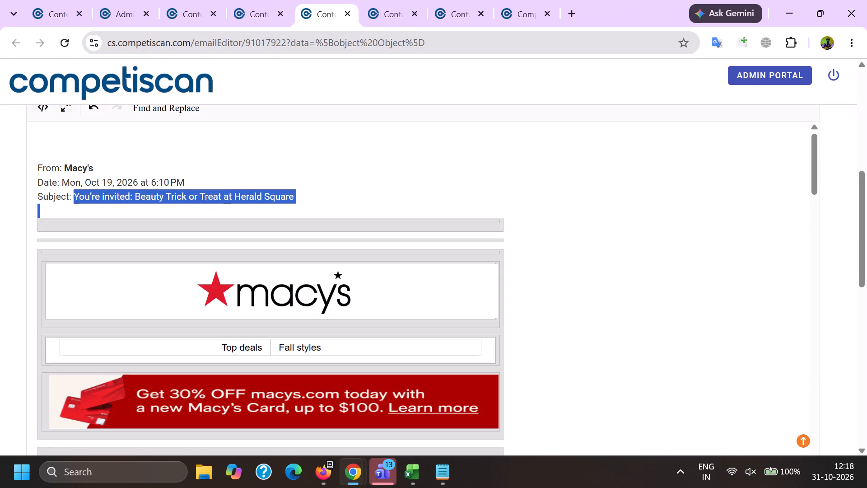
pyautogui.click(316, 185)
pyautogui.moveTo(325, 199); pyautogui.dragTo(5, 100)
pyautogui.hotkey('ctrl', 'c')
pyautogui.moveTo(292, 0); pyautogui.dragTo(290, 0)
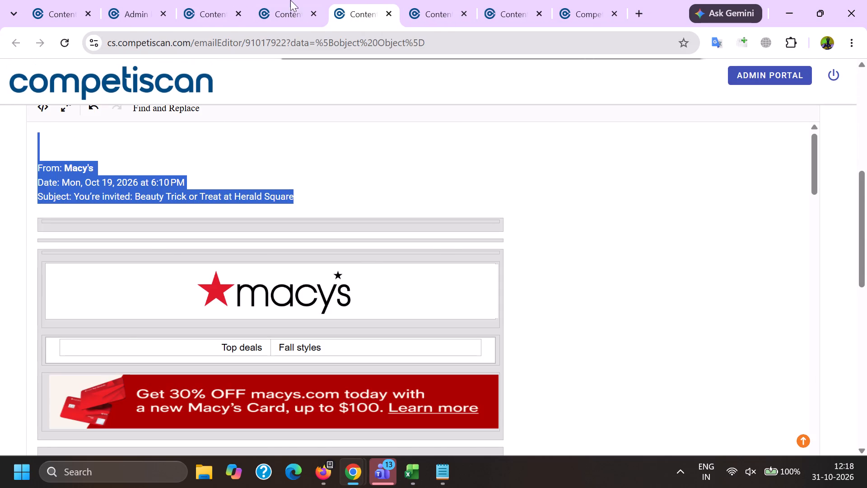
pyautogui.moveTo(290, 0); pyautogui.dragTo(291, 5)
pyautogui.click(63, 329)
pyautogui.hotkey('ctrl', 'v')
# Replace the date in the pasted header with "Tuesday, October 20, 2026, 6:21 AM," copied from the forwarded-message line.
pyautogui.scroll(-2, 80, 196)
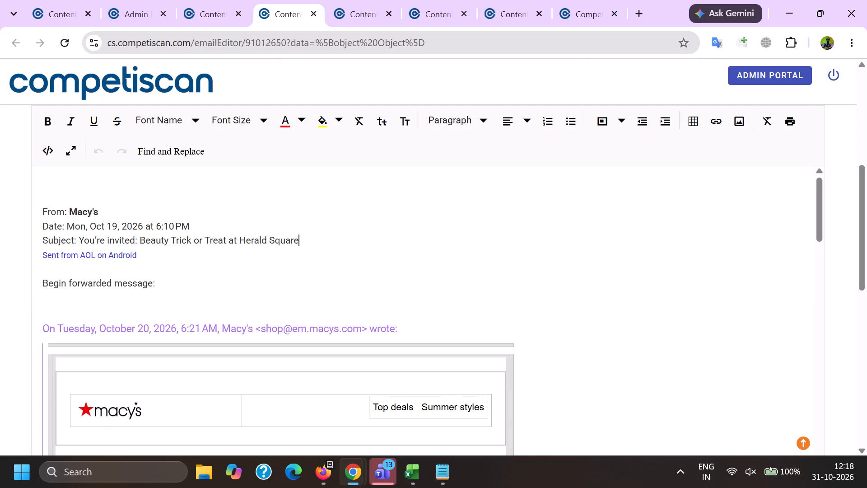
pyautogui.doubleClick(79, 331)
pyautogui.keyDown('shift'); pyautogui.click(213, 326); pyautogui.keyUp('shift')
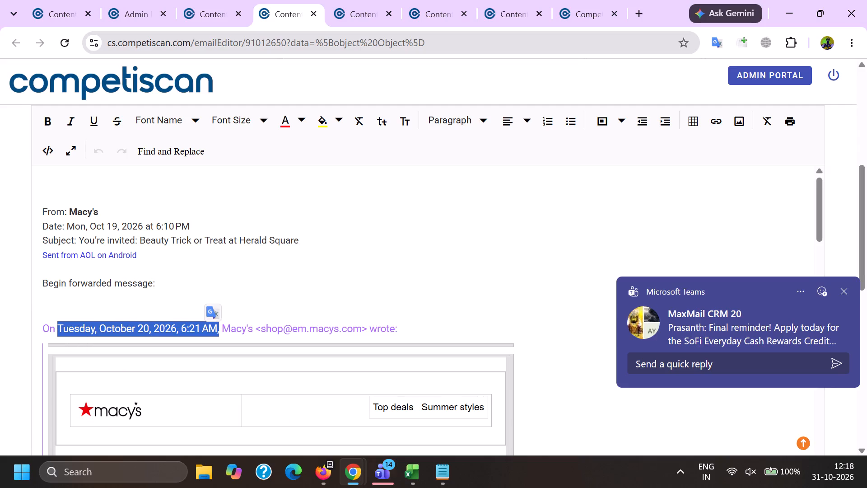
pyautogui.hotkey('ctrl', 'c')
pyautogui.moveTo(68, 227); pyautogui.dragTo(210, 223)
pyautogui.hotkey('ctrl', 'v')
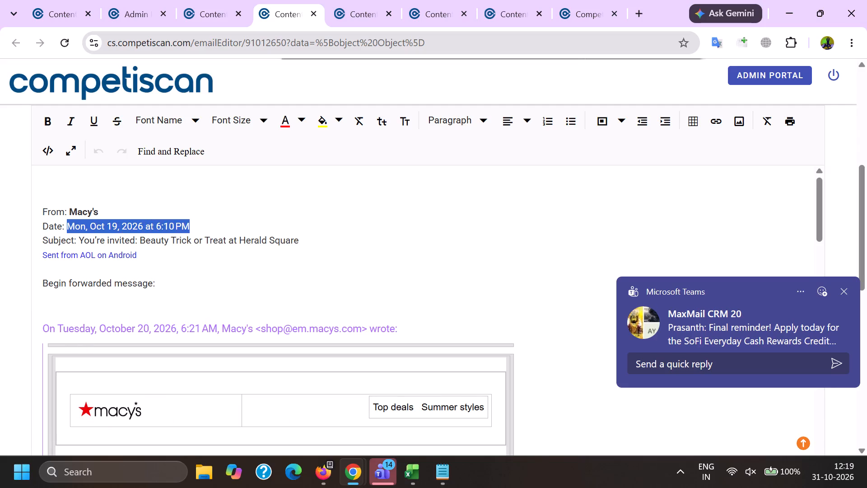
pyautogui.click(67, 228)
# Replace the subject in the pasted header with "Price drop alert! Your find is now on sale 🎉" from the Subject field.
pyautogui.scroll(2, 84, 318)
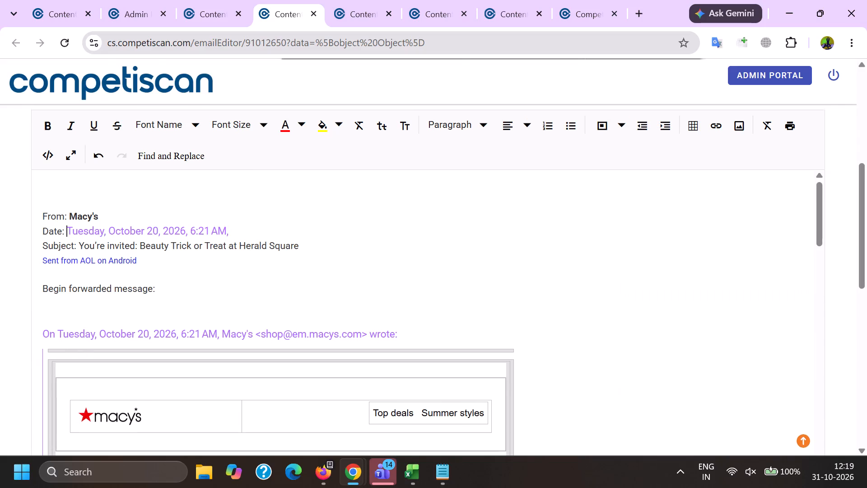
pyautogui.scroll(1, 83, 317)
pyautogui.moveTo(58, 315); pyautogui.dragTo(248, 310)
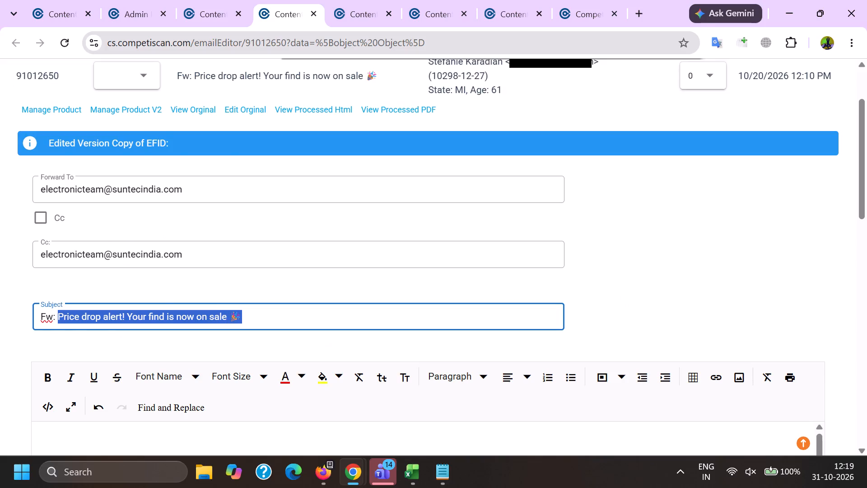
pyautogui.hotkey('ctrl', 'c')
pyautogui.scroll(-2, 89, 282)
pyautogui.moveTo(80, 310); pyautogui.dragTo(315, 306)
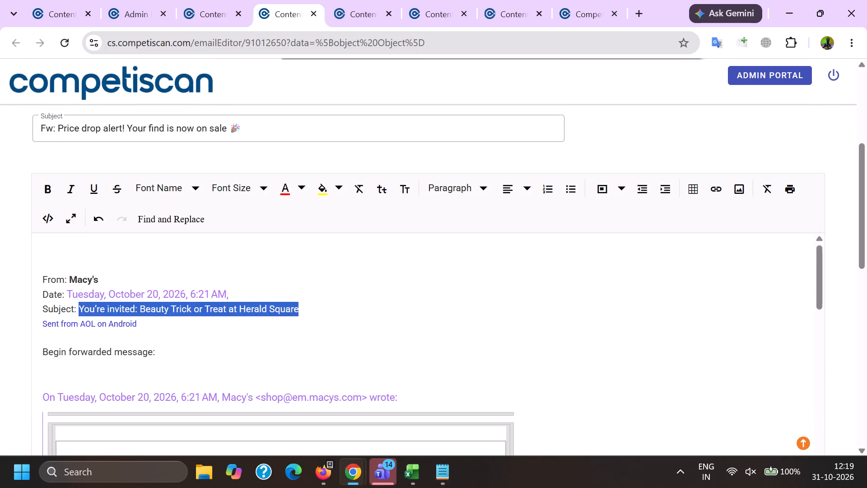
pyautogui.moveTo(315, 306); pyautogui.dragTo(315, 307)
pyautogui.hotkey('ctrl', 'v')
# Set the header block's text colour to black and delete the AOL signature and forwarded-message lines beneath it.
pyautogui.moveTo(363, 314); pyautogui.dragTo(5, 264)
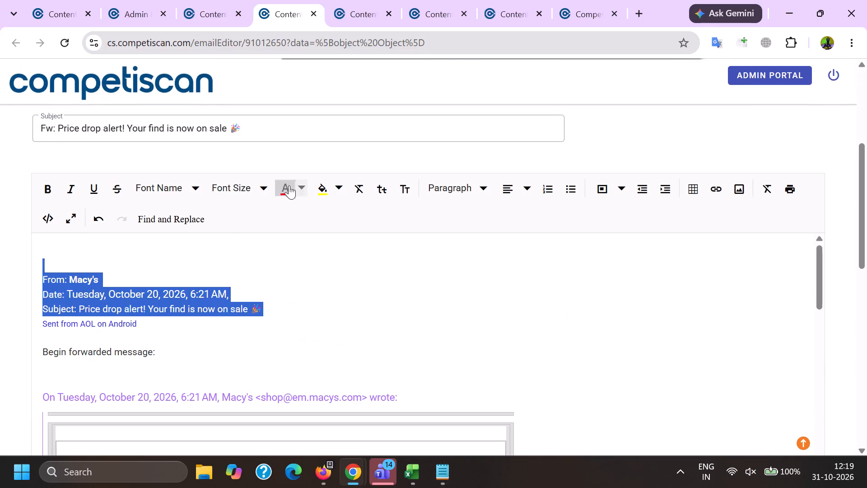
pyautogui.click(302, 188)
pyautogui.click(297, 206)
pyautogui.moveTo(424, 403); pyautogui.dragTo(46, 326)
pyautogui.press('BackSpace')
pyautogui.press('BackSpace')
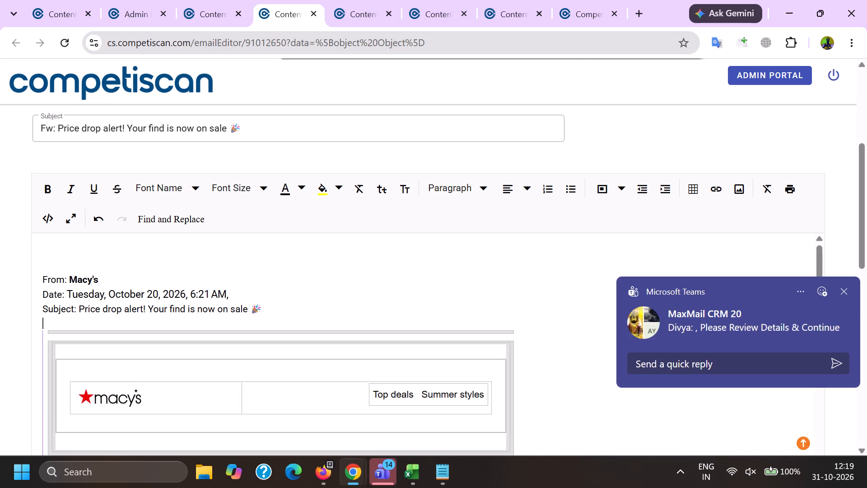
# Remove the links from the points status banner and from the Sign Up text in the texts offer.
pyautogui.scroll(-9, 196, 344)
pyautogui.scroll(5, 197, 346)
pyautogui.scroll(2, 151, 349)
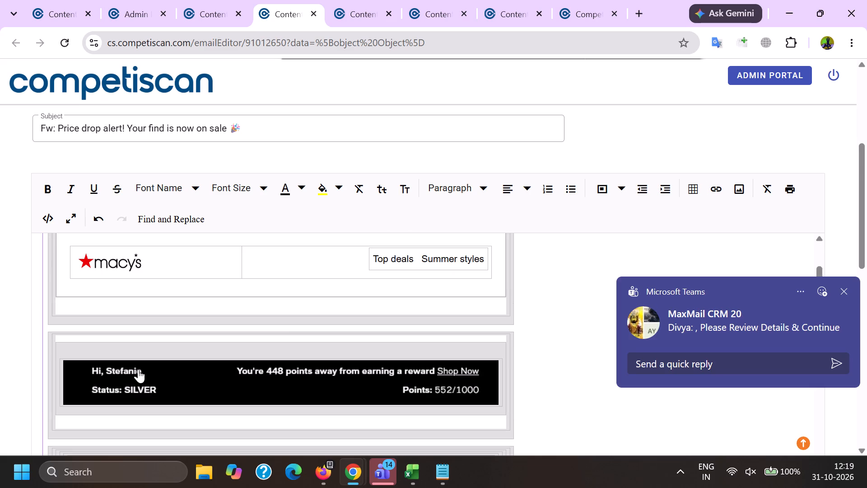
pyautogui.click(132, 382)
pyautogui.click(249, 339)
pyautogui.scroll(-10, 249, 336)
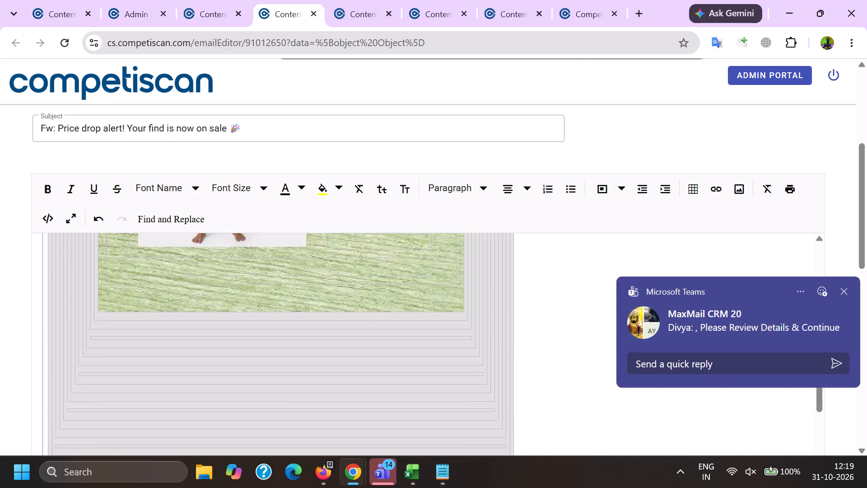
pyautogui.scroll(-6, 242, 334)
pyautogui.scroll(1, 241, 330)
pyautogui.scroll(-19, 241, 330)
pyautogui.scroll(4, 248, 338)
pyautogui.scroll(-2, 301, 320)
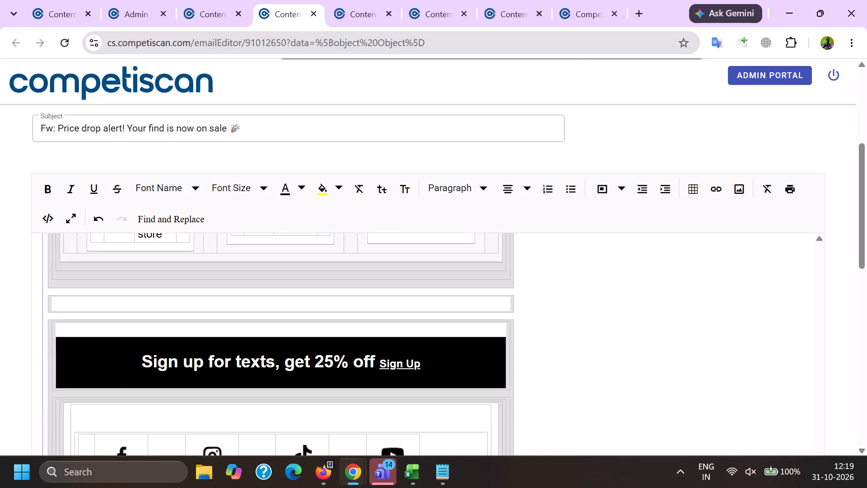
pyautogui.click(395, 363)
pyautogui.click(463, 389)
# Remove the links from the YouTube, TikTok, Instagram and Facebook icons and the App Store and Google Play badges.
pyautogui.scroll(-2, 378, 293)
pyautogui.click(400, 299)
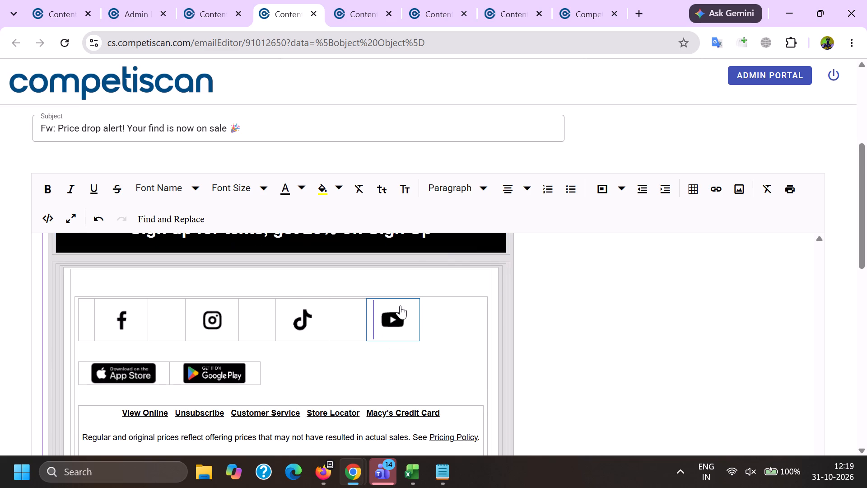
pyautogui.click(396, 318)
pyautogui.click(430, 291)
pyautogui.click(412, 283)
pyautogui.click(316, 321)
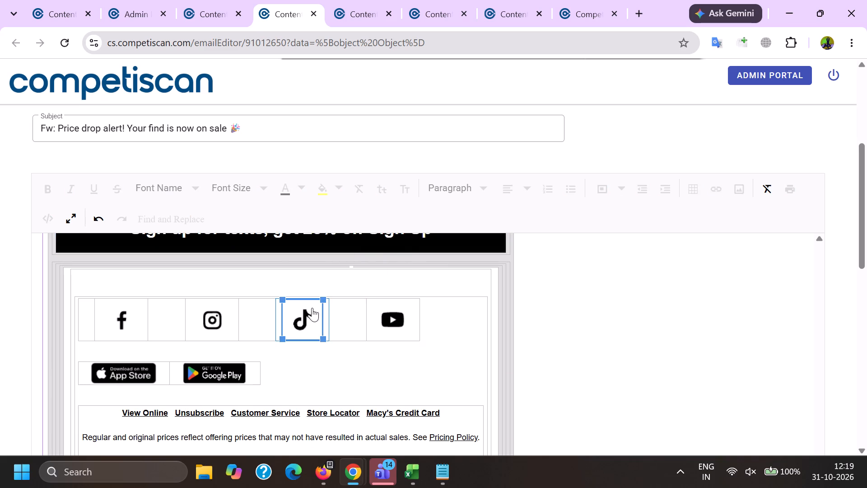
pyautogui.click(320, 277)
pyautogui.click(216, 331)
pyautogui.click(230, 279)
pyautogui.click(130, 326)
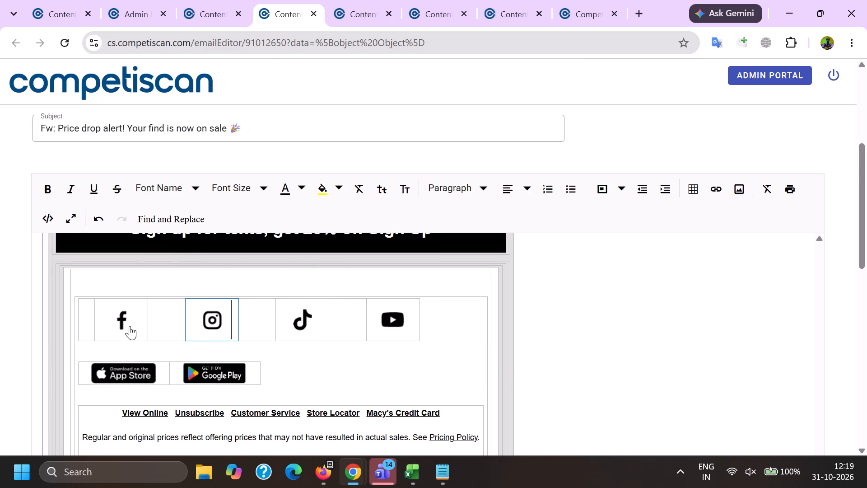
pyautogui.click(145, 284)
pyautogui.click(116, 382)
pyautogui.click(135, 342)
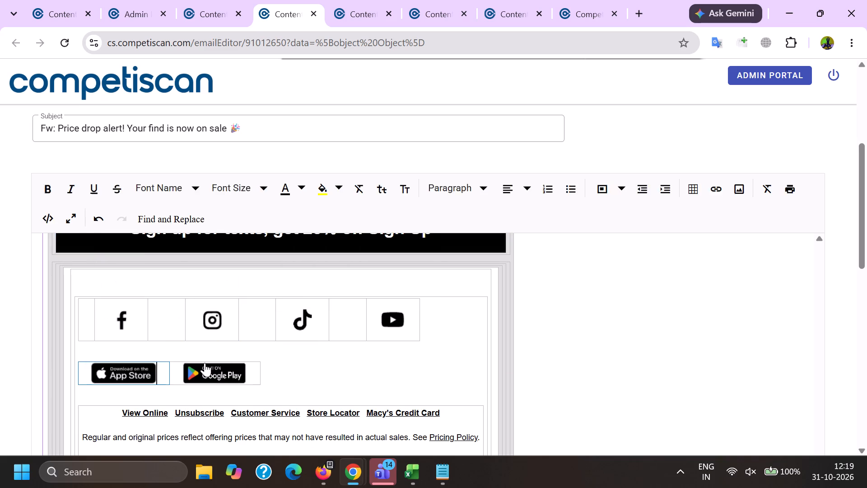
pyautogui.click(204, 363)
pyautogui.click(221, 337)
# Remove the links from View Online, Unsubscribe and both Macy's Credit Card texts in the email's footer.
pyautogui.click(153, 411)
pyautogui.click(217, 434)
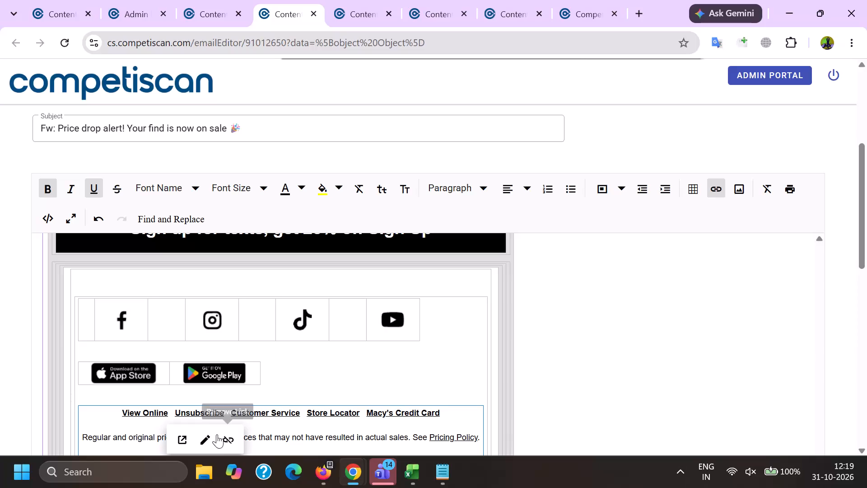
pyautogui.click(209, 415)
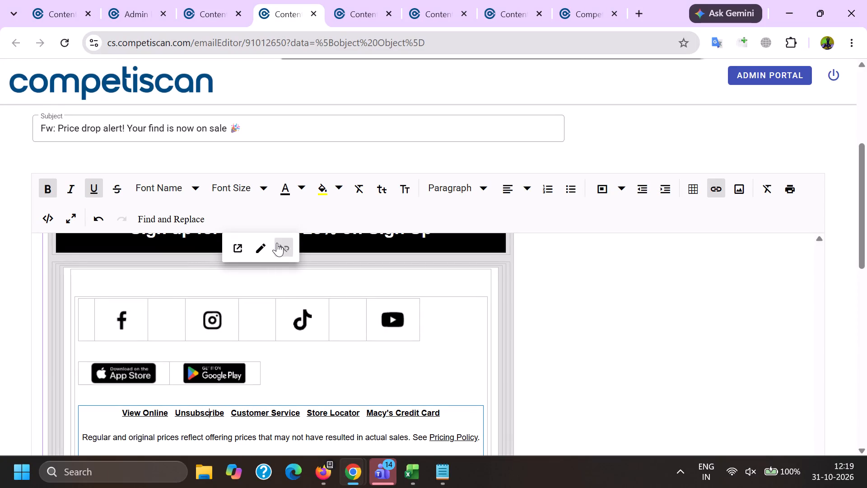
pyautogui.click(277, 243)
pyautogui.scroll(-1, 284, 187)
pyautogui.click(414, 349)
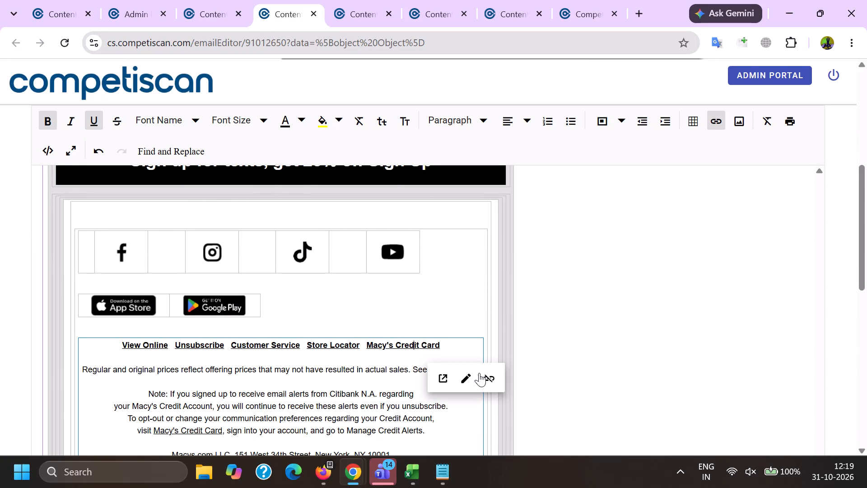
pyautogui.click(480, 373)
pyautogui.scroll(-1, 323, 312)
pyautogui.click(197, 365)
pyautogui.click(267, 388)
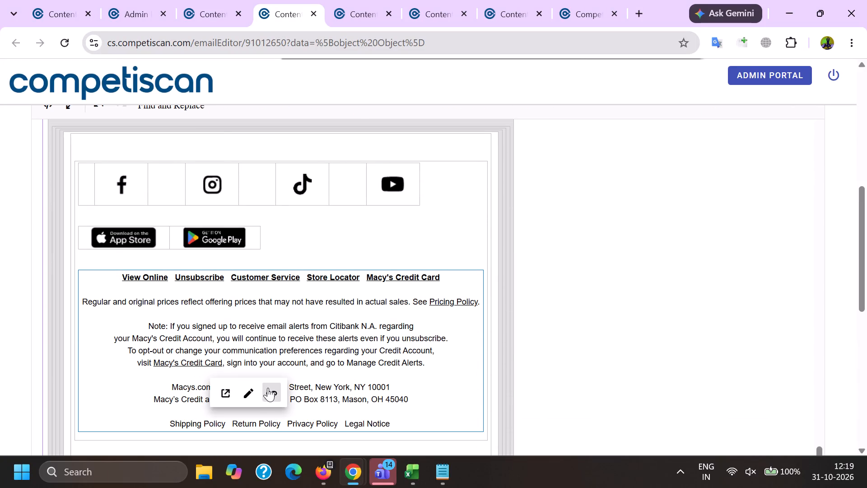
# Save the edited email's product info and confirm the save.
pyautogui.scroll(-8, 280, 322)
pyautogui.click(321, 329)
pyautogui.click(443, 274)
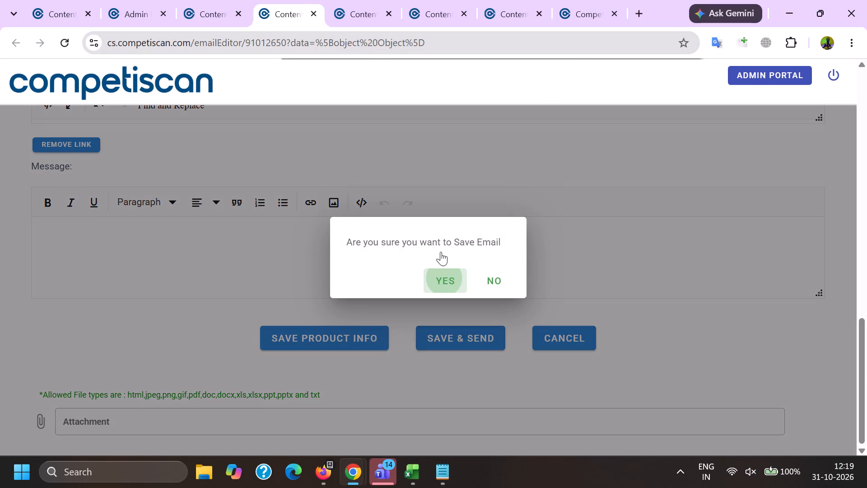
# Close two leftover browser tabs, starting with the one for email 91017922.
pyautogui.click(382, 0)
pyautogui.click(390, 17)
pyautogui.click(390, 17)
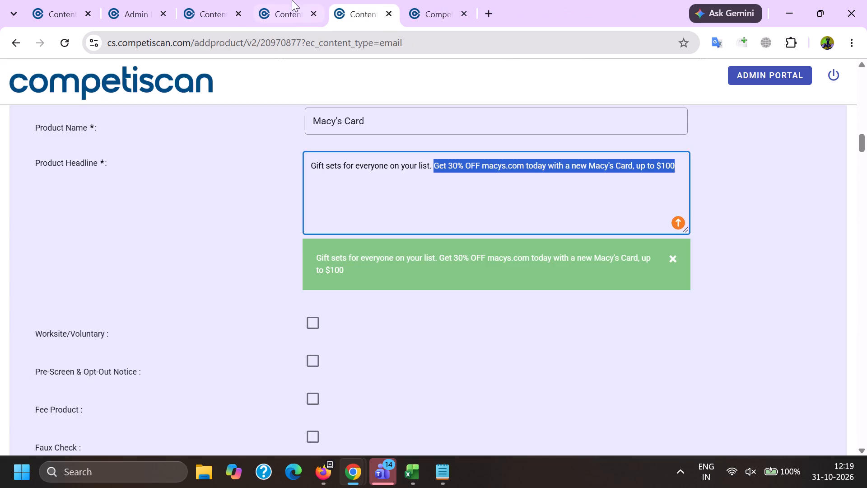
# Open the product record of email 91012650 from its editor page.
pyautogui.click(292, 0)
pyautogui.click(0, 171)
pyautogui.click(38, 95)
# Copy the sender name Macy's from the From line at the top of the email body.
pyautogui.hotkey('alt', 'Tab')
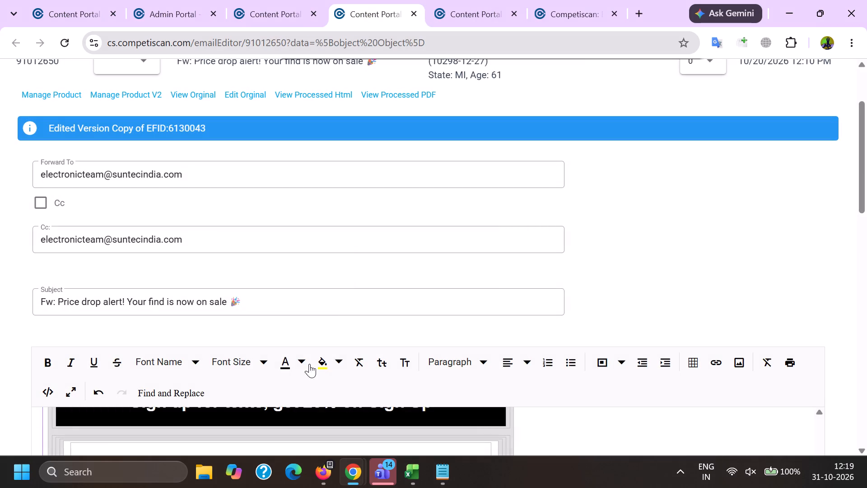
pyautogui.scroll(-3, 187, 332)
pyautogui.scroll(4, 84, 333)
pyautogui.click(57, 364)
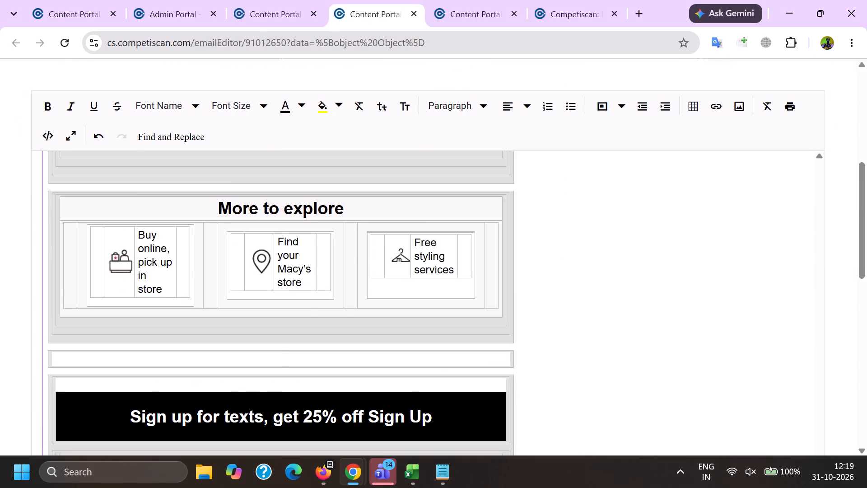
pyautogui.press('pageup')
pyautogui.press('pageup')
pyautogui.press('pageup')
pyautogui.press('pageup')
pyautogui.press('pageup')
pyautogui.press('pageup')
pyautogui.press('pageup')
pyautogui.press('pageup')
pyautogui.press('pageup')
pyautogui.press('pageup')
pyautogui.press('pageup')
pyautogui.press('pageup')
pyautogui.press('pageup')
pyautogui.press('pageup')
pyautogui.press('pageup')
pyautogui.press('pageup')
pyautogui.press('pageup')
pyautogui.press('pageup')
pyautogui.press('pageup')
pyautogui.press('pageup')
pyautogui.scroll(-4, 66, 318)
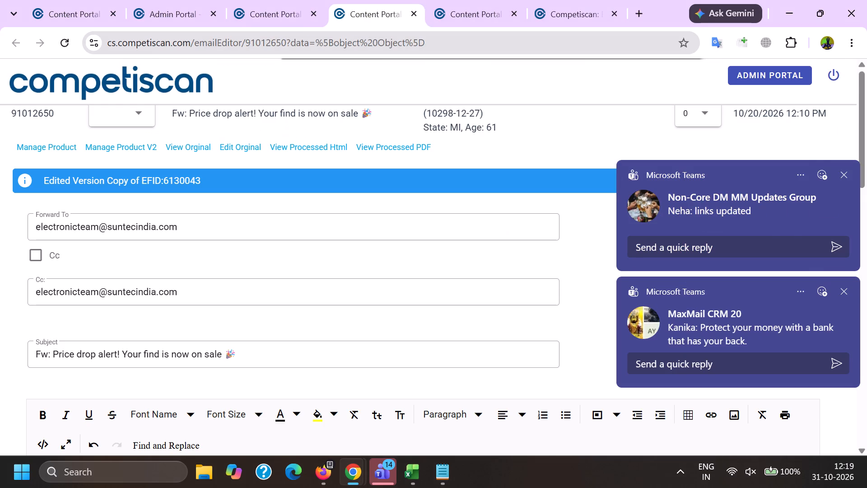
pyautogui.doubleClick(75, 229)
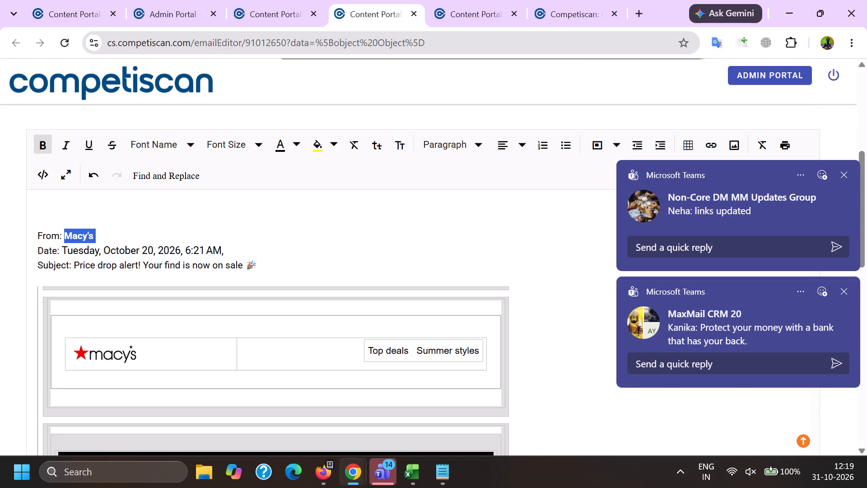
pyautogui.hotkey('shift', 'Left')
pyautogui.hotkey('ctrl', 'c')
# In email 91012650's product record, replace the company apc-na with Macy's and enter Macy's as the affinity/association.
pyautogui.hotkey('alt', 'Tab')
pyautogui.scroll(-6, 227, 166)
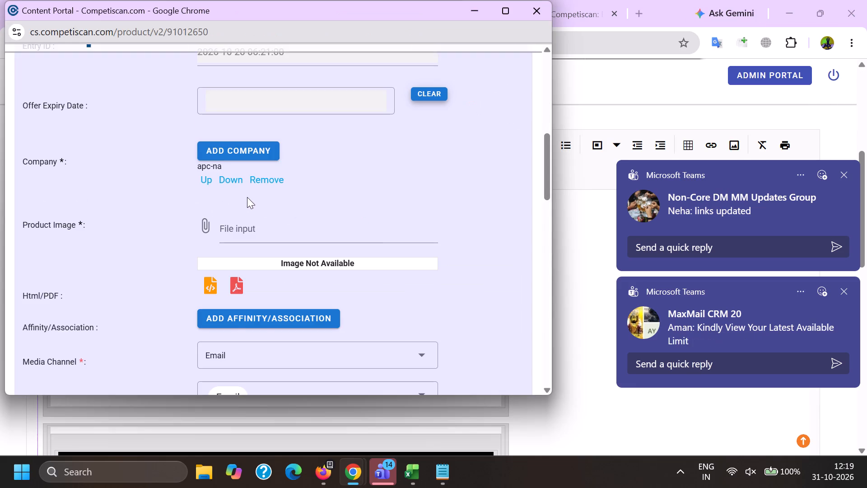
pyautogui.click(268, 181)
pyautogui.click(252, 156)
pyautogui.hotkey('ctrl', 'v')
pyautogui.click(270, 290)
pyautogui.click(309, 301)
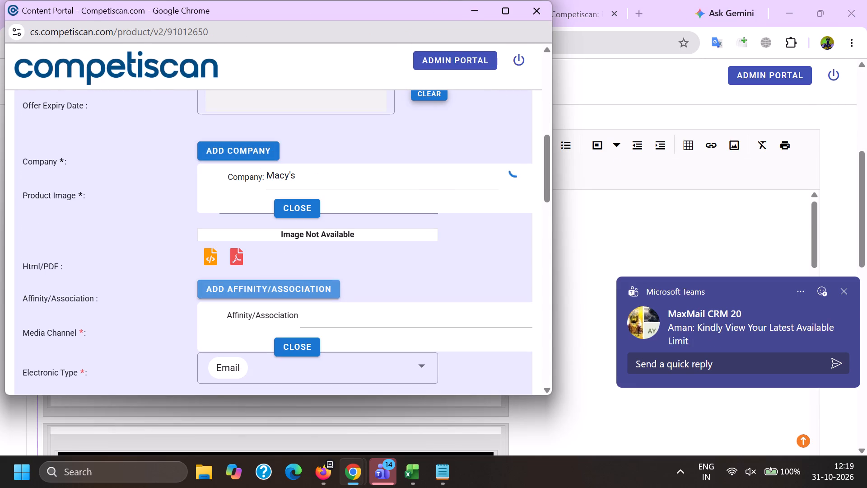
pyautogui.hotkey('ctrl', 'v')
pyautogui.scroll(1, 298, 318)
pyautogui.click(293, 276)
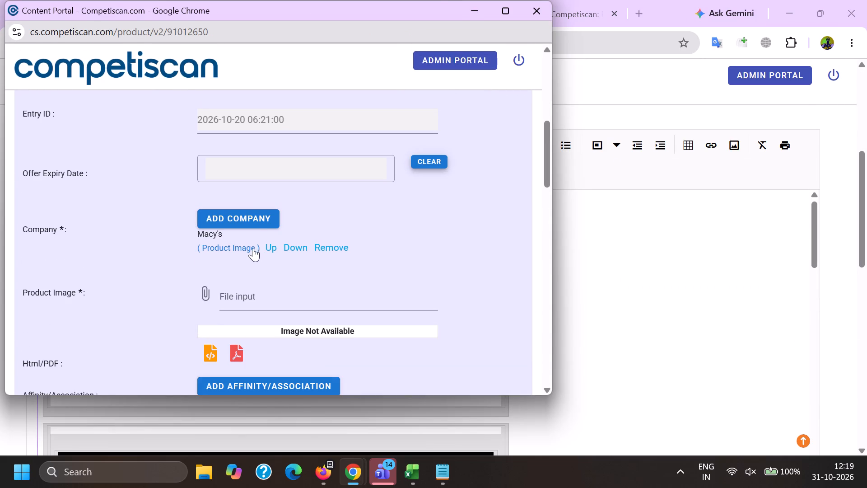
# Use the Macy's company logo as the product image and add Citibank as a second company.
pyautogui.click(251, 247)
pyautogui.click(253, 210)
pyautogui.write('citiban')
pyautogui.press('k')
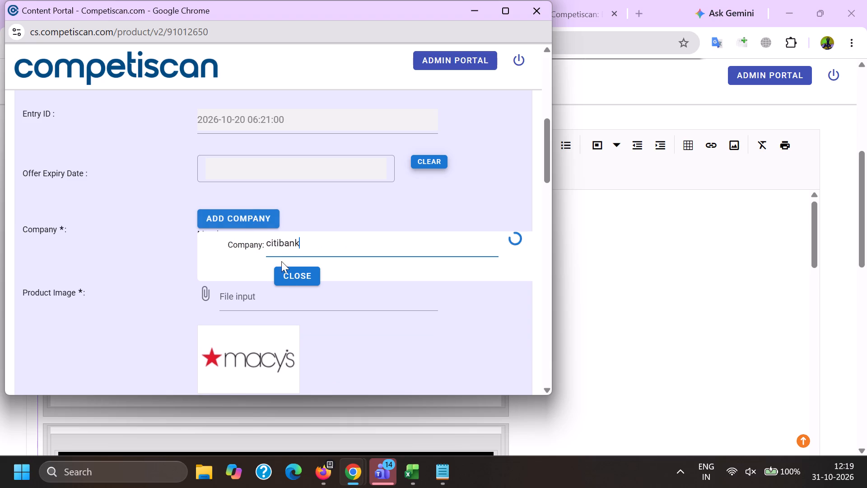
pyautogui.click(291, 275)
pyautogui.scroll(-4, 247, 168)
pyautogui.click(291, 261)
# Set the product's sector to Retail and its category to Clothing & Accessories.
pyautogui.scroll(-3, 278, 178)
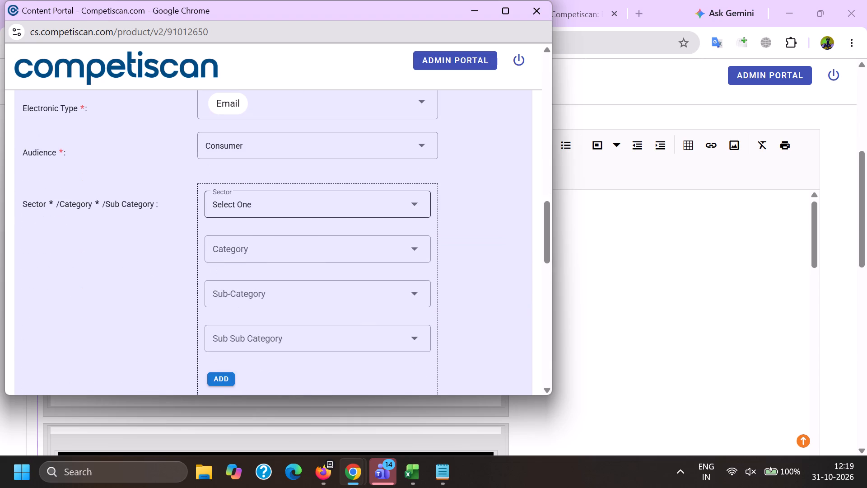
pyautogui.click(264, 207)
pyautogui.scroll(-7, 253, 195)
pyautogui.click(251, 257)
pyautogui.moveTo(101, 276); pyautogui.dragTo(123, 276)
pyautogui.click(221, 257)
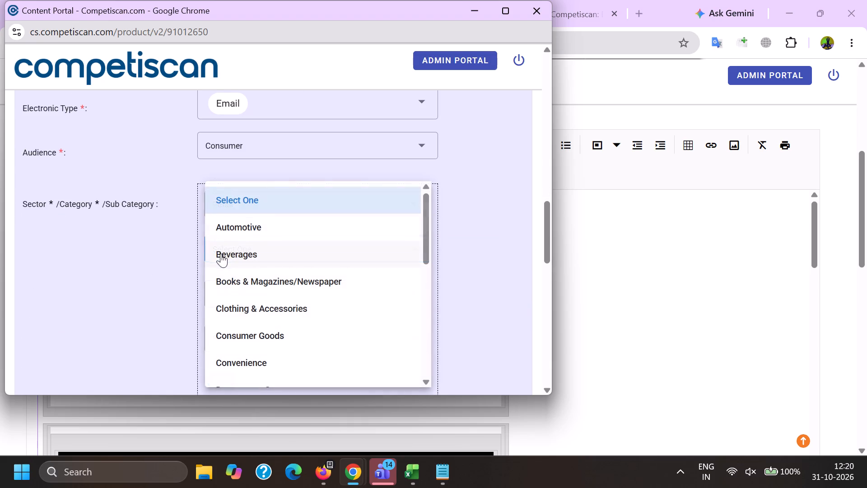
pyautogui.click(237, 293)
pyautogui.hotkey('alt', 'Tab')
pyautogui.scroll(-14, 226, 288)
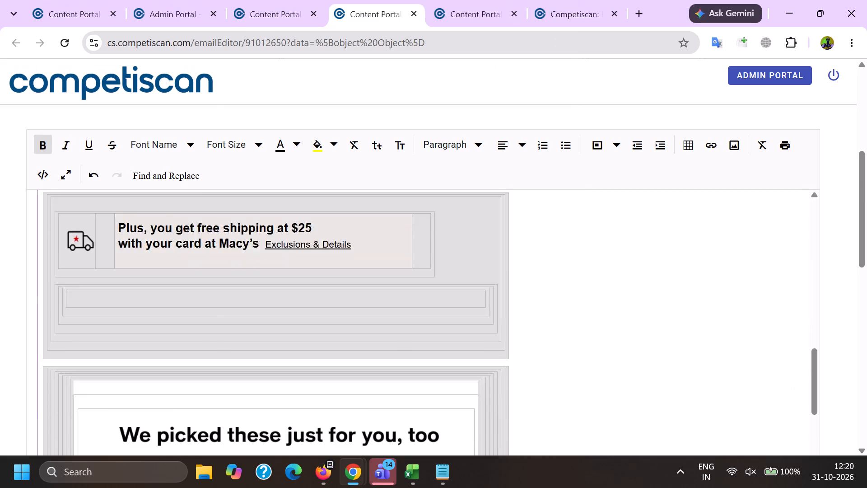
pyautogui.hotkey('alt', 'Tab')
pyautogui.click(238, 249)
pyautogui.click(258, 308)
pyautogui.moveTo(142, 295); pyautogui.dragTo(148, 296)
# Choose the sub-category Kids' and add the Retail classification to the record.
pyautogui.click(240, 284)
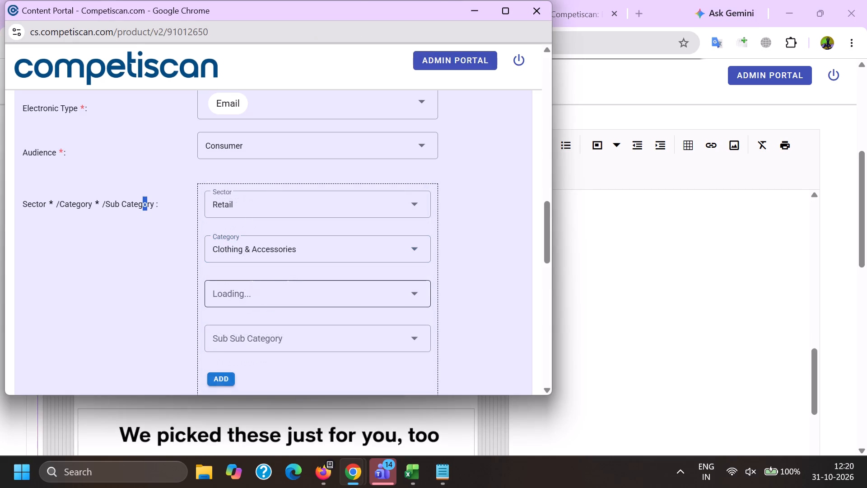
pyautogui.scroll(-1, 235, 205)
pyautogui.scroll(-1, 273, 328)
pyautogui.click(251, 295)
pyautogui.moveTo(82, 304); pyautogui.dragTo(100, 312)
pyautogui.moveTo(205, 311); pyautogui.dragTo(217, 311)
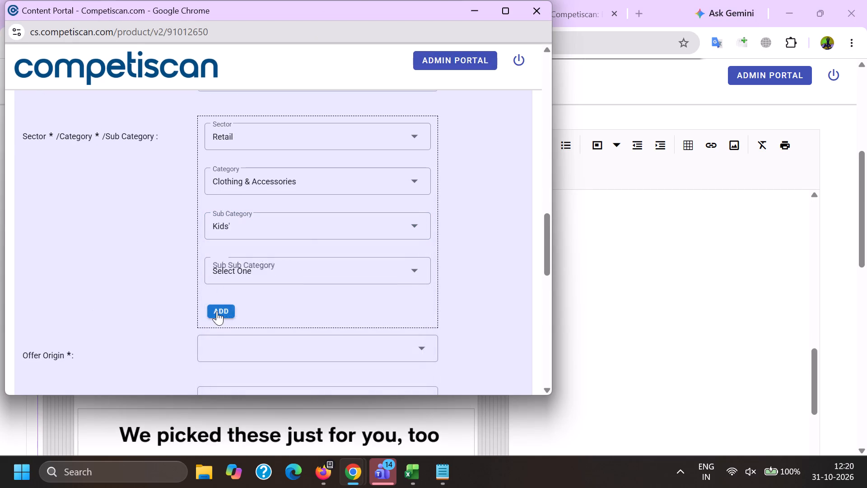
pyautogui.moveTo(217, 311); pyautogui.dragTo(210, 313)
pyautogui.click(229, 304)
# Add a second classification under the Credit Cards sector with the sub-category Private Label Cards.
pyautogui.click(232, 160)
pyautogui.scroll(6, 221, 286)
pyautogui.click(250, 276)
pyautogui.click(181, 276)
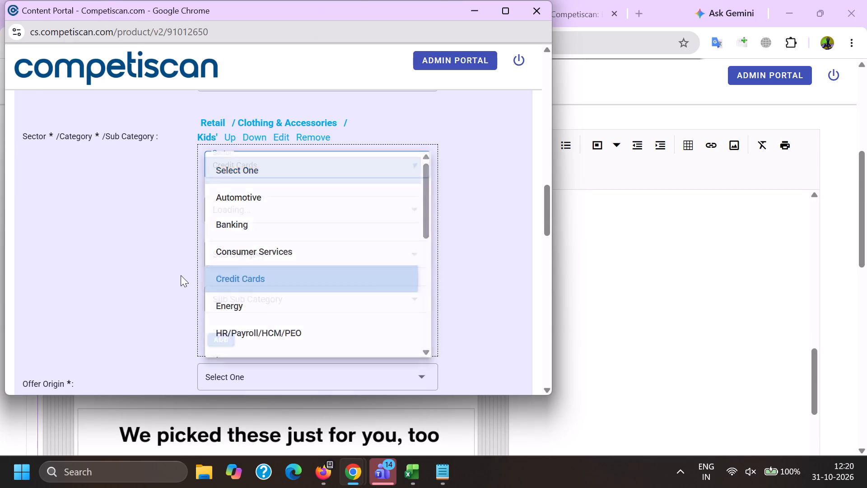
pyautogui.click(228, 209)
pyautogui.doubleClick(234, 266)
pyautogui.scroll(-2, 225, 214)
pyautogui.click(248, 262)
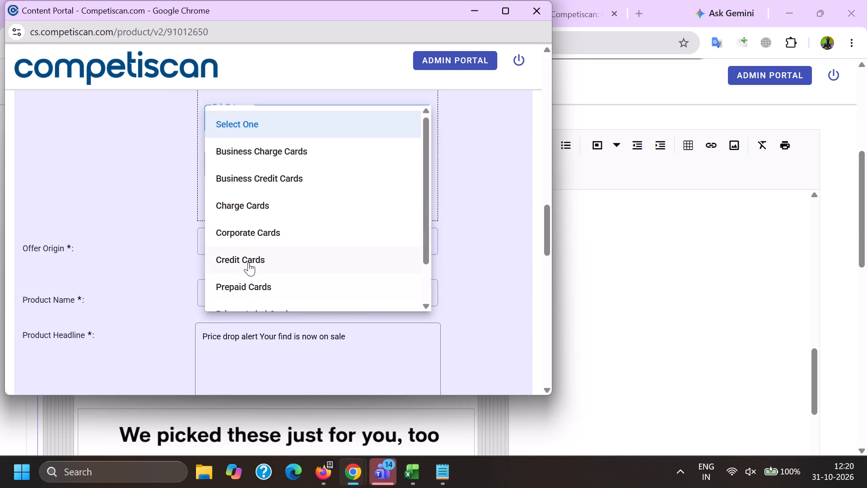
pyautogui.moveTo(171, 260); pyautogui.dragTo(179, 260)
pyautogui.click(227, 118)
pyautogui.scroll(-6, 235, 225)
pyautogui.click(275, 254)
pyautogui.moveTo(170, 248); pyautogui.dragTo(186, 244)
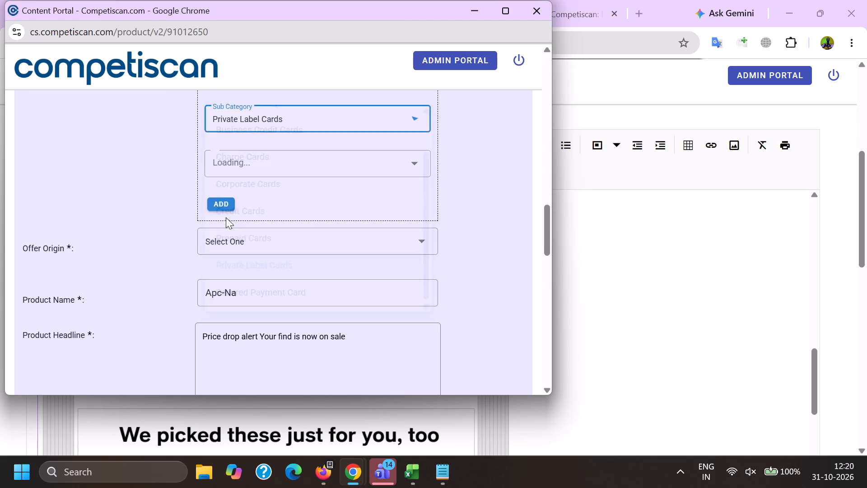
pyautogui.click(222, 204)
# Set the offer origin to Provider/Bank and the product name to Macy's Card.
pyautogui.scroll(3, 230, 274)
pyautogui.click(258, 206)
pyautogui.scroll(-5, 256, 204)
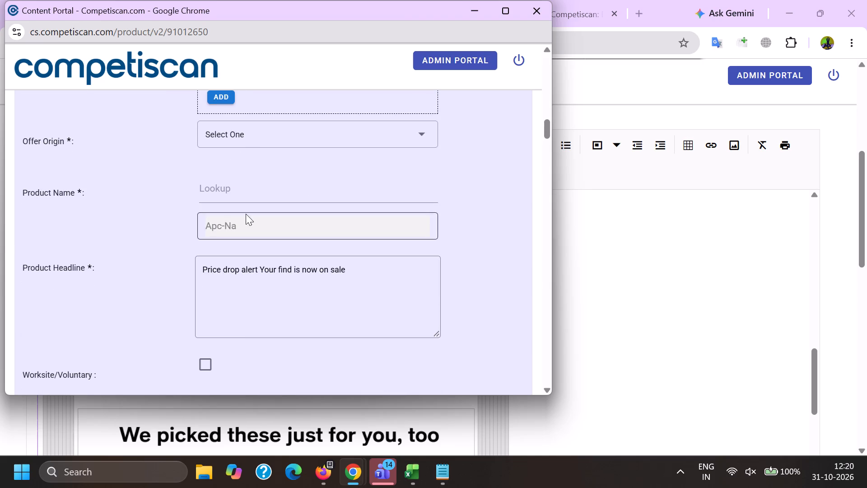
pyautogui.click(236, 133)
pyautogui.doubleClick(238, 185)
pyautogui.hotkey('ctrl', 'v')
pyautogui.click(257, 253)
pyautogui.scroll(5, 251, 253)
pyautogui.click(252, 207)
pyautogui.scroll(-5, 256, 170)
# Clear the existing product headline.
pyautogui.moveTo(381, 250); pyautogui.dragTo(0, 197)
pyautogui.press('BackSpace')
# Copy the text "Plus, you get free shipping at $25 with your card at Macy's Exclusions & Details" from the email body.
pyautogui.hotkey('alt', 'Tab')
pyautogui.click(242, 144)
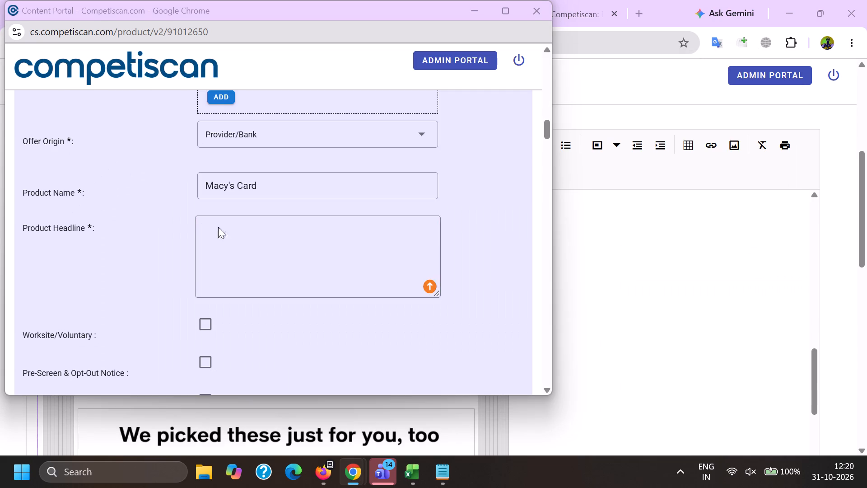
pyautogui.click(692, 308)
pyautogui.scroll(11, 66, 297)
pyautogui.scroll(-6, 166, 290)
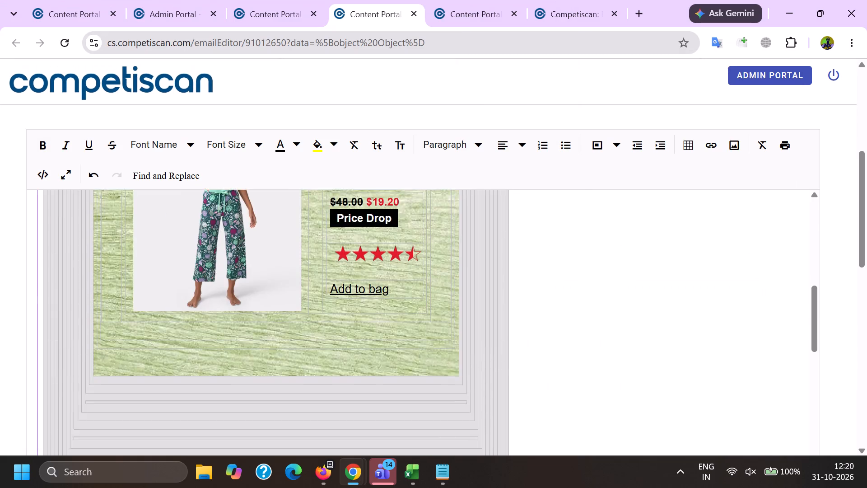
pyautogui.scroll(-5, 163, 310)
pyautogui.tripleClick(158, 224)
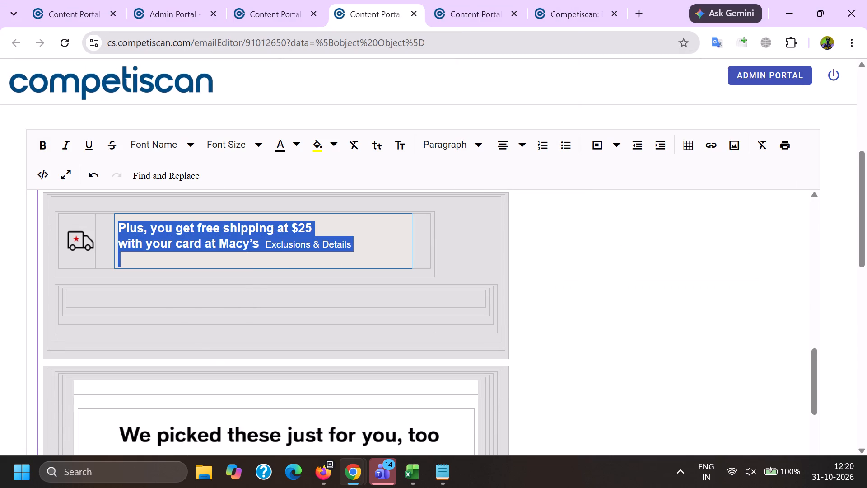
pyautogui.hotkey('ctrl', 'c')
pyautogui.hotkey('ctrl', 'c')
# In the email body's Subject line, replace the closing emoji with a full stop and append the copied free-shipping text.
pyautogui.scroll(11, 152, 296)
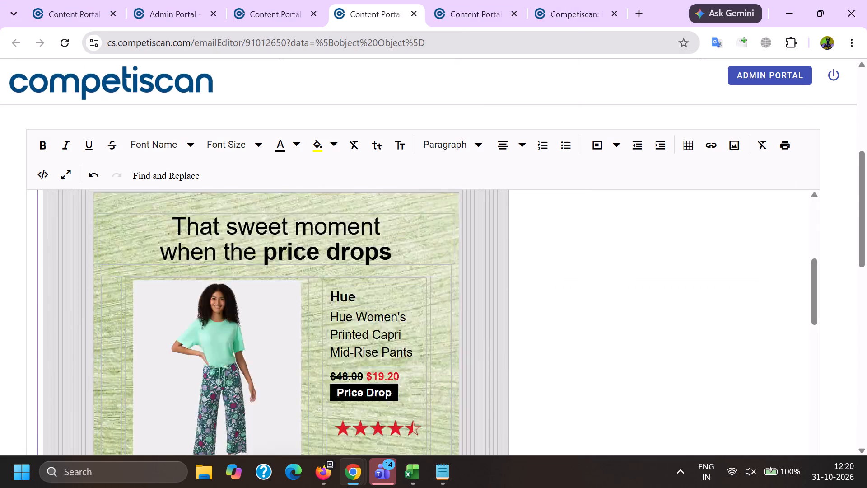
pyautogui.scroll(6, 160, 304)
pyautogui.click(266, 266)
pyautogui.press('BackSpace')
pyautogui.press('BackSpace')
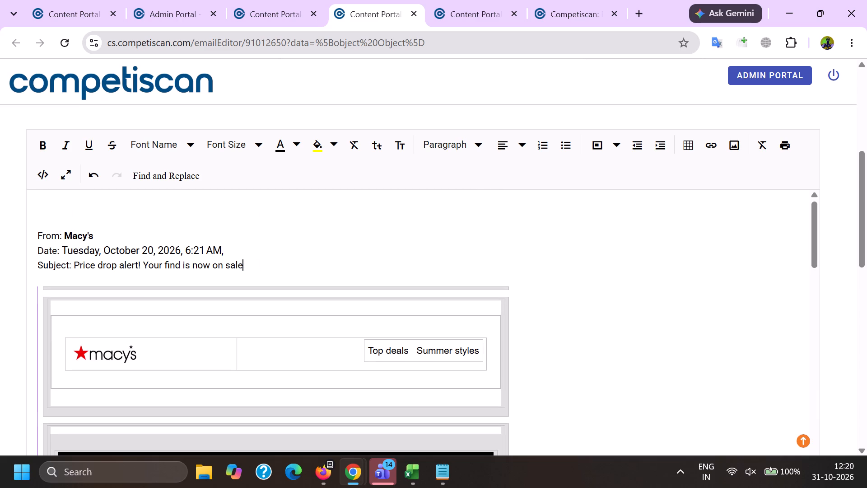
pyautogui.press('.')
pyautogui.press('space')
pyautogui.hotkey('ctrl', 'v')
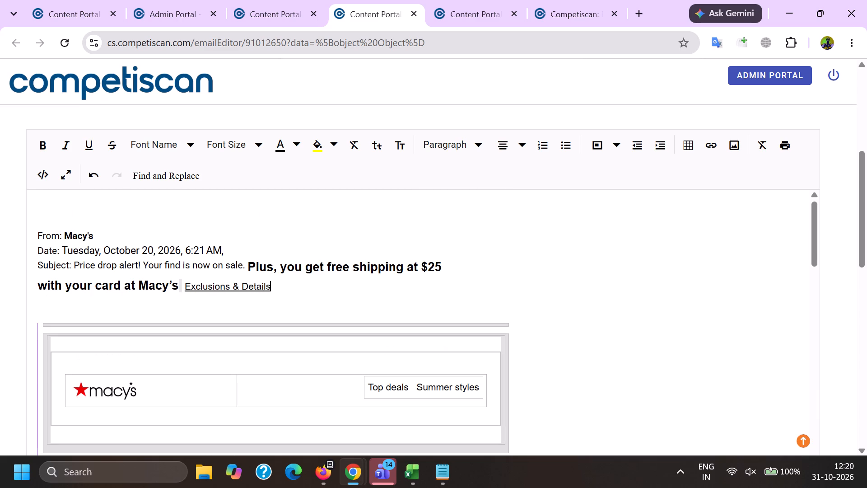
# Copy the combined subject and free-shipping text from the email body into the product headline.
pyautogui.click(83, 262)
pyautogui.moveTo(83, 262); pyautogui.dragTo(115, 276)
pyautogui.keyDown('shift'); pyautogui.click(278, 293); pyautogui.keyUp('shift')
pyautogui.hotkey('ctrl', 'c')
pyautogui.hotkey('alt', 'Tab')
pyautogui.hotkey('ctrl', 'v')
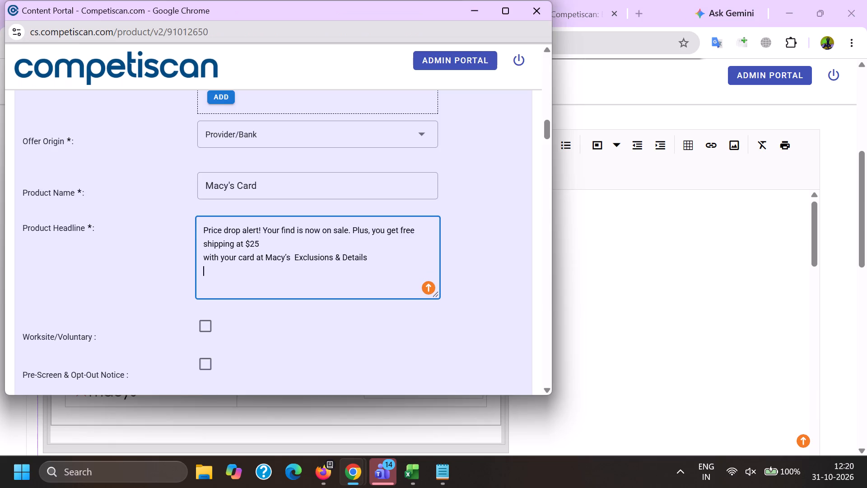
# Tidy the headline: join its lines, remove the extra space and trailing line break, and replace "&" with "and".
pyautogui.click(291, 240)
pyautogui.press('Right')
pyautogui.press('BackSpace')
pyautogui.press('space')
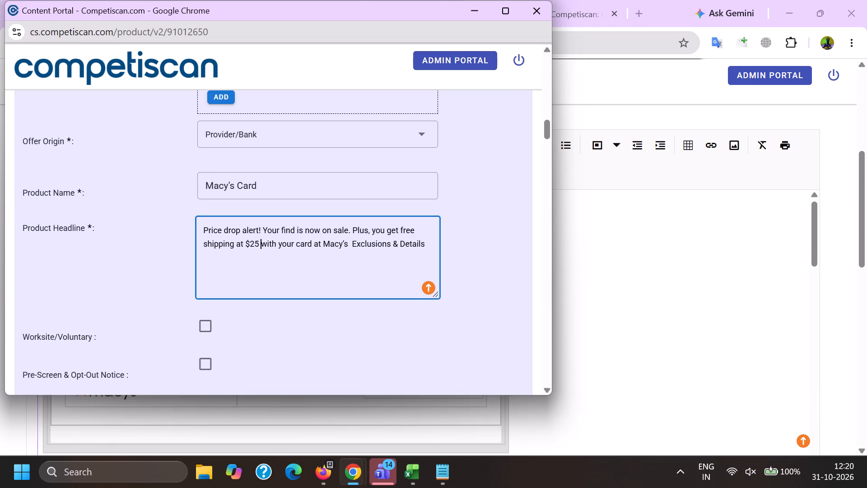
pyautogui.click(352, 247)
pyautogui.press('BackSpace')
pyautogui.click(404, 241)
pyautogui.click(400, 246)
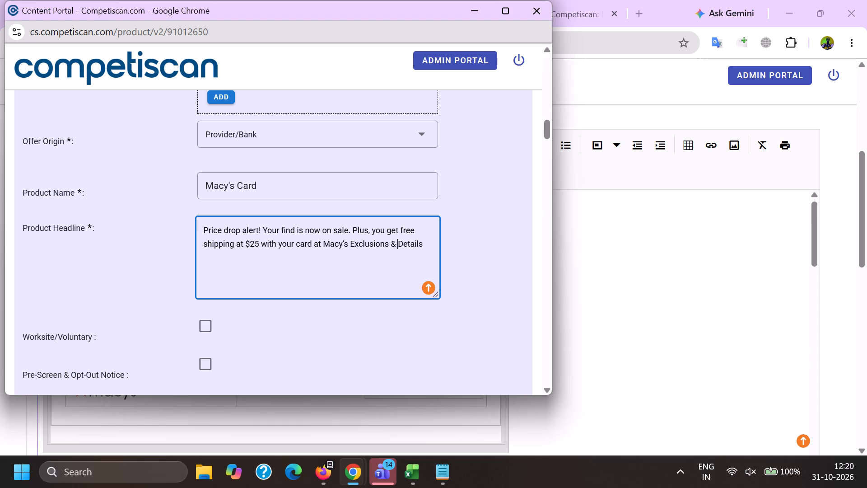
pyautogui.press('BackSpace')
pyautogui.press('BackSpace')
pyautogui.press('a')
pyautogui.press('n')
pyautogui.press('d')
pyautogui.press('space')
pyautogui.press('Down')
pyautogui.press('BackSpace')
# Set the response mechanism to URL/Website.
pyautogui.scroll(-3, 257, 253)
pyautogui.click(262, 339)
pyautogui.scroll(-4, 220, 189)
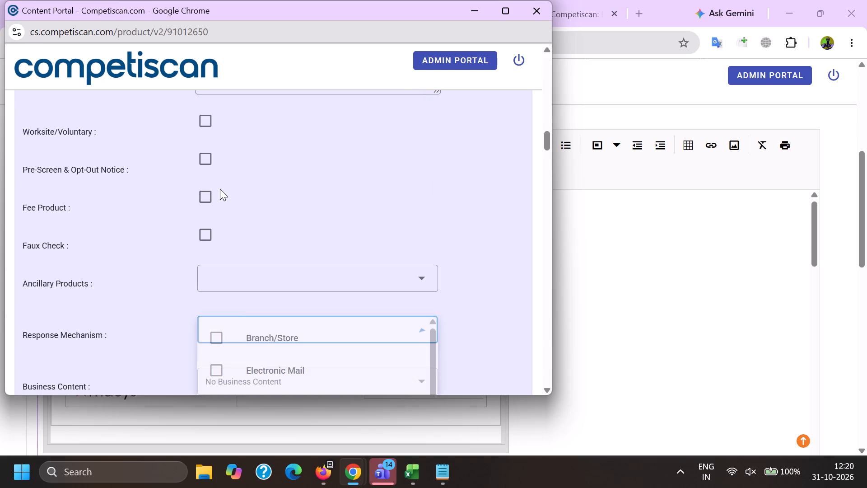
pyautogui.scroll(-4, 220, 189)
pyautogui.click(245, 305)
pyautogui.moveTo(147, 280); pyautogui.dragTo(152, 281)
# Set the mailing type to Loyalty/Retention and mark the email as Personalized.
pyautogui.click(224, 283)
pyautogui.click(242, 299)
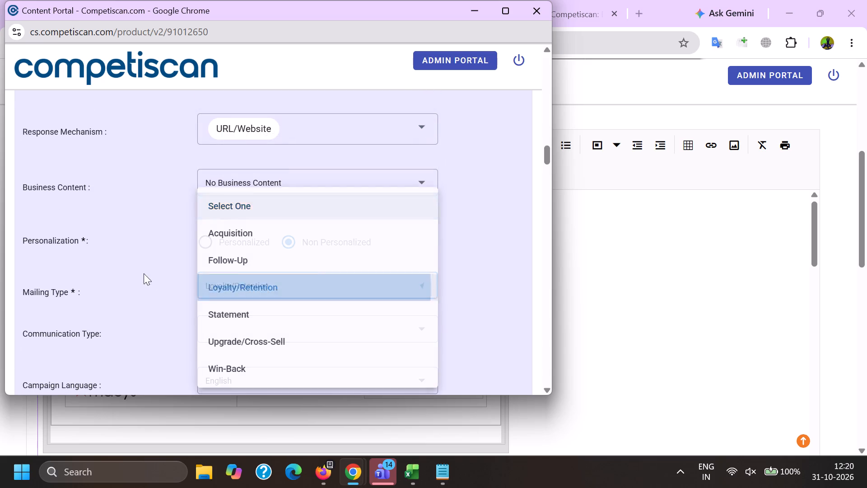
pyautogui.click(144, 273)
pyautogui.click(215, 239)
# Select a communication type for the product.
pyautogui.click(235, 323)
pyautogui.scroll(-2, 239, 239)
pyautogui.scroll(-3, 238, 320)
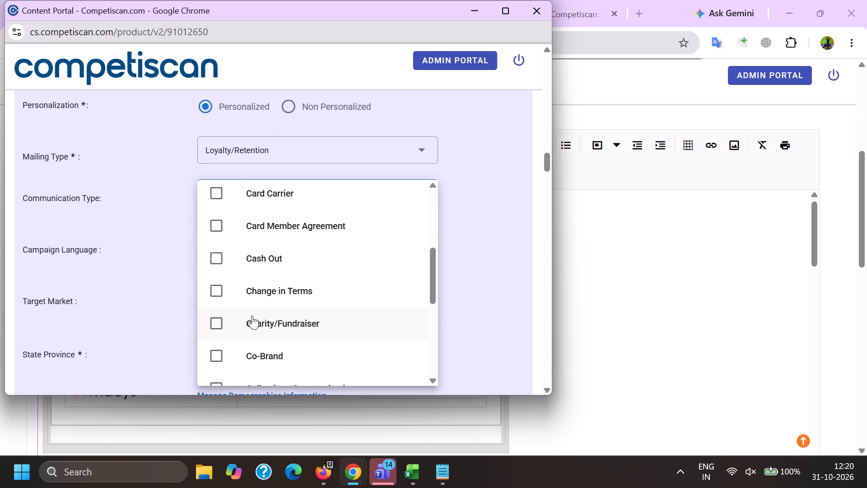
pyautogui.click(252, 353)
pyautogui.click(158, 323)
# Set the payment card's primary card level to Not Mentioned.
pyautogui.scroll(-4, 167, 241)
pyautogui.click(239, 304)
pyautogui.click(229, 286)
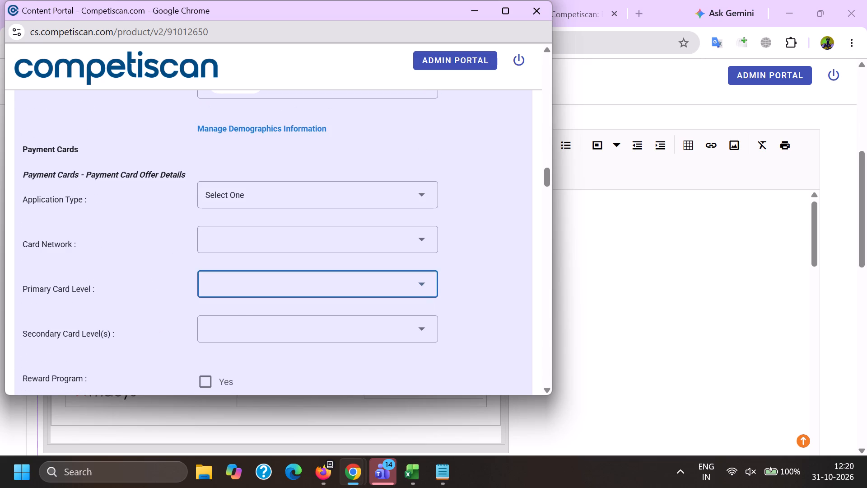
pyautogui.scroll(-2, 226, 166)
pyautogui.click(279, 315)
pyautogui.moveTo(107, 300); pyautogui.dragTo(115, 300)
# Mark the payment card as having a reward program and set the reward program emphasis to Points.
pyautogui.click(207, 249)
pyautogui.click(226, 298)
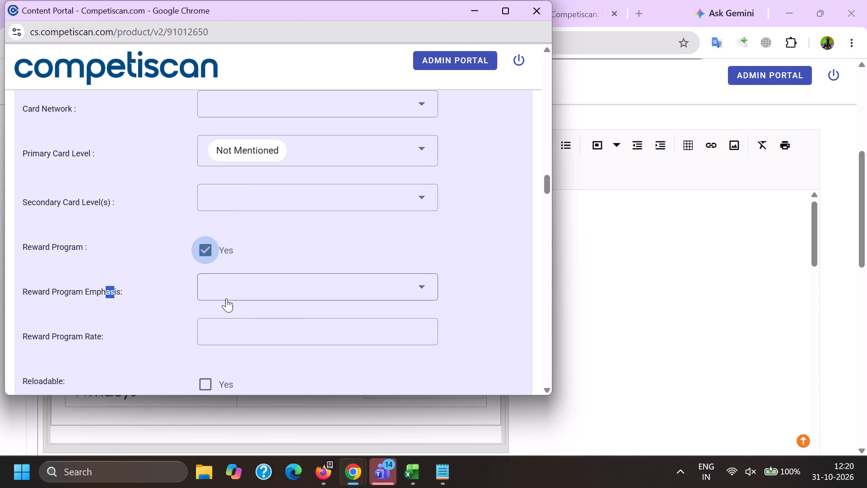
pyautogui.click(263, 351)
pyautogui.click(173, 352)
pyautogui.click(172, 351)
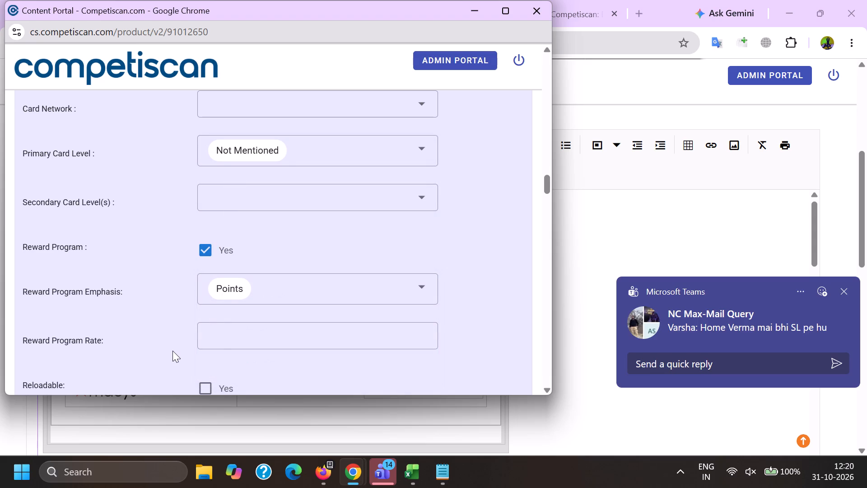
# Mark Credit Card Mentioned in the Non-Profit/Consumer Services/Retail credit details.
pyautogui.press('End')
pyautogui.click(207, 179)
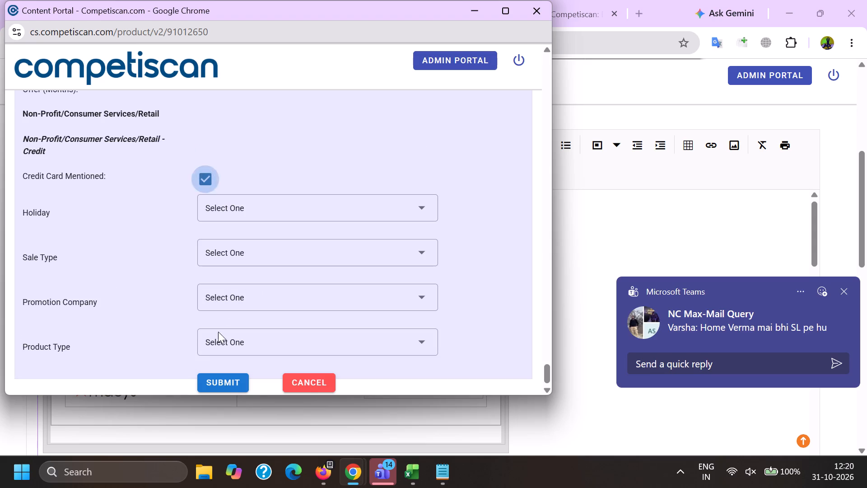
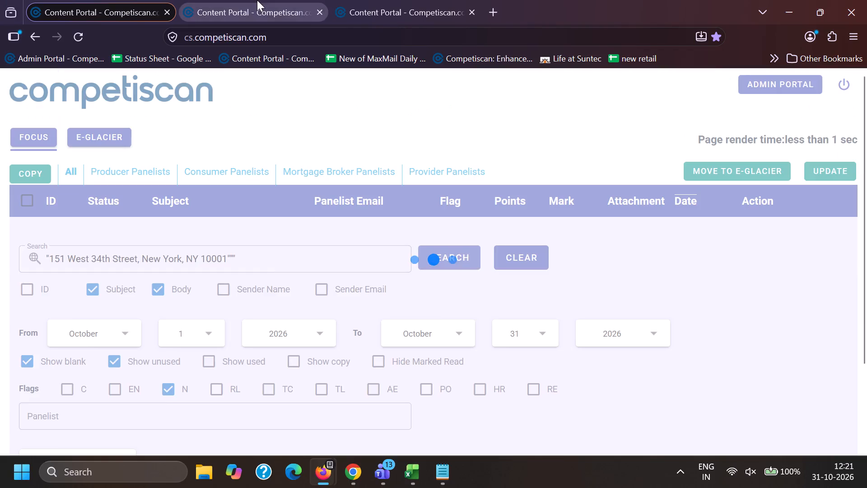
# Refresh the Focus list showing the "Capital one" email results.
pyautogui.click(30, 142)
# Switch to Chrome and set Forward To and an enabled Cc on email 91012650's edited version to the team e-mail address kept in Notepad.
pyautogui.click(418, 482)
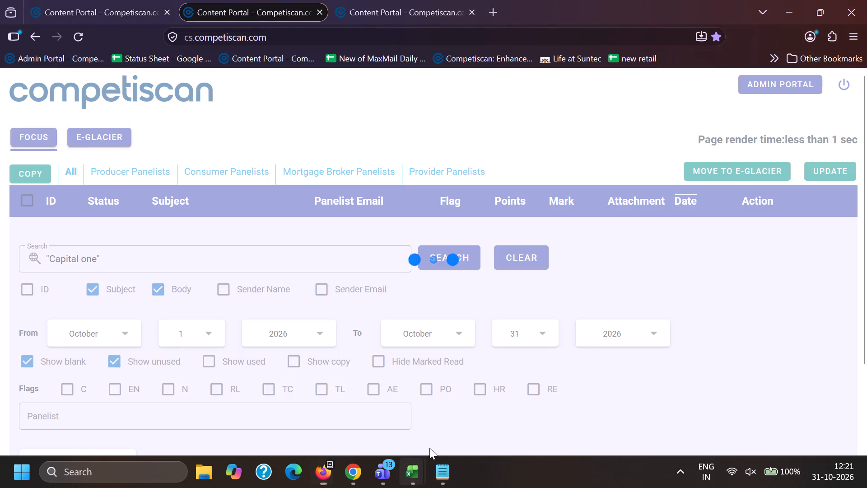
pyautogui.click(445, 476)
pyautogui.hotkey('ctrl', 'c')
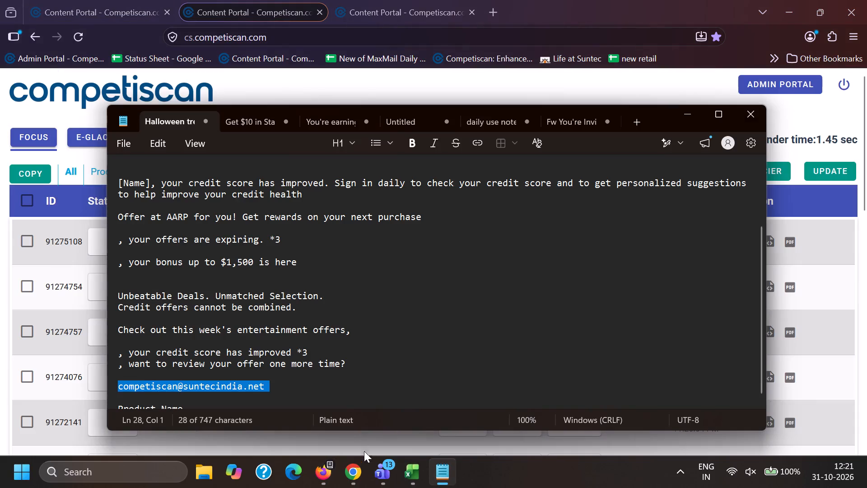
pyautogui.click(360, 465)
pyautogui.moveTo(236, 400); pyautogui.dragTo(236, 393)
pyautogui.click(287, 0)
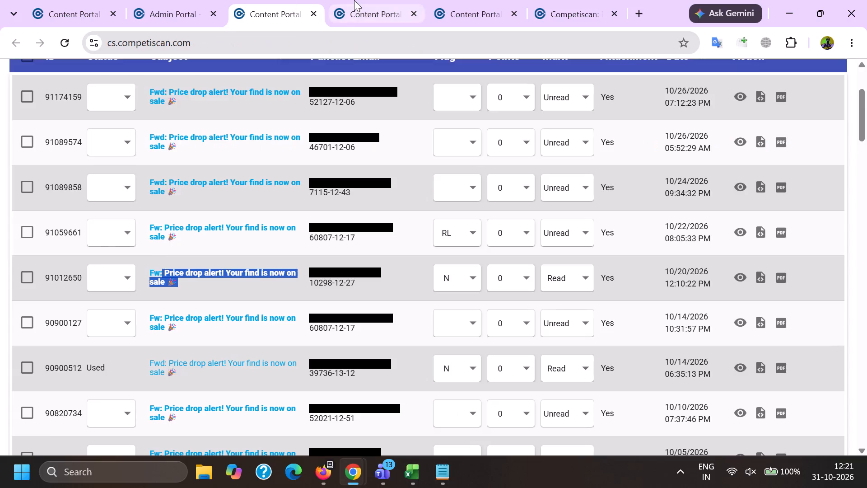
pyautogui.click(354, 0)
pyautogui.scroll(9, 220, 224)
pyautogui.moveTo(209, 284); pyautogui.dragTo(9, 253)
pyautogui.hotkey('ctrl', 'v')
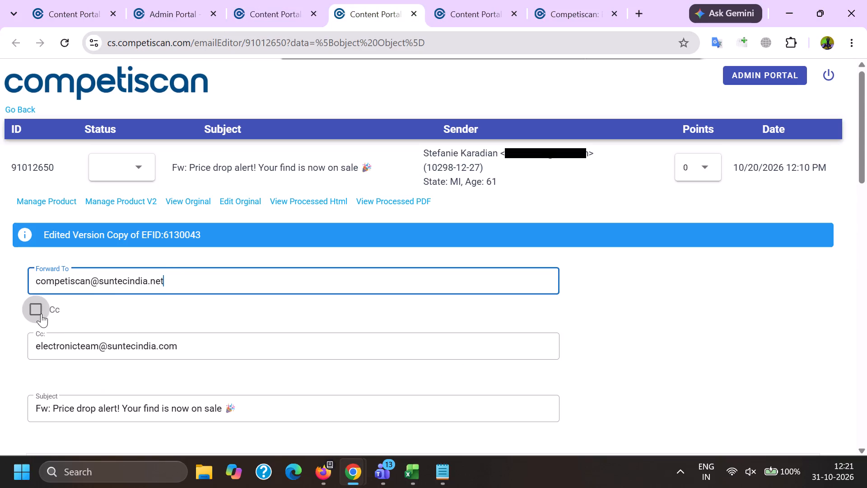
pyautogui.click(40, 310)
pyautogui.moveTo(217, 348); pyautogui.dragTo(16, 308)
pyautogui.hotkey('ctrl', 'v')
# Append "++HP" to the end of the edited version's subject.
pyautogui.click(273, 409)
pyautogui.press('space')
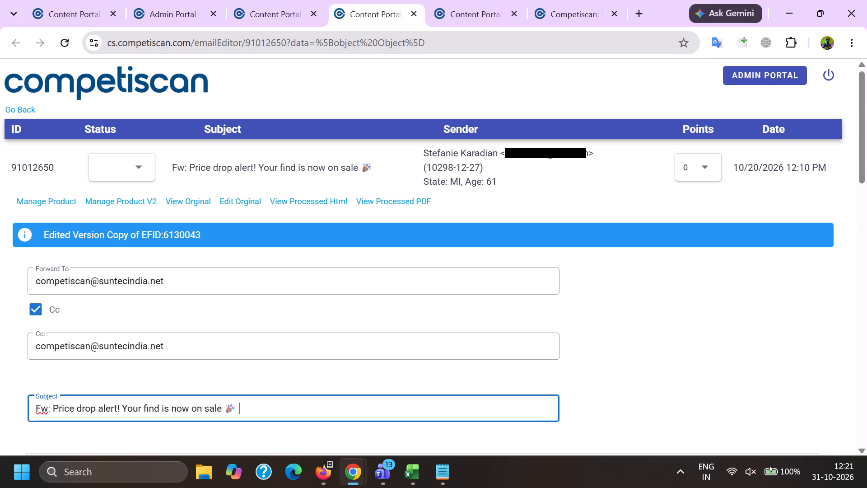
pyautogui.write('++HP')
# Delete the free shipping at $25 sentence and its Exclusions & Details link following the Subject line in the email body.
pyautogui.scroll(-3, 165, 343)
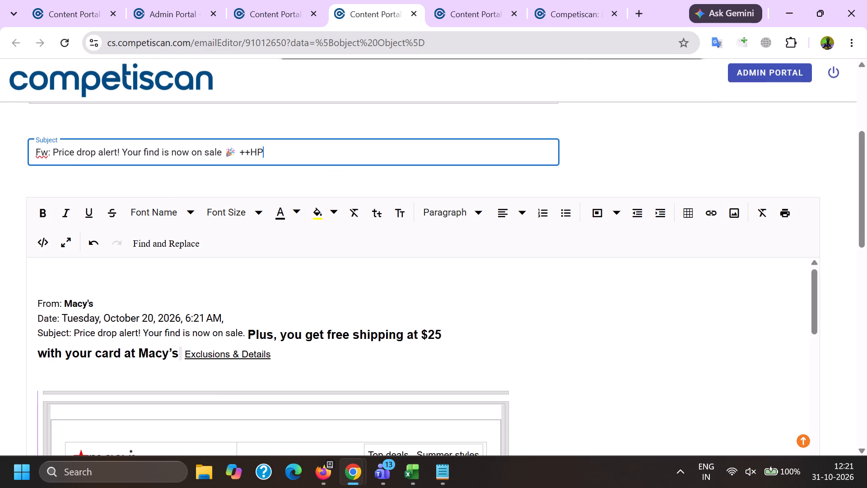
pyautogui.moveTo(250, 335); pyautogui.dragTo(313, 353)
pyautogui.press('BackSpace')
# Enter a message reading "remove the name -" followed by the panelist's first name as greeted in the email body.
pyautogui.scroll(-5, 191, 359)
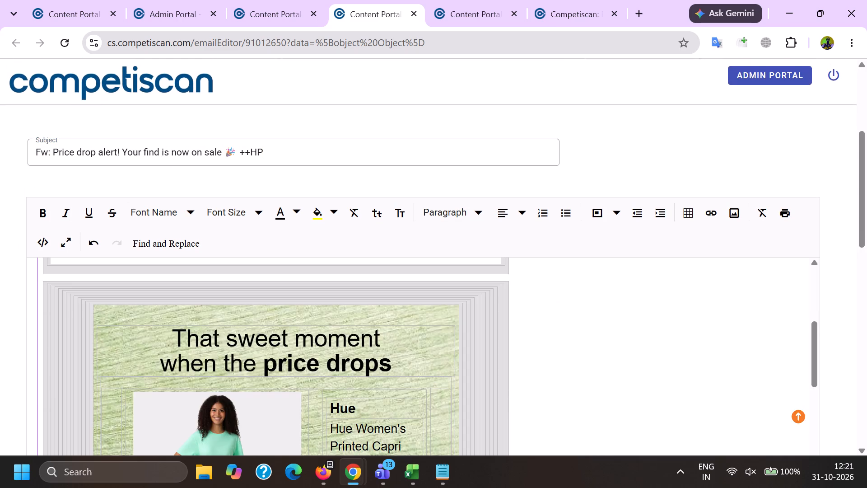
pyautogui.scroll(3, 245, 353)
pyautogui.scroll(-8, 0, 359)
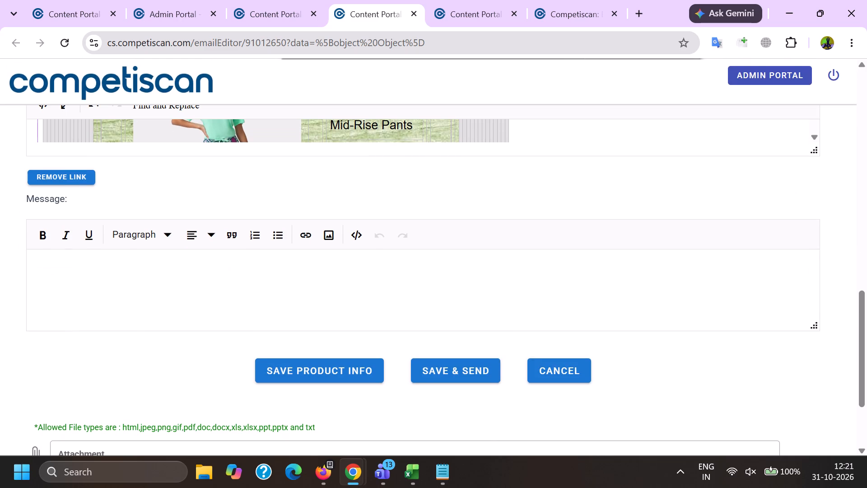
pyautogui.click(68, 278)
pyautogui.write('remo')
pyautogui.write('ve')
pyautogui.press('space')
pyautogui.write('the')
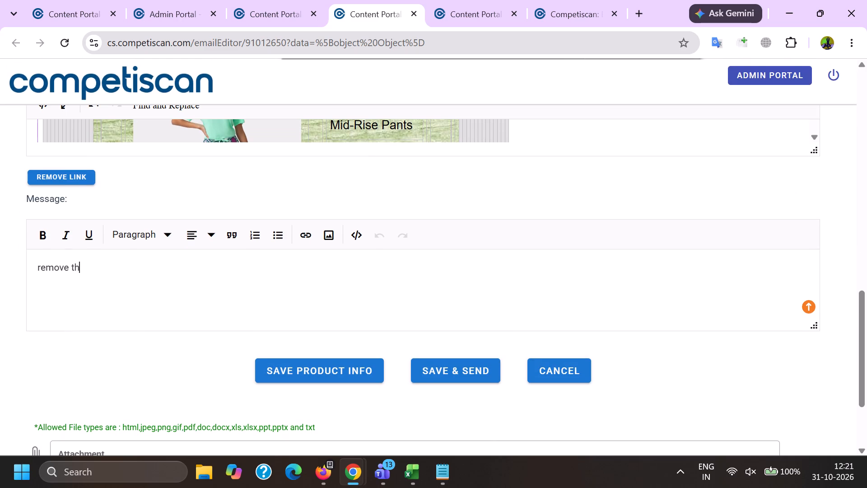
pyautogui.press('space')
pyautogui.write('nam')
pyautogui.write('e')
pyautogui.press('space')
pyautogui.write('-')
pyautogui.press('space')
pyautogui.write('se')
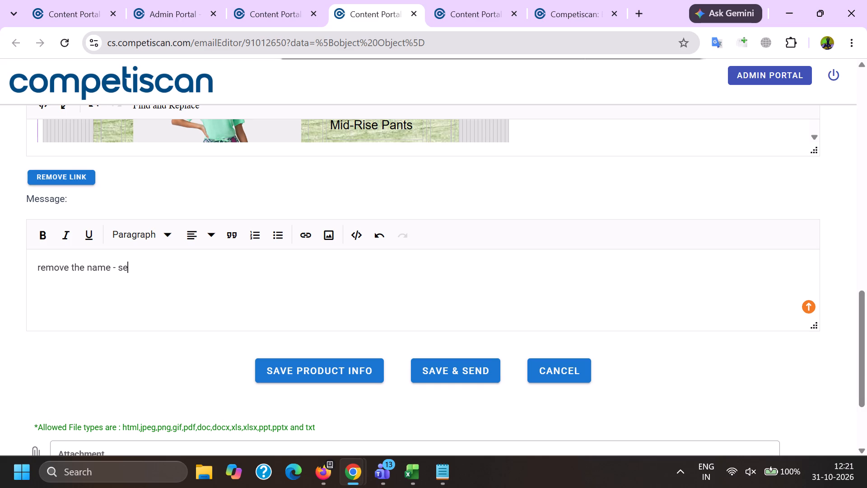
pyautogui.press('BackSpace')
pyautogui.write('tefaine')
pyautogui.scroll(8, 71, 279)
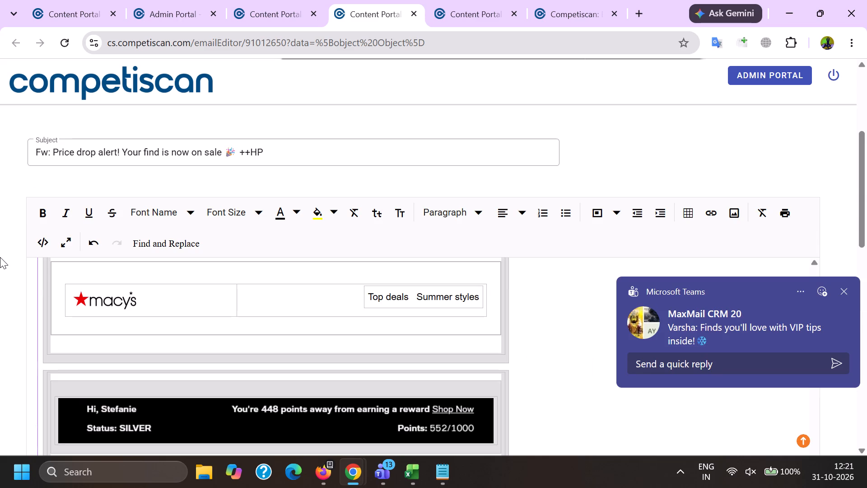
pyautogui.scroll(-6, 0, 256)
pyautogui.press('BackSpace')
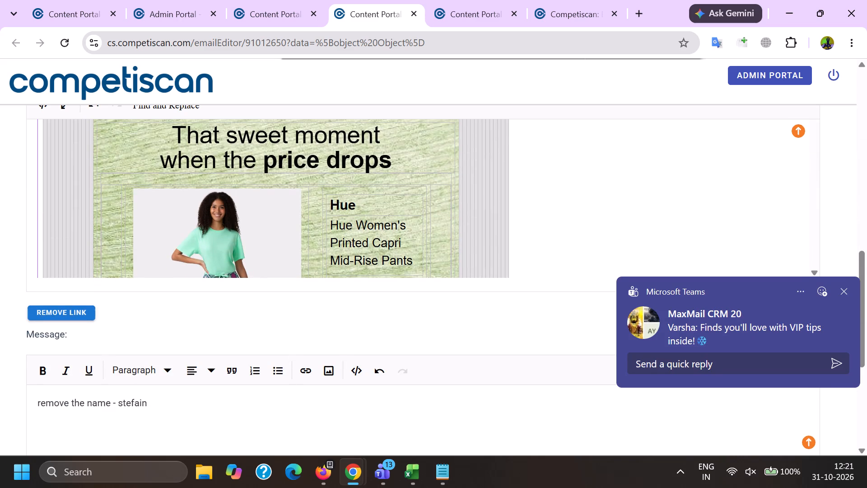
pyautogui.press('BackSpace')
pyautogui.press('BackSpace')
pyautogui.press('n')
pyautogui.write('ie')
# Save and send the edited version of email 91012650.
pyautogui.scroll(-10, 0, 256)
pyautogui.click(443, 238)
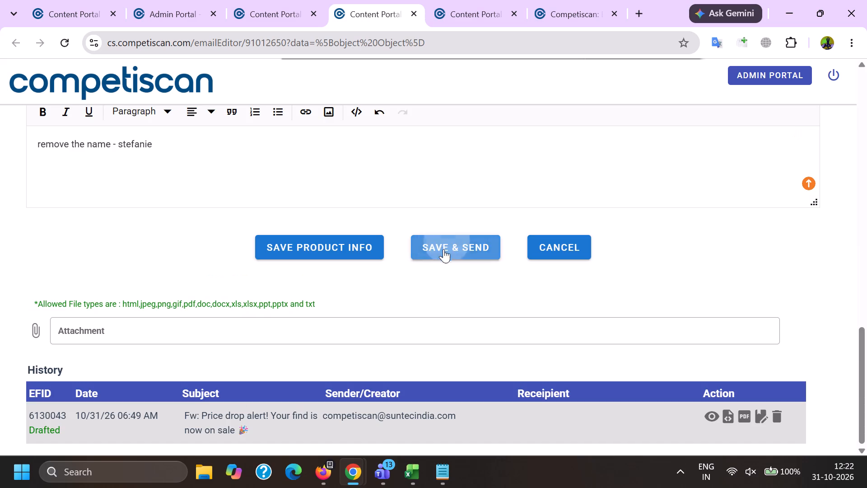
pyautogui.click(449, 283)
# Switch to Firefox and show 50 results per page for the "Capital one" email search.
pyautogui.click(437, 476)
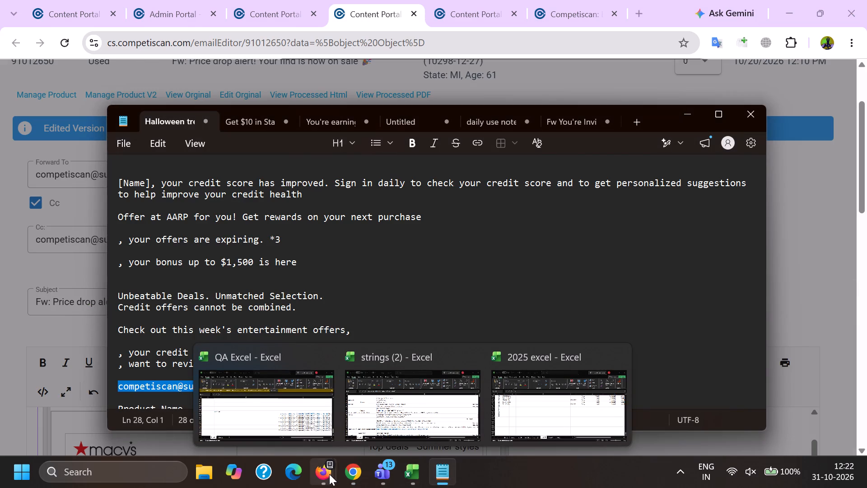
pyautogui.click(329, 474)
pyautogui.click(131, 412)
pyautogui.scroll(-1, 214, 303)
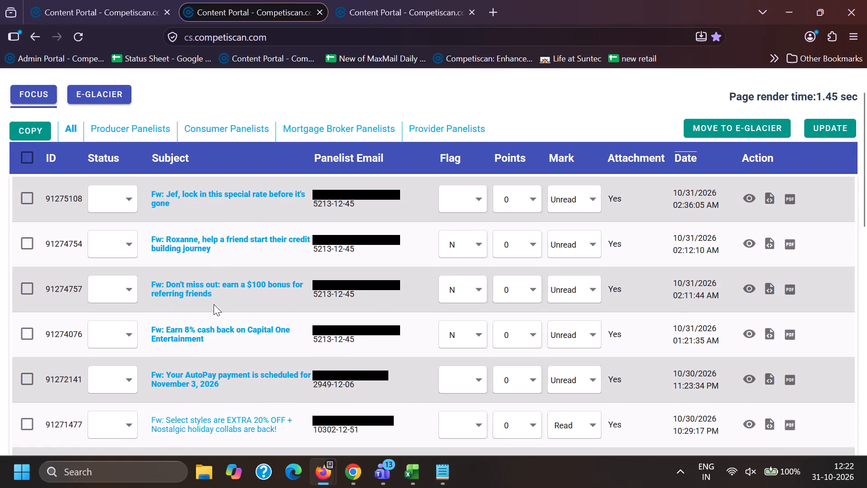
pyautogui.scroll(-2, 214, 304)
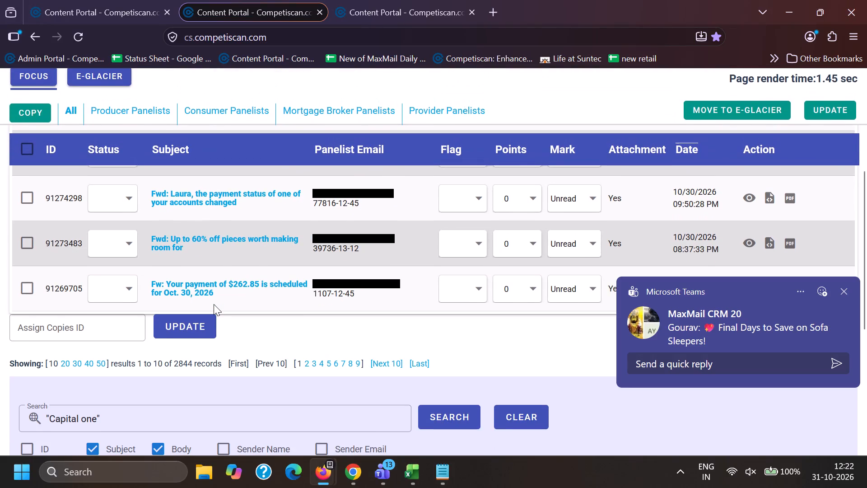
pyautogui.scroll(-2, 214, 304)
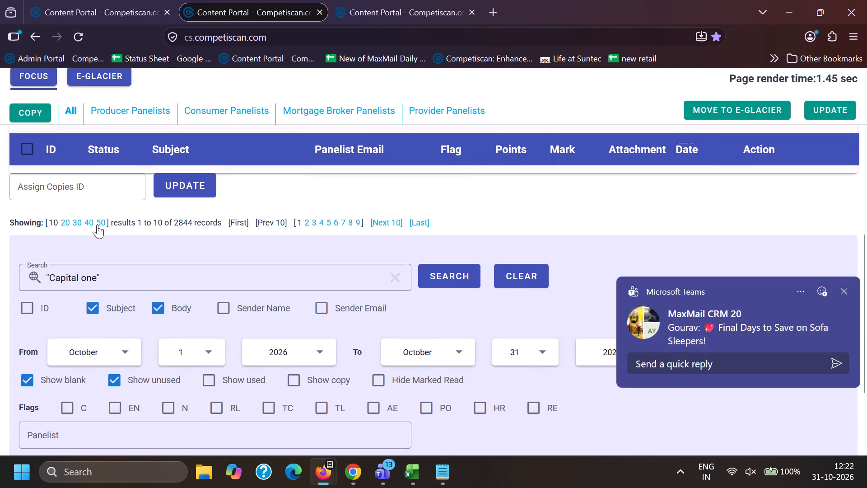
pyautogui.click(97, 224)
# Refresh the Focus list of the Macy's street-address email search.
pyautogui.click(113, 0)
pyautogui.click(45, 138)
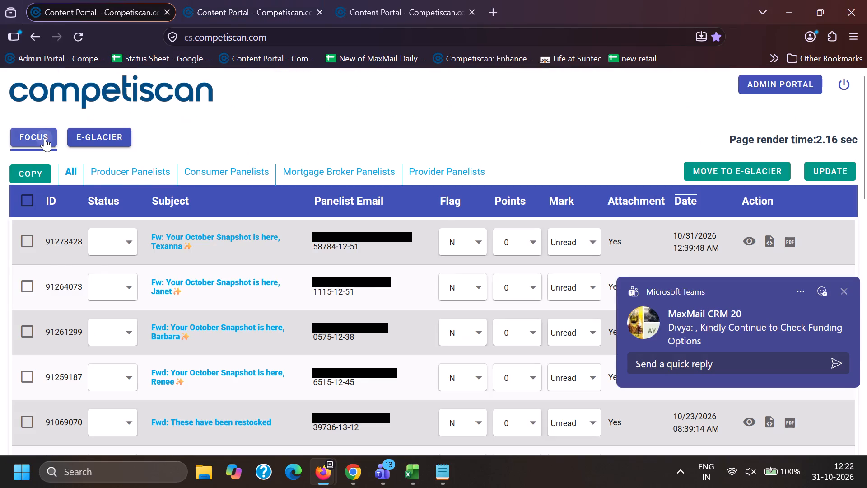
# In the unfiltered email list, search subject and body for "United airlines", showing 50 results per page.
pyautogui.click(237, 0)
pyautogui.click(359, 0)
pyautogui.scroll(-5, 108, 285)
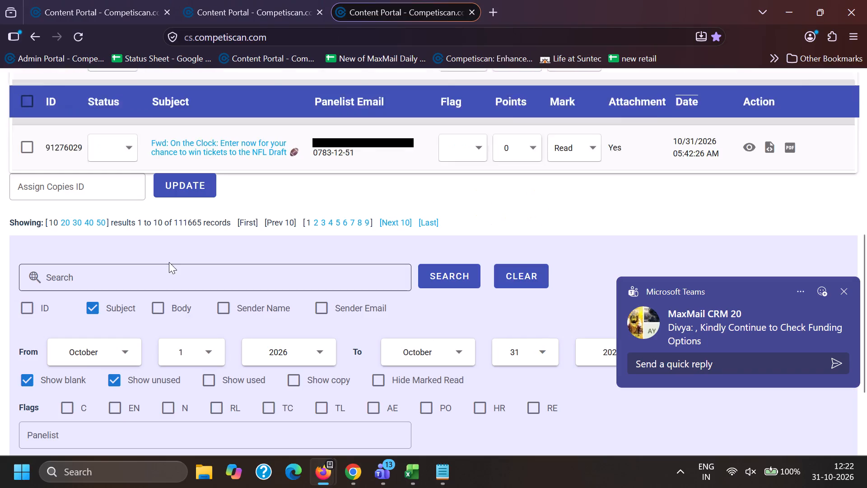
pyautogui.click(154, 314)
pyautogui.scroll(-3, 169, 265)
pyautogui.click(160, 361)
pyautogui.scroll(1, 165, 361)
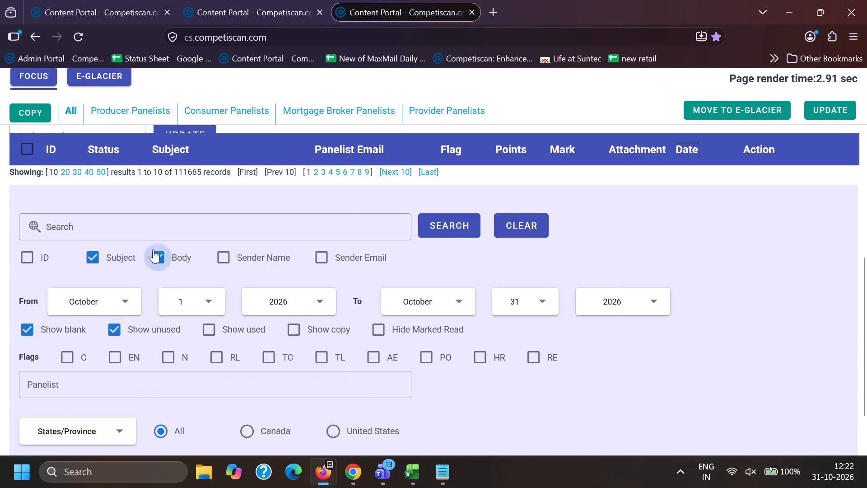
pyautogui.click(144, 233)
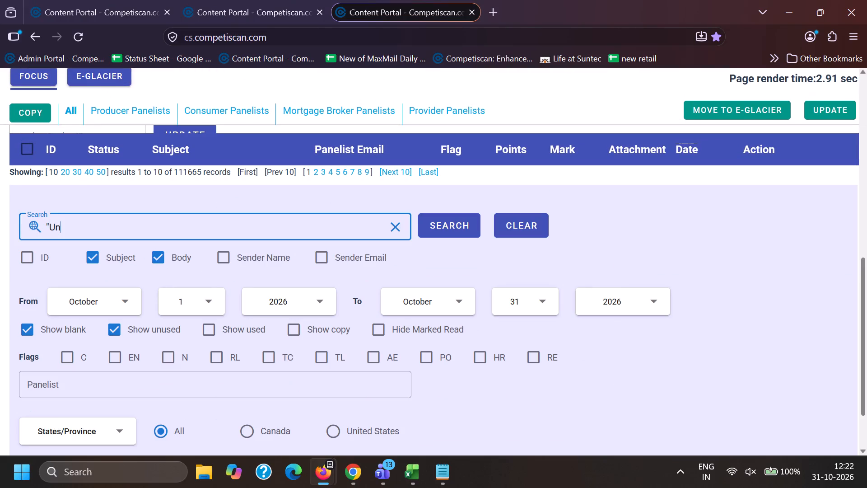
pyautogui.write('ted airlines"')
pyautogui.press('Return')
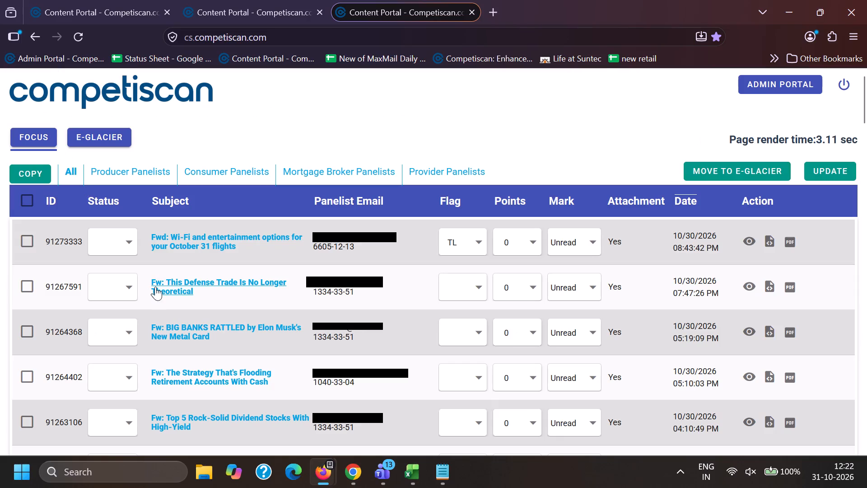
# Examine the United airlines email results for unprocessed card offers flagged N.
pyautogui.scroll(-1, 324, 317)
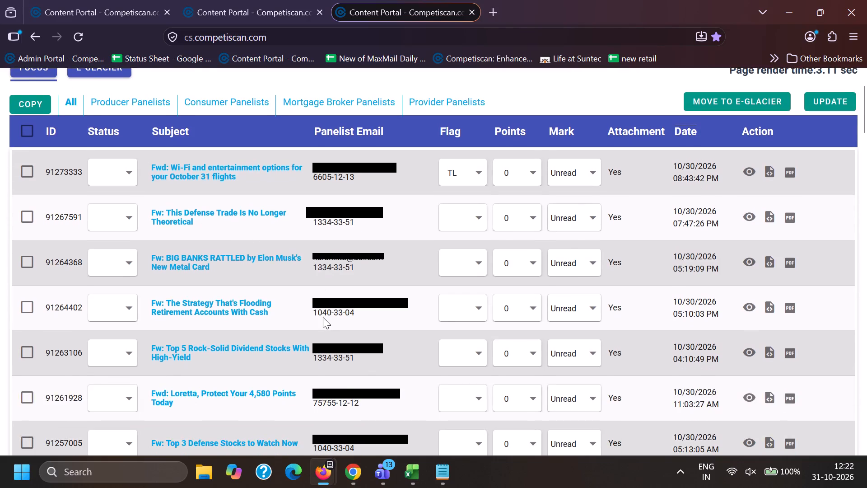
pyautogui.scroll(-3, 323, 317)
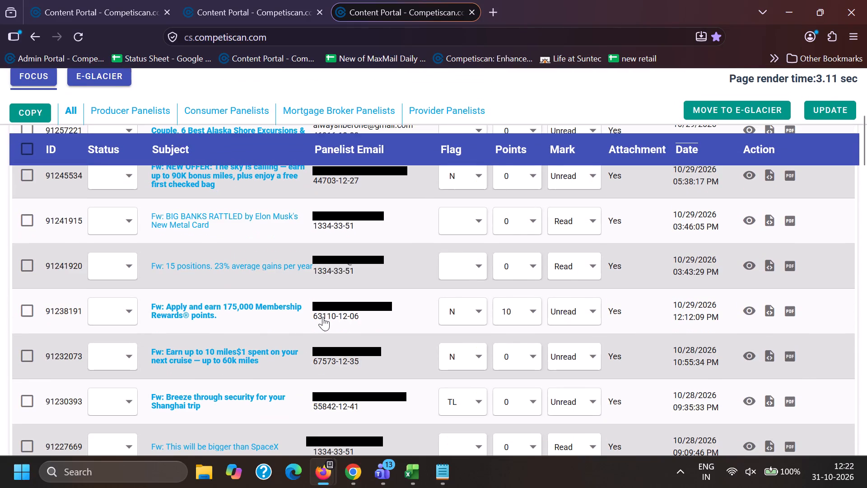
pyautogui.scroll(-1, 323, 316)
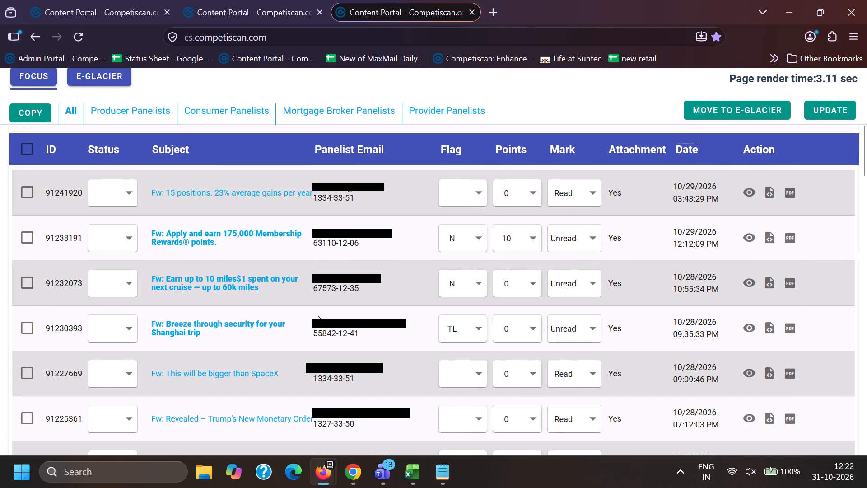
pyautogui.scroll(-4, 317, 316)
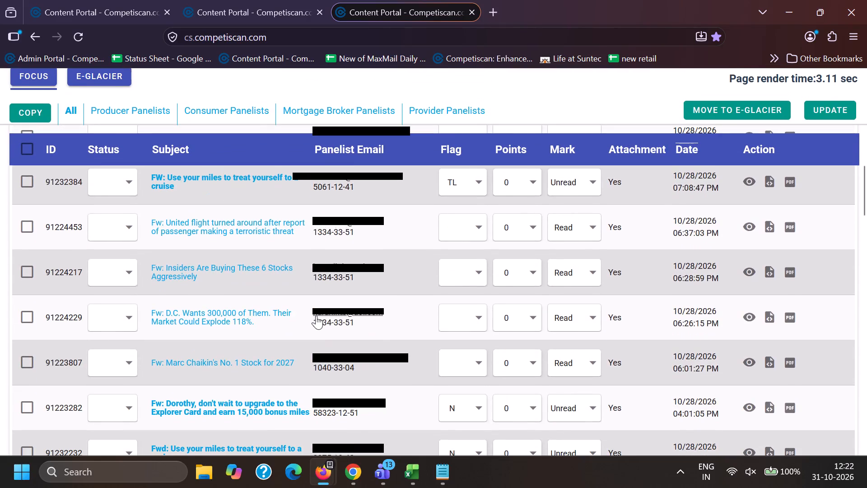
pyautogui.scroll(-4, 316, 315)
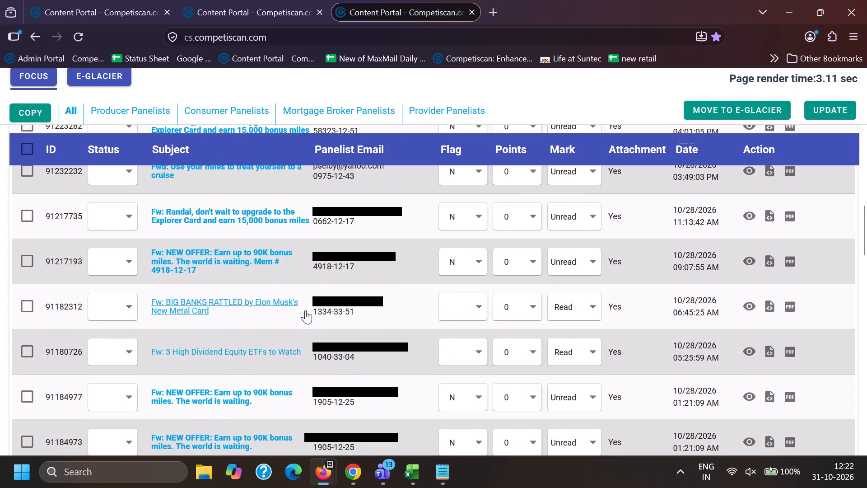
pyautogui.scroll(-3, 305, 310)
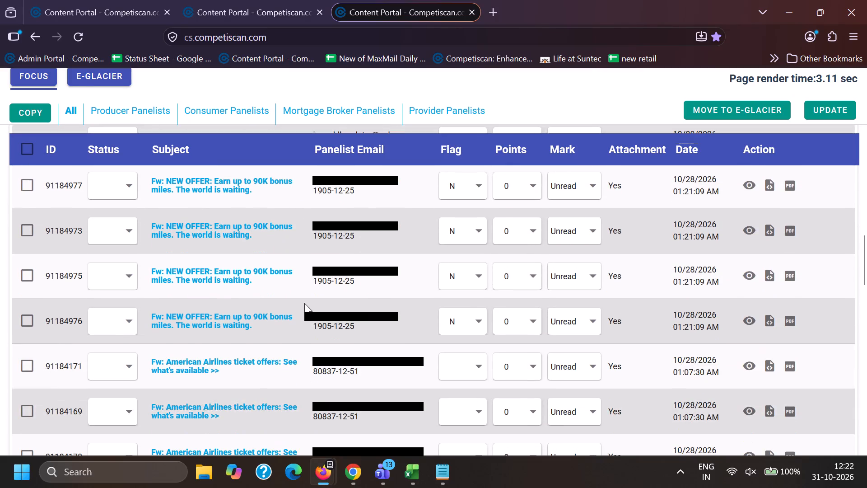
pyautogui.scroll(-12, 304, 305)
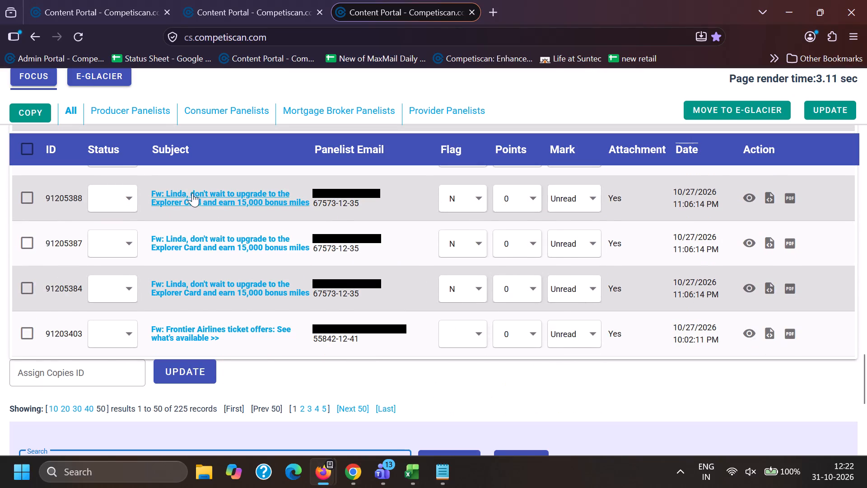
# Copy the Explorer Card subject without the recipient's name and search subjects in Chrome for ", don't wait to upgrade to the Explorer Card and earn 15,000 bonus miles".
pyautogui.moveTo(184, 184); pyautogui.dragTo(310, 207)
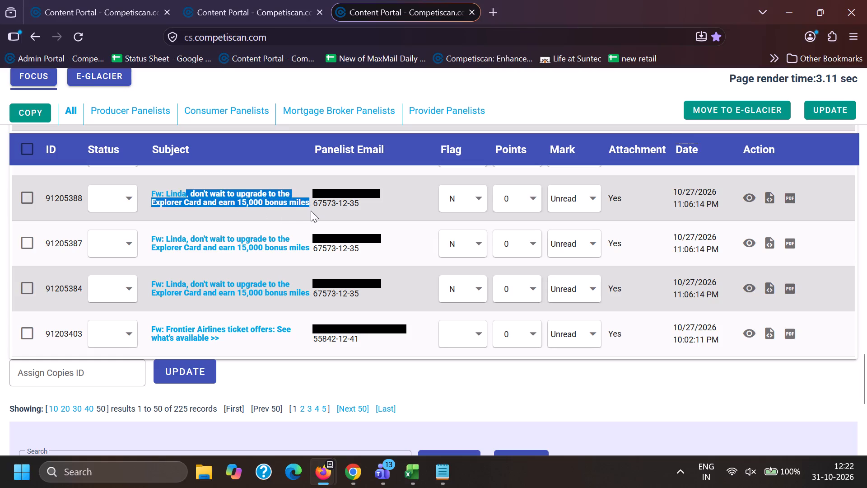
pyautogui.hotkey('ctrl', 'c')
pyautogui.hotkey('ctrl', 'c')
pyautogui.click(359, 483)
pyautogui.click(233, 413)
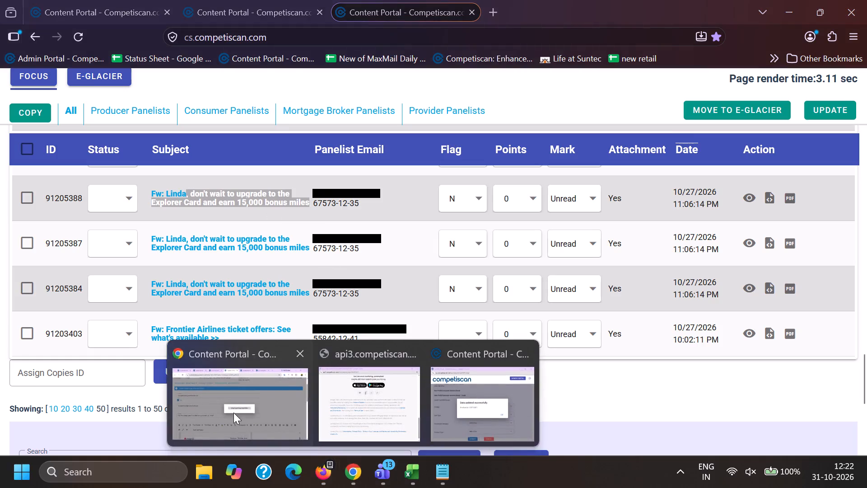
pyautogui.click(250, 0)
pyautogui.scroll(-17, 50, 337)
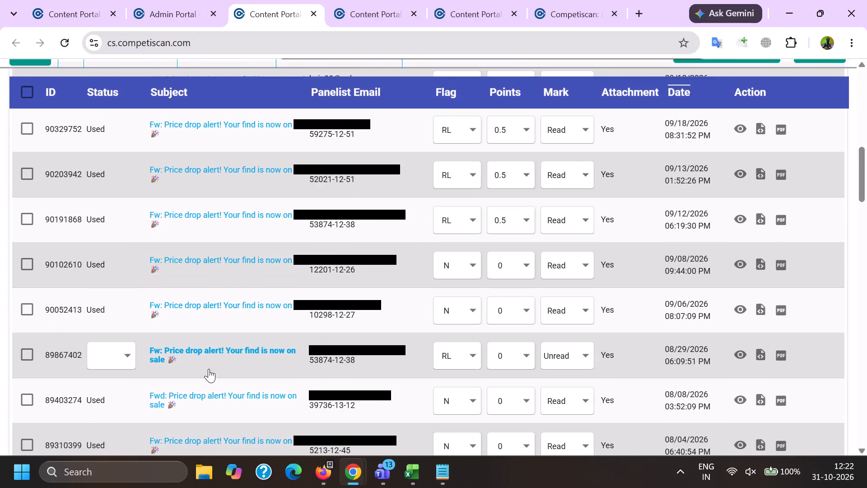
pyautogui.scroll(-7, 209, 369)
pyautogui.scroll(-6, 280, 376)
pyautogui.moveTo(313, 264); pyautogui.dragTo(0, 154)
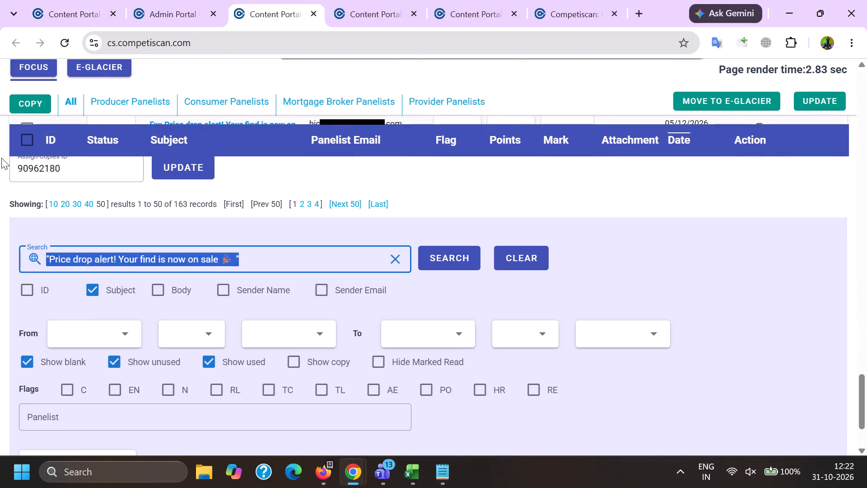
pyautogui.press('BackSpace')
pyautogui.hotkey('shift', '"')
pyautogui.hotkey('ctrl', 'v')
pyautogui.hotkey('shift', '"')
pyautogui.press('Return')
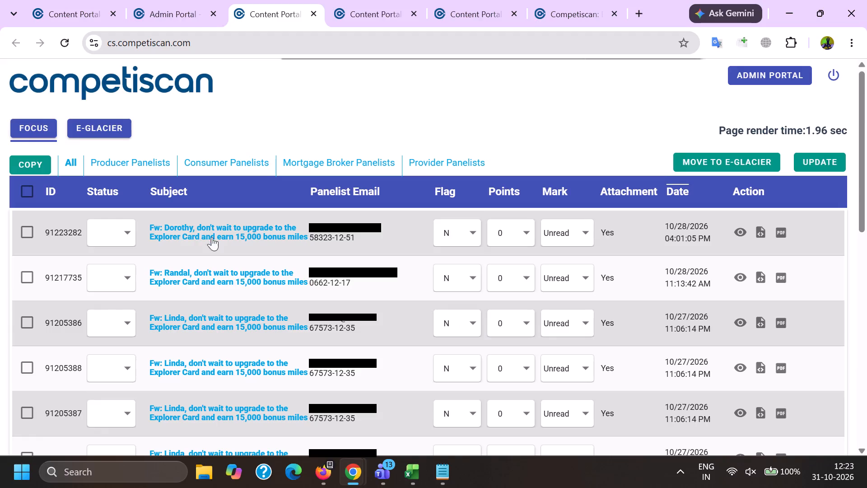
pyautogui.scroll(-3, 285, 261)
pyautogui.scroll(5, 481, 277)
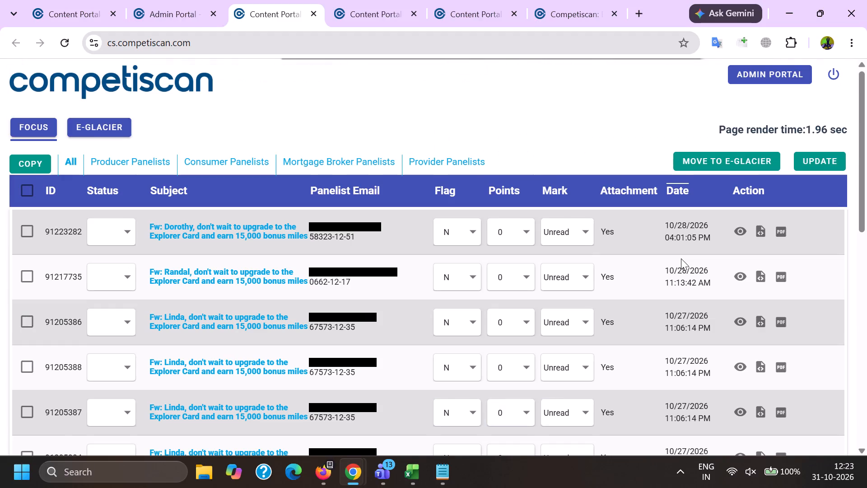
pyautogui.click(730, 230)
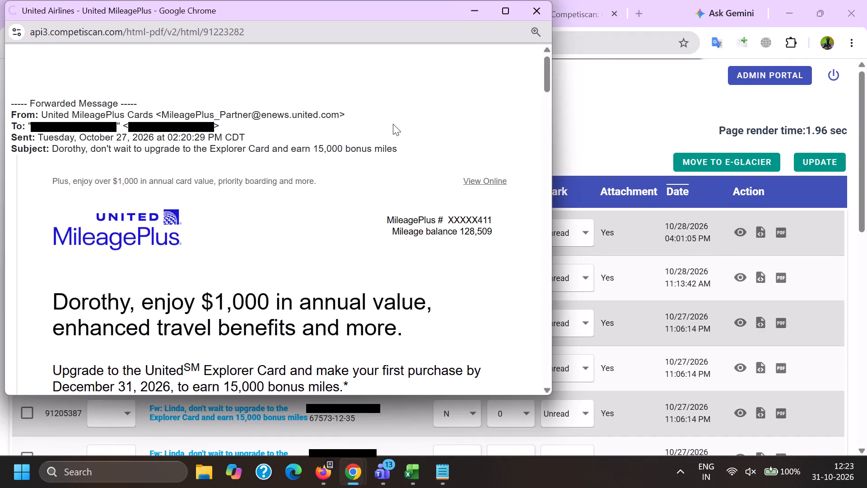
pyautogui.scroll(-6, 393, 124)
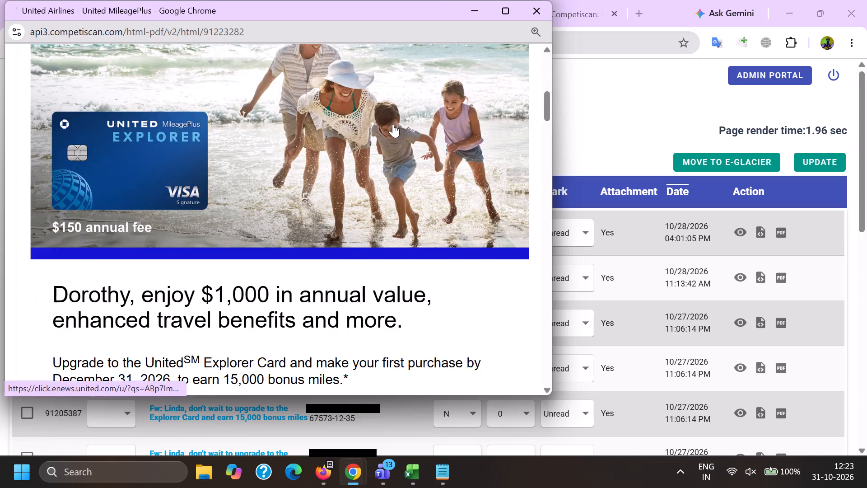
pyautogui.scroll(-16, 393, 124)
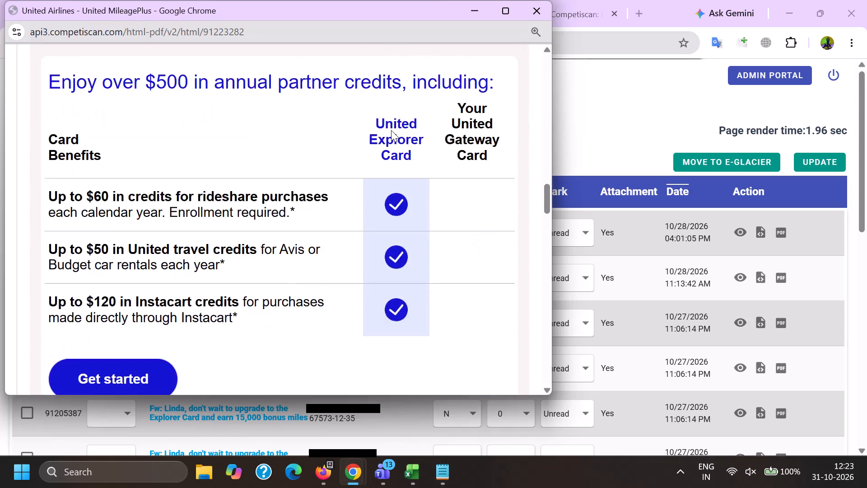
pyautogui.scroll(-13, 391, 130)
pyautogui.scroll(4, 391, 133)
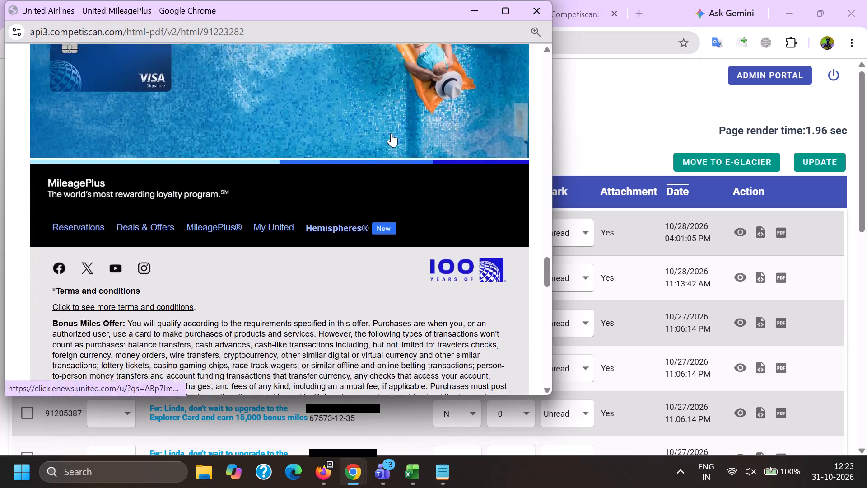
pyautogui.click(595, 121)
# Open the oldest Explorer Card email, ID 89374853, and examine its upgrade offer, benefits and terms for comparison.
pyautogui.scroll(-2, 557, 261)
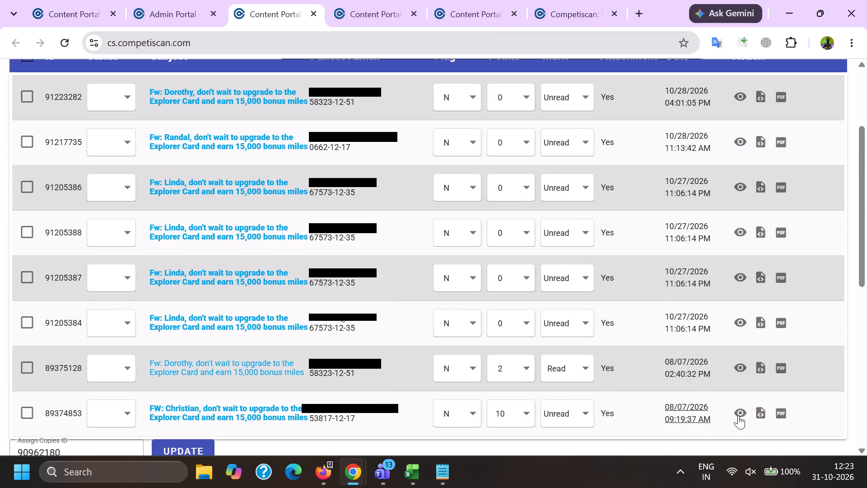
pyautogui.click(739, 416)
pyautogui.scroll(-5, 173, 179)
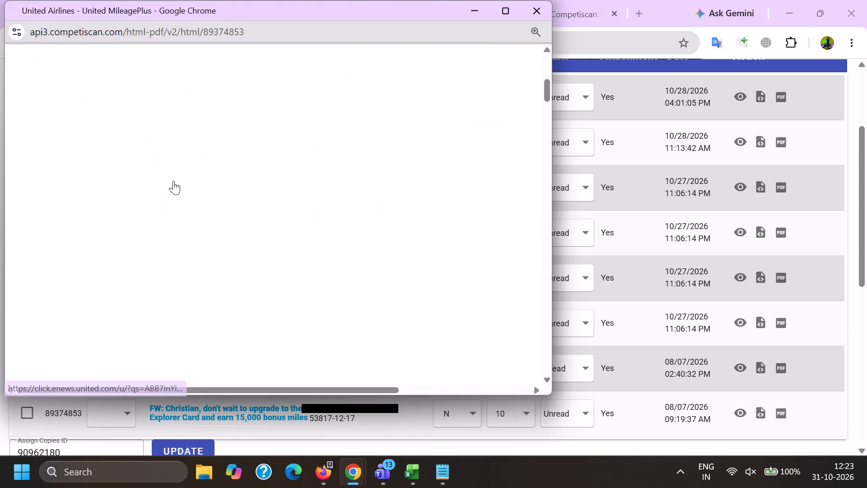
pyautogui.scroll(-8, 173, 181)
pyautogui.scroll(4, 172, 184)
pyautogui.scroll(-4, 172, 183)
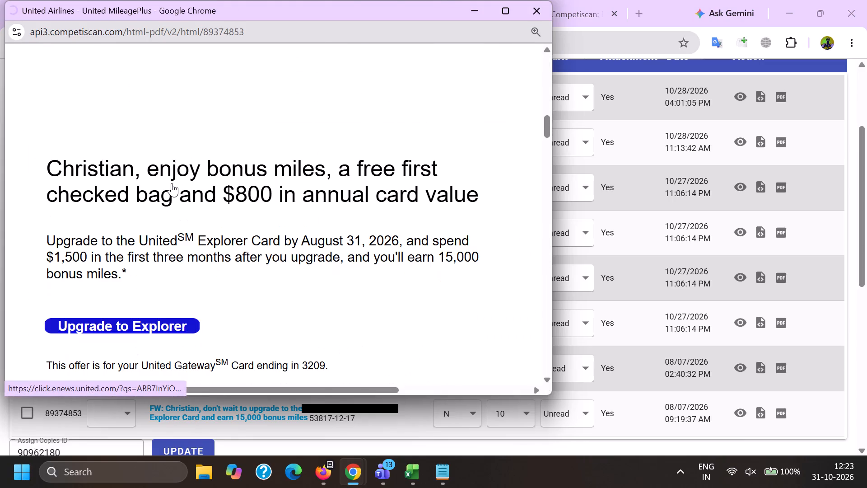
pyautogui.scroll(8, 172, 183)
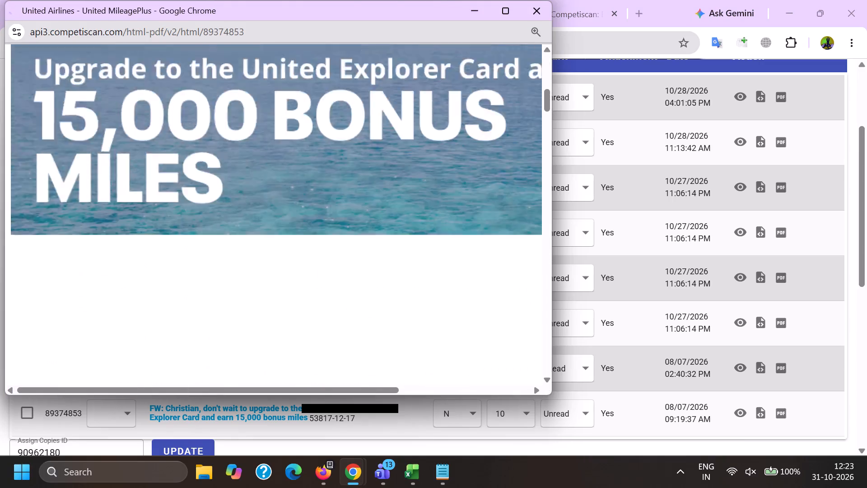
pyautogui.scroll(-18, 172, 183)
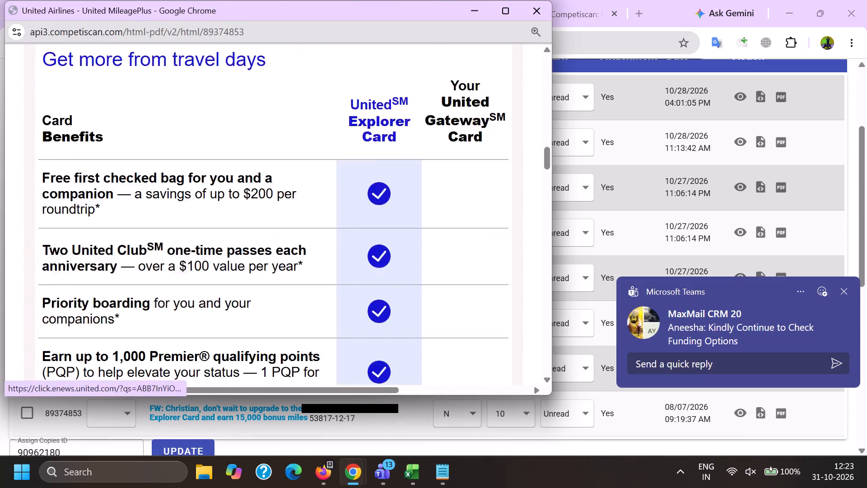
pyautogui.scroll(-19, 171, 182)
pyautogui.scroll(-9, 170, 184)
pyautogui.hotkey('alt', 'Tab')
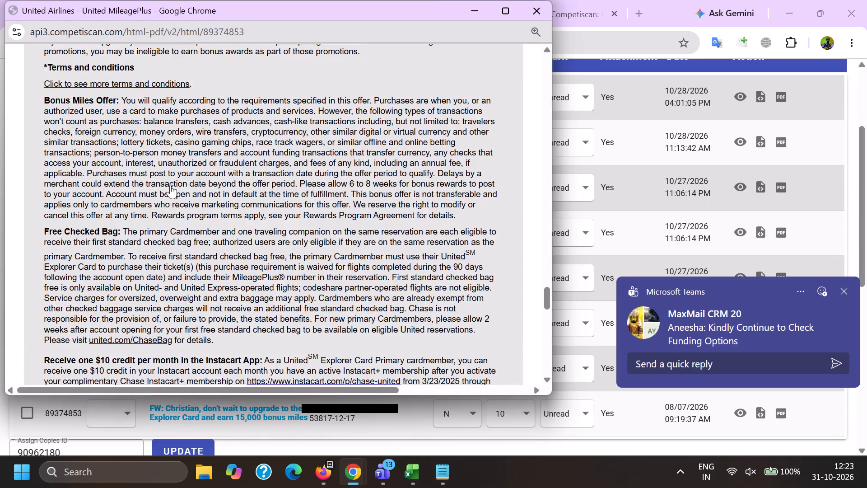
# Open Explorer Card email 91205386 and check its upgrade deadline, spending requirement and bonus offer.
pyautogui.click(742, 187)
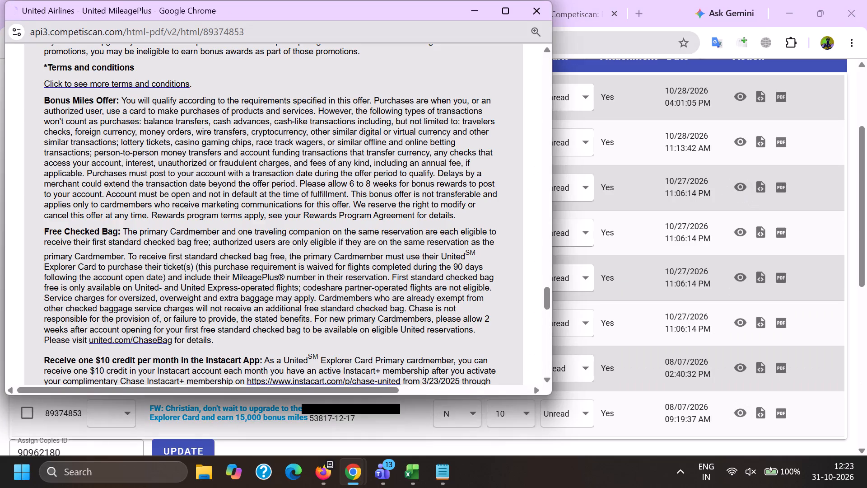
pyautogui.scroll(-5, 328, 138)
pyautogui.scroll(5, 327, 142)
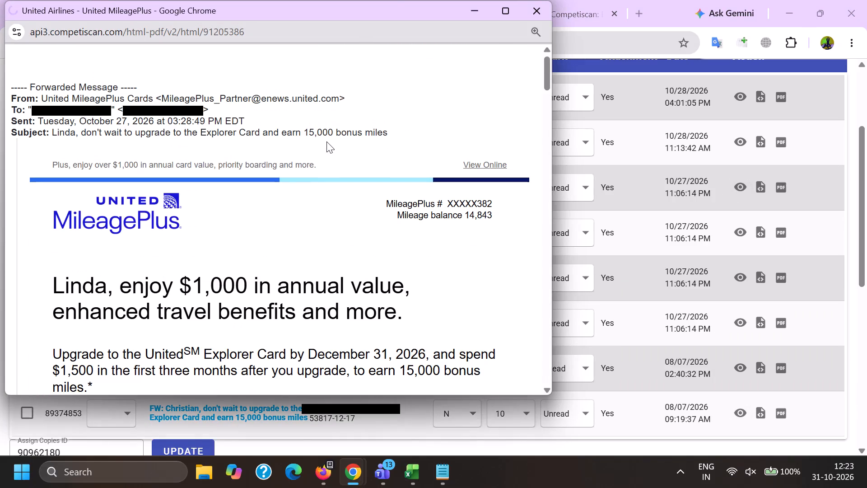
pyautogui.scroll(-10, 326, 141)
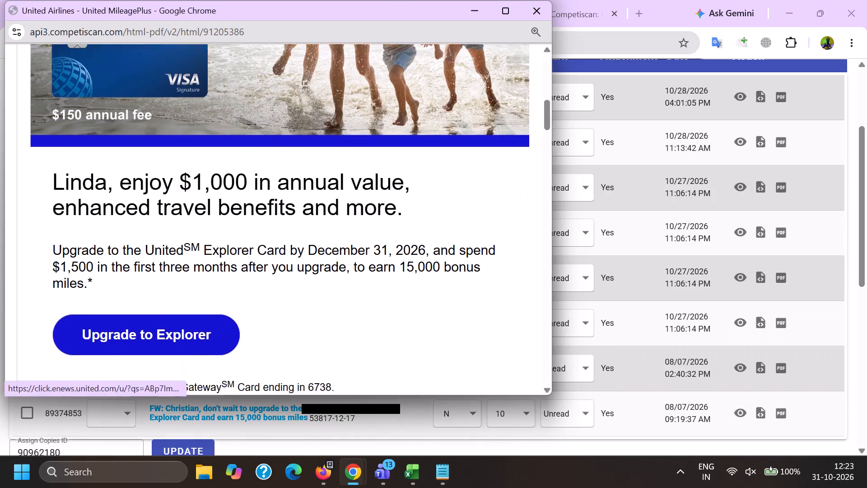
pyautogui.scroll(-18, 326, 143)
pyautogui.hotkey('alt', 'Tab')
# Open Explorer Card email 91205384 and check its upgrade offer and card benefits.
pyautogui.click(745, 316)
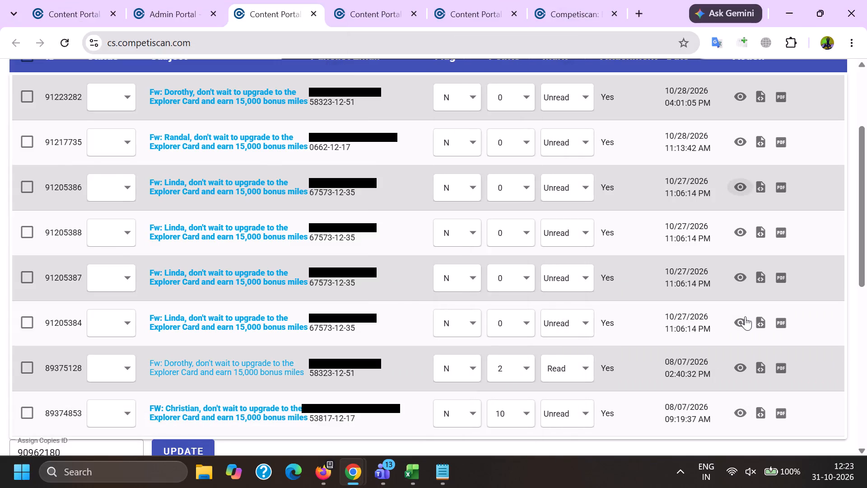
pyautogui.scroll(-11, 297, 236)
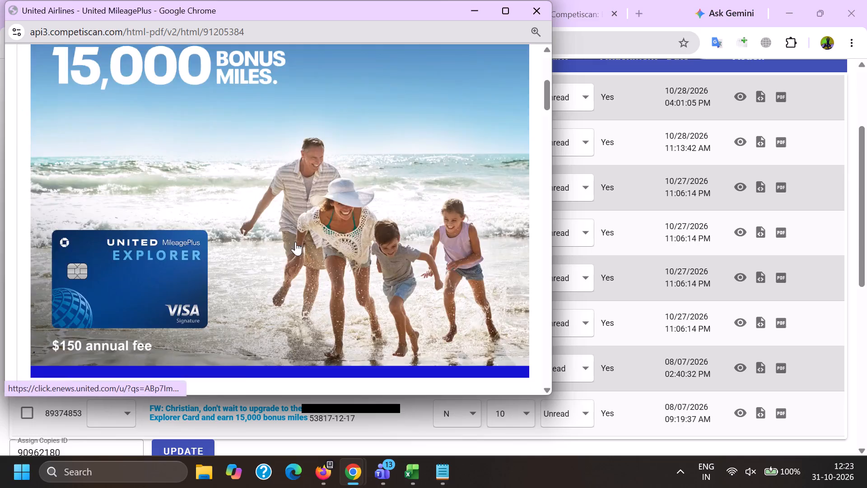
pyautogui.scroll(-2, 295, 242)
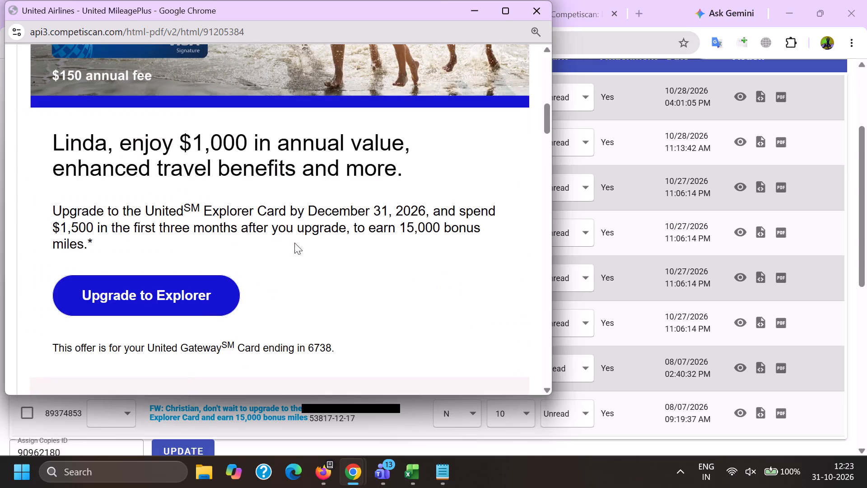
pyautogui.scroll(-7, 294, 239)
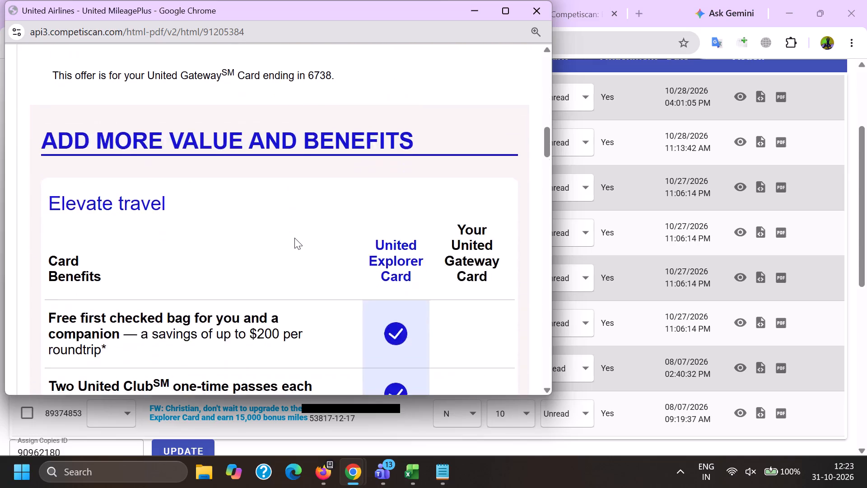
pyautogui.scroll(-14, 294, 238)
pyautogui.hotkey('alt', 'Tab')
# Shorten the subject search to ", don't wait to upgrade to the Explorer Card" and look through the matching emails.
pyautogui.scroll(-2, 286, 262)
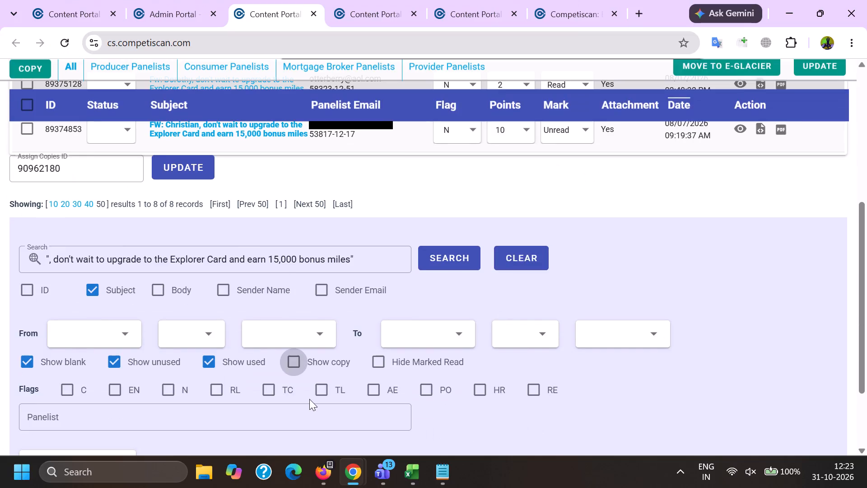
pyautogui.moveTo(269, 257); pyautogui.dragTo(417, 264)
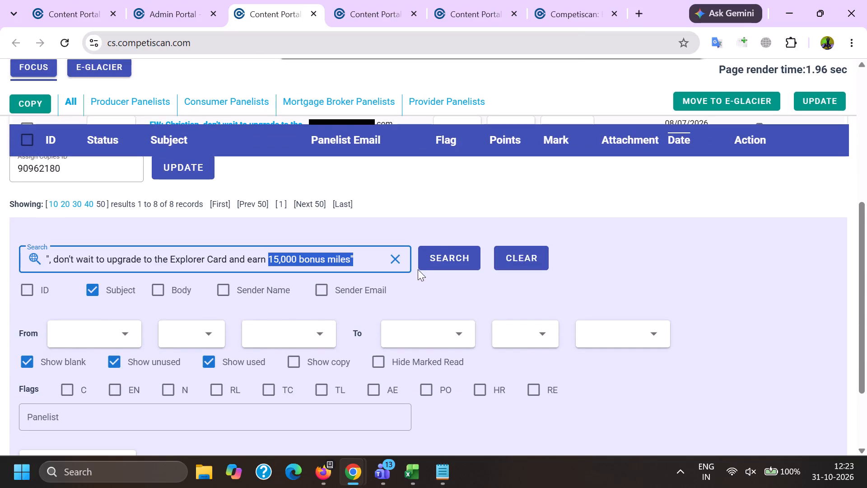
pyautogui.press('BackSpace')
pyautogui.press('BackSpace')
pyautogui.press('BackSpace')
pyautogui.press('BackSpace')
pyautogui.press('BackSpace')
pyautogui.press('BackSpace')
pyautogui.press('BackSpace')
pyautogui.press('BackSpace')
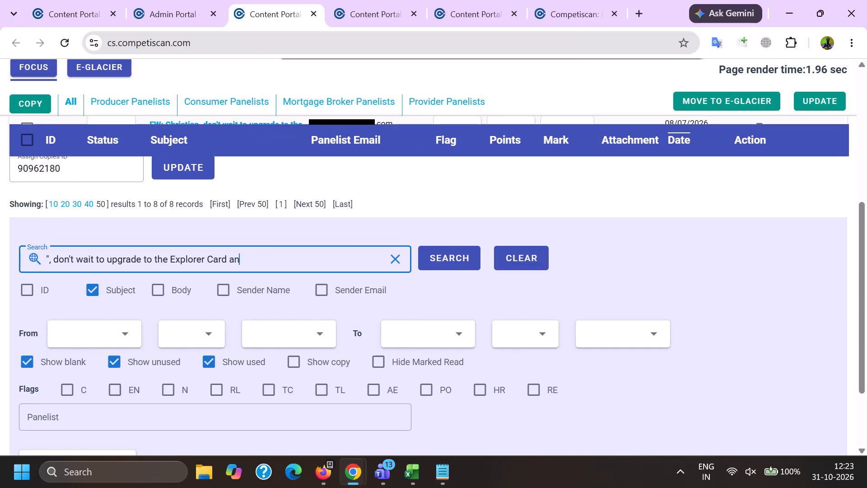
pyautogui.press('BackSpace')
pyautogui.press('BackSpace')
pyautogui.press('BackSpace')
pyautogui.hotkey('shift', '"')
pyautogui.press('Return')
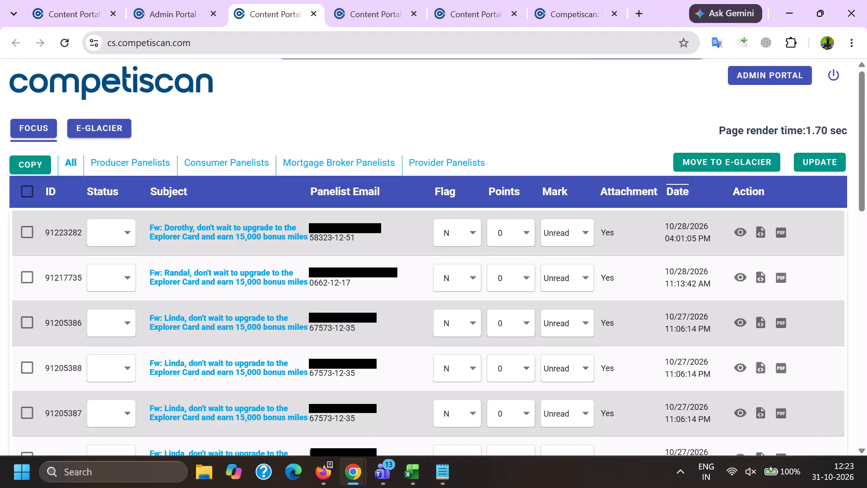
pyautogui.scroll(-4, 408, 225)
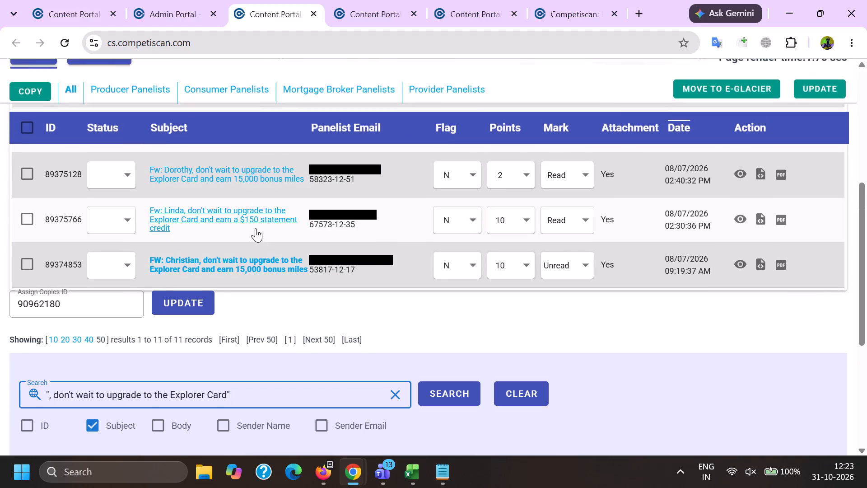
pyautogui.scroll(-1, 256, 228)
# Switch to Firefox and look through the "Capital one" email results, reloading the Focus list to check its newest emails.
pyautogui.click(326, 469)
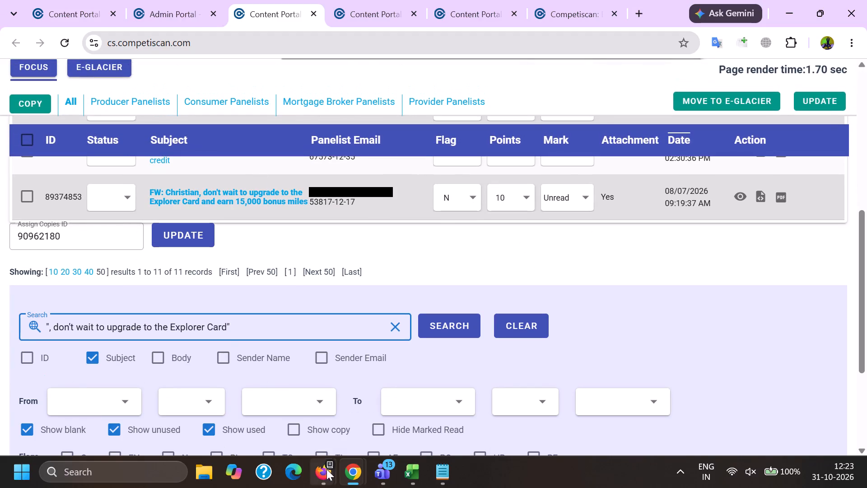
pyautogui.click(141, 389)
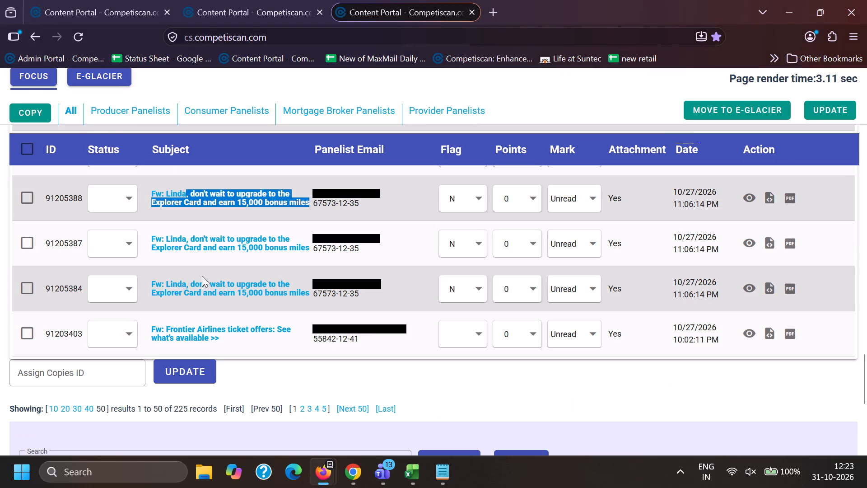
pyautogui.click(34, 78)
pyautogui.click(215, 0)
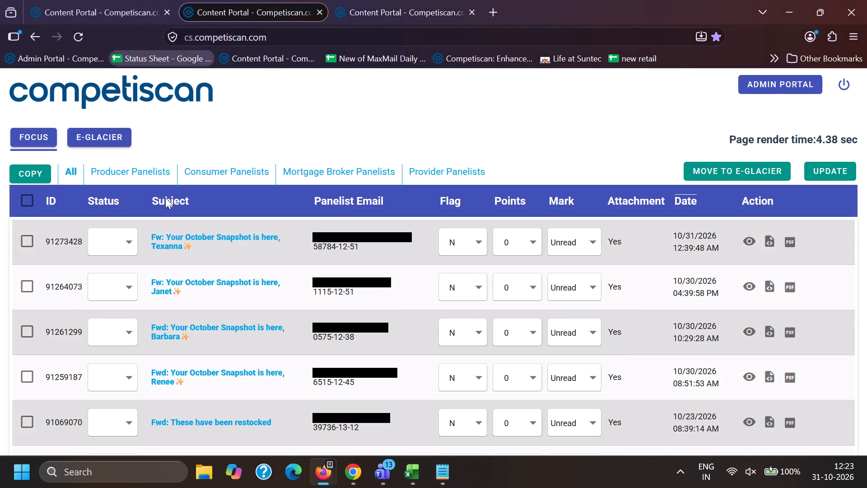
pyautogui.scroll(-3, 199, 255)
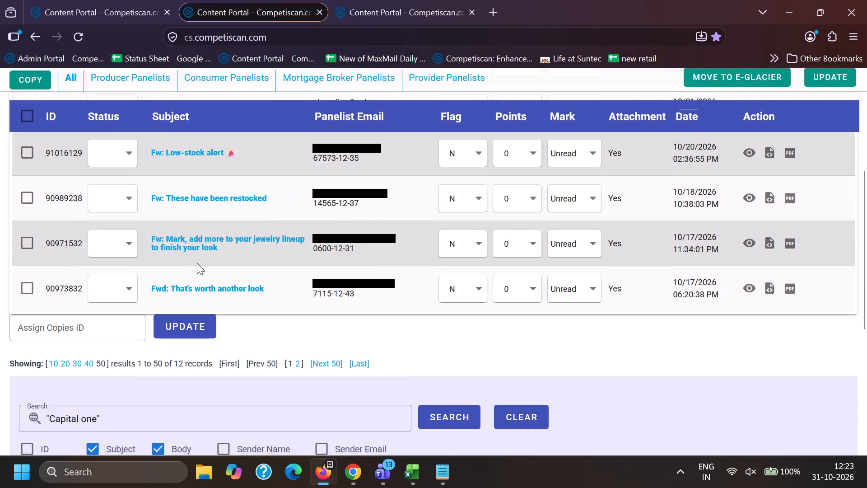
pyautogui.scroll(5, 205, 296)
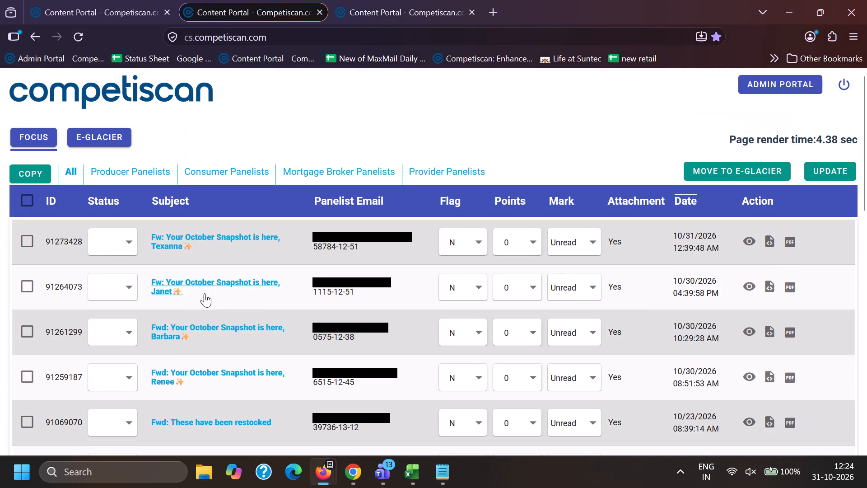
pyautogui.scroll(3, 205, 293)
pyautogui.click(40, 137)
pyautogui.scroll(-5, 78, 131)
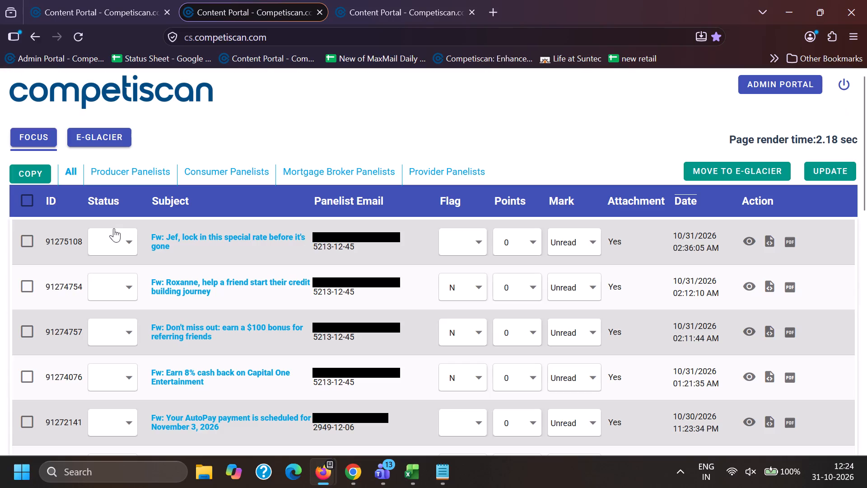
pyautogui.scroll(-1, 181, 291)
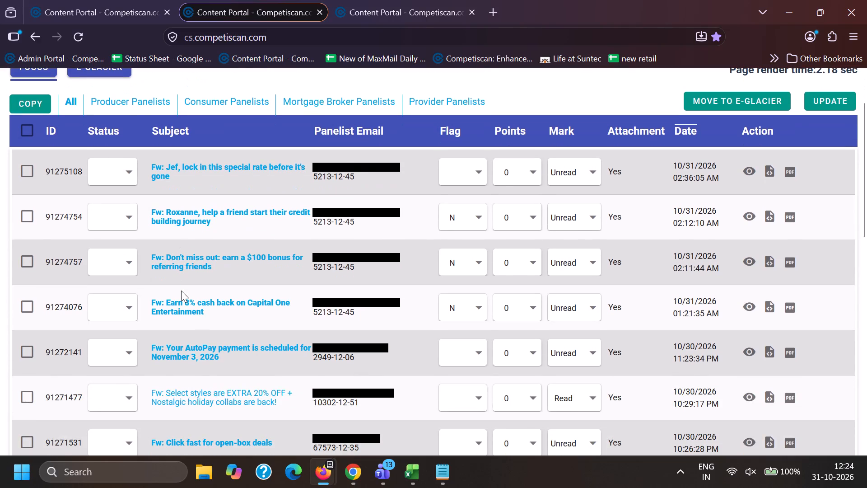
pyautogui.scroll(-2, 181, 291)
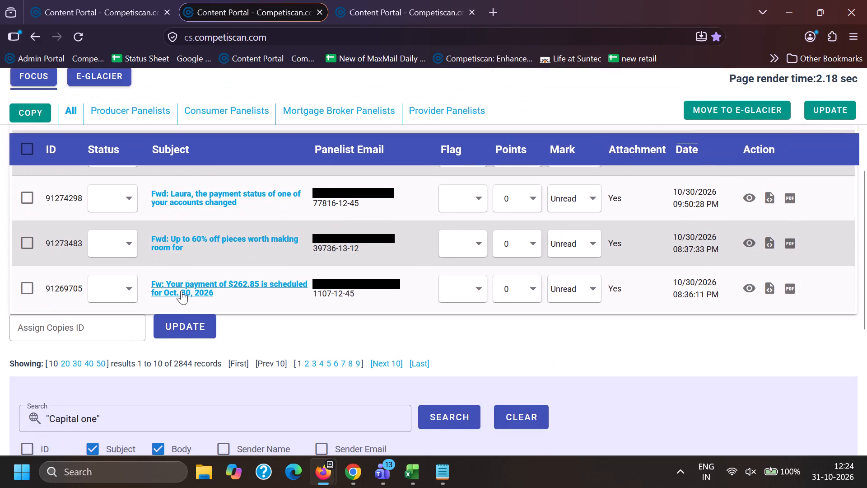
# Find the Capital One auto-offers sender address in Sheet1 of the Excel strings workbook and copy it.
pyautogui.click(103, 0)
pyautogui.scroll(-5, 218, 306)
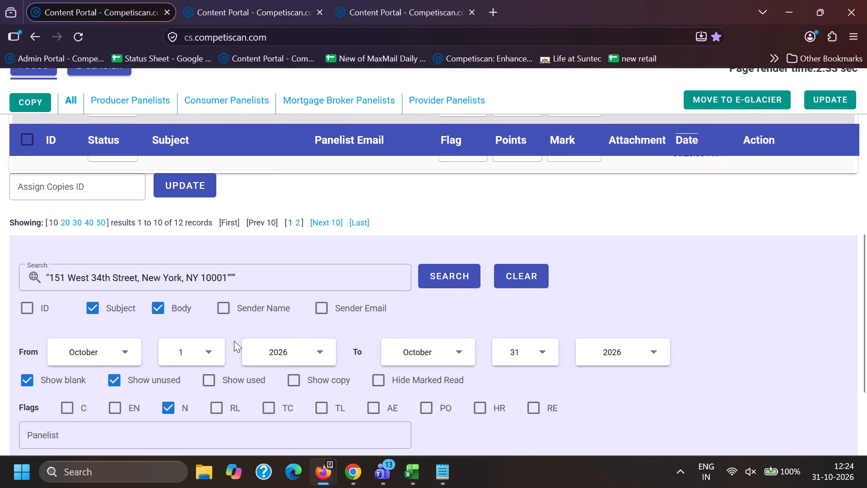
pyautogui.click(410, 474)
pyautogui.click(408, 416)
pyautogui.scroll(-5, 280, 311)
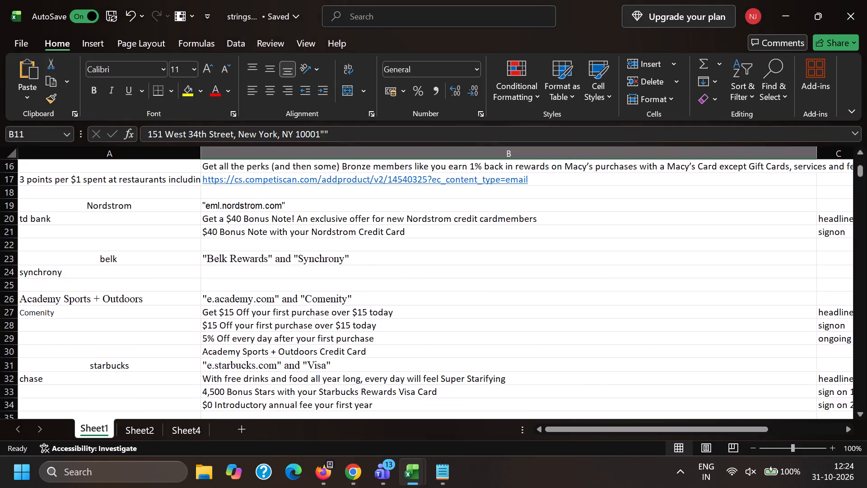
pyautogui.scroll(-19, 279, 311)
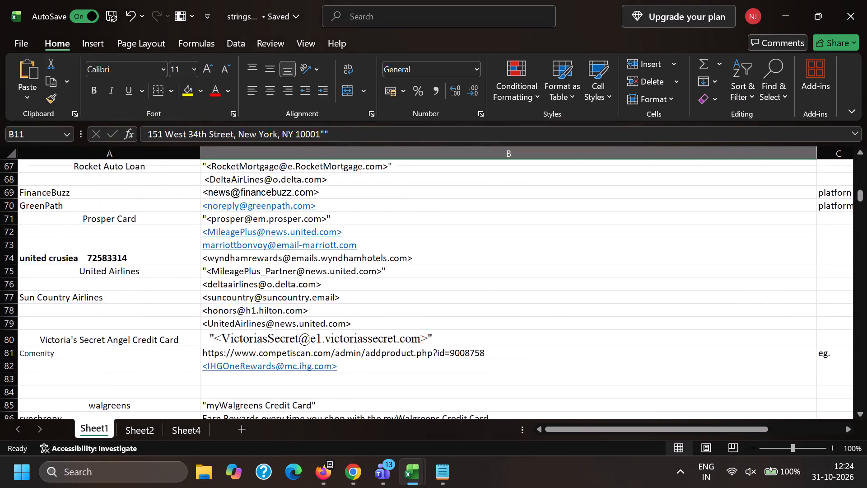
pyautogui.scroll(-20, 279, 315)
pyautogui.scroll(-10, 279, 315)
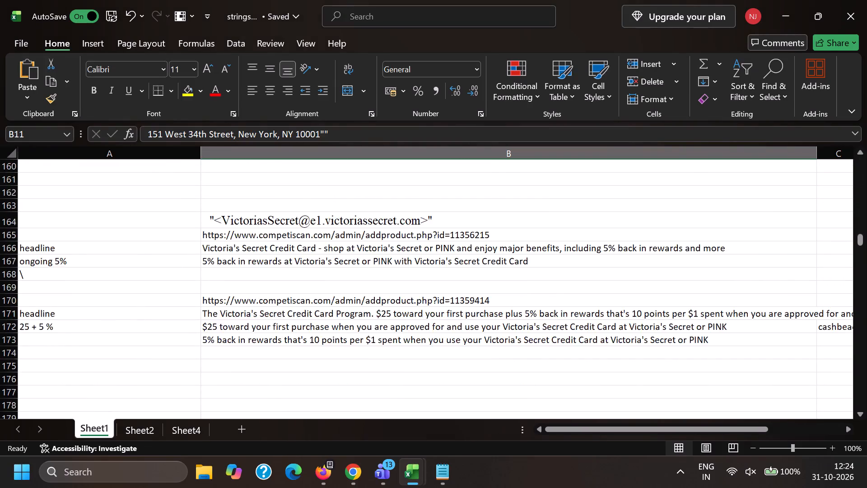
pyautogui.scroll(-11, 279, 315)
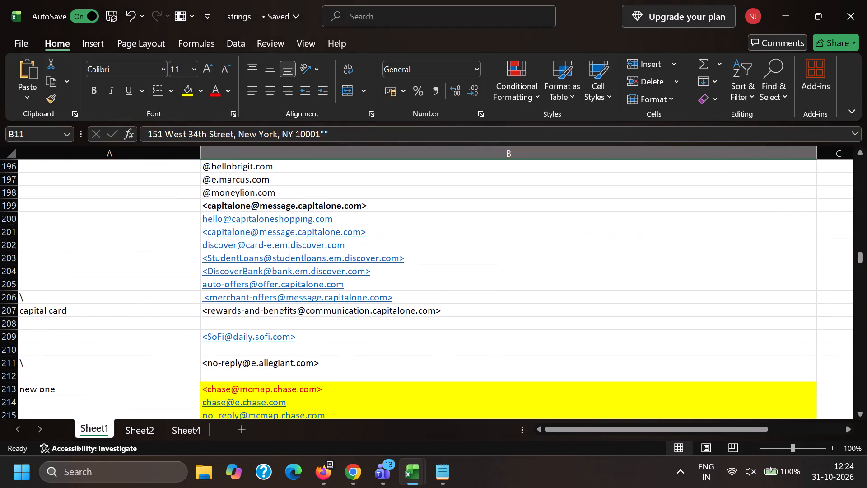
pyautogui.click(370, 283)
pyautogui.hotkey('ctrl', 'c')
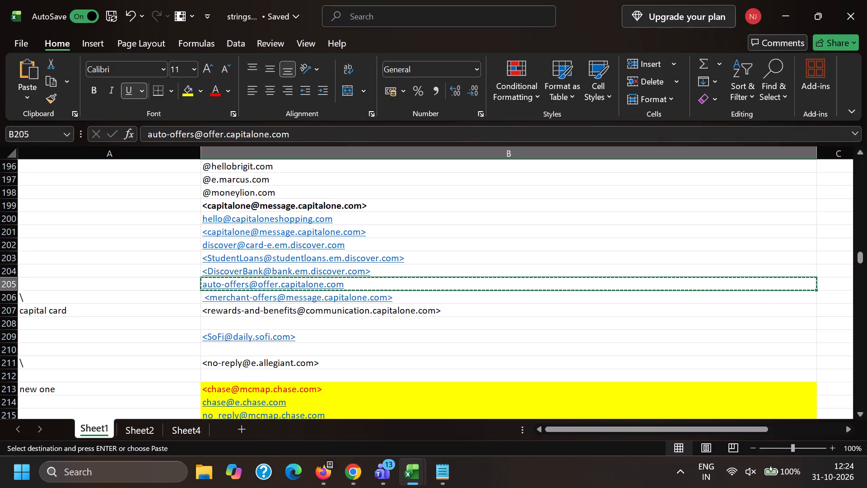
pyautogui.hotkey('alt', 'Tab')
# In Firefox, search the portal for the copied auto-offers address in quotation marks without the N flag filter, and look through the emails.
pyautogui.moveTo(259, 285); pyautogui.dragTo(0, 246)
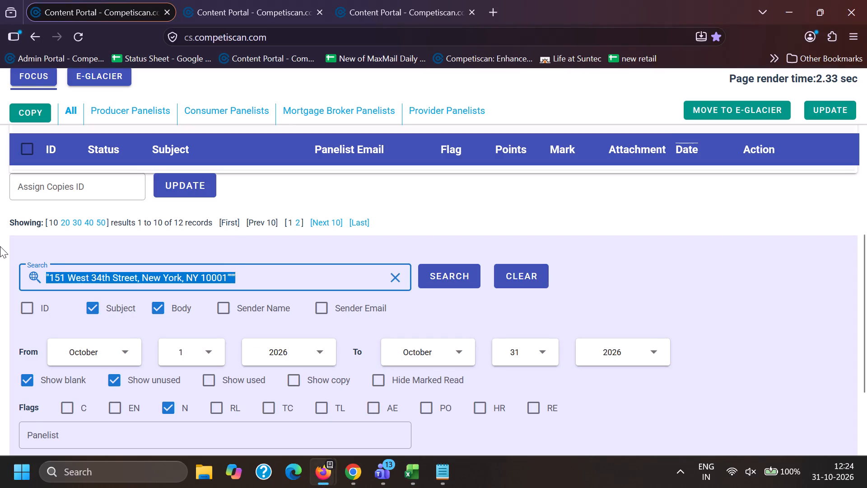
pyautogui.press('BackSpace')
pyautogui.hotkey('shift', '"')
pyautogui.hotkey('ctrl', 'v')
pyautogui.hotkey('shift', '"')
pyautogui.scroll(-1, 0, 241)
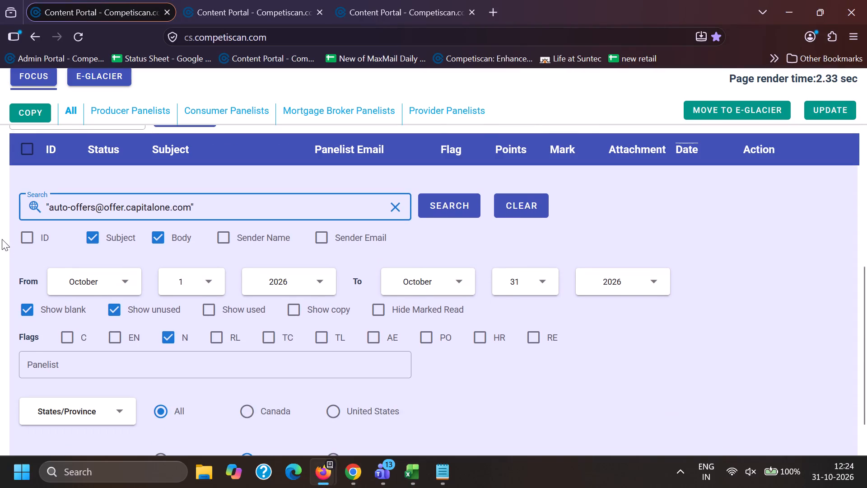
pyautogui.click(168, 333)
pyautogui.scroll(2, 393, 347)
pyautogui.click(471, 344)
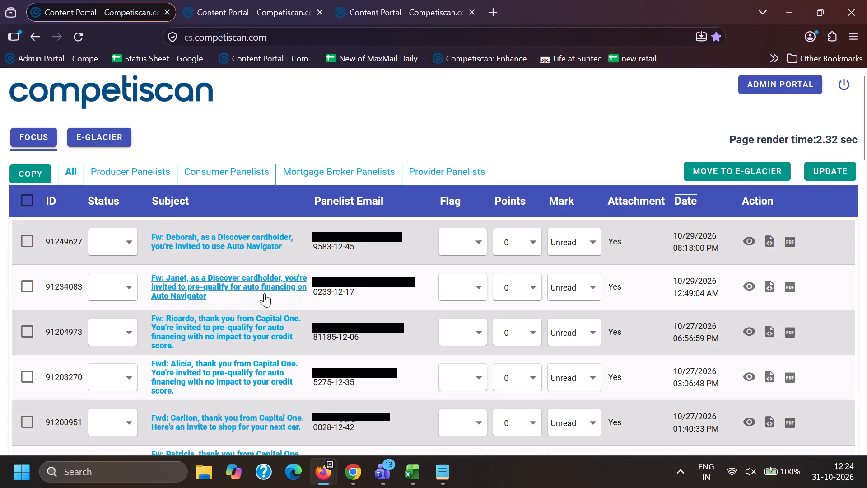
pyautogui.scroll(-2, 263, 295)
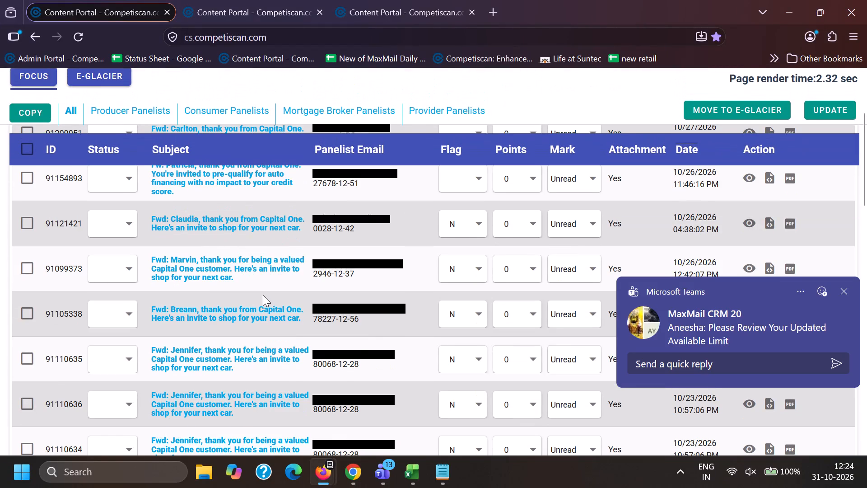
# Copy a Chase sender address from the Excel strings workbook and search the Firefox portal for it in quotation marks.
pyautogui.hotkey('alt', 'Tab')
pyautogui.scroll(-1, 343, 313)
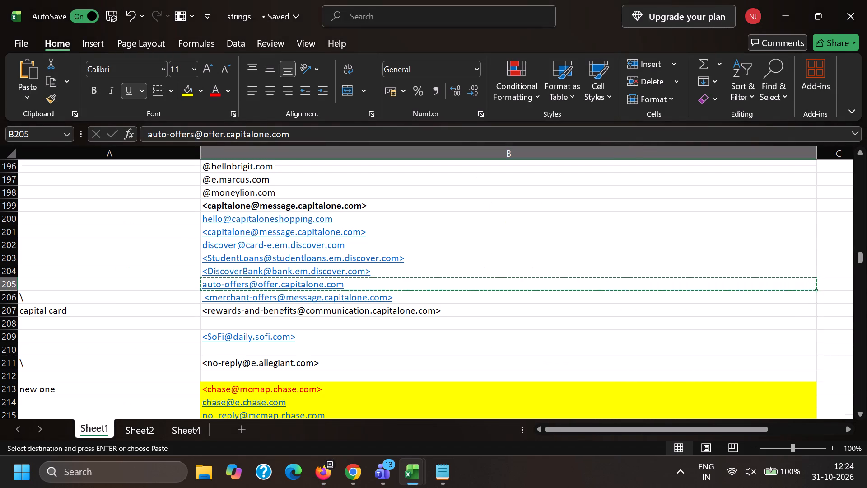
pyautogui.scroll(-1, 342, 314)
pyautogui.click(343, 312)
pyautogui.hotkey('ctrl', 'c')
pyautogui.hotkey('alt', 'Tab')
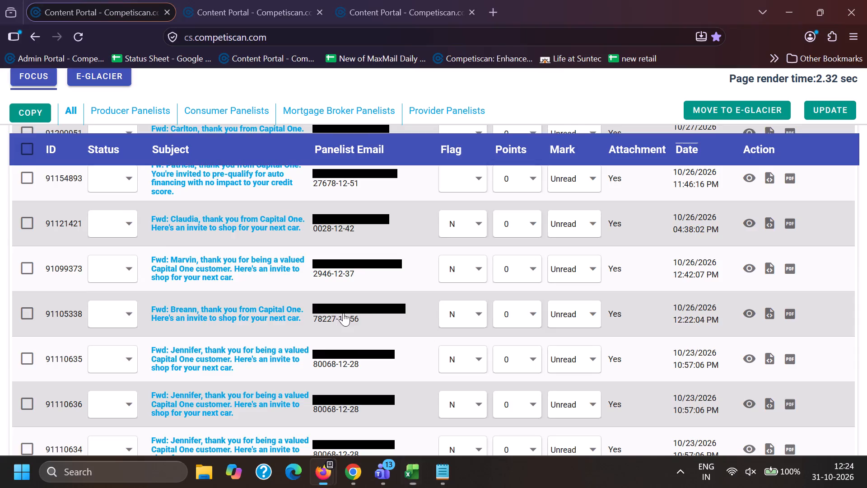
pyautogui.scroll(-12, 241, 319)
pyautogui.moveTo(242, 236); pyautogui.dragTo(0, 173)
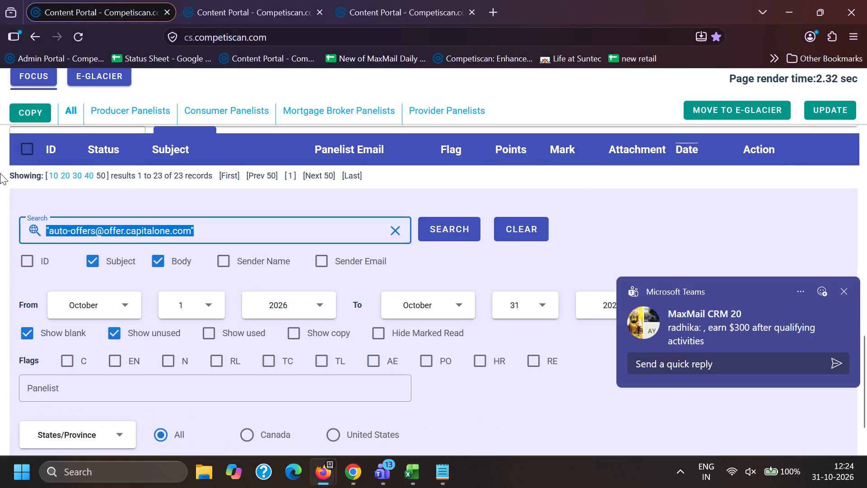
pyautogui.press('BackSpace')
pyautogui.hotkey('shift', '"')
pyautogui.hotkey('ctrl', 'v')
pyautogui.hotkey('shift', '"')
pyautogui.press('Return')
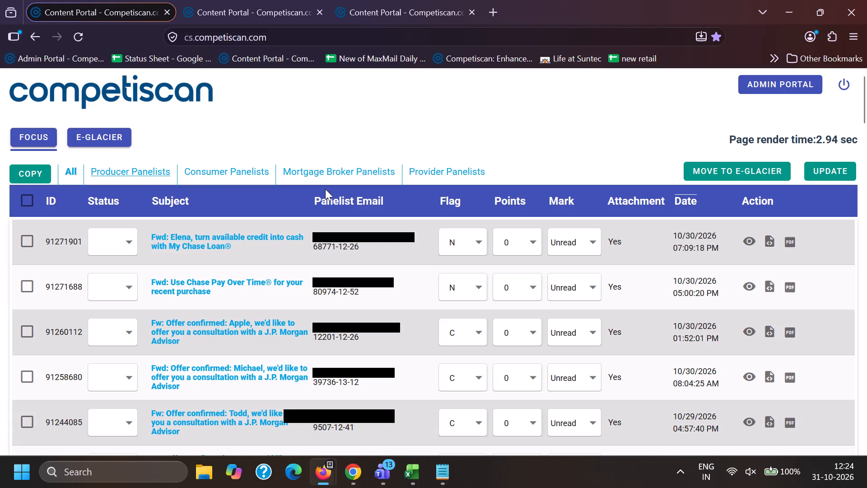
# Look through the October 2026 Chase email results for new card offers.
pyautogui.scroll(-4, 236, 298)
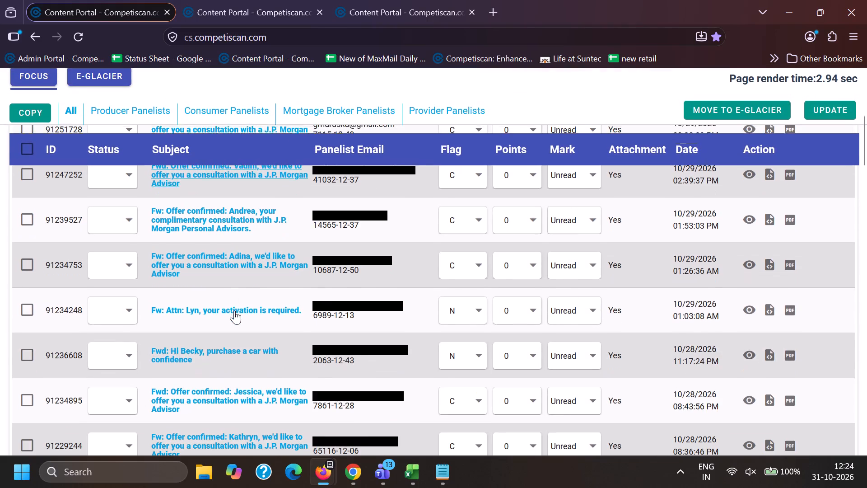
pyautogui.scroll(-5, 234, 310)
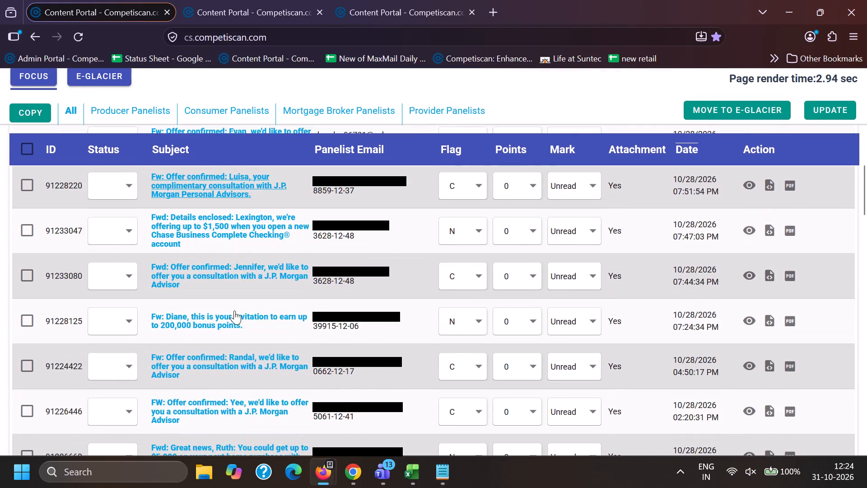
pyautogui.scroll(-3, 234, 310)
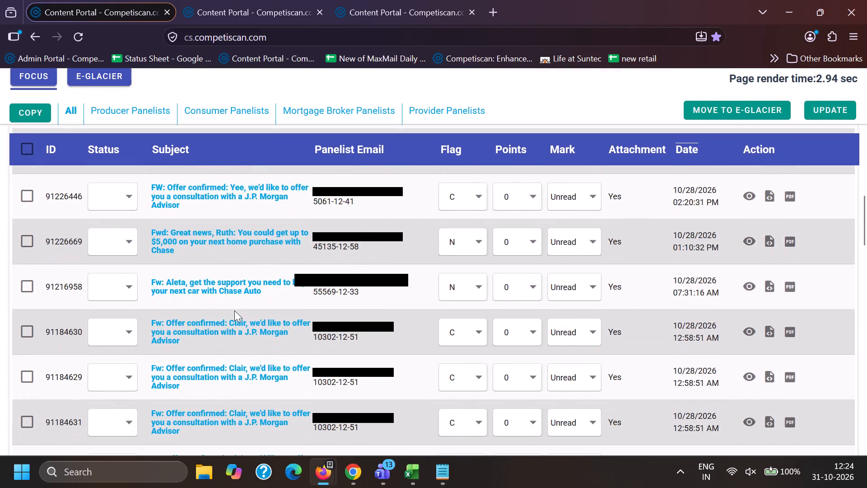
pyautogui.scroll(-8, 234, 309)
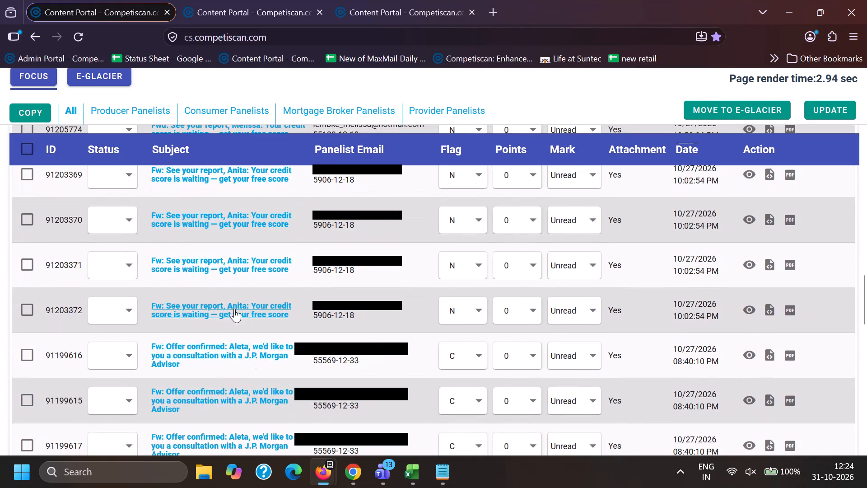
pyautogui.scroll(-1, 234, 309)
# Copy the "NEW OFFER: The sky is calling" subject without its prefix from Firefox's "United airlines" results and search it in quotes in Chrome's portal.
pyautogui.click(393, 0)
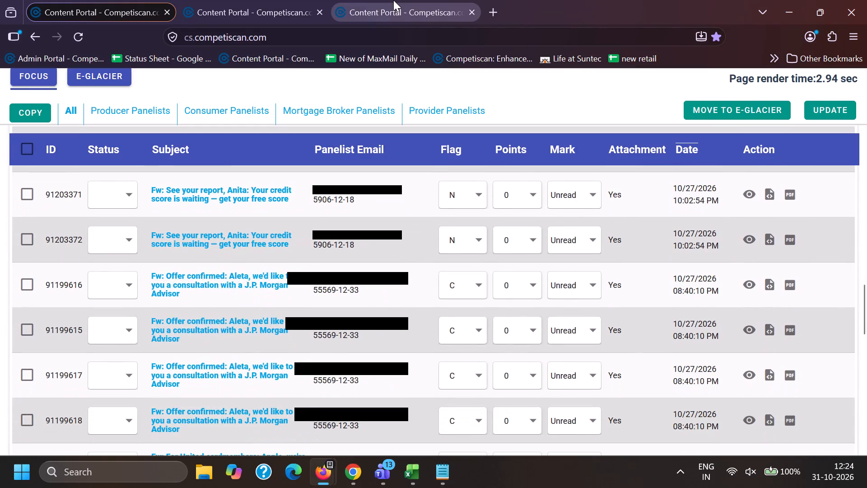
pyautogui.scroll(-3, 211, 318)
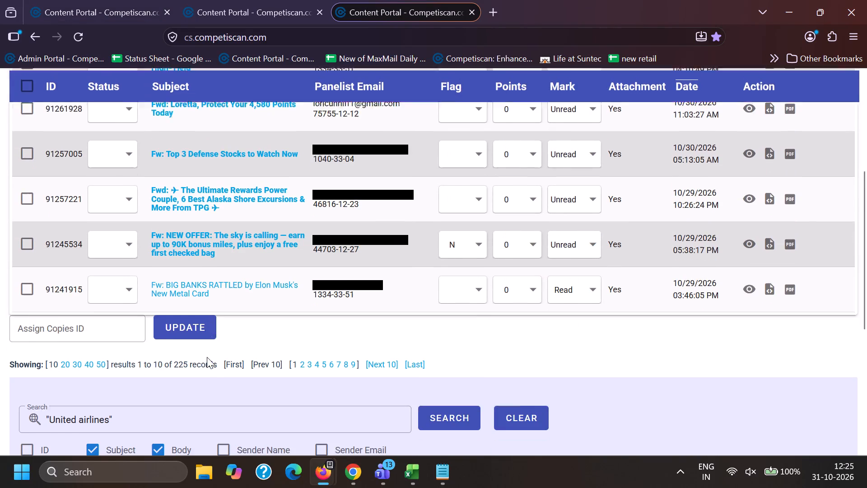
pyautogui.moveTo(165, 231); pyautogui.dragTo(206, 248)
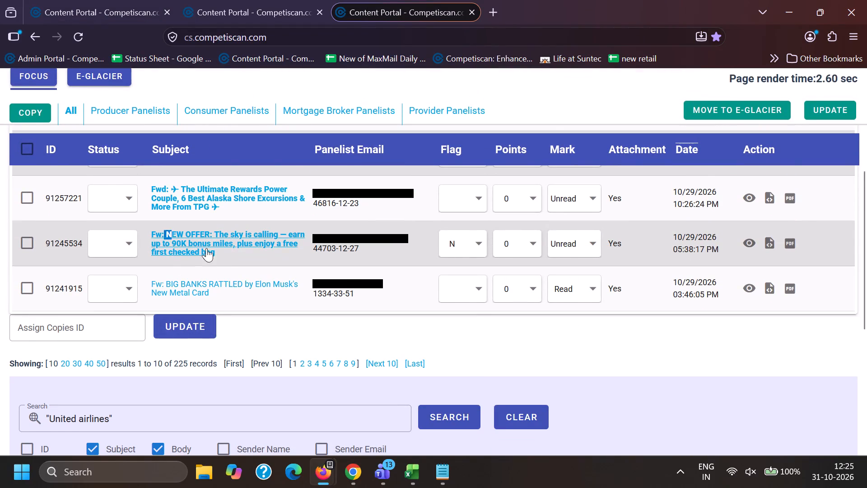
pyautogui.moveTo(206, 248); pyautogui.dragTo(225, 253)
pyautogui.hotkey('ctrl', 'c')
pyautogui.click(351, 480)
pyautogui.click(229, 405)
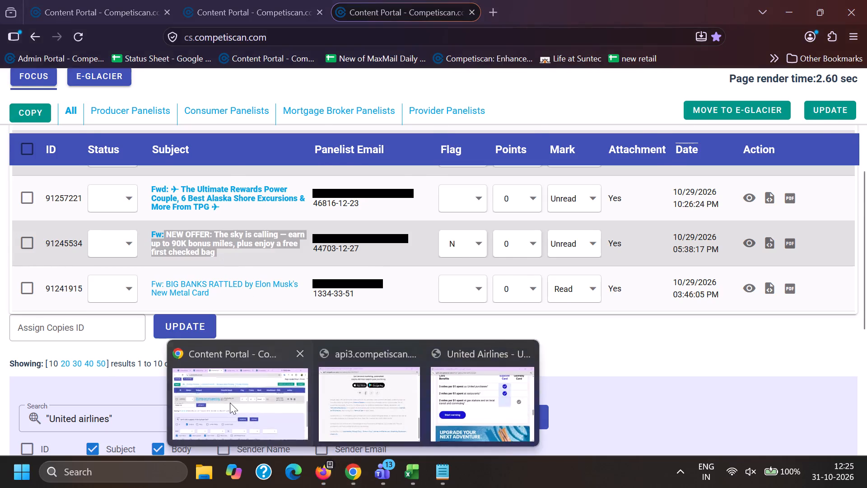
pyautogui.moveTo(309, 325); pyautogui.dragTo(5, 261)
pyautogui.press('BackSpace')
pyautogui.hotkey('shift', '"')
pyautogui.hotkey('ctrl', 'v')
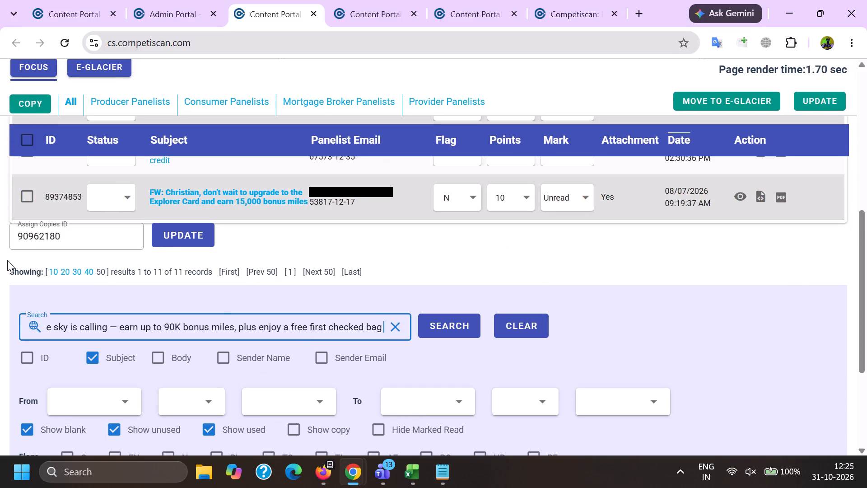
pyautogui.hotkey('shift', '"')
pyautogui.press('Return')
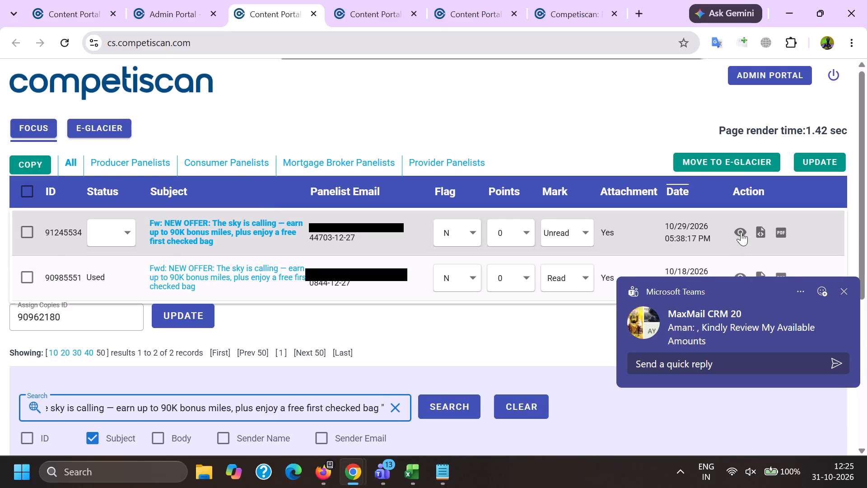
# Open email 91245534 and check its bonus miles, annual fee and application deadline.
pyautogui.click(741, 228)
pyautogui.scroll(-7, 388, 136)
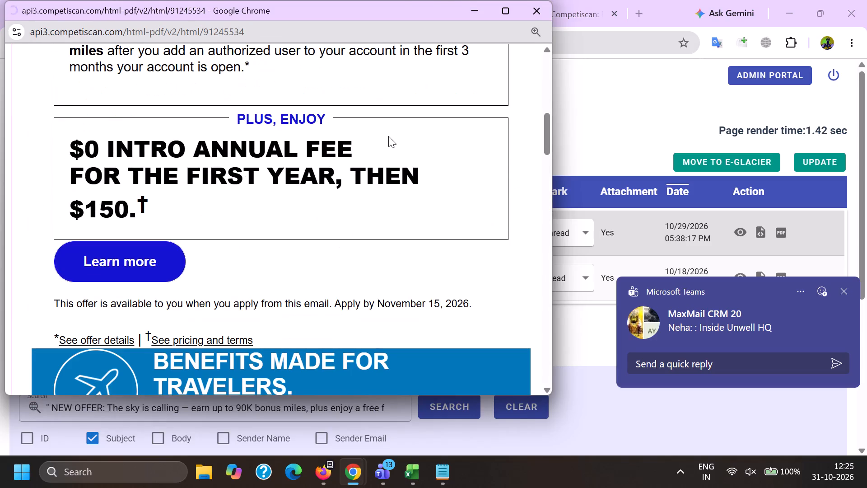
pyautogui.scroll(-2, 388, 136)
pyautogui.hotkey('alt', 'Tab')
# Open the used email 90985551 and compare its bonus miles, annual fee and application deadline with email 91245534.
pyautogui.click(741, 269)
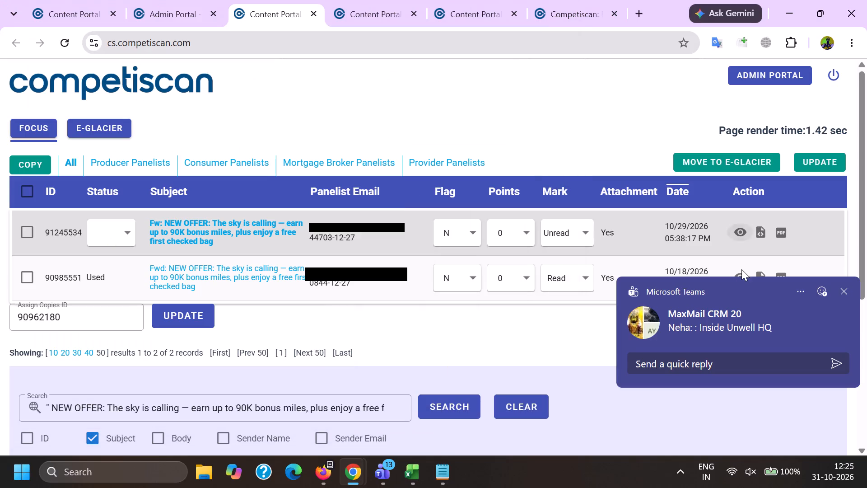
pyautogui.click(741, 270)
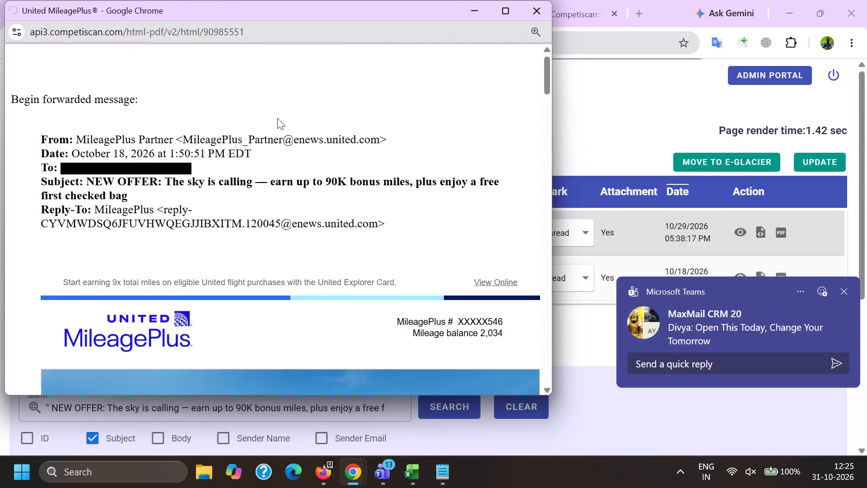
pyautogui.scroll(-9, 277, 118)
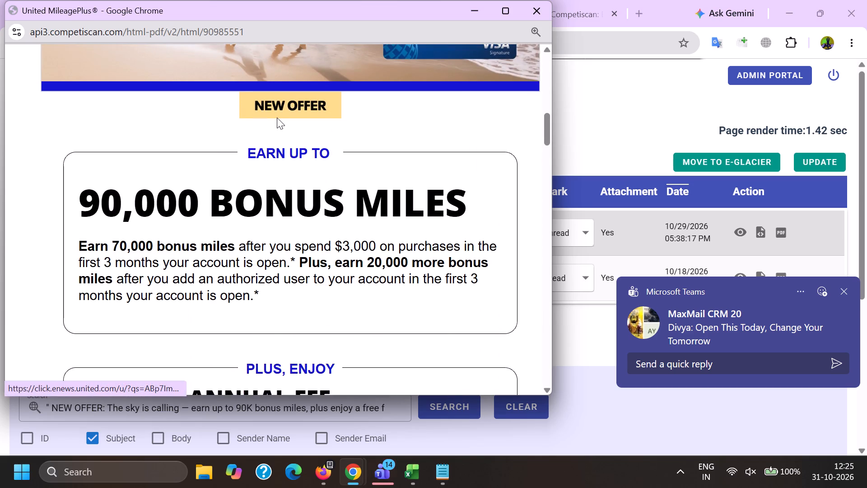
pyautogui.scroll(-4, 277, 117)
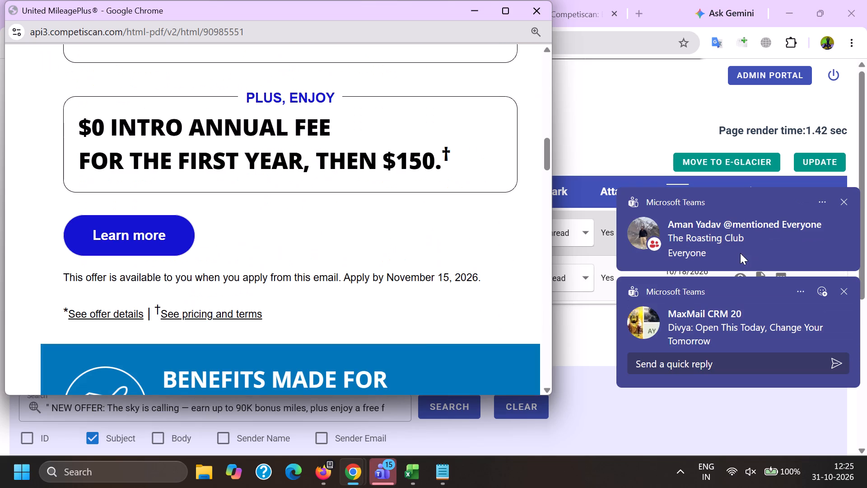
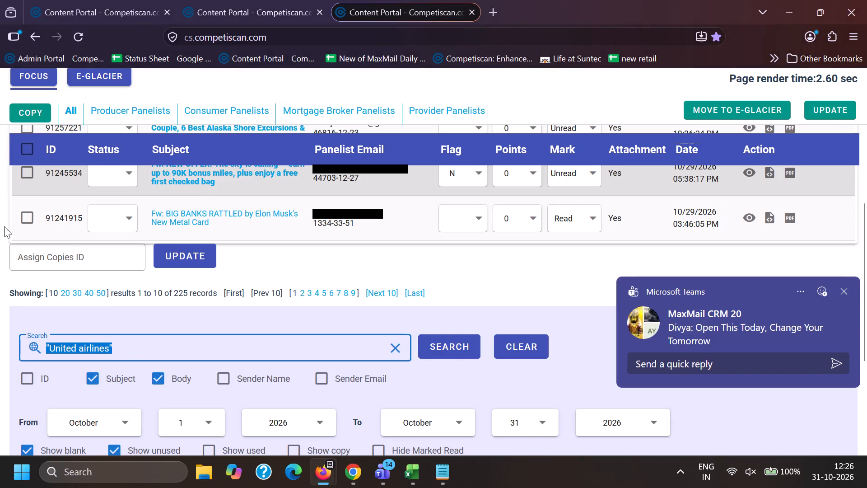
# In Firefox's portal, search the October 2026 E-Glacier emails for "CashSprintPro" in quotes.
pyautogui.press('BackSpace')
pyautogui.hotkey('shift', '"')
pyautogui.hotkey('ctrl', 'v')
pyautogui.hotkey('shift', '"')
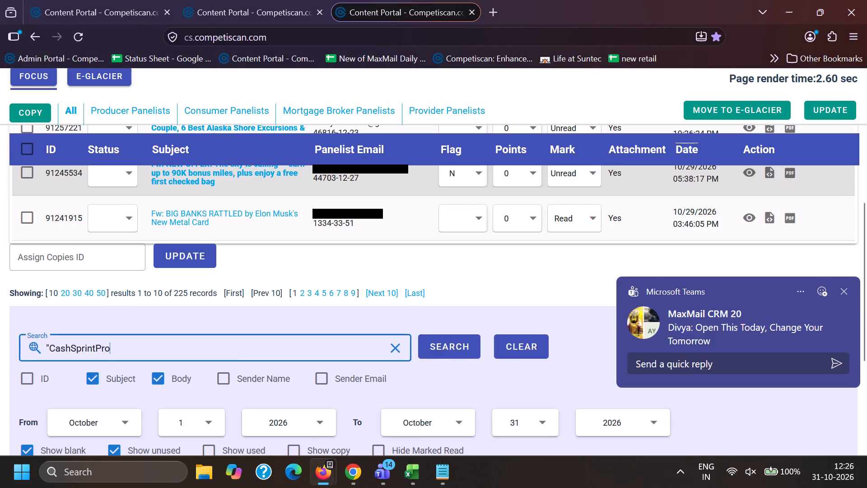
pyautogui.click(126, 82)
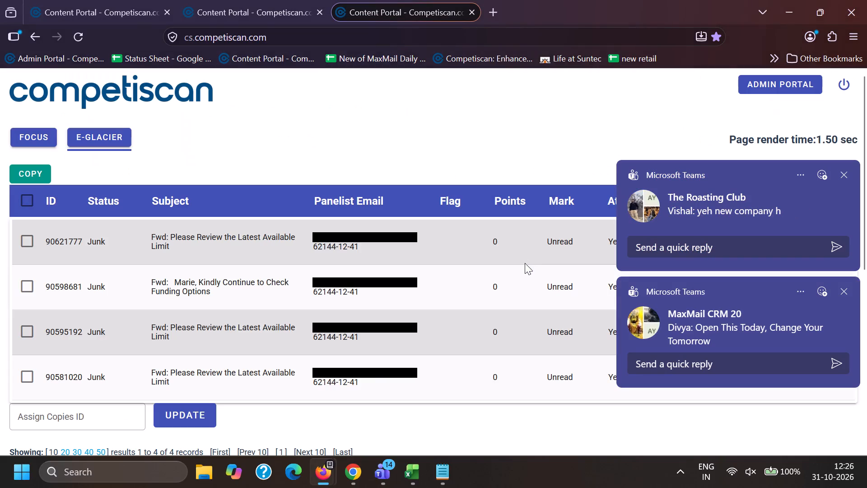
pyautogui.moveTo(172, 235); pyautogui.dragTo(185, 244)
pyautogui.hotkey('ctrl', 'c')
pyautogui.hotkey('ctrl', 'c')
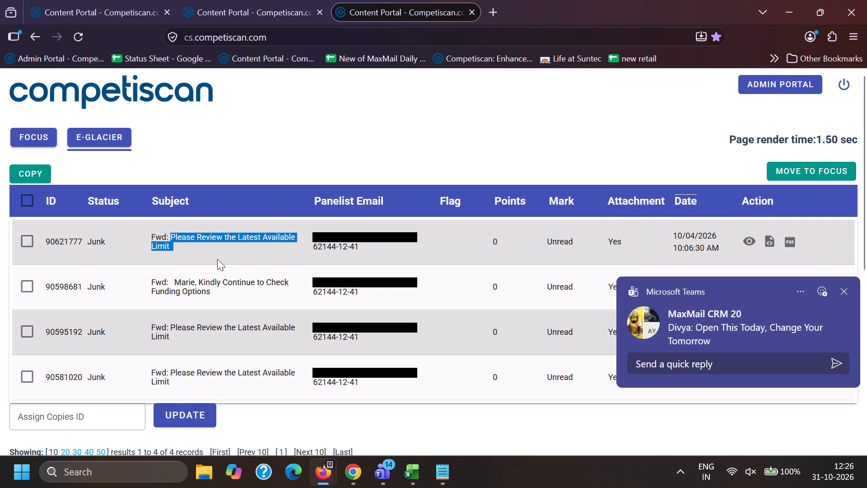
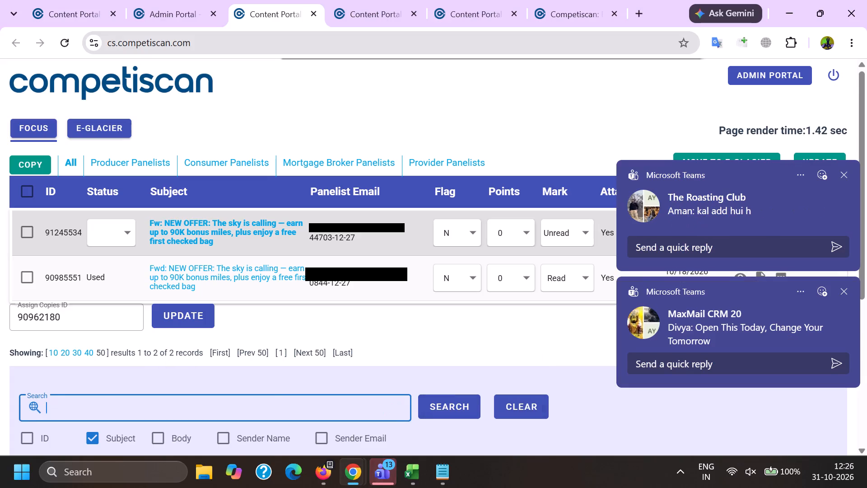
# Search subjects for "Please Review the Latest Available Limit" in quotes, in Focus and in E-Glacier.
pyautogui.hotkey('shift', '"')
pyautogui.hotkey('ctrl', 'v')
pyautogui.hotkey('shift', '"')
pyautogui.press('Return')
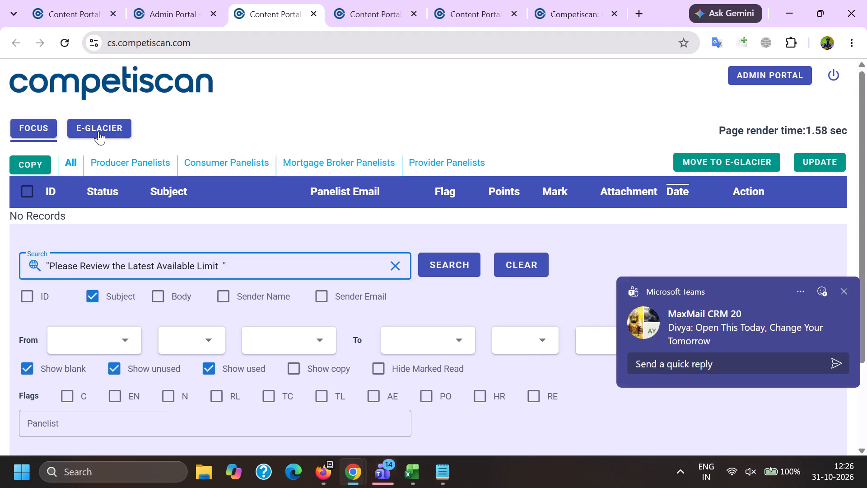
pyautogui.click(99, 129)
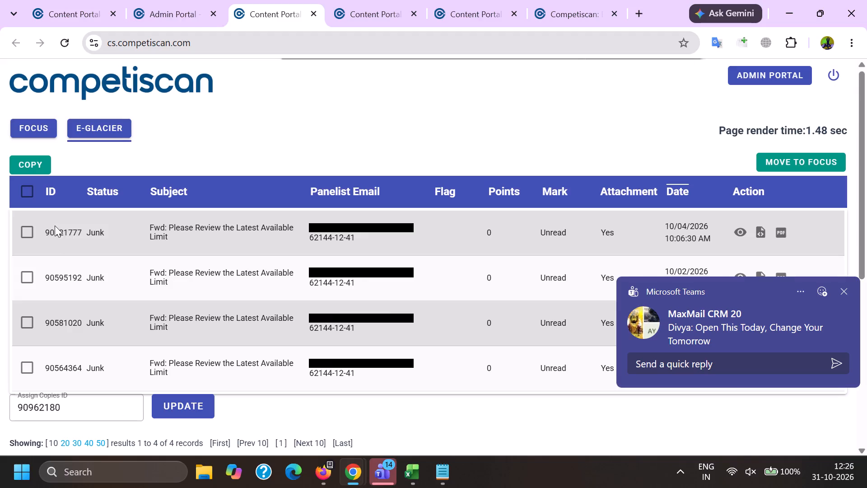
pyautogui.scroll(-2, 104, 213)
pyautogui.scroll(4, 211, 230)
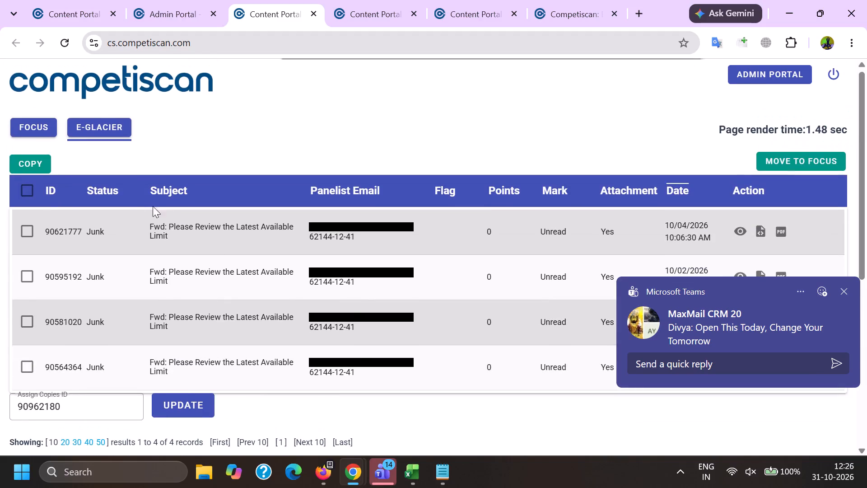
# Move all the "Please Review the Latest Available Limit" emails from E-Glacier to Focus and show the Focus list.
pyautogui.click(29, 187)
pyautogui.click(785, 162)
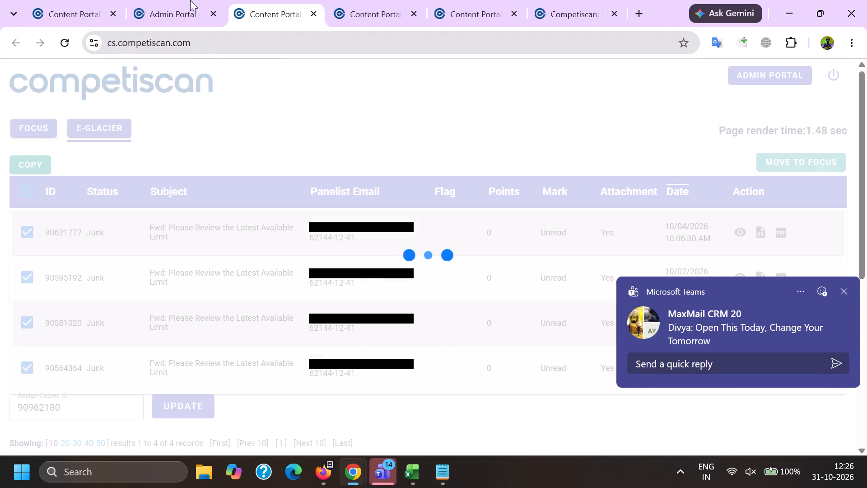
pyautogui.tripleClick(42, 130)
pyautogui.doubleClick(42, 129)
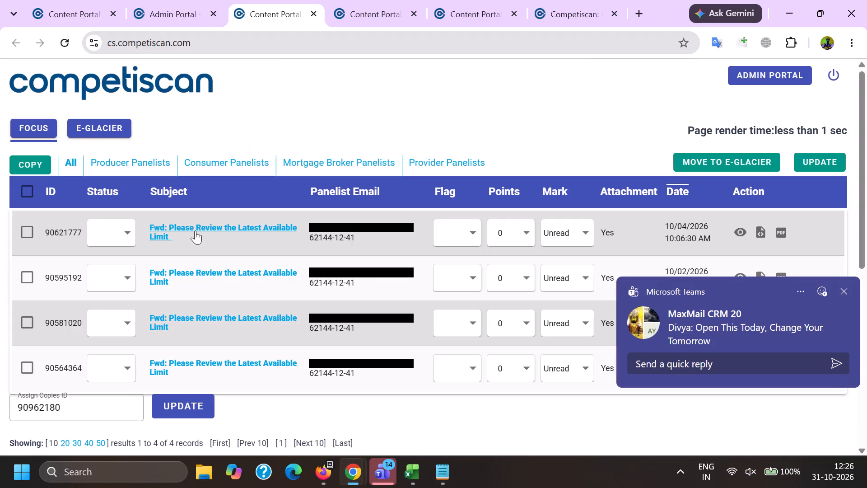
# Open email 90621777 from the Focus list and copy its ID into cell B7244 of Excel's "may 26" sheet.
pyautogui.keyDown('ctrl'); pyautogui.click(194, 228); pyautogui.keyUp('ctrl')
pyautogui.click(348, 0)
pyautogui.doubleClick(278, 42)
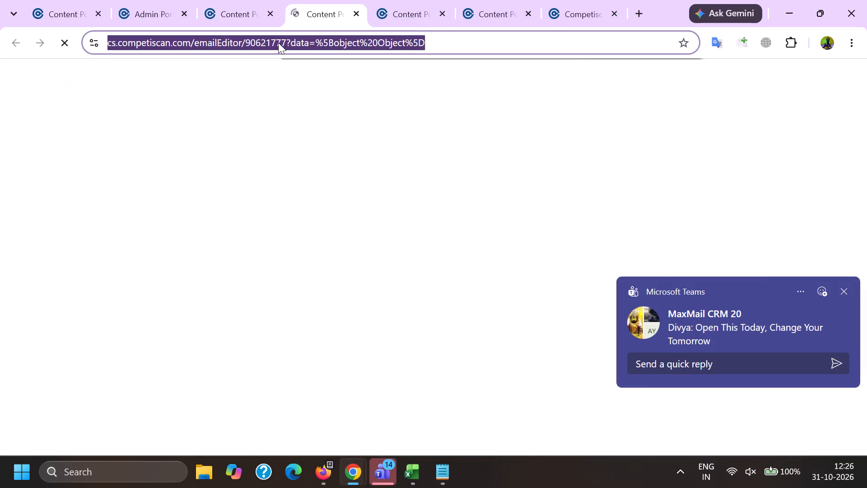
pyautogui.hotkey('ctrl', 'c')
pyautogui.click(412, 471)
pyautogui.click(554, 426)
pyautogui.click(94, 222)
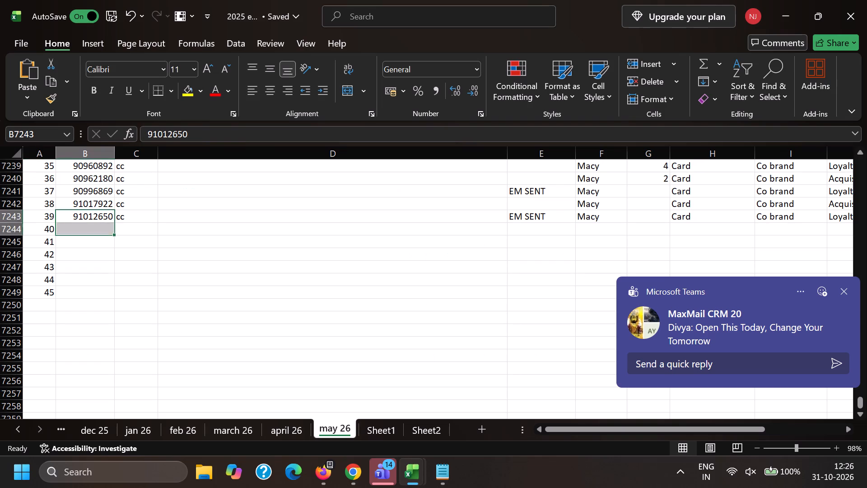
pyautogui.click(92, 230)
pyautogui.hotkey('ctrl', 'v')
# Enter "ml" in column C of row 7244, beside ID 90621777.
pyautogui.click(125, 228)
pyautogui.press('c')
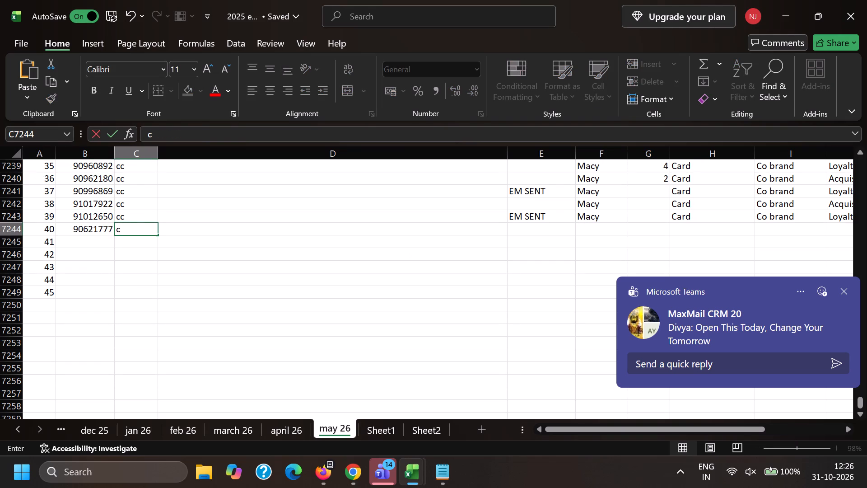
pyautogui.press('BackSpace')
pyautogui.press('BackSpace')
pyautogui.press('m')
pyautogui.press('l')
pyautogui.press('Right')
# Enter "bk", "platform" and "a" in columns H, I and J of row 7244, and return to the email in Chrome.
pyautogui.press('Right')
pyautogui.press('Right')
pyautogui.press('Right')
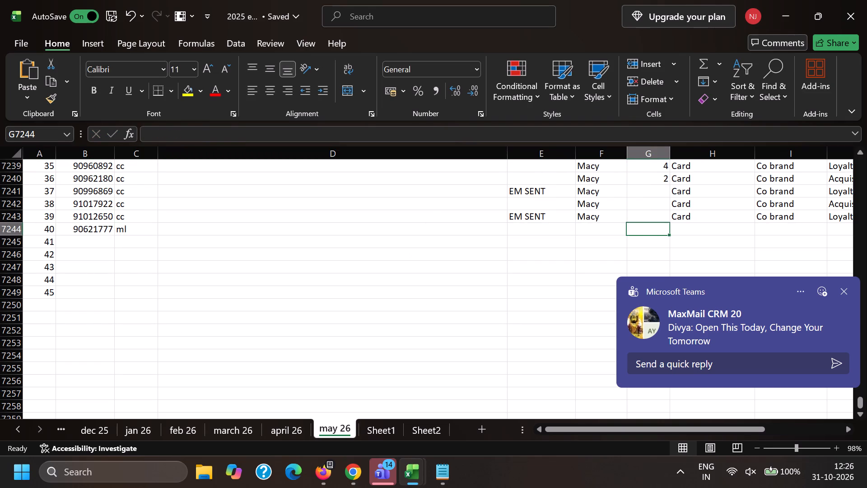
pyautogui.press('Left')
pyautogui.press('Right')
pyautogui.press('Right')
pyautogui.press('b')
pyautogui.press('Right')
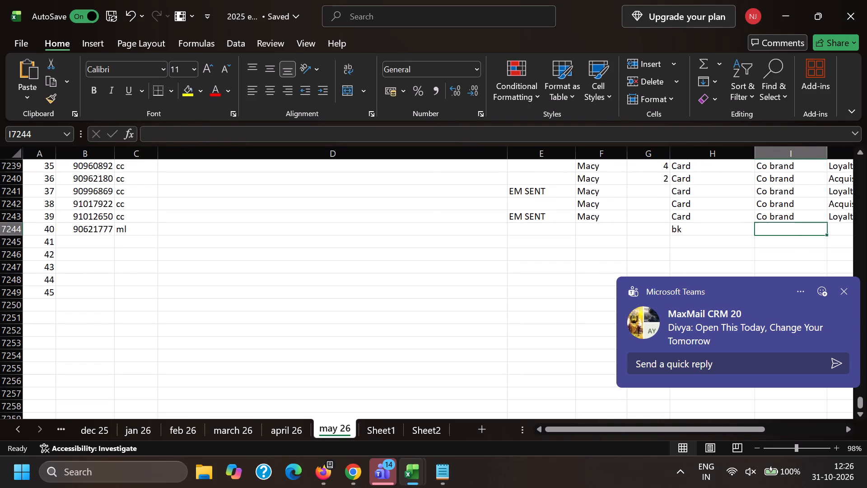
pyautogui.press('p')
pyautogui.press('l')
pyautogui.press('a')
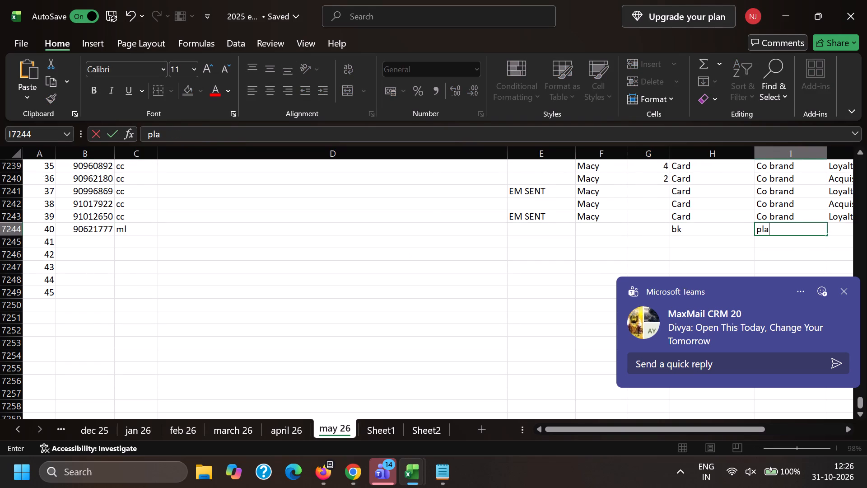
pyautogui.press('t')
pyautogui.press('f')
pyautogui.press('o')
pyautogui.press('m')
pyautogui.press('BackSpace')
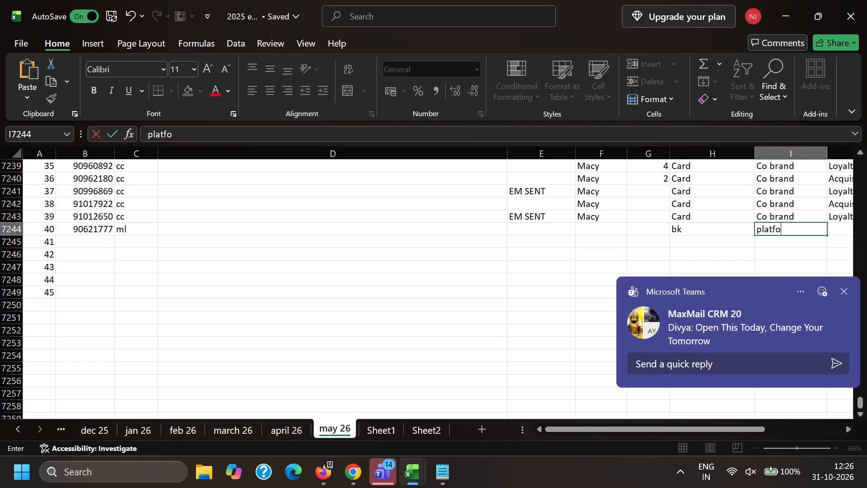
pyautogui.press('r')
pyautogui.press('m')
pyautogui.press('Right')
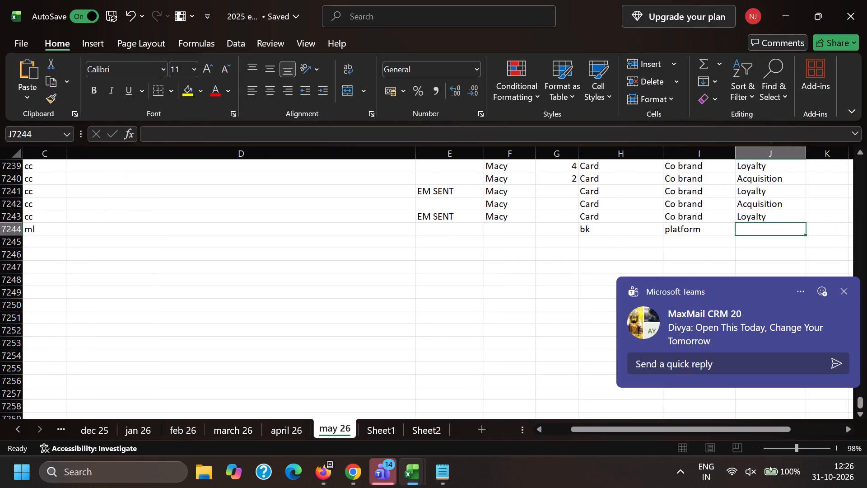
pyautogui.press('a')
pyautogui.press('Down')
pyautogui.press('Left')
pyautogui.hotkey('alt', 'Tab')
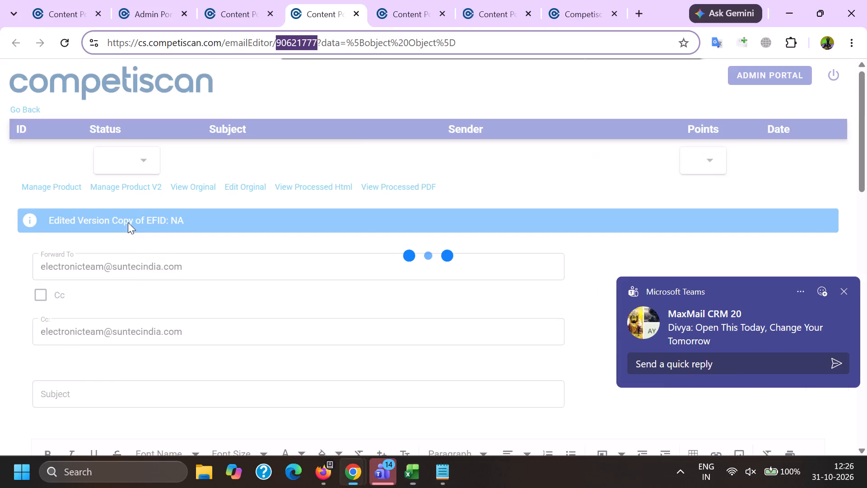
# Remove the forwarded-message line, the sender's e-mail address and the recipient line from the header in the body of email 90621777.
pyautogui.scroll(-2, 163, 193)
pyautogui.moveTo(206, 196); pyautogui.dragTo(0, 176)
pyautogui.press('BackSpace')
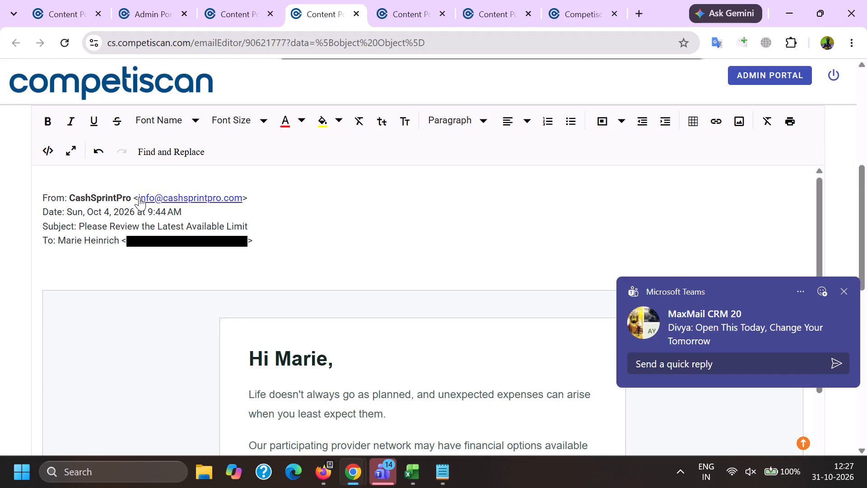
pyautogui.moveTo(135, 198); pyautogui.dragTo(276, 203)
pyautogui.press('BackSpace')
pyautogui.moveTo(267, 242); pyautogui.dragTo(32, 239)
pyautogui.press('BackSpace')
# Delete the recipient's first name from the "Hi" greeting in the email body, keeping the comma.
pyautogui.scroll(-2, 321, 318)
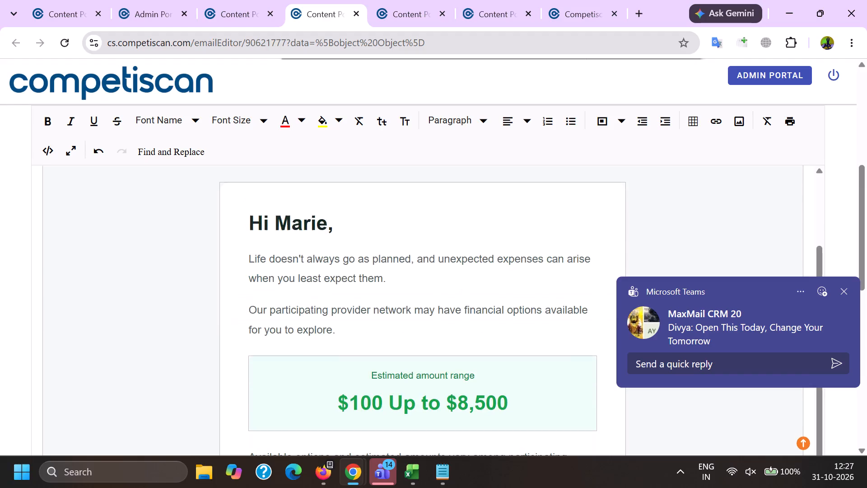
pyautogui.doubleClick(297, 221)
pyautogui.hotkey('ctrl', 'c')
pyautogui.press('BackSpace')
# Search the page for any remaining occurrences of the recipient's first name.
pyautogui.hotkey('ctrl', 'f')
pyautogui.hotkey('ctrl', 'v')
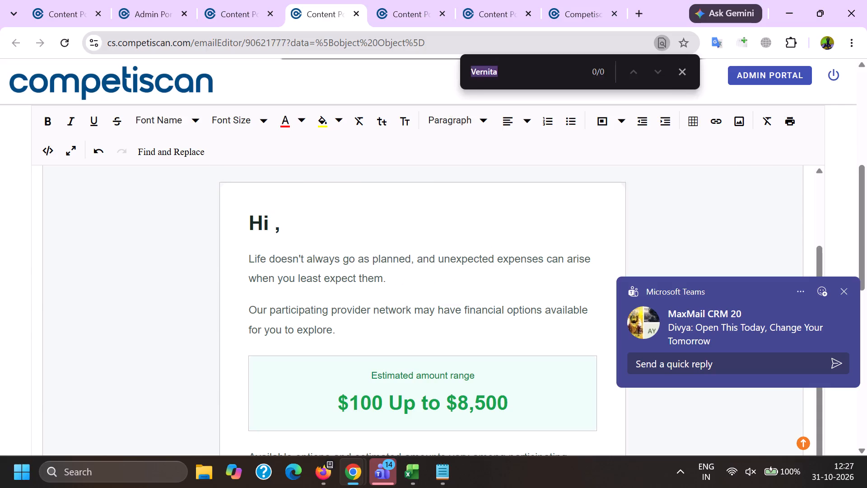
pyautogui.press('Return')
pyautogui.press('Return')
pyautogui.press('Return')
pyautogui.press('Return')
pyautogui.press('Return')
pyautogui.press('Return')
pyautogui.press('Return')
pyautogui.press('Return')
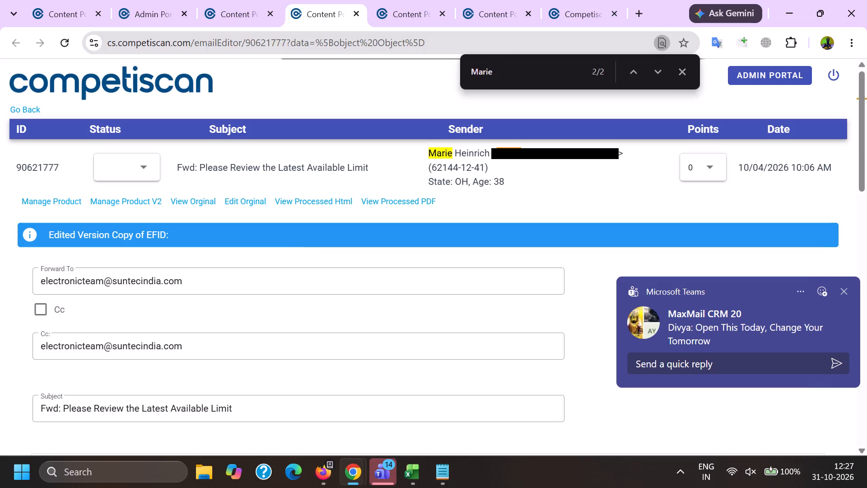
pyautogui.press('Return')
pyautogui.press('Return')
pyautogui.press('Return')
pyautogui.press('Return')
pyautogui.press('Return')
pyautogui.press('Return')
pyautogui.press('Return')
pyautogui.press('Return')
pyautogui.press('Return')
pyautogui.press('Return')
pyautogui.press('Return')
pyautogui.press('Return')
pyautogui.press('Return')
pyautogui.press('Return')
pyautogui.press('Return')
pyautogui.press('Return')
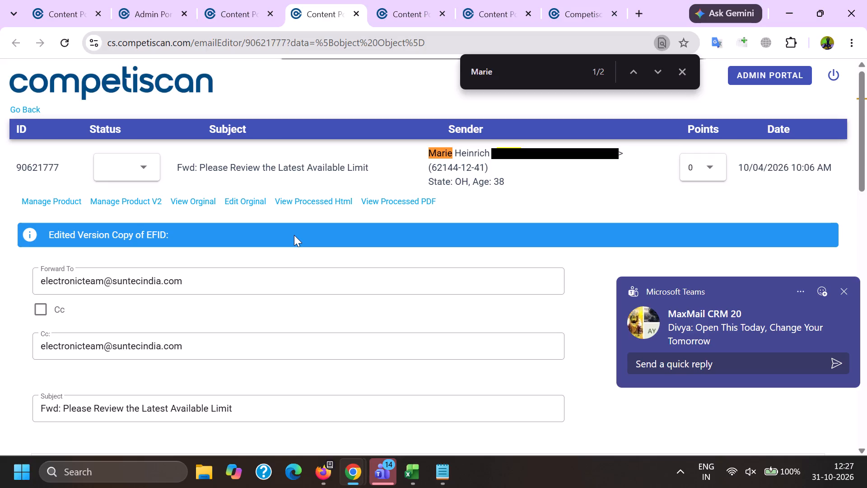
# Remove the links from the body of email 90621777.
pyautogui.scroll(-7, 133, 224)
pyautogui.scroll(-3, 287, 274)
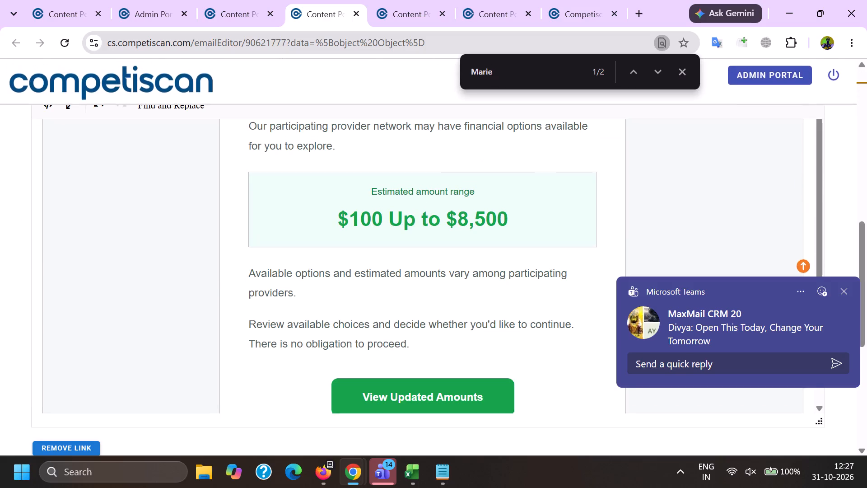
pyautogui.scroll(-1, 287, 276)
pyautogui.scroll(-3, 372, 310)
pyautogui.click(78, 242)
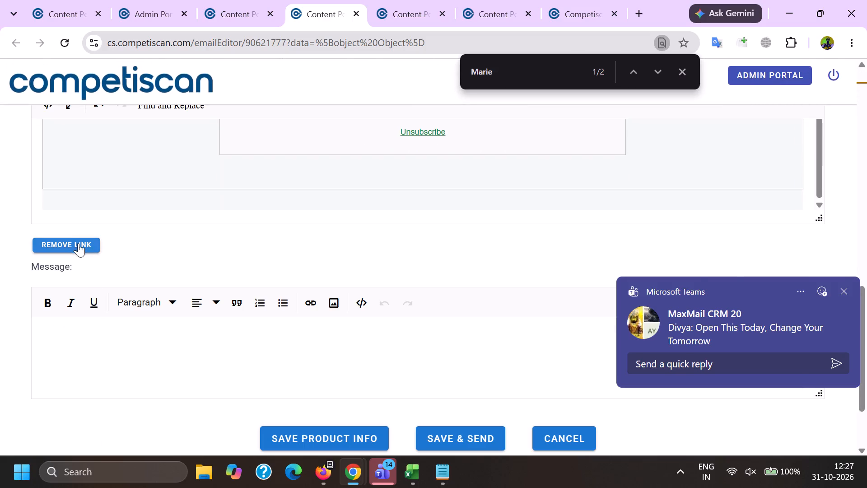
pyautogui.click(494, 129)
# Check the cleaned body and save the product info for email 90621777.
pyautogui.scroll(-10, 419, 239)
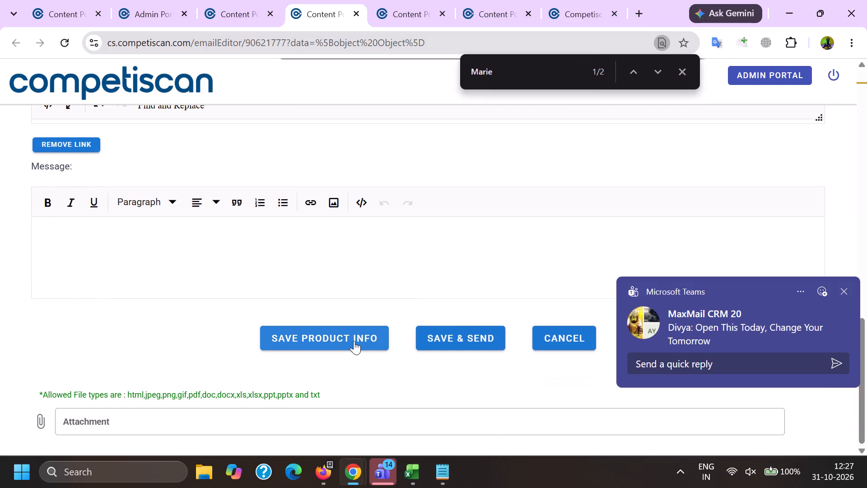
pyautogui.scroll(13, 48, 309)
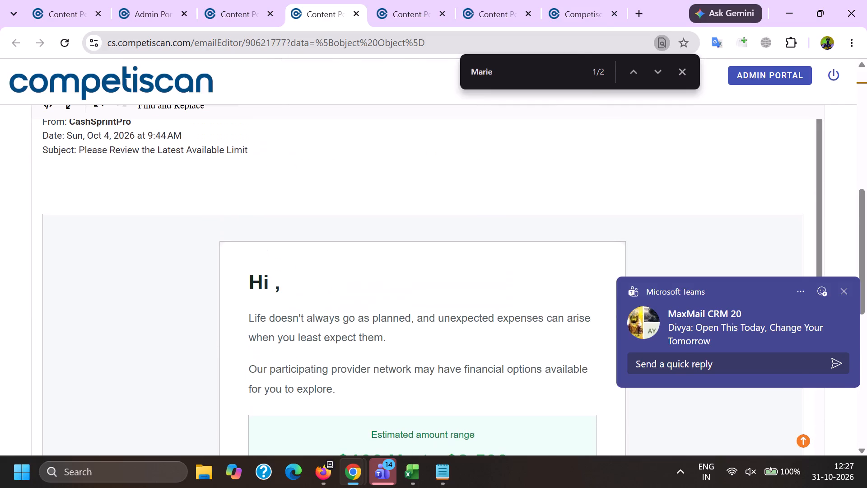
pyautogui.scroll(-20, 284, 257)
pyautogui.scroll(-3, 284, 257)
pyautogui.click(335, 330)
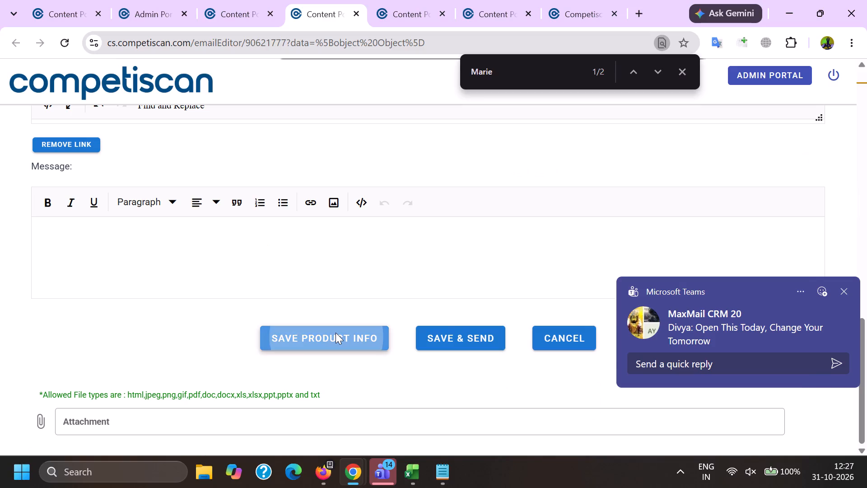
pyautogui.click(442, 270)
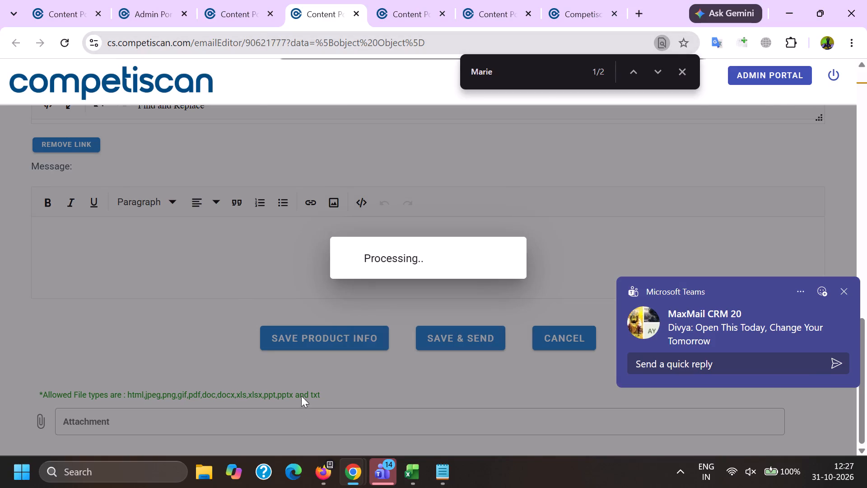
pyautogui.click(223, 0)
pyautogui.click(297, 0)
pyautogui.click(234, 250)
pyautogui.scroll(-5, 221, 183)
pyautogui.scroll(11, 147, 317)
# Preview the 09/30/2026 email 90564364 from the search results and open it in the email editor.
pyautogui.click(245, 0)
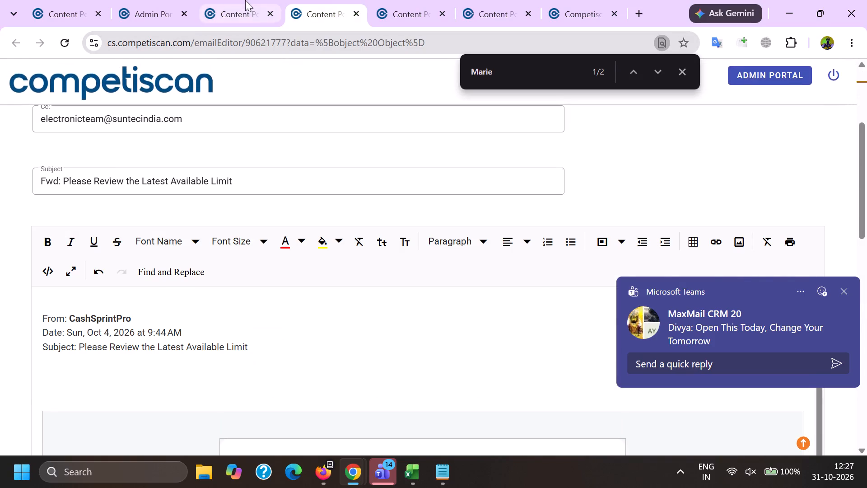
pyautogui.scroll(-1, 443, 235)
pyautogui.scroll(-1, 720, 249)
pyautogui.click(742, 229)
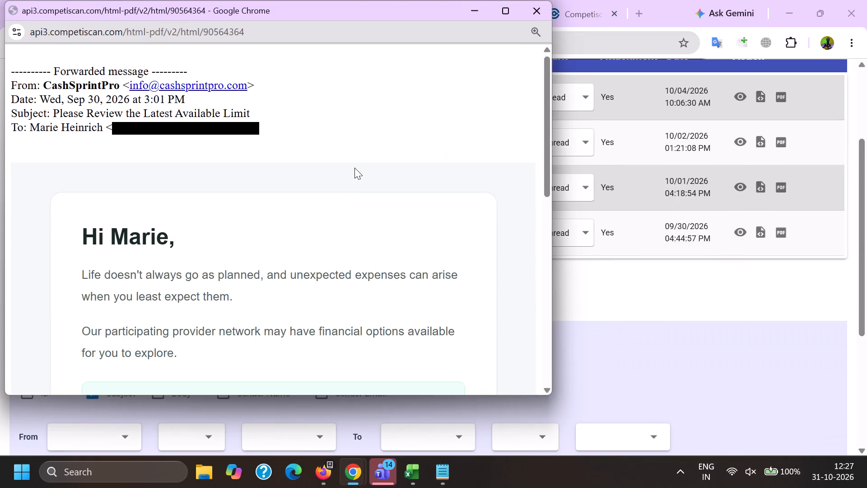
pyautogui.scroll(-13, 354, 168)
pyautogui.hotkey('alt', 'Tab')
pyautogui.keyDown('ctrl'); pyautogui.click(224, 229); pyautogui.keyUp('ctrl')
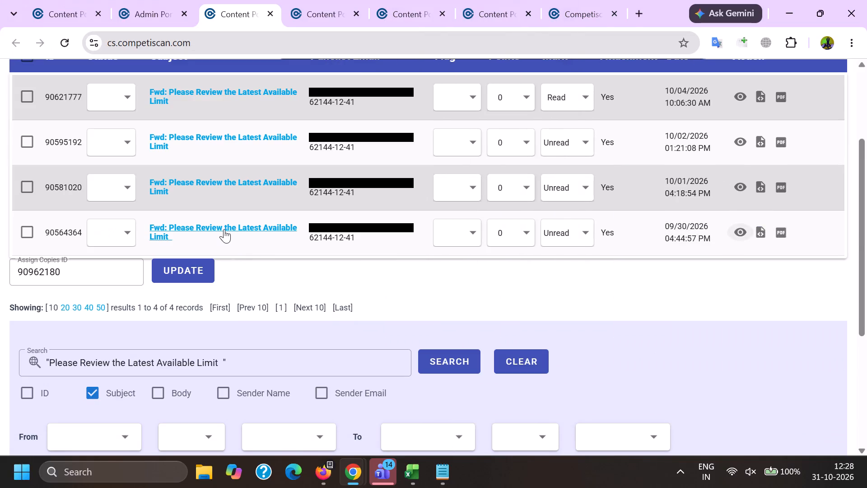
pyautogui.click(315, 0)
pyautogui.scroll(5, 53, 229)
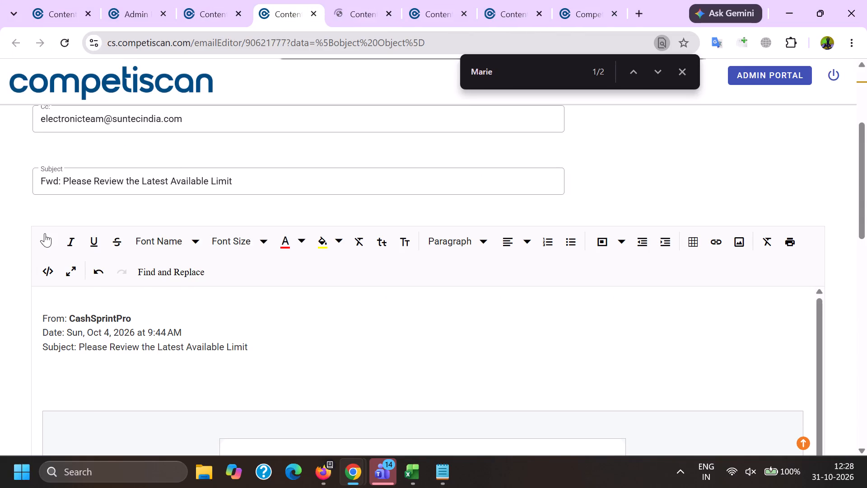
pyautogui.click(59, 190)
pyautogui.click(62, 200)
# Copy "Review available choices and decide whether you'd like to continue. There is no obligation to proceed." from the body of email 90621777.
pyautogui.hotkey('alt', 'Tab')
pyautogui.scroll(-3, 159, 213)
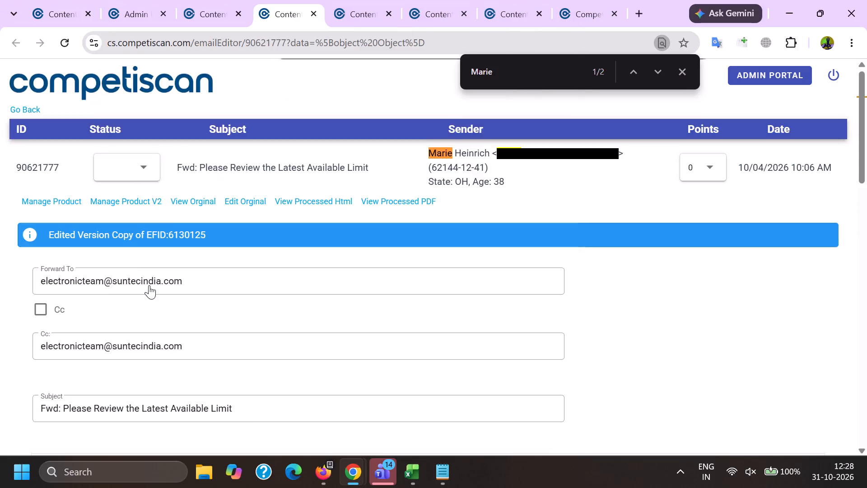
pyautogui.scroll(-5, 149, 285)
pyautogui.moveTo(240, 384); pyautogui.dragTo(403, 412)
pyautogui.keyDown('shift'); pyautogui.click(420, 419); pyautogui.keyUp('shift')
pyautogui.hotkey('ctrl', 'c')
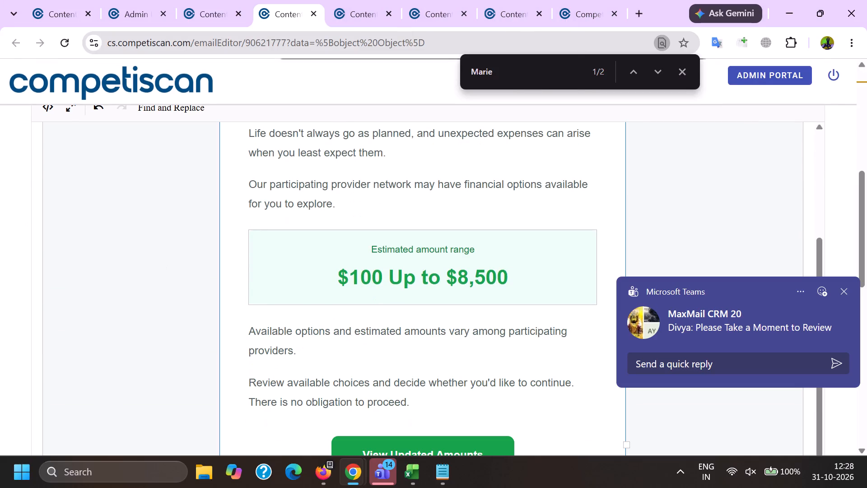
pyautogui.click(266, 380)
pyautogui.moveTo(266, 380); pyautogui.dragTo(276, 382)
pyautogui.keyDown('shift'); pyautogui.click(408, 401); pyautogui.keyUp('shift')
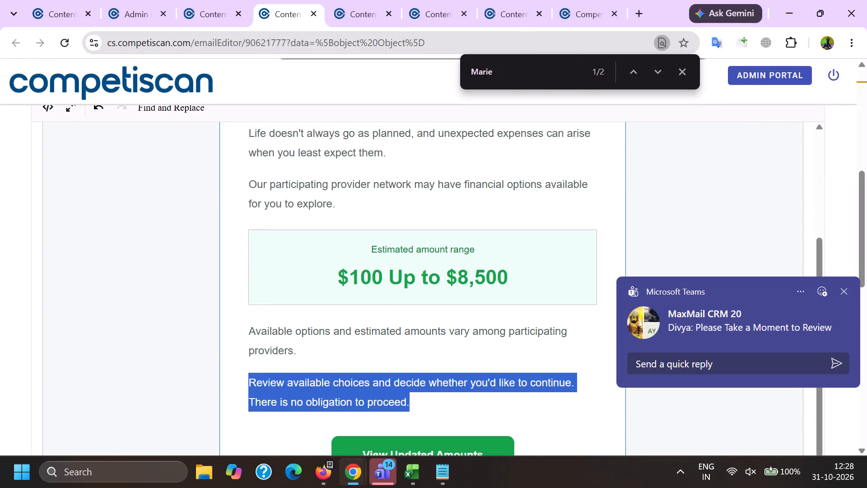
pyautogui.hotkey('ctrl', 'c')
# Add a period and the copied sentences to the end of the Subject line inside the email body.
pyautogui.scroll(9, 284, 347)
pyautogui.scroll(-2, 263, 296)
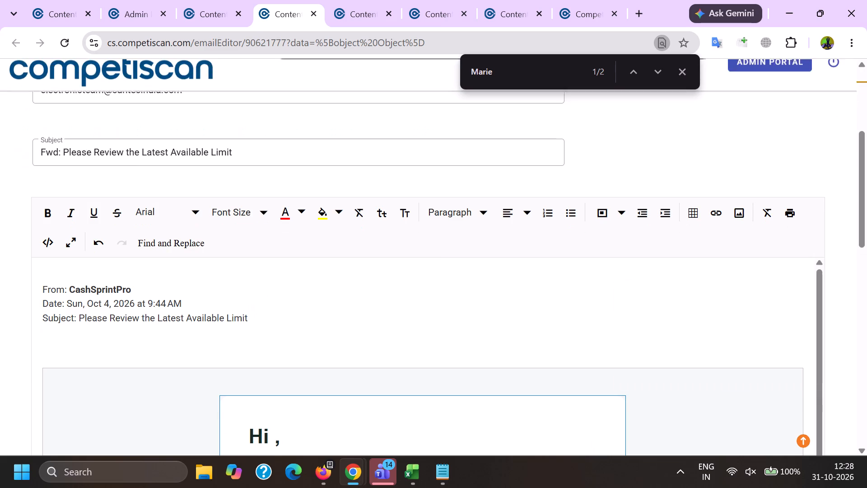
pyautogui.click(283, 314)
pyautogui.press('BackSpace')
pyautogui.press('BackSpace')
pyautogui.press('.')
pyautogui.press('space')
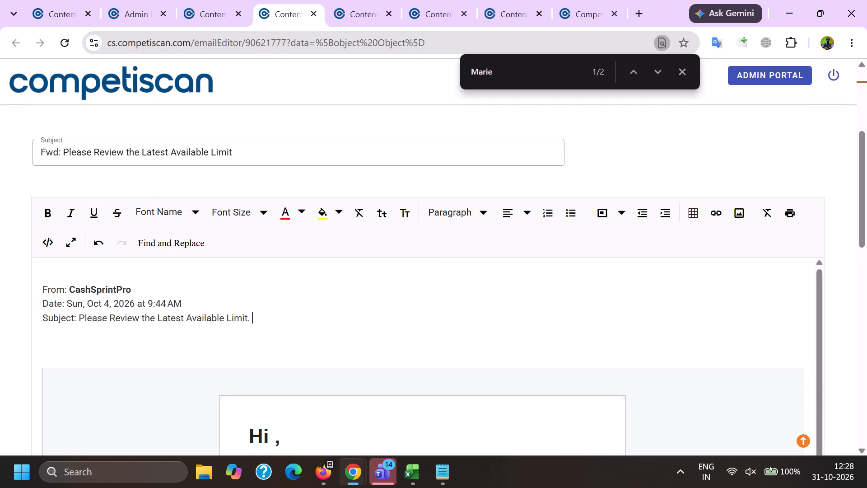
pyautogui.hotkey('ctrl', 'v')
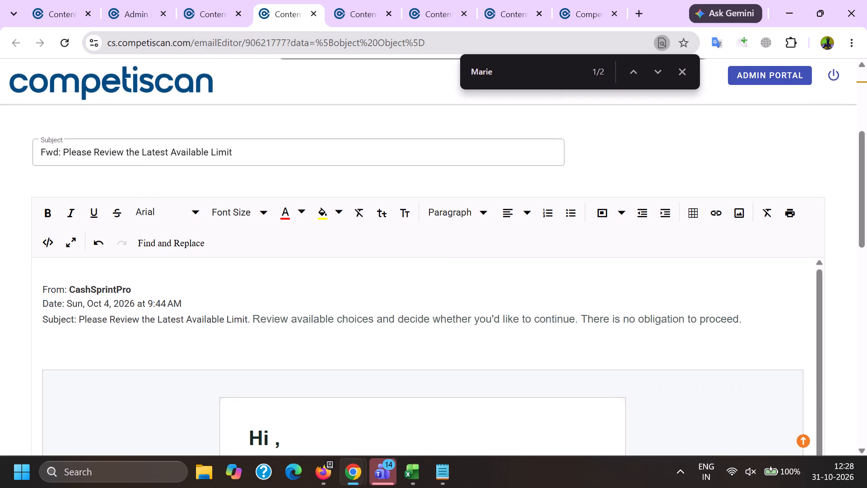
# Copy the extended subject text from "Please Review the Latest Available Limit" through "no obligation to proceed", without the final period.
pyautogui.doubleClick(84, 323)
pyautogui.keyDown('shift'); pyautogui.click(727, 317); pyautogui.keyUp('shift')
pyautogui.hotkey('ctrl', 'c')
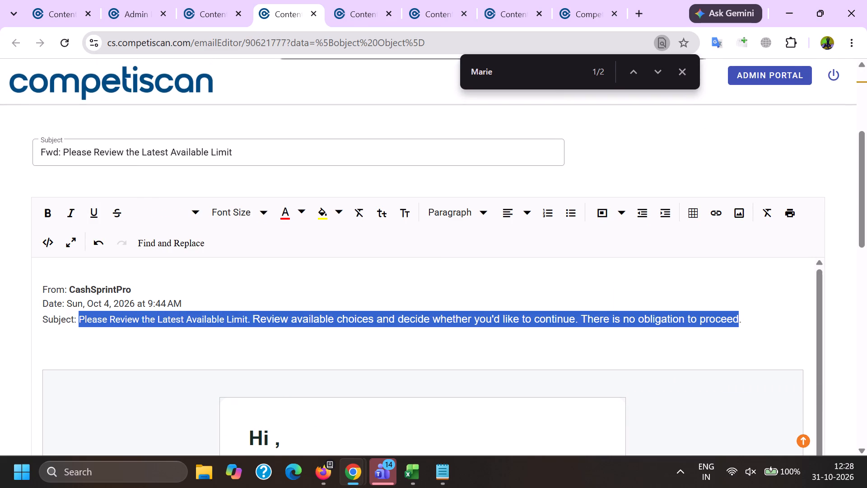
# In the product form for 90621777, add sector Consumer Services with category Credit Score Provider/Comparison Platform.
pyautogui.hotkey('alt', 'Tab')
pyautogui.click(344, 136)
pyautogui.scroll(-4, 318, 245)
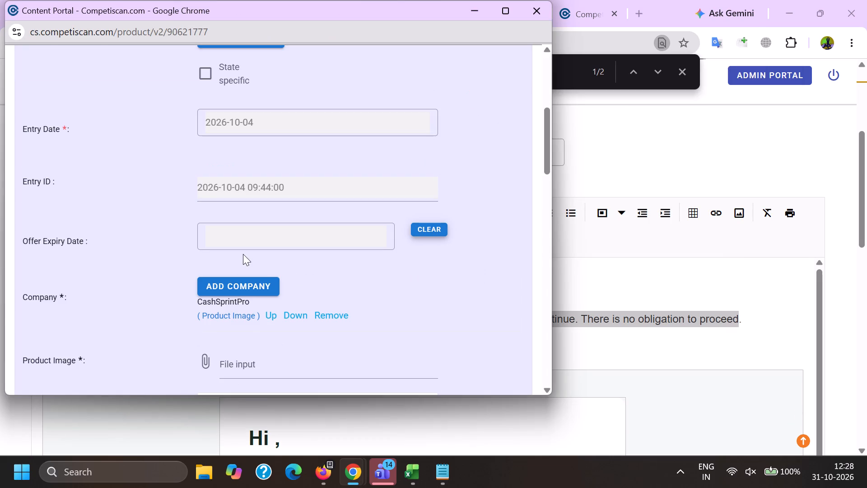
pyautogui.click(239, 318)
pyautogui.scroll(-7, 244, 257)
pyautogui.click(243, 135)
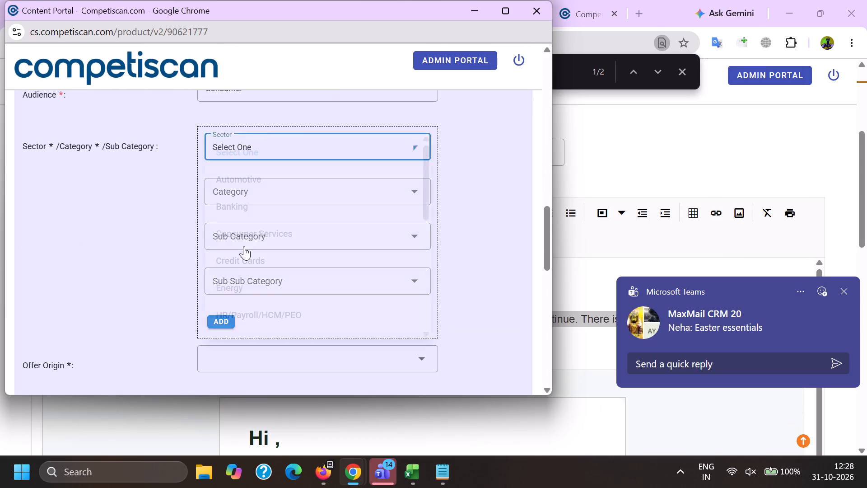
pyautogui.click(266, 233)
pyautogui.moveTo(156, 249); pyautogui.dragTo(167, 243)
pyautogui.click(243, 188)
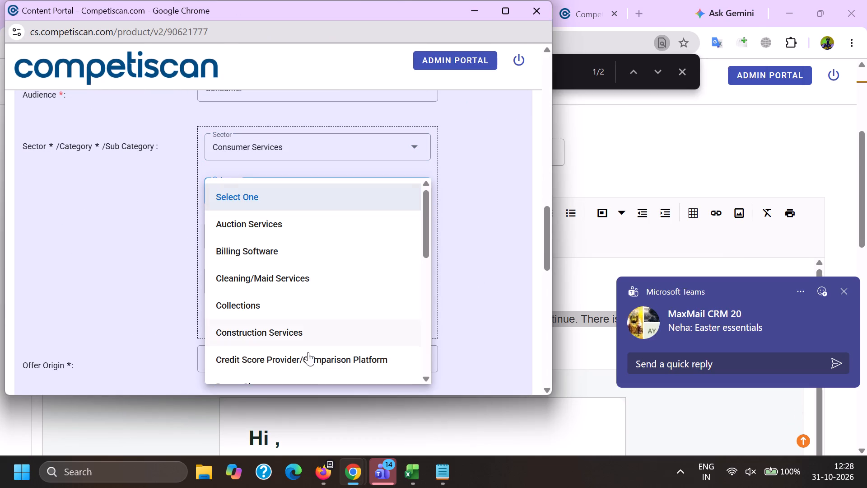
pyautogui.click(303, 358)
pyautogui.click(185, 342)
pyautogui.click(218, 319)
# Replace the product headline with the copied subject text, ending in "There is no obligation to proceed" without a period.
pyautogui.scroll(-2, 224, 211)
pyautogui.moveTo(383, 361); pyautogui.dragTo(19, 299)
pyautogui.hotkey('ctrl', 'v')
pyautogui.press('BackSpace')
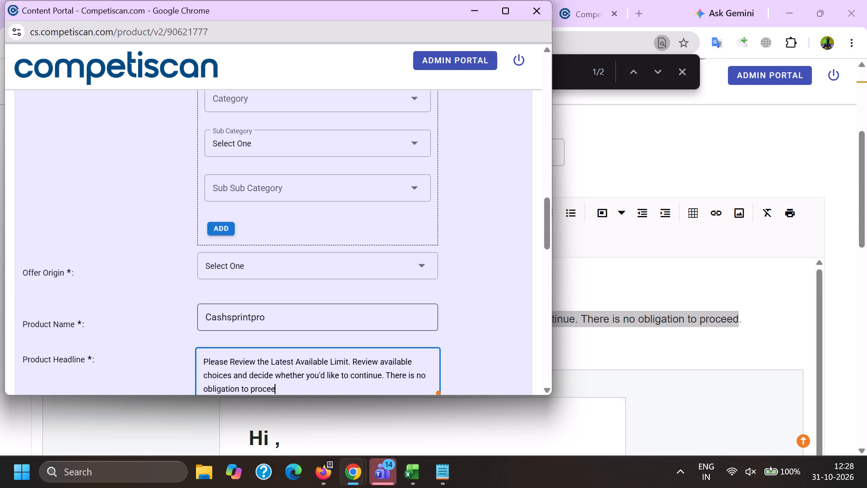
pyautogui.press('d')
pyautogui.scroll(-3, 199, 231)
pyautogui.scroll(2, 238, 320)
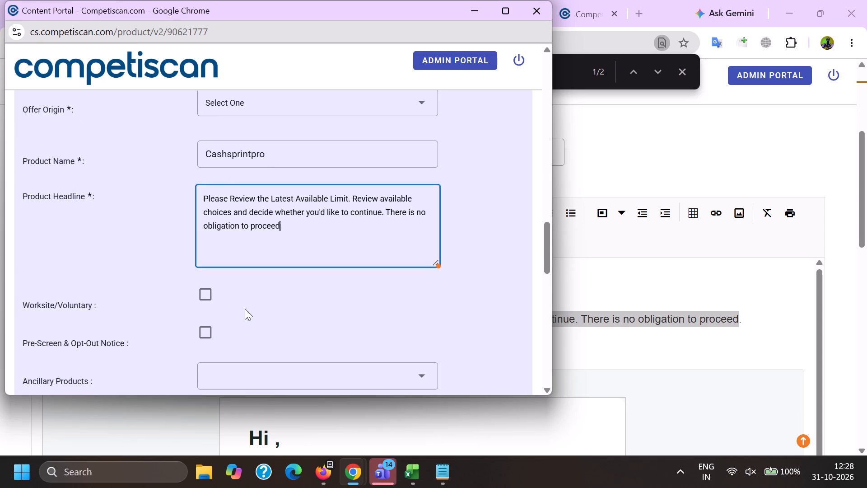
# Set the response mechanism to URL/Website, the mailing type to Acquisition and the personalization to Personalized.
pyautogui.scroll(-3, 244, 232)
pyautogui.click(222, 311)
pyautogui.scroll(-8, 252, 187)
pyautogui.click(266, 283)
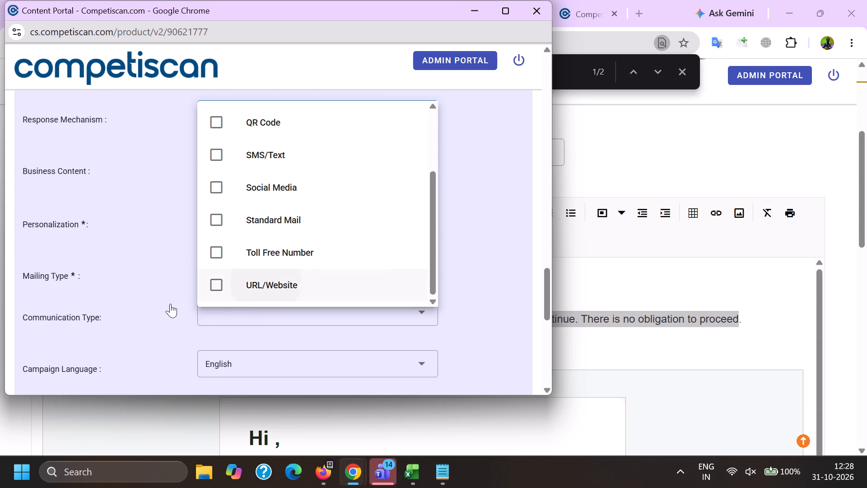
pyautogui.moveTo(84, 300); pyautogui.dragTo(104, 301)
pyautogui.click(274, 284)
pyautogui.click(238, 235)
pyautogui.click(123, 247)
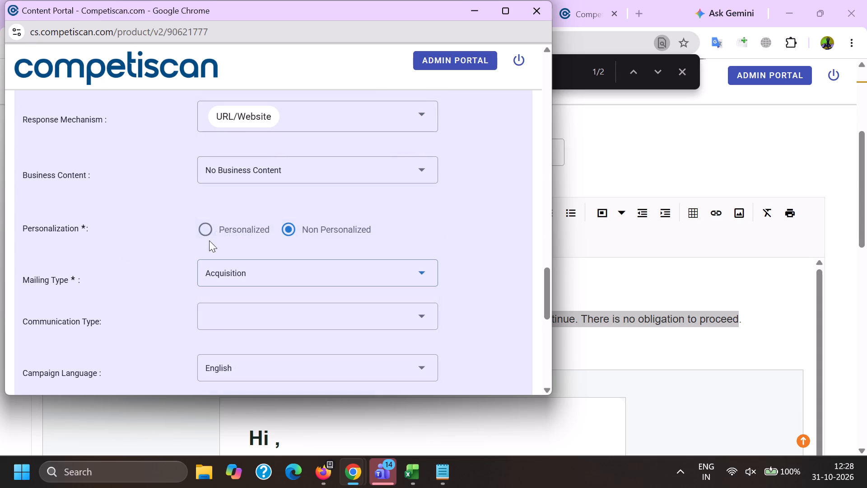
pyautogui.moveTo(210, 231); pyautogui.dragTo(206, 242)
pyautogui.doubleClick(144, 300)
pyautogui.press('End')
pyautogui.scroll(-4, 190, 321)
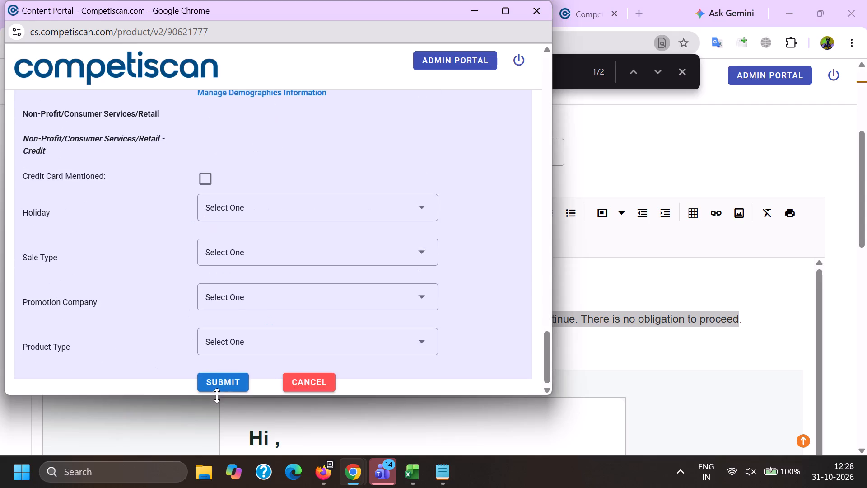
pyautogui.click(217, 390)
# Copy the email ID 90564364 from the address of its open editor page.
pyautogui.hotkey('alt', 'Tab')
pyautogui.click(206, 0)
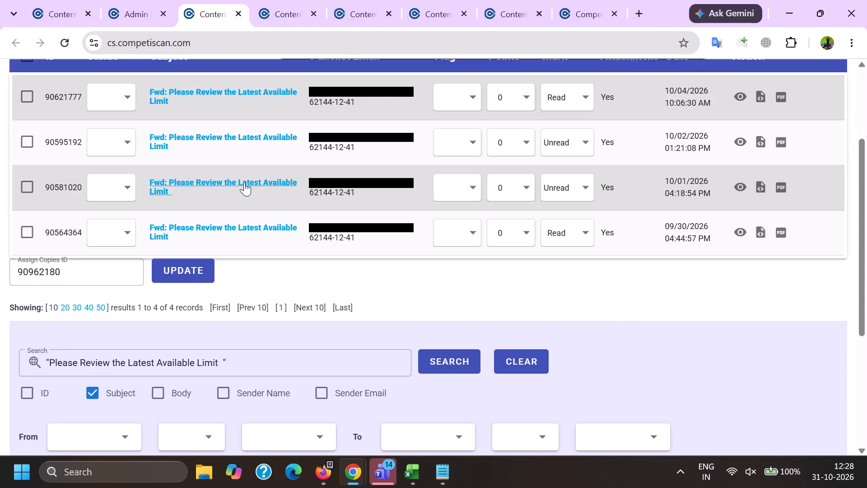
pyautogui.click(297, 0)
pyautogui.click(370, 0)
pyautogui.doubleClick(269, 48)
pyautogui.hotkey('ctrl', 'c')
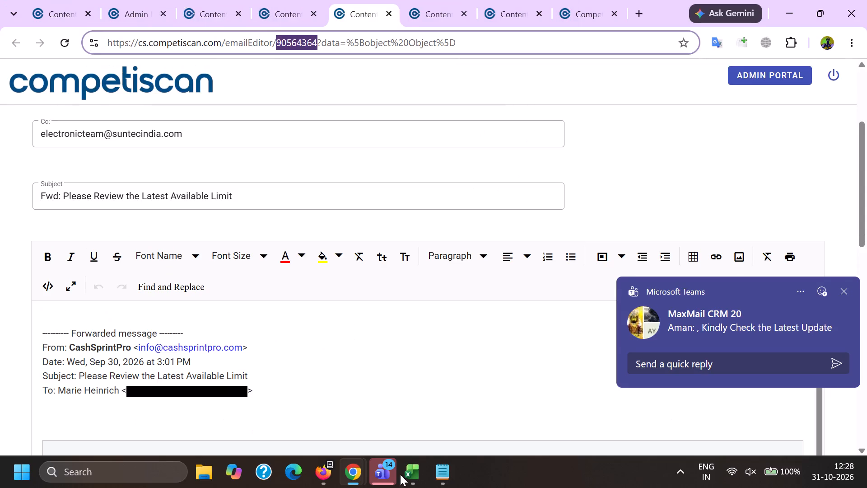
pyautogui.click(407, 486)
pyautogui.click(534, 419)
pyautogui.click(44, 246)
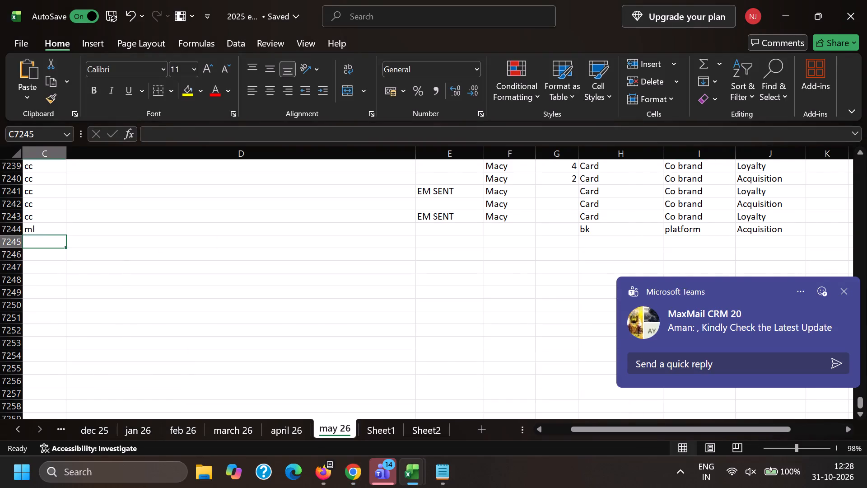
pyautogui.press('Left')
pyautogui.hotkey('ctrl', 'v')
pyautogui.press('Right')
pyautogui.press('m')
pyautogui.press('l')
pyautogui.press('Right')
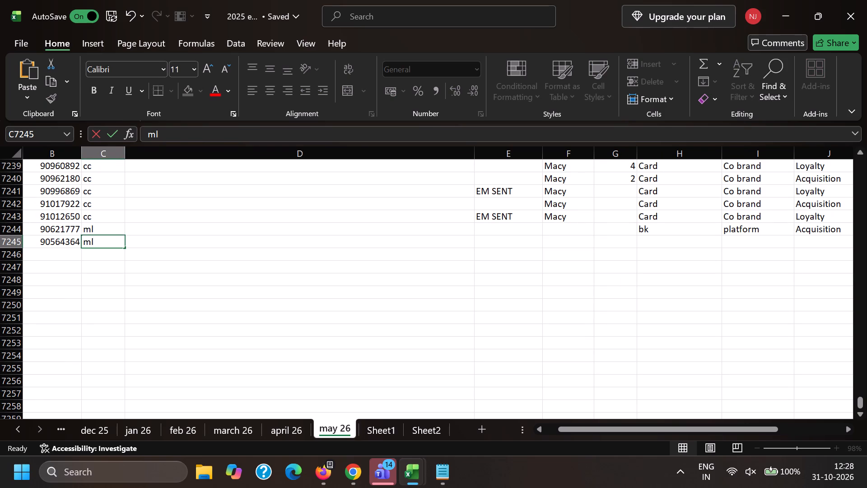
# Complete row 7245 with bk in column H, platform in column I and Acquisition in column J.
pyautogui.press('Right')
pyautogui.press('Right')
pyautogui.press('Right')
pyautogui.press('Right')
pyautogui.press('b')
pyautogui.press('Right')
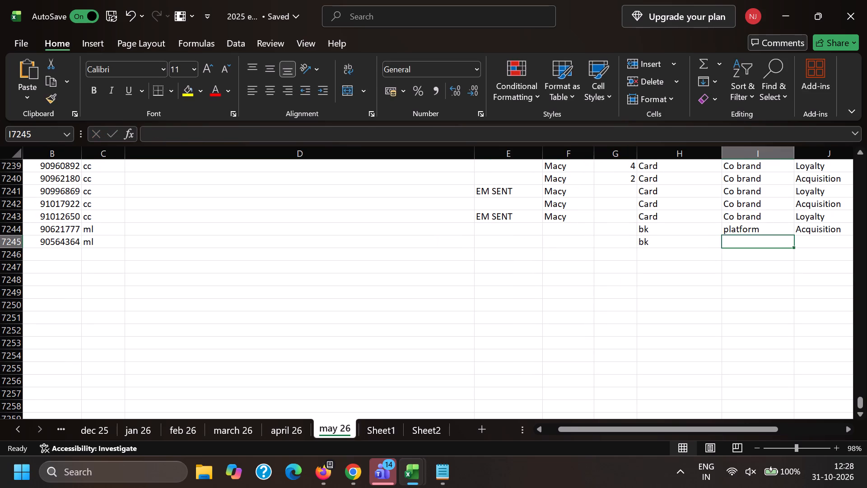
pyautogui.press('p')
pyautogui.press('Right')
pyautogui.press('a')
pyautogui.press('Down')
pyautogui.press('Left')
pyautogui.press('Left')
pyautogui.press('Left')
pyautogui.press('Left')
pyautogui.press('Left')
pyautogui.press('Left')
pyautogui.press('Left')
pyautogui.press('Left')
pyautogui.press('Left')
pyautogui.press('Left')
pyautogui.press('Left')
pyautogui.press('Left')
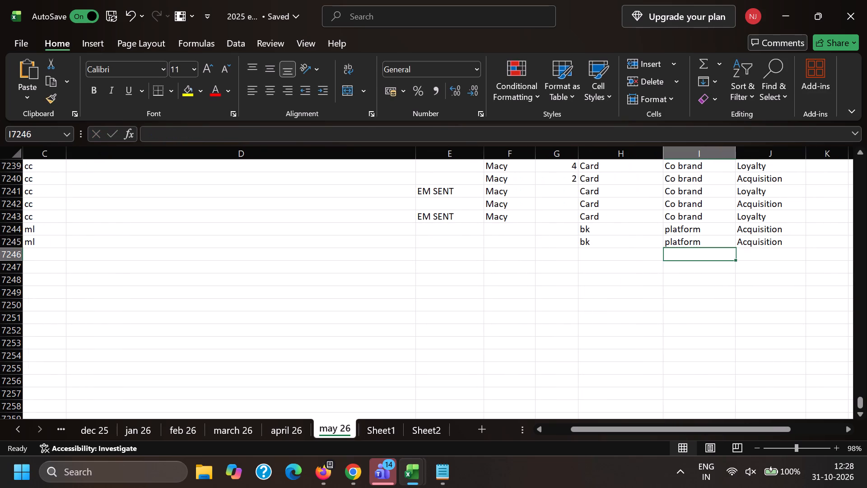
# Back in the email editor in Chrome, delete the forwarded-message line, the sender's address and the recipient line from the email header.
pyautogui.hotkey('alt', 'Tab')
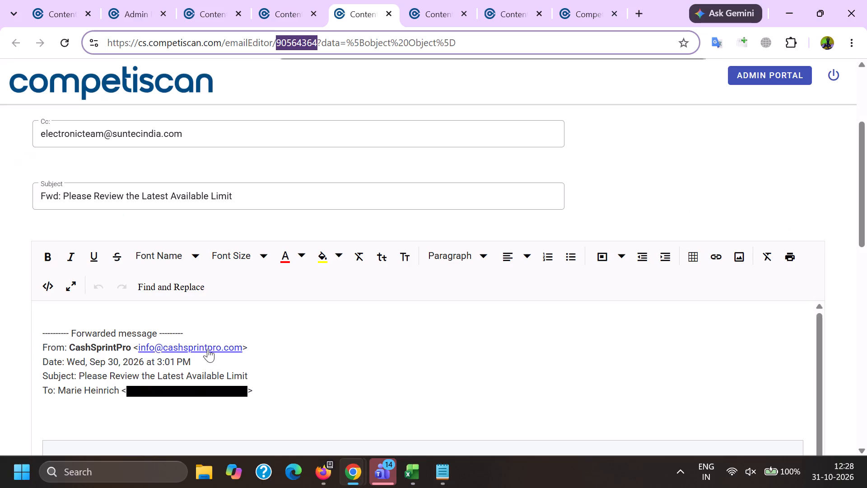
pyautogui.moveTo(205, 335); pyautogui.dragTo(51, 321)
pyautogui.press('BackSpace')
pyautogui.moveTo(134, 331); pyautogui.dragTo(275, 328)
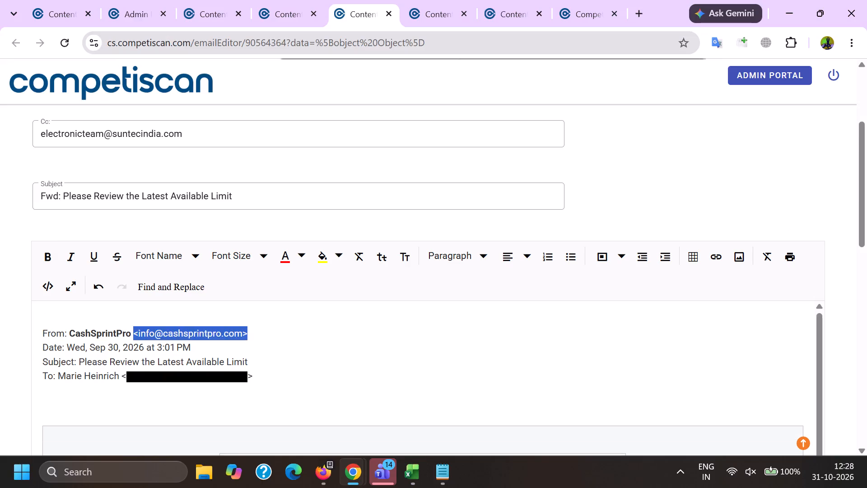
pyautogui.moveTo(275, 328); pyautogui.dragTo(277, 331)
pyautogui.press('BackSpace')
pyautogui.moveTo(269, 390); pyautogui.dragTo(0, 370)
pyautogui.press('BackSpace')
# Copy the recipient's first name from the email greeting and remove it there.
pyautogui.scroll(-3, 203, 216)
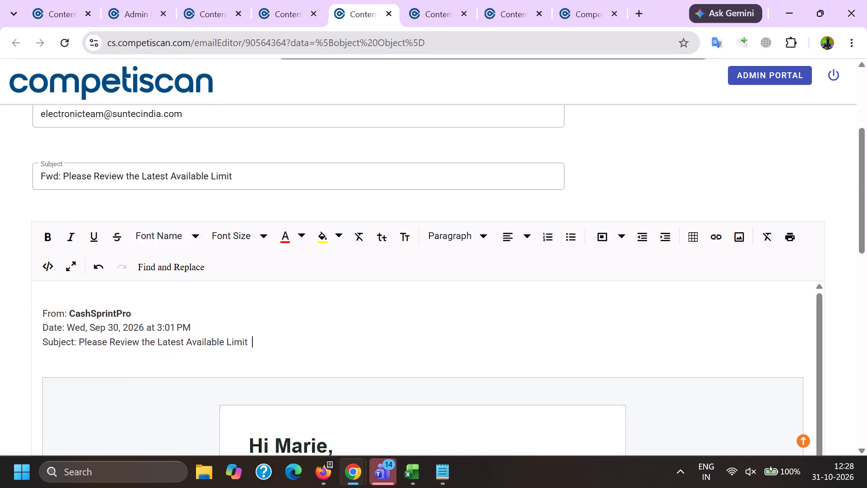
pyautogui.doubleClick(295, 260)
pyautogui.hotkey('ctrl', 'c')
pyautogui.press('BackSpace')
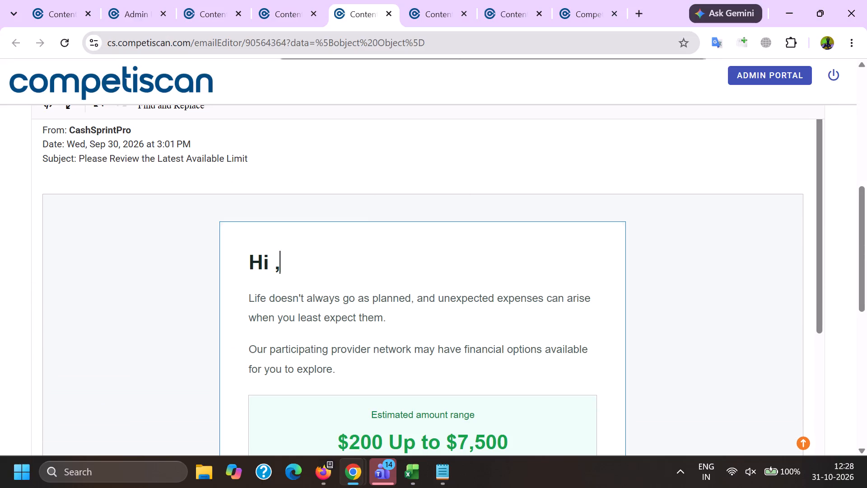
# Search the page for other occurrences of the recipient's first name.
pyautogui.click(294, 261)
pyautogui.hotkey('ctrl', 'f')
pyautogui.hotkey('ctrl', 'v')
pyautogui.press('Return')
pyautogui.press('Return')
pyautogui.press('Return')
pyautogui.press('Return')
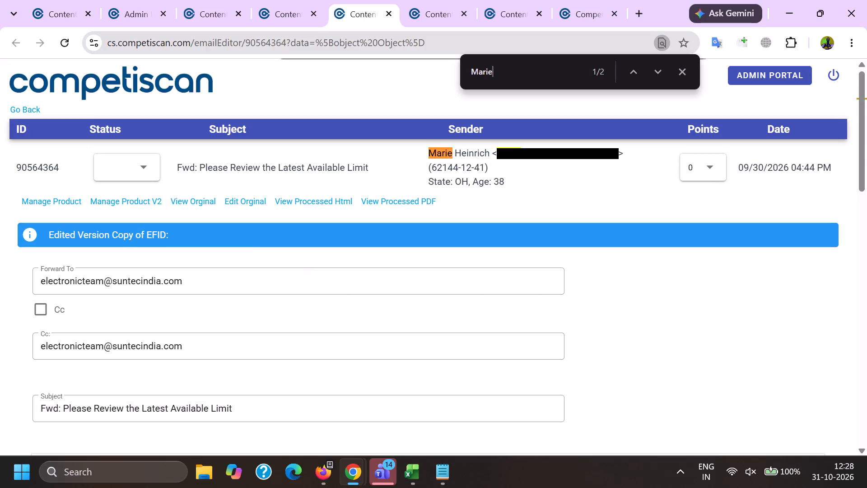
pyautogui.press('Return')
# Remove the links from the body of email 90564364.
pyautogui.scroll(-6, 294, 262)
pyautogui.scroll(-9, 340, 321)
pyautogui.scroll(-3, 351, 393)
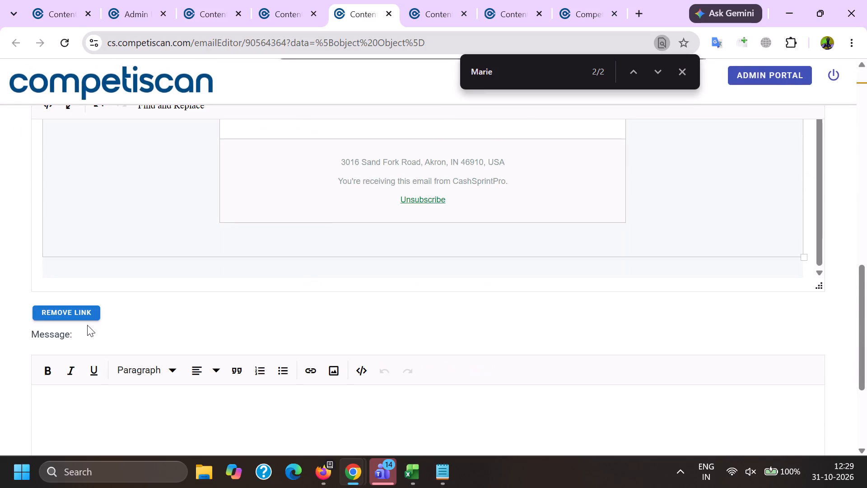
pyautogui.click(41, 313)
pyautogui.click(480, 135)
# Save the cleaned email 90564364 with its product info.
pyautogui.scroll(-4, 382, 274)
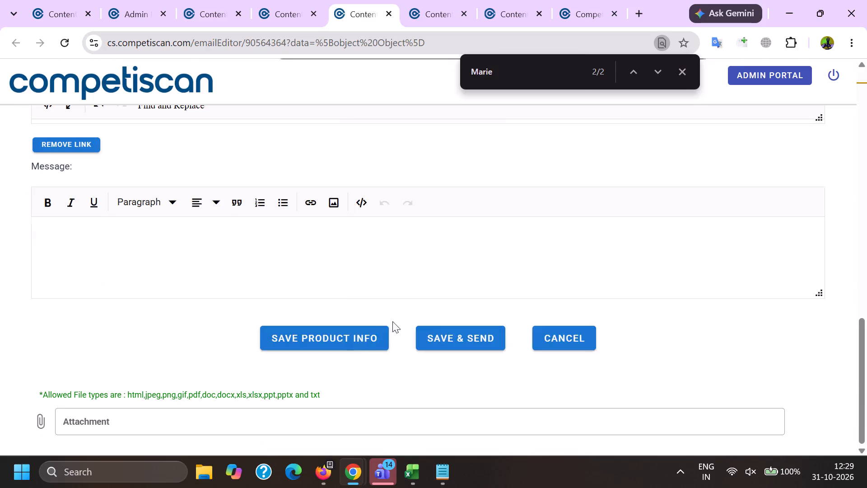
pyautogui.click(358, 339)
pyautogui.click(451, 284)
pyautogui.doubleClick(263, 45)
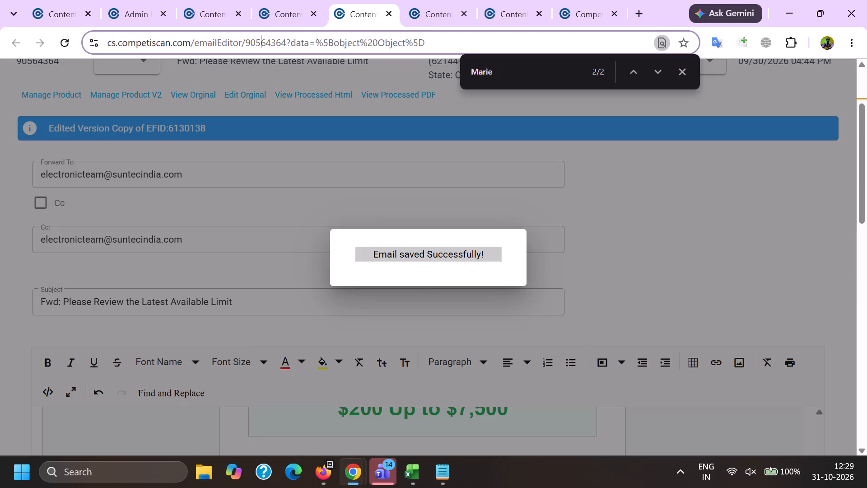
pyautogui.moveTo(0, 256); pyautogui.dragTo(3, 250)
# Open the product management page for email 90564364 and return to the email editor.
pyautogui.click(49, 90)
pyautogui.hotkey('alt', 'Tab')
# Select the body sentence "Our participating provider network may have financial options available for you to explore" without its period.
pyautogui.scroll(-4, 227, 199)
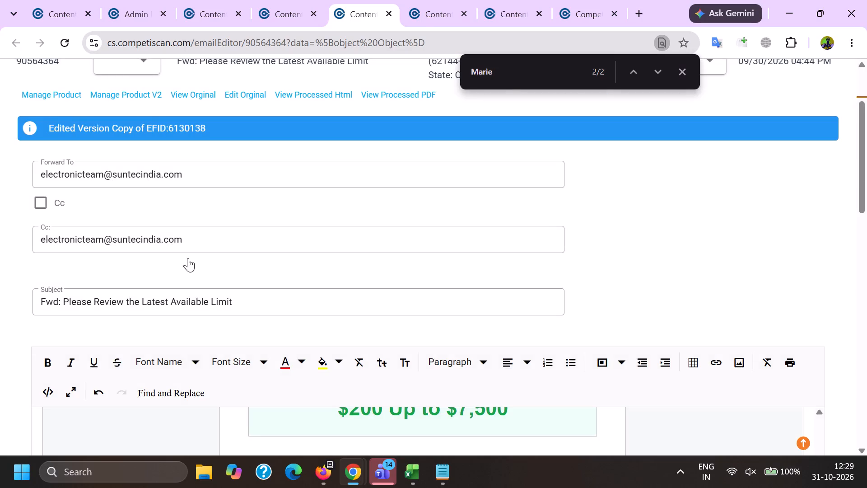
pyautogui.click(168, 273)
pyautogui.press('pageup')
pyautogui.press('pageup')
pyautogui.press('pageup')
pyautogui.press('pageup')
pyautogui.press('pageup')
pyautogui.press('pageup')
pyautogui.press('pageup')
pyautogui.press('pageup')
pyautogui.press('pageup')
pyautogui.press('pageup')
pyautogui.press('pageup')
pyautogui.press('pageup')
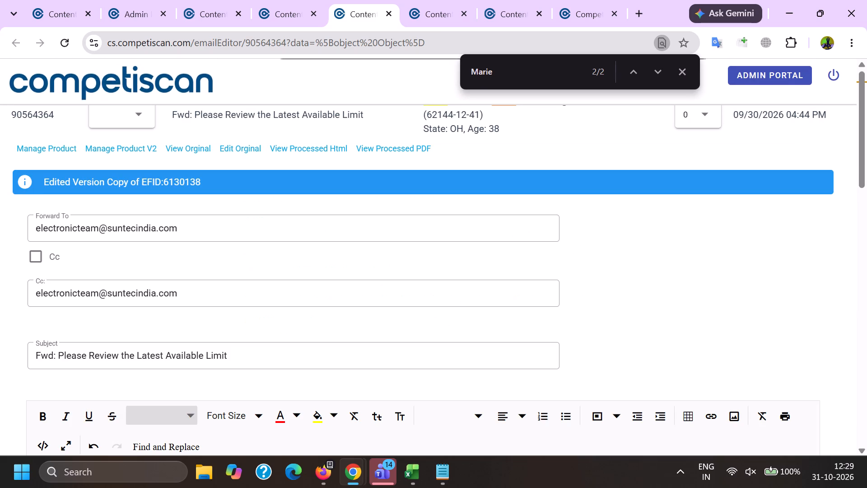
pyautogui.scroll(-5, 171, 238)
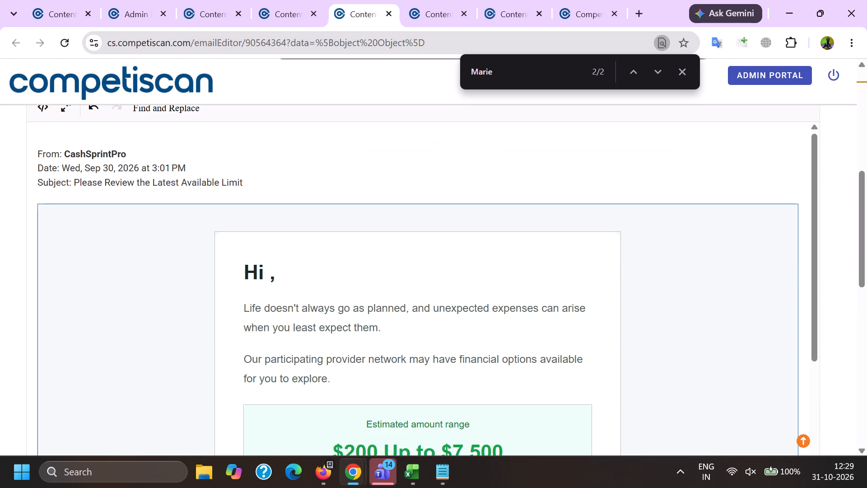
pyautogui.moveTo(246, 352); pyautogui.dragTo(325, 376)
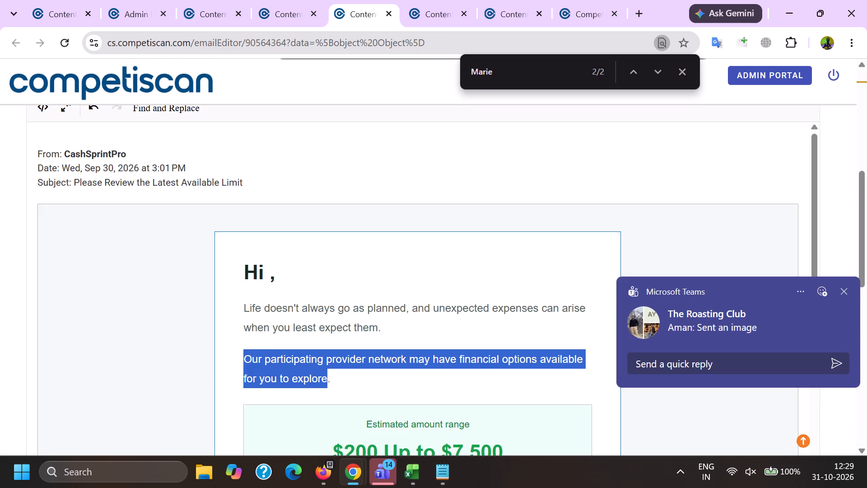
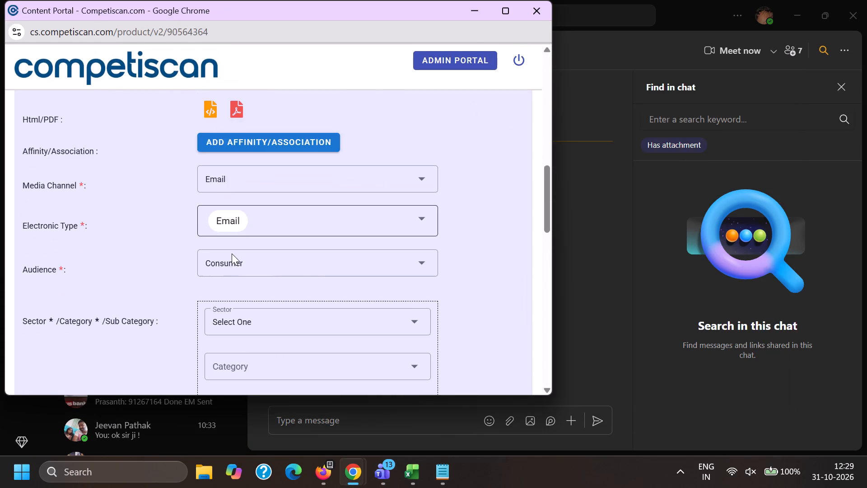
# Add the sector Consumer Services with the category Credit Score Provider/Comparison Platform to product record 90564364.
pyautogui.click(242, 216)
pyautogui.click(266, 278)
pyautogui.moveTo(86, 272); pyautogui.dragTo(91, 271)
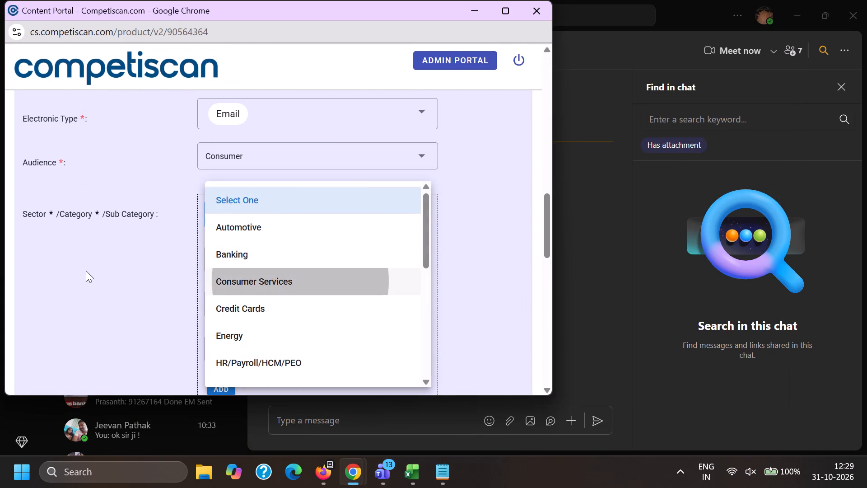
pyautogui.click(225, 257)
pyautogui.scroll(-1, 239, 173)
pyautogui.click(278, 293)
pyautogui.click(173, 285)
pyautogui.click(226, 318)
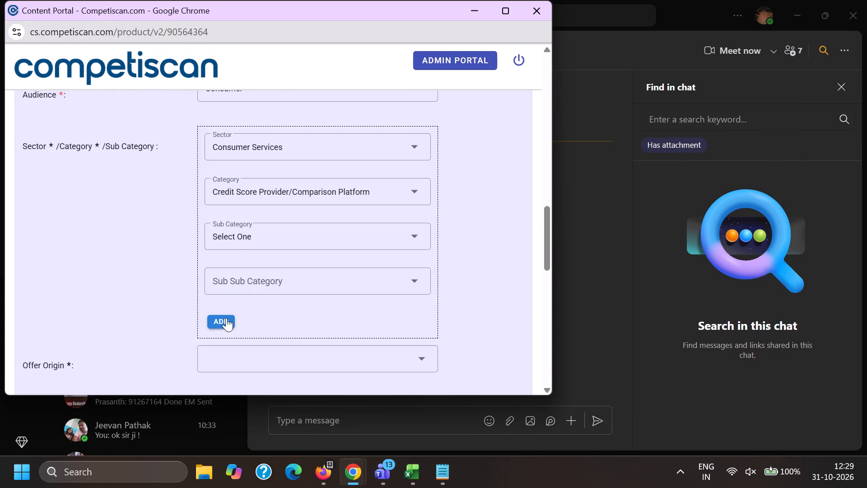
# Fill the product headline with the copied sentence "Our participating provider network may have financial options available for you to explore".
pyautogui.scroll(-3, 237, 225)
pyautogui.moveTo(362, 291); pyautogui.dragTo(77, 279)
pyautogui.hotkey('ctrl', 'v')
# Copy the email subject without "Fwd:" and insert it before the product headline as "Please Review the Latest Available Limit.", followed by a space.
pyautogui.scroll(-2, 235, 205)
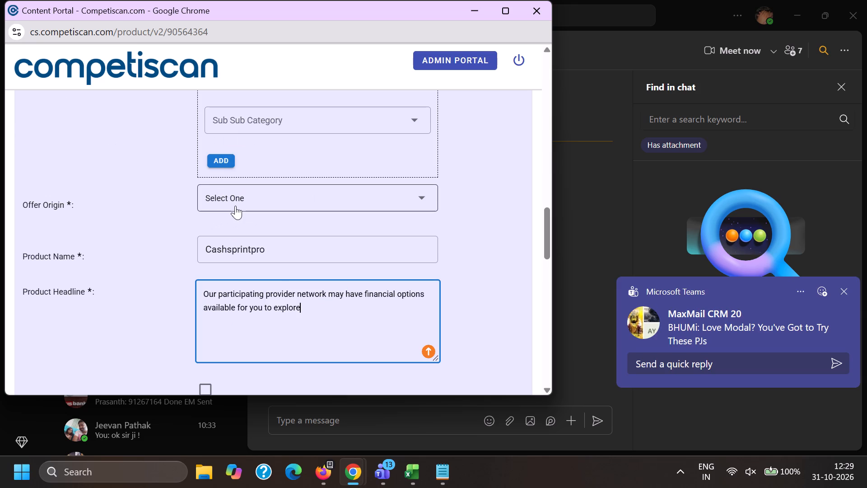
pyautogui.click(198, 154)
pyautogui.scroll(14, 204, 238)
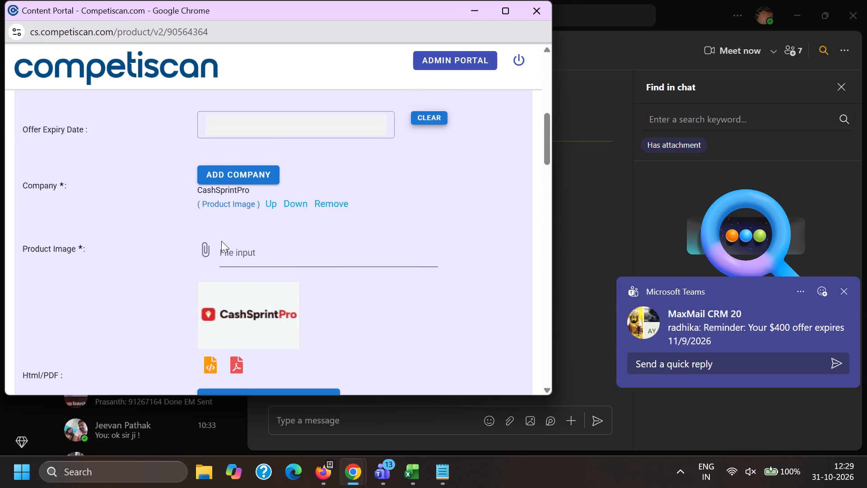
pyautogui.scroll(1, 221, 241)
pyautogui.moveTo(219, 83); pyautogui.dragTo(400, 95)
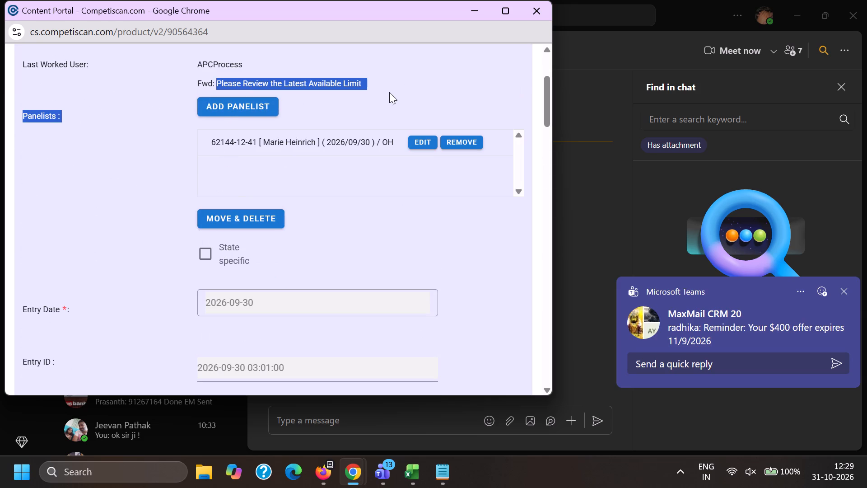
pyautogui.keyDown('shift'); pyautogui.click(380, 82); pyautogui.keyUp('shift')
pyautogui.hotkey('ctrl', 'c')
pyautogui.scroll(-4, 278, 190)
pyautogui.scroll(-2, 250, 248)
pyautogui.scroll(2, 247, 263)
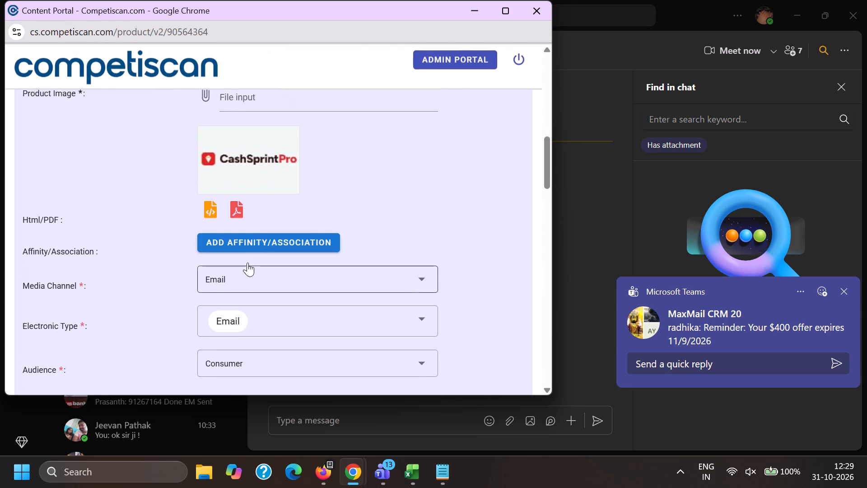
pyautogui.scroll(1, 247, 263)
pyautogui.scroll(-10, 247, 261)
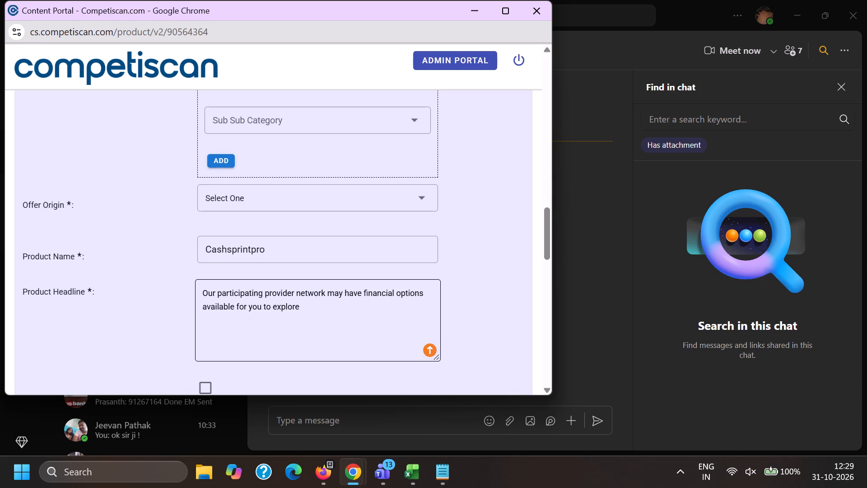
pyautogui.click(199, 287)
pyautogui.hotkey('ctrl', 'v')
pyautogui.press('BackSpace')
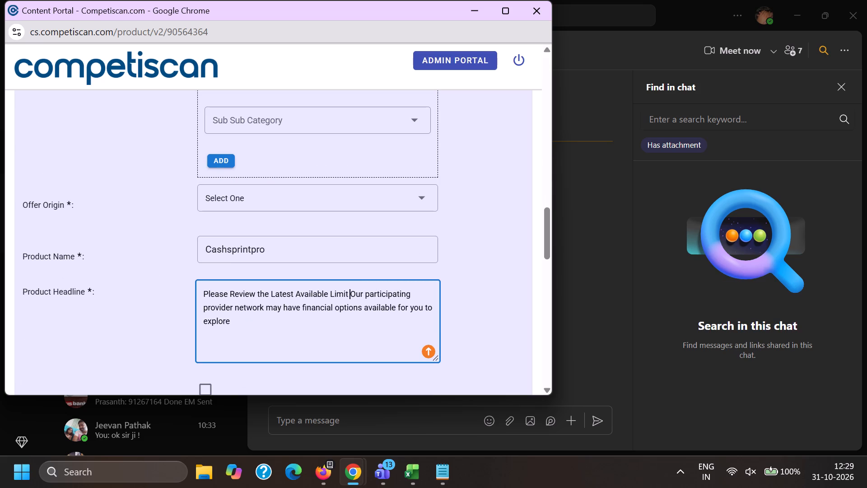
pyautogui.press('BackSpace')
pyautogui.press('.')
pyautogui.press('space')
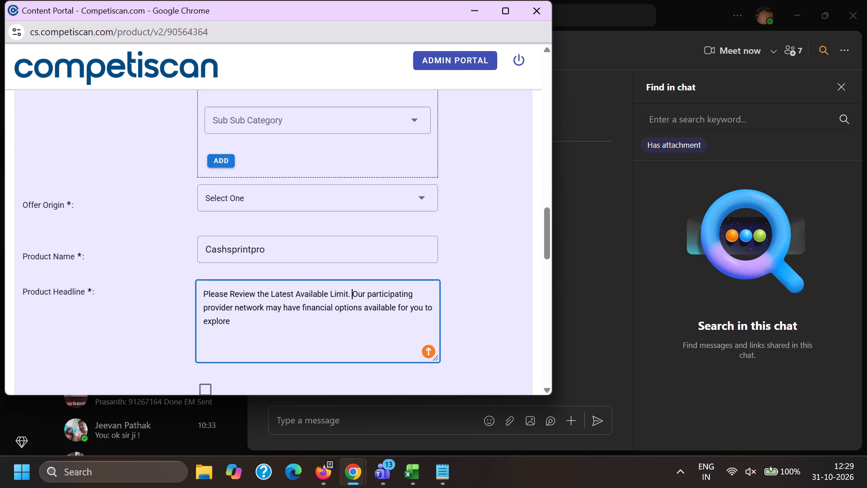
pyautogui.moveTo(261, 321); pyautogui.dragTo(75, 190)
# Set the response mechanism to URL/Website.
pyautogui.scroll(-4, 230, 202)
pyautogui.click(231, 249)
pyautogui.scroll(-7, 245, 139)
pyautogui.click(259, 281)
pyautogui.moveTo(141, 272); pyautogui.dragTo(150, 272)
pyautogui.click(161, 256)
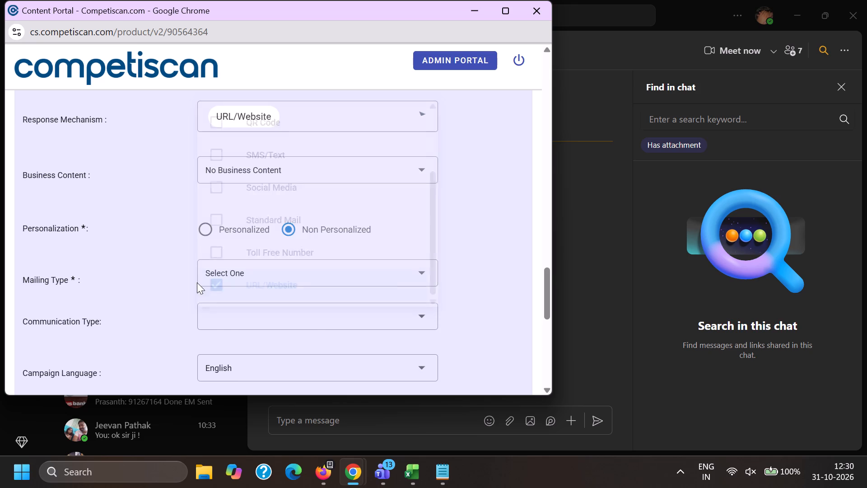
# Set the mailing type to Acquisition and the personalization to Personalized.
pyautogui.click(211, 274)
pyautogui.click(233, 236)
pyautogui.click(163, 247)
pyautogui.click(199, 223)
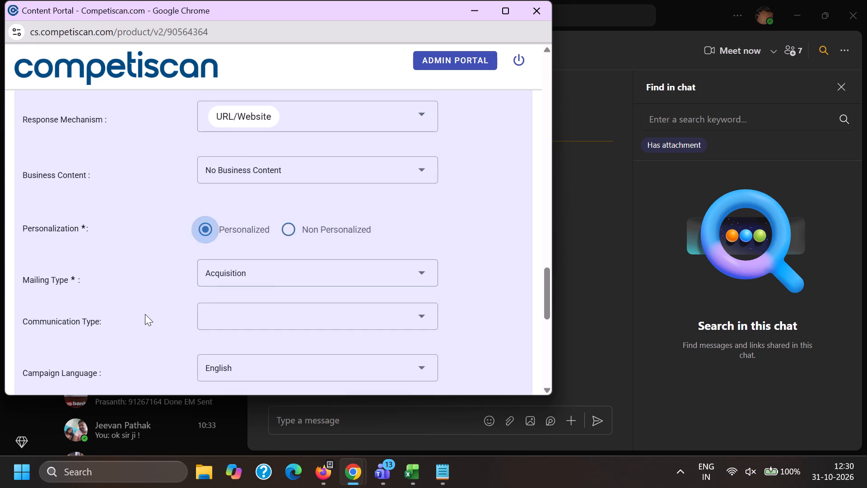